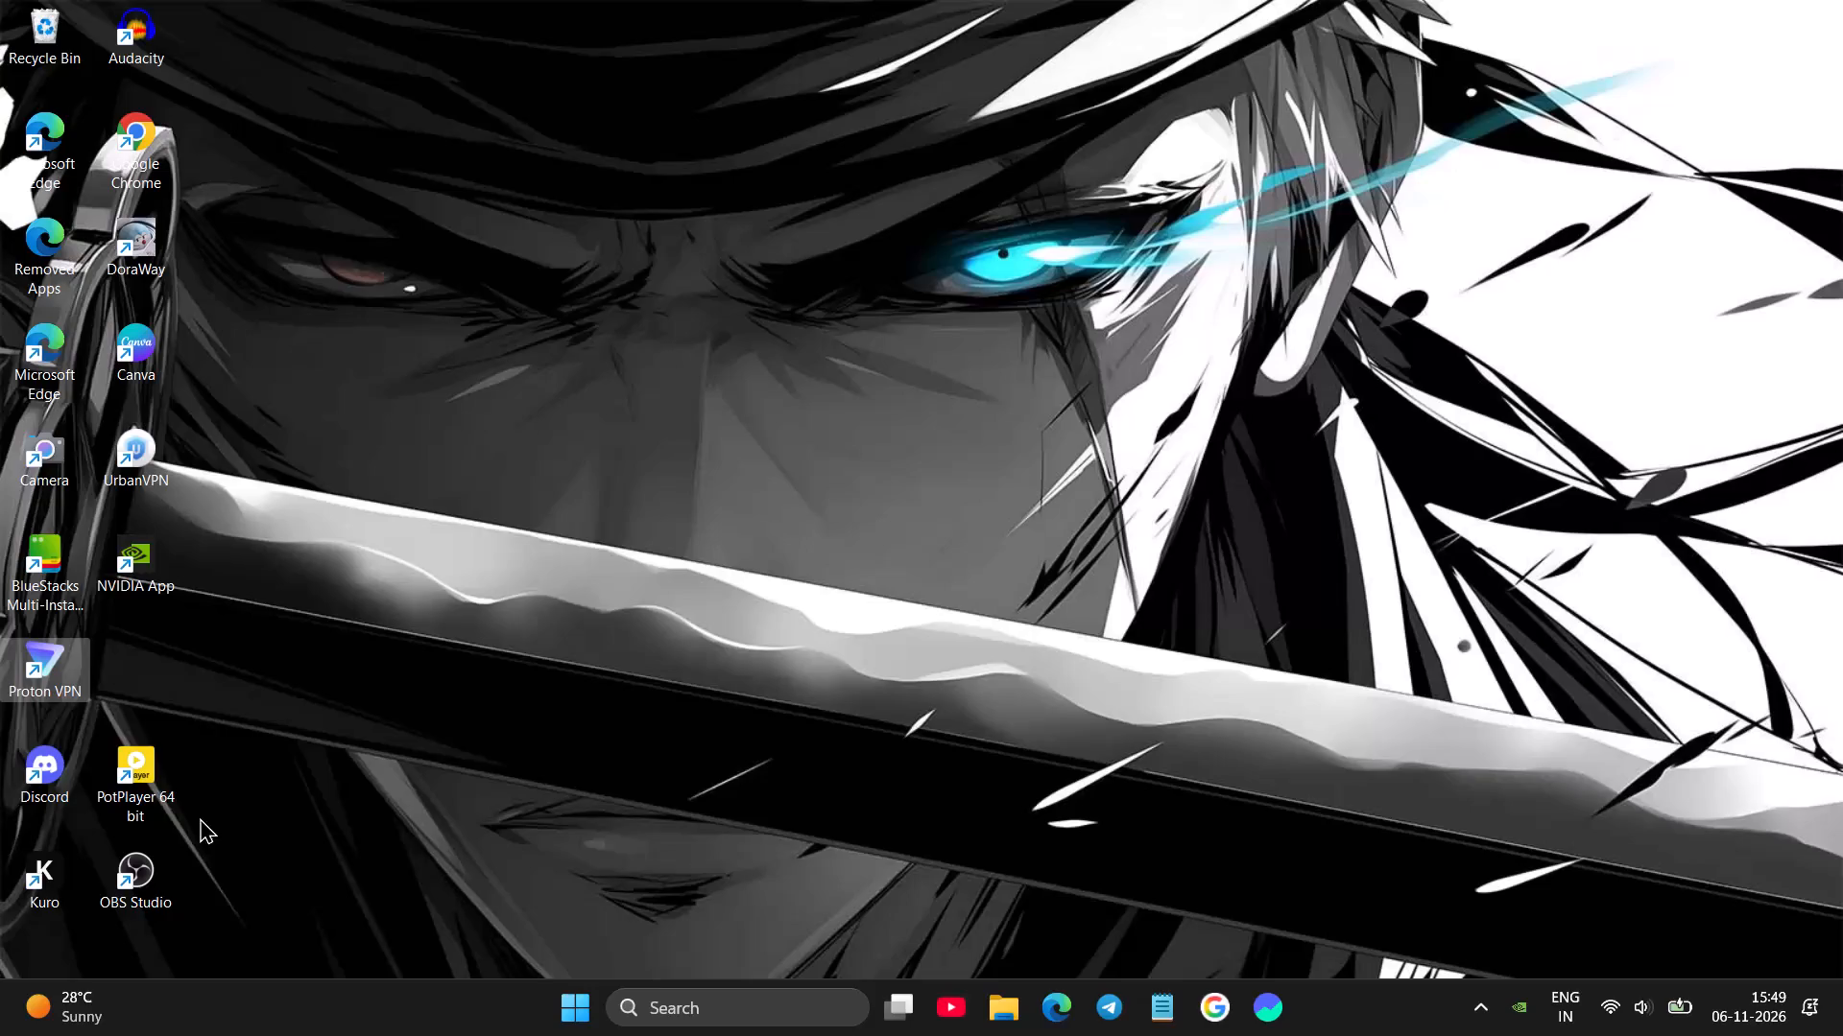
Launch Proton VPN from the desktop.
triple_click(64, 664)
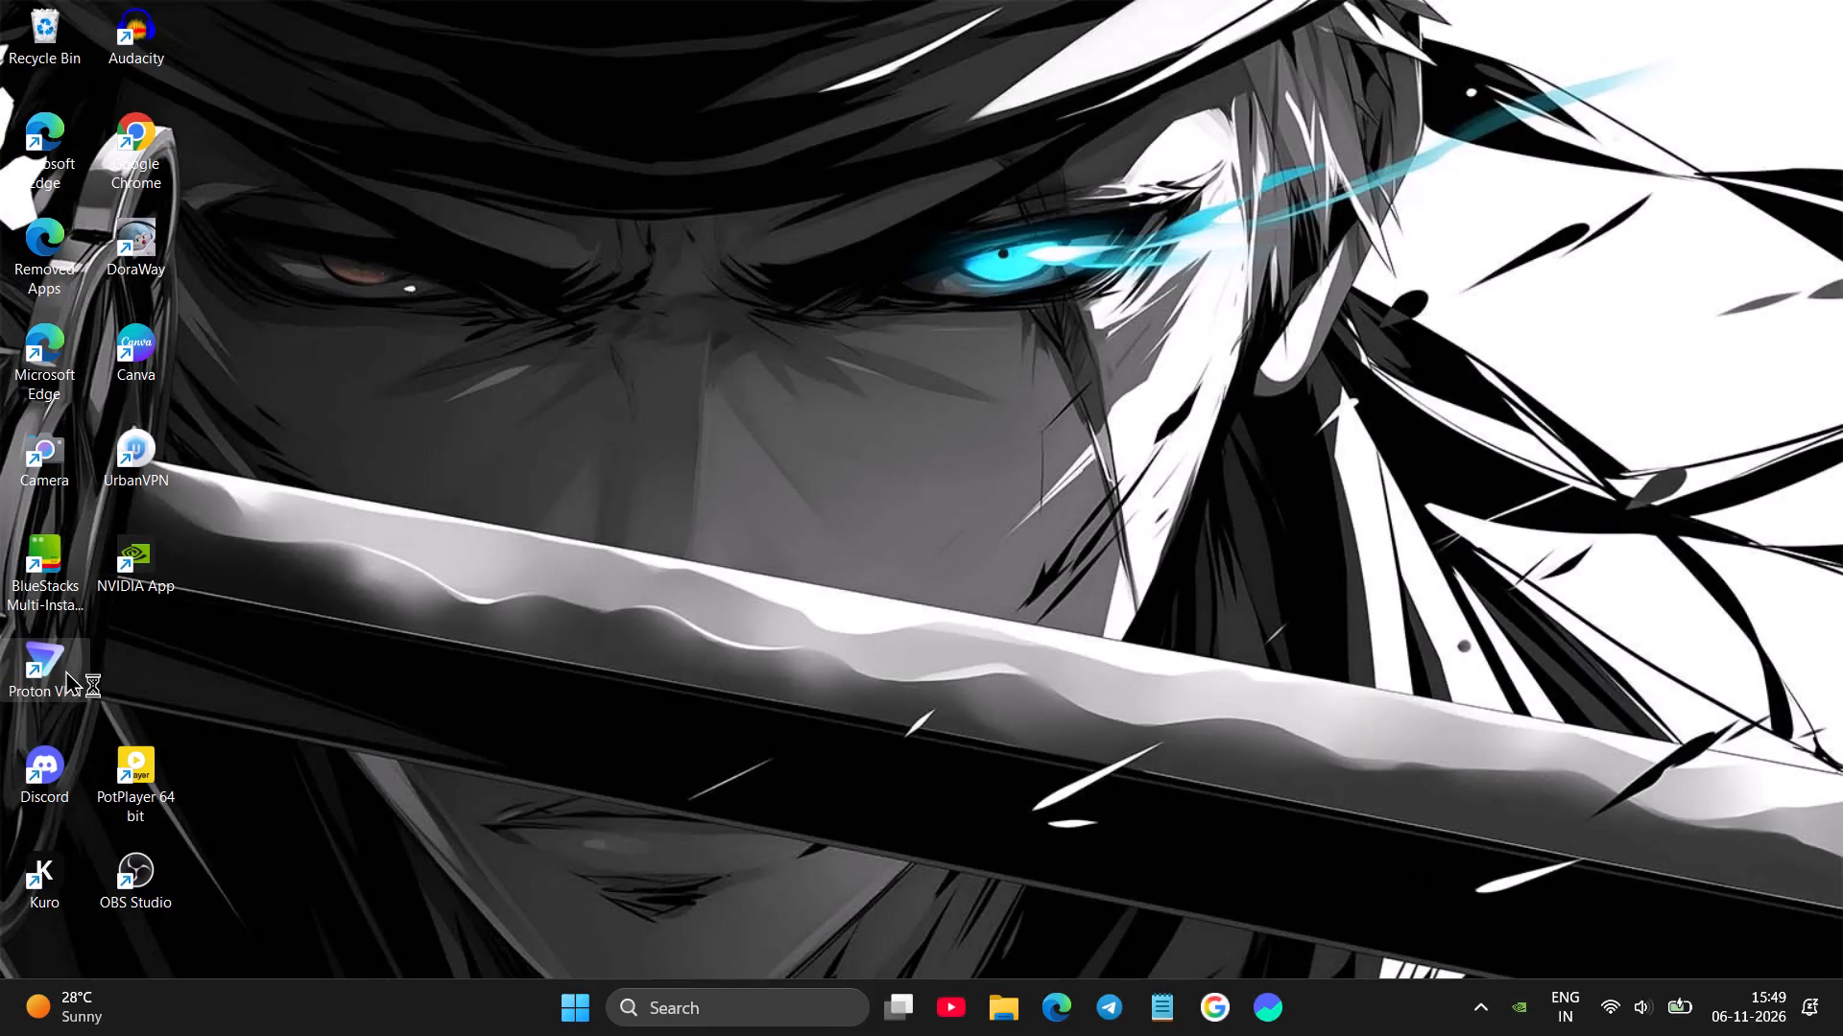
Move the OBS Studio desktop shortcut into the empty spot between NVIDIA App and PotPlayer.
left_click_drag(139, 872, 145, 647)
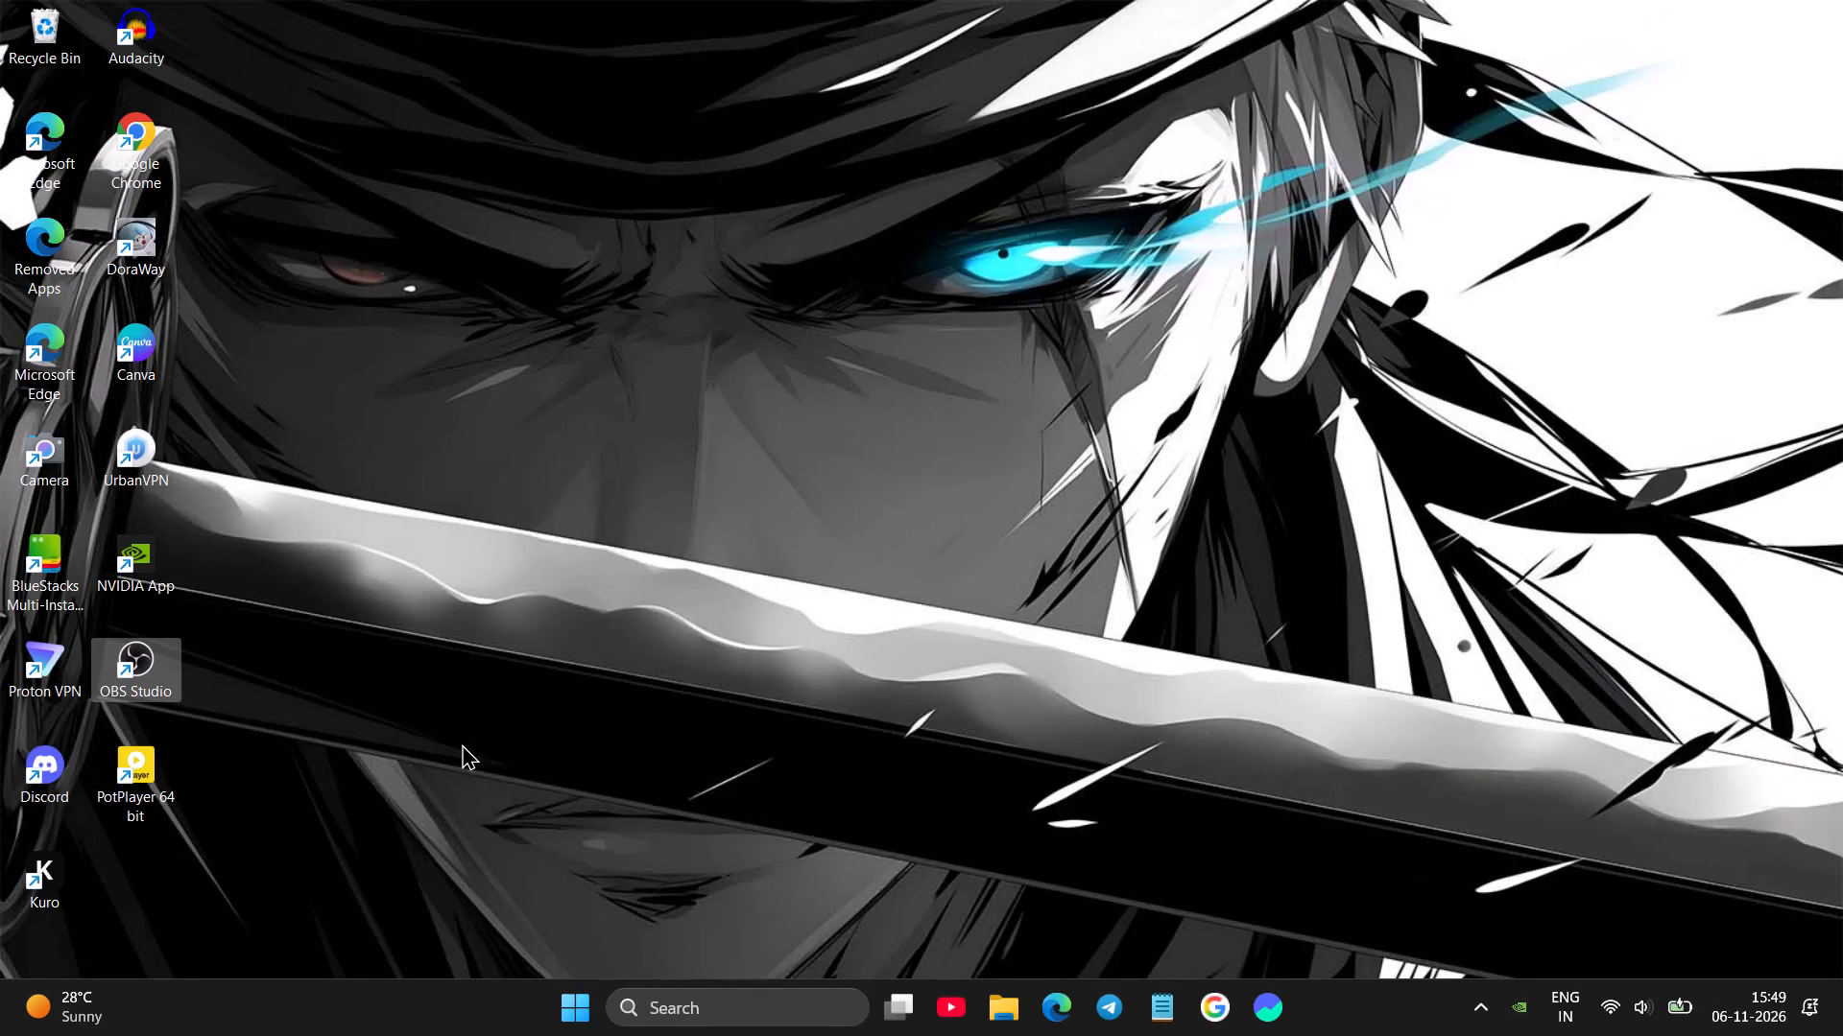
Open Proton VPN again from the desktop and minimise its window.
double_click(56, 663)
right_click(449, 679)
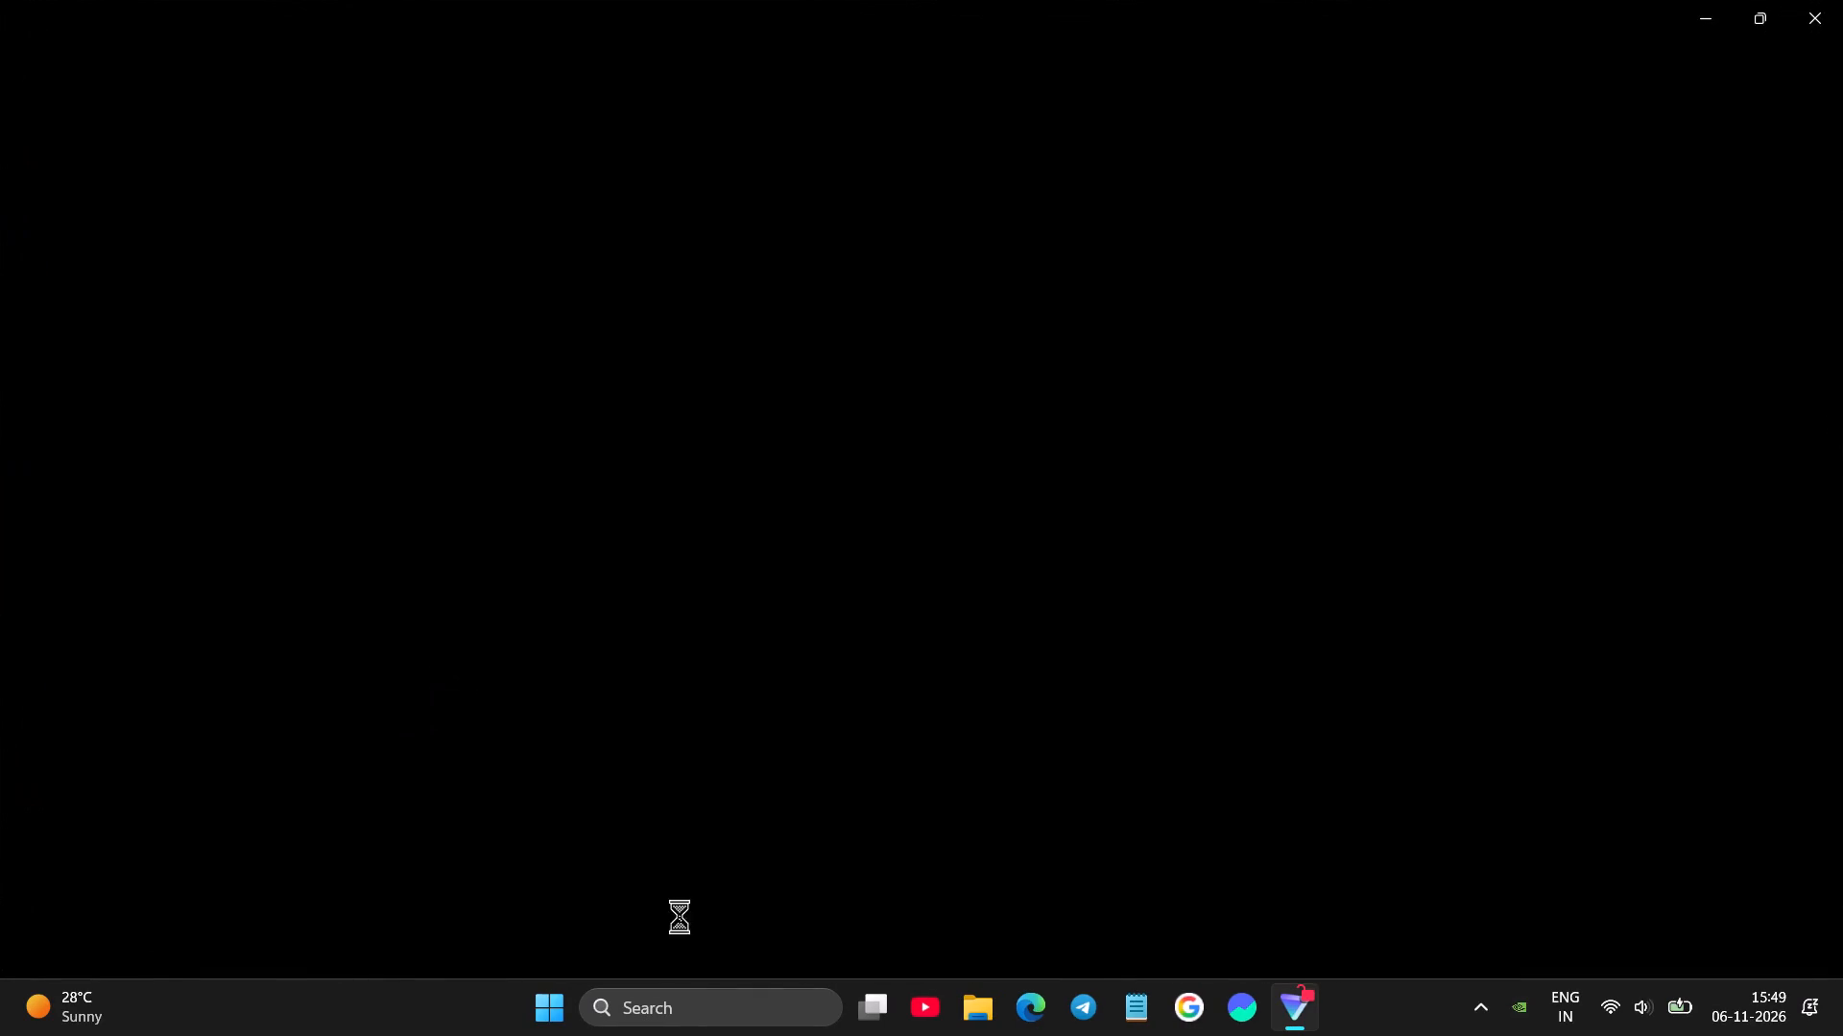
left_click(1718, 2)
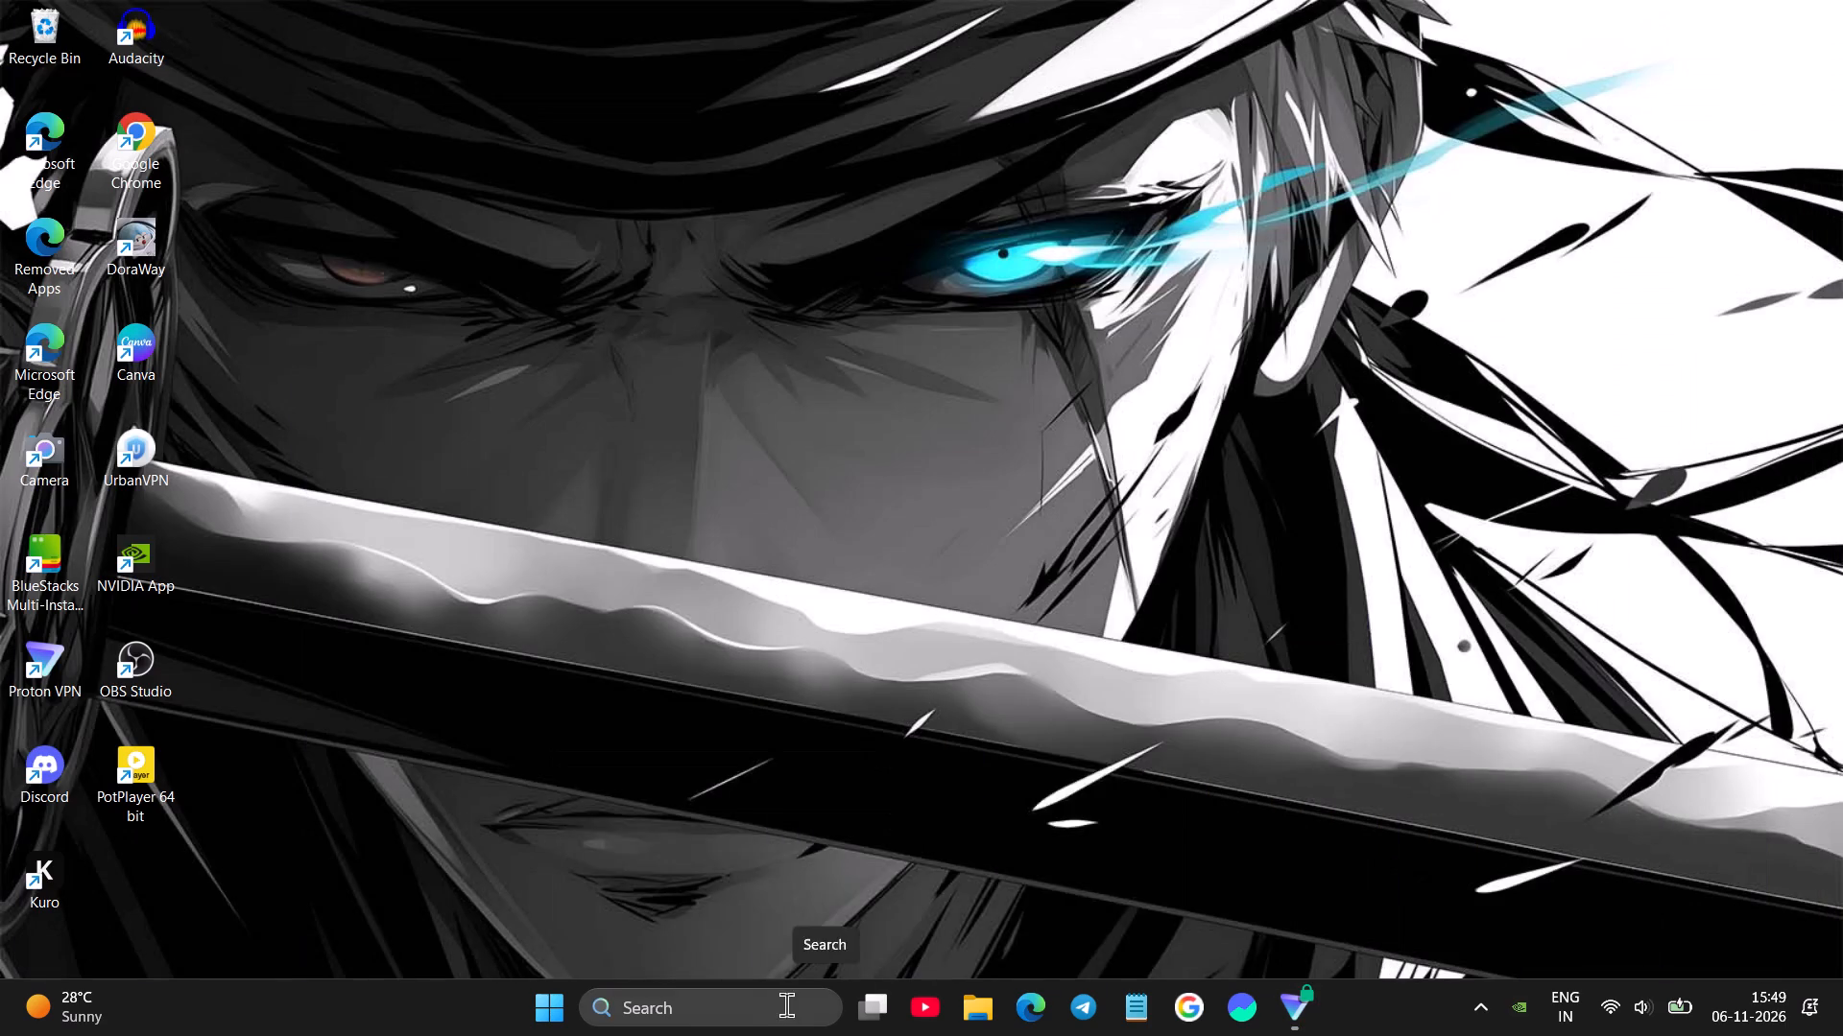
Search the computer for "ca" and launch the CapCut app.
left_click(784, 1003)
key("c")
key("a")
left_click(754, 258)
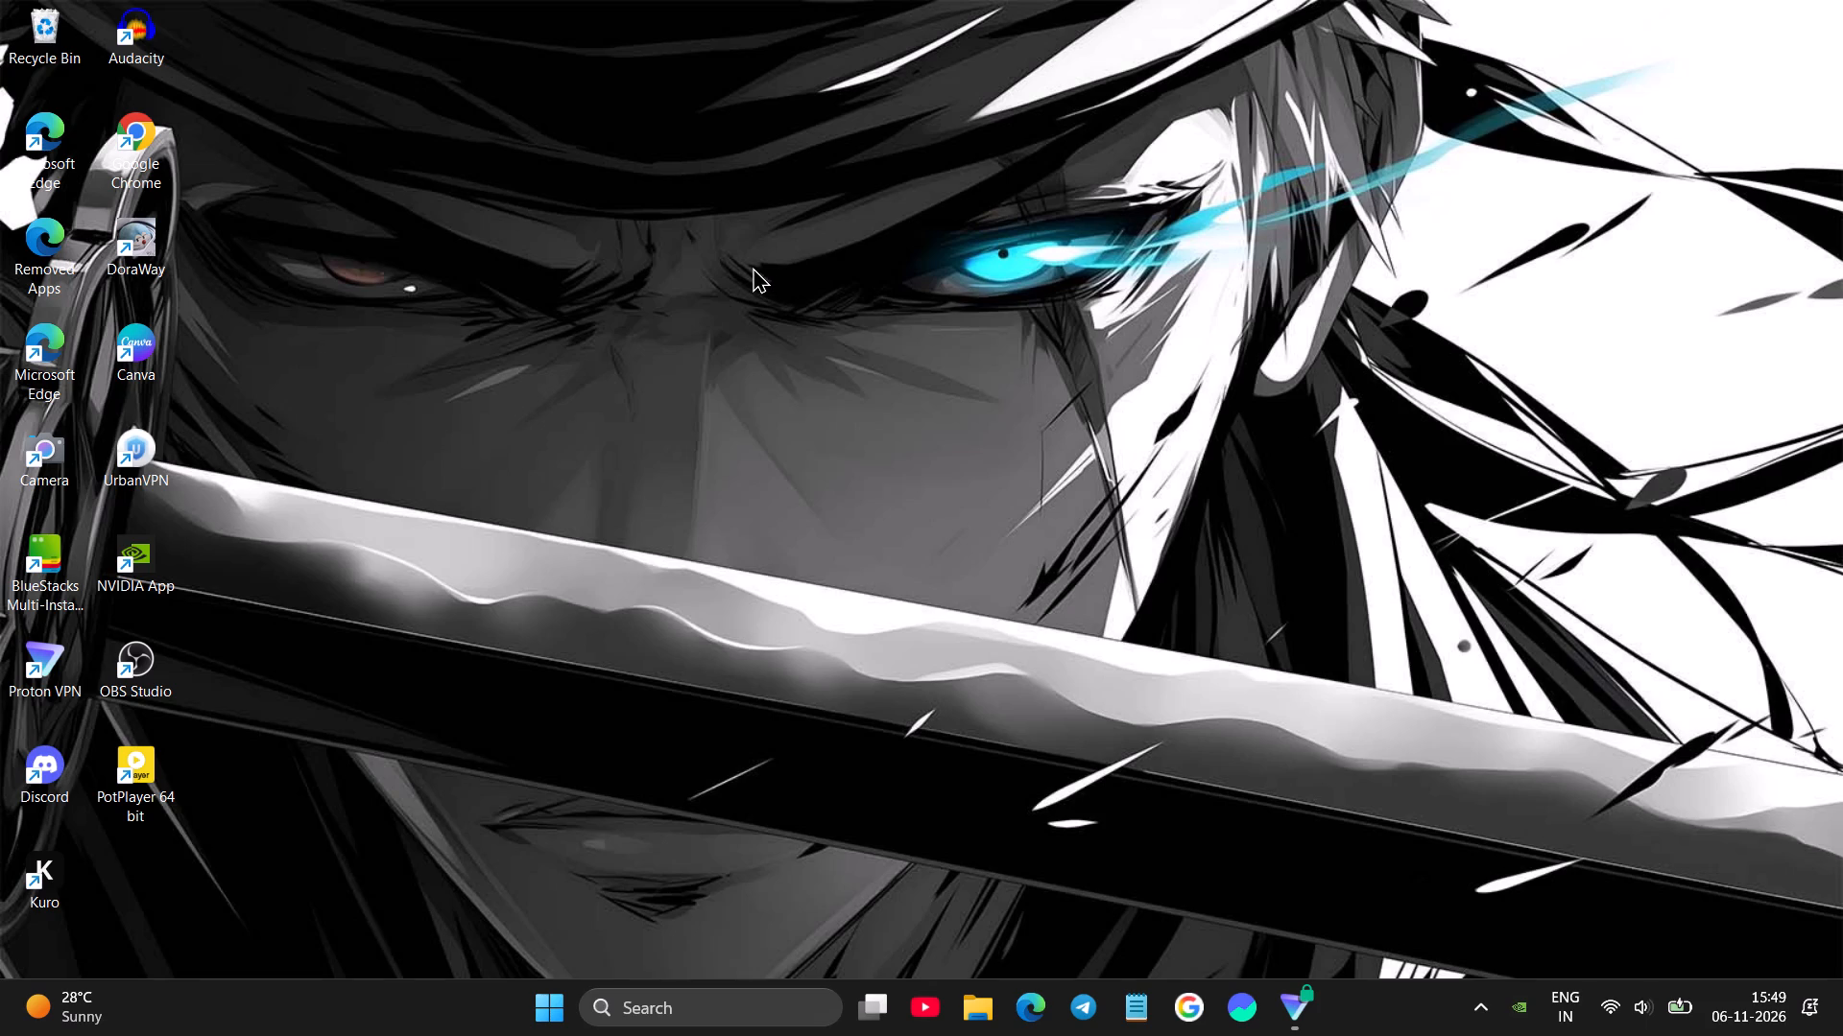
left_click(669, 991)
key("c")
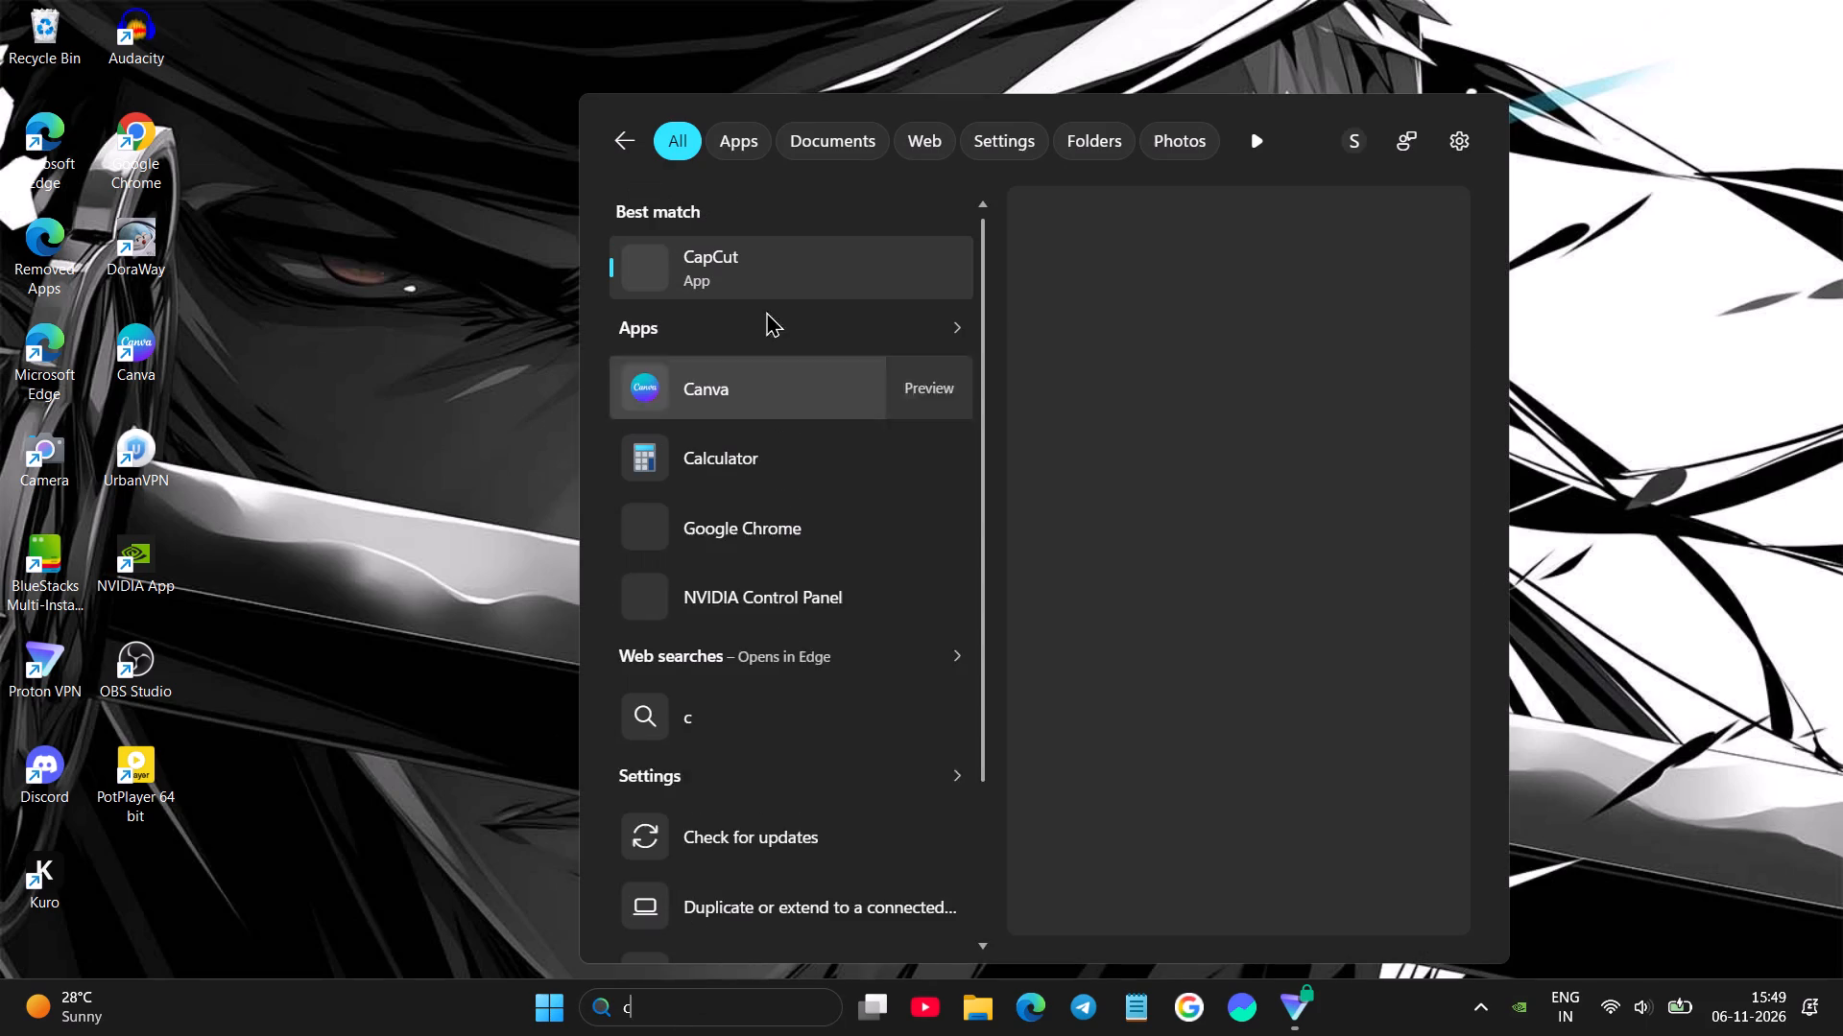
key("a")
left_click(720, 274)
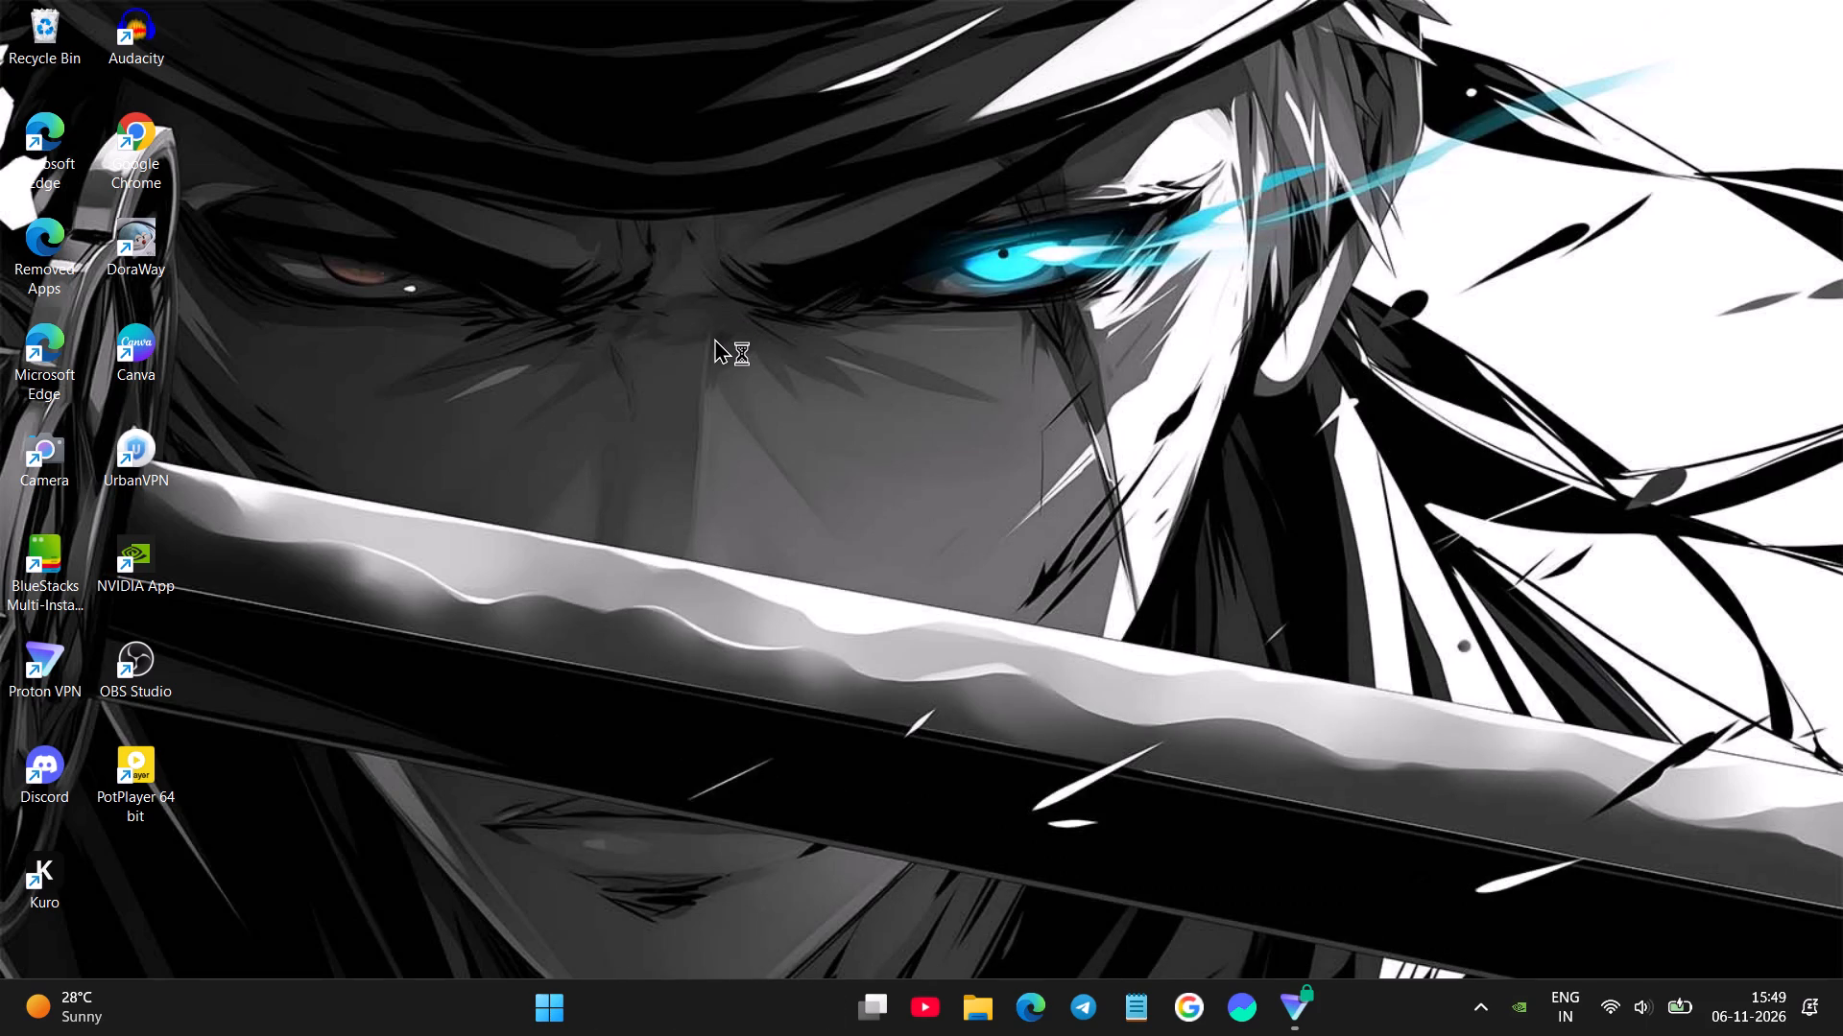
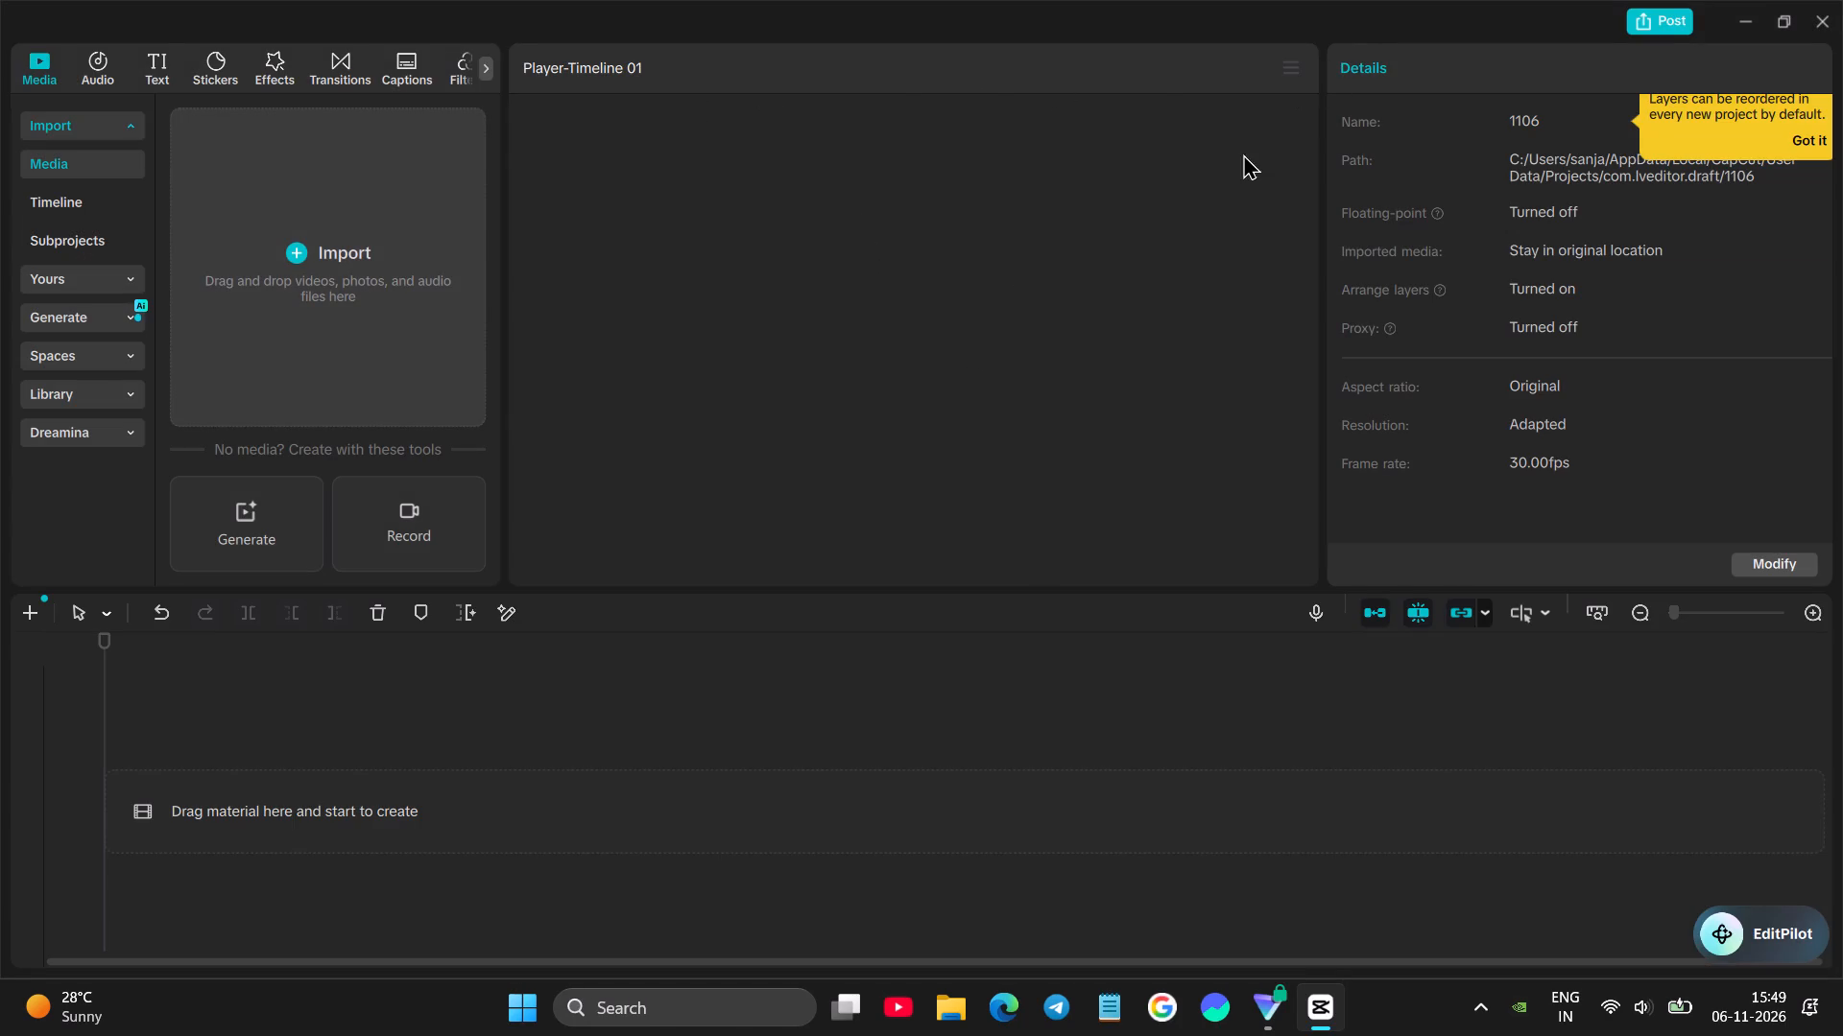
Switch the editor workspace to the Vertical layout.
left_click(191, 757)
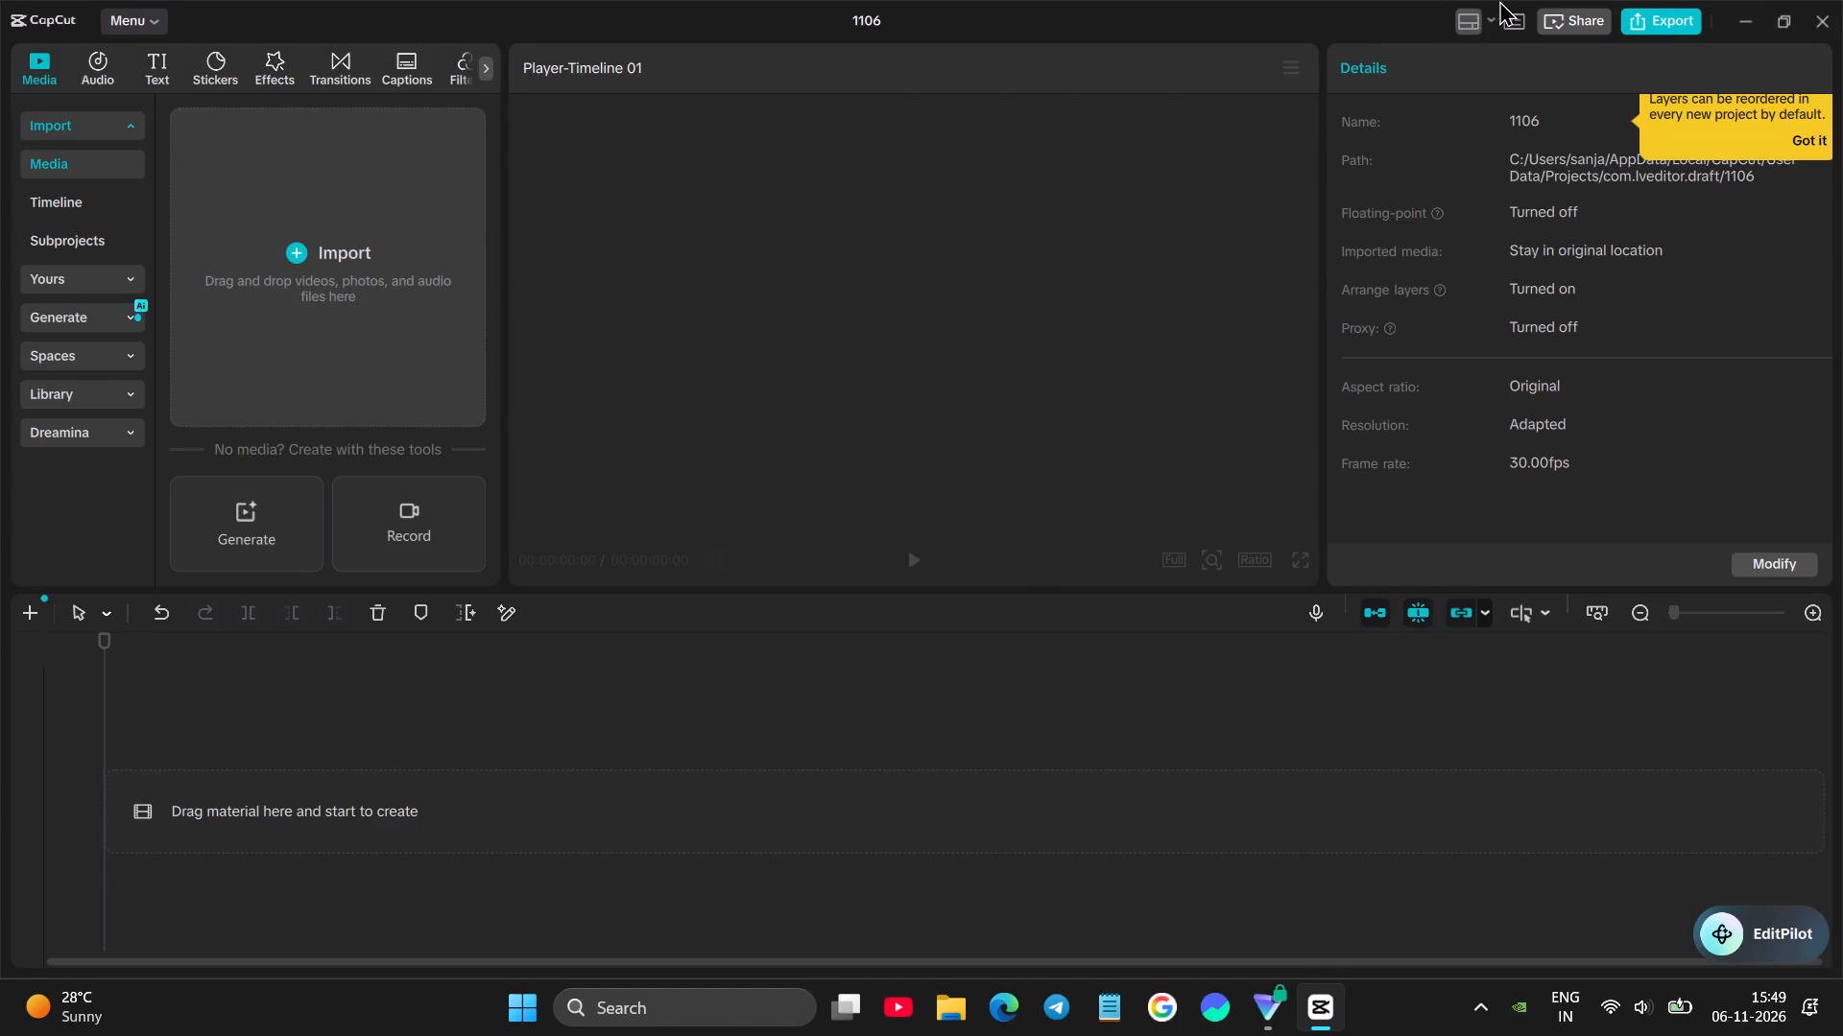
left_click(1476, 12)
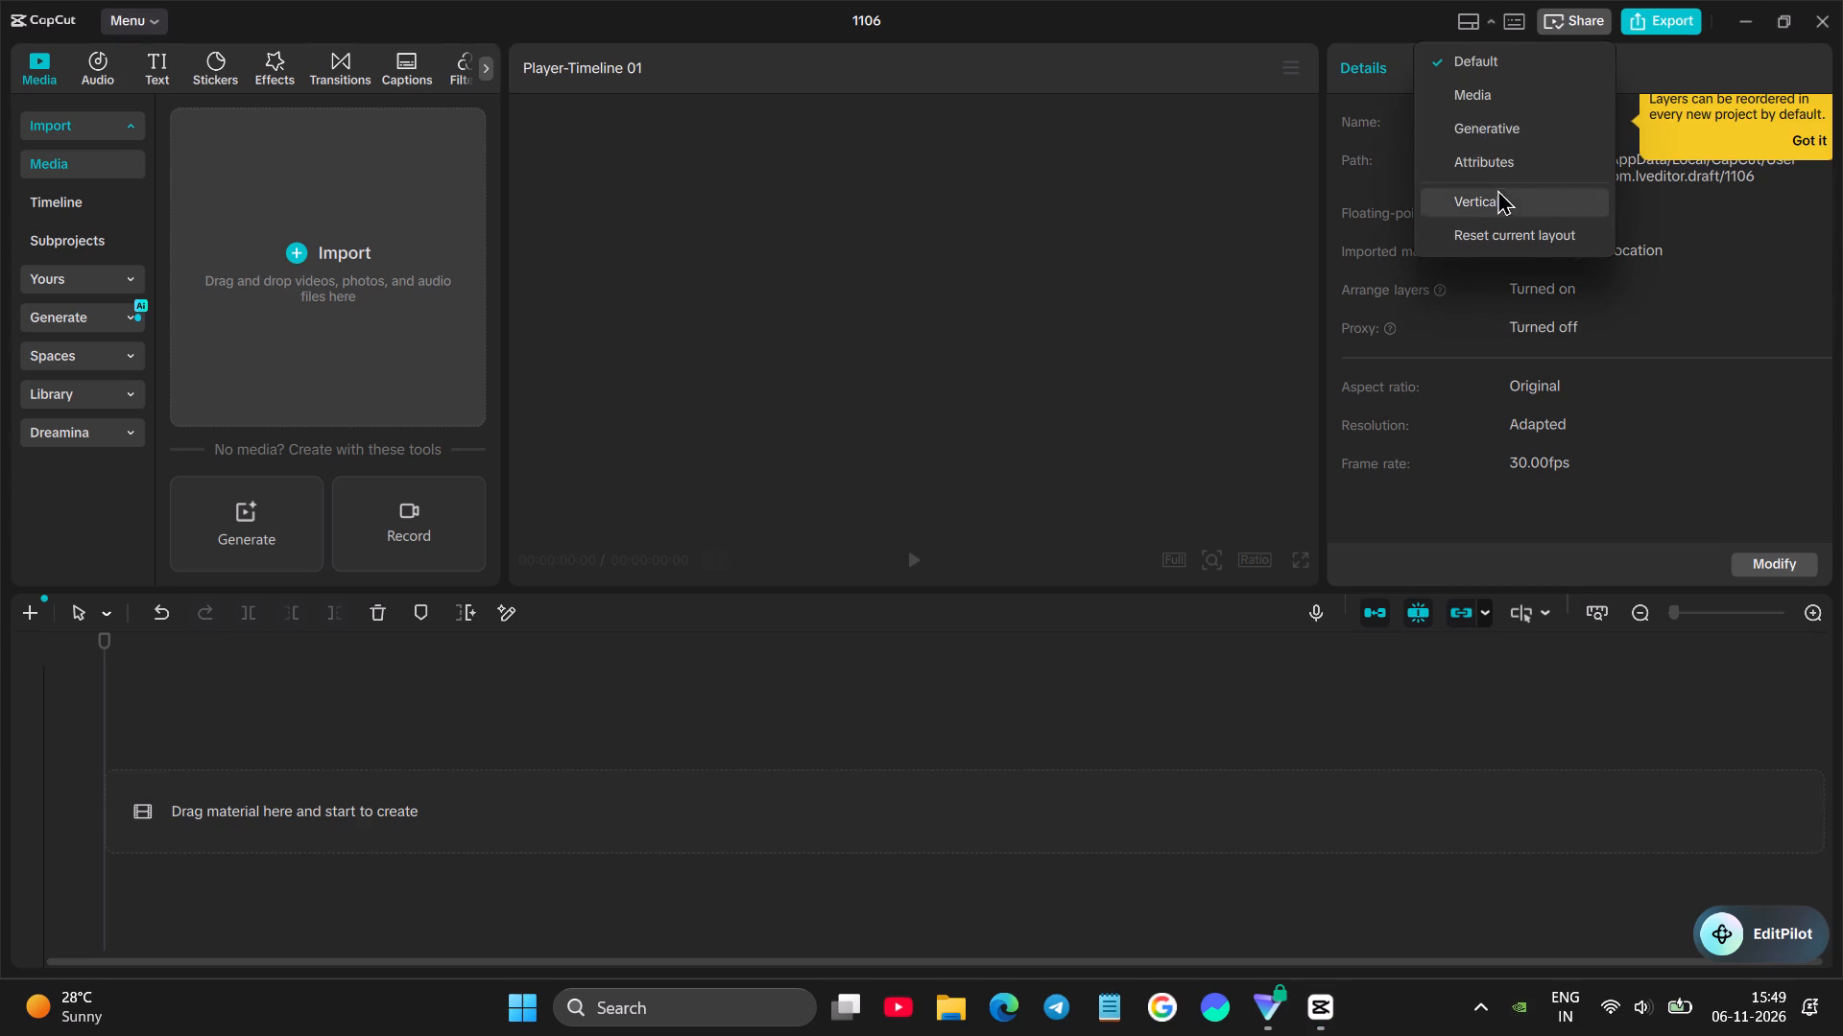
left_click(1498, 200)
left_click_drag(1783, 932, 1269, 994)
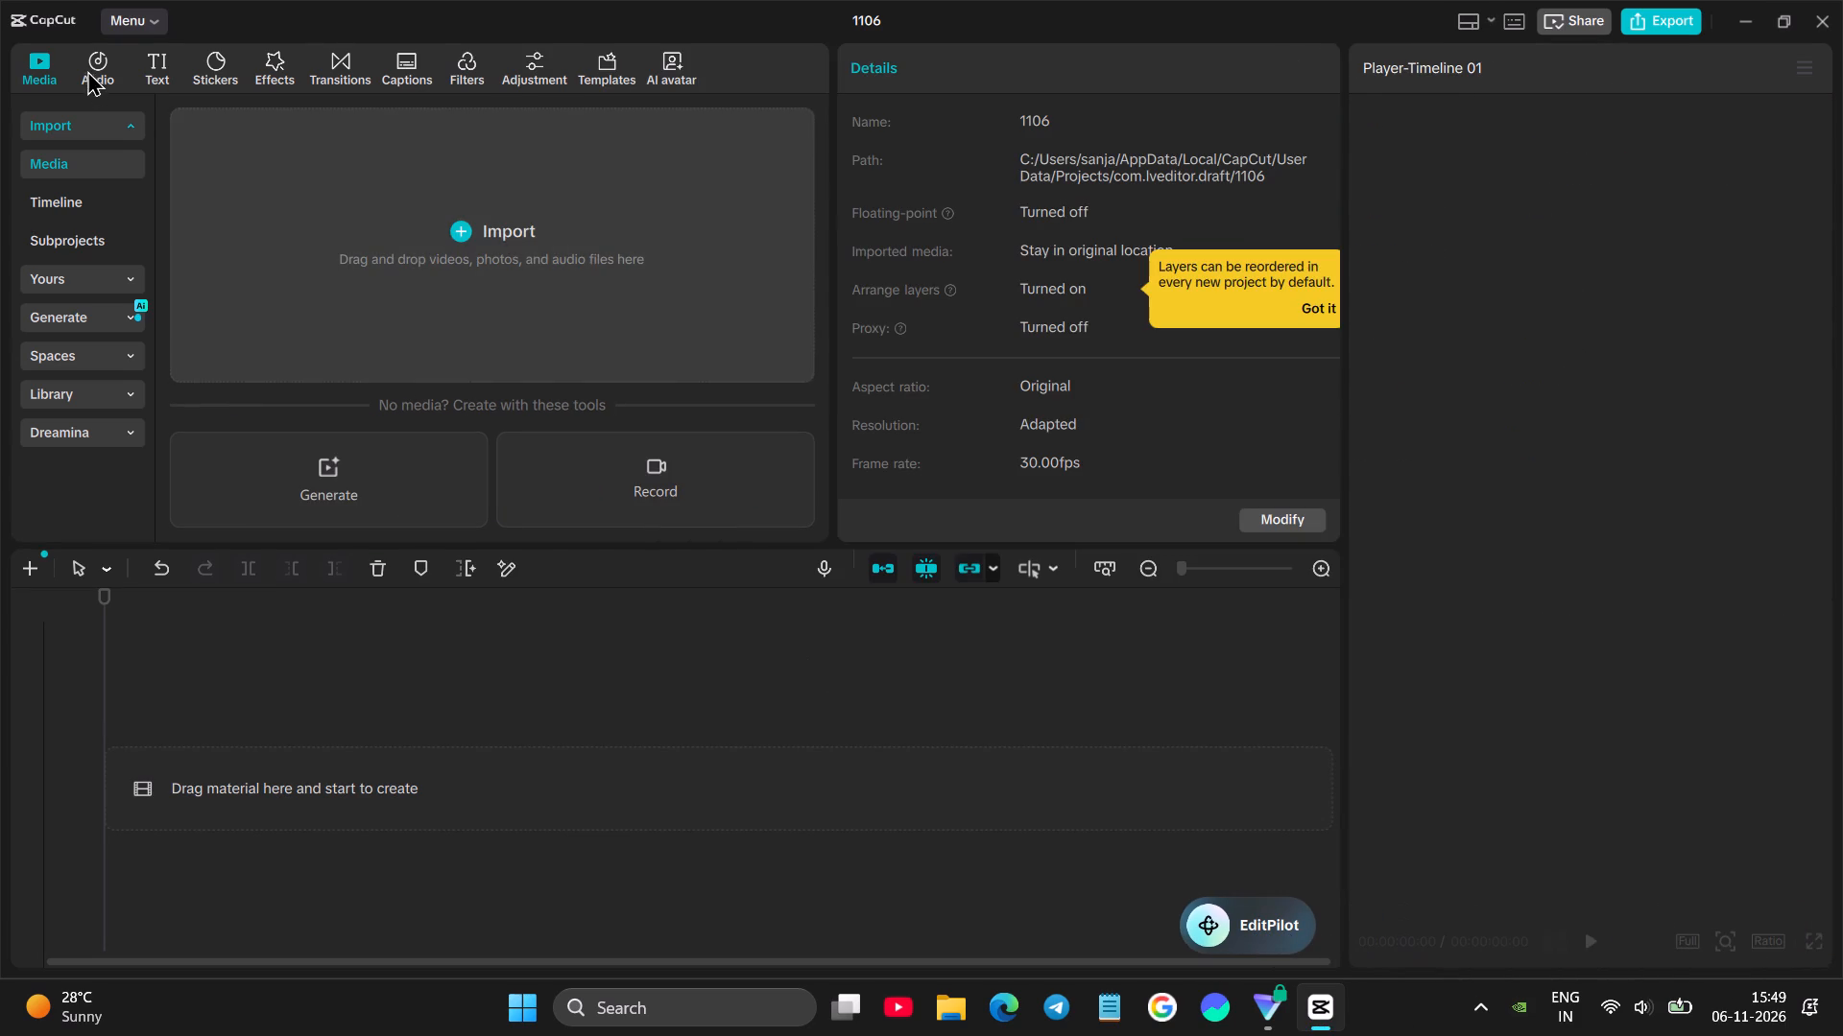
Import the video Requesting_face_swap_video_editing_860e4e8a_1080p_52eeb51e_1080p from the Downloads folder into the project media.
left_click(406, 219)
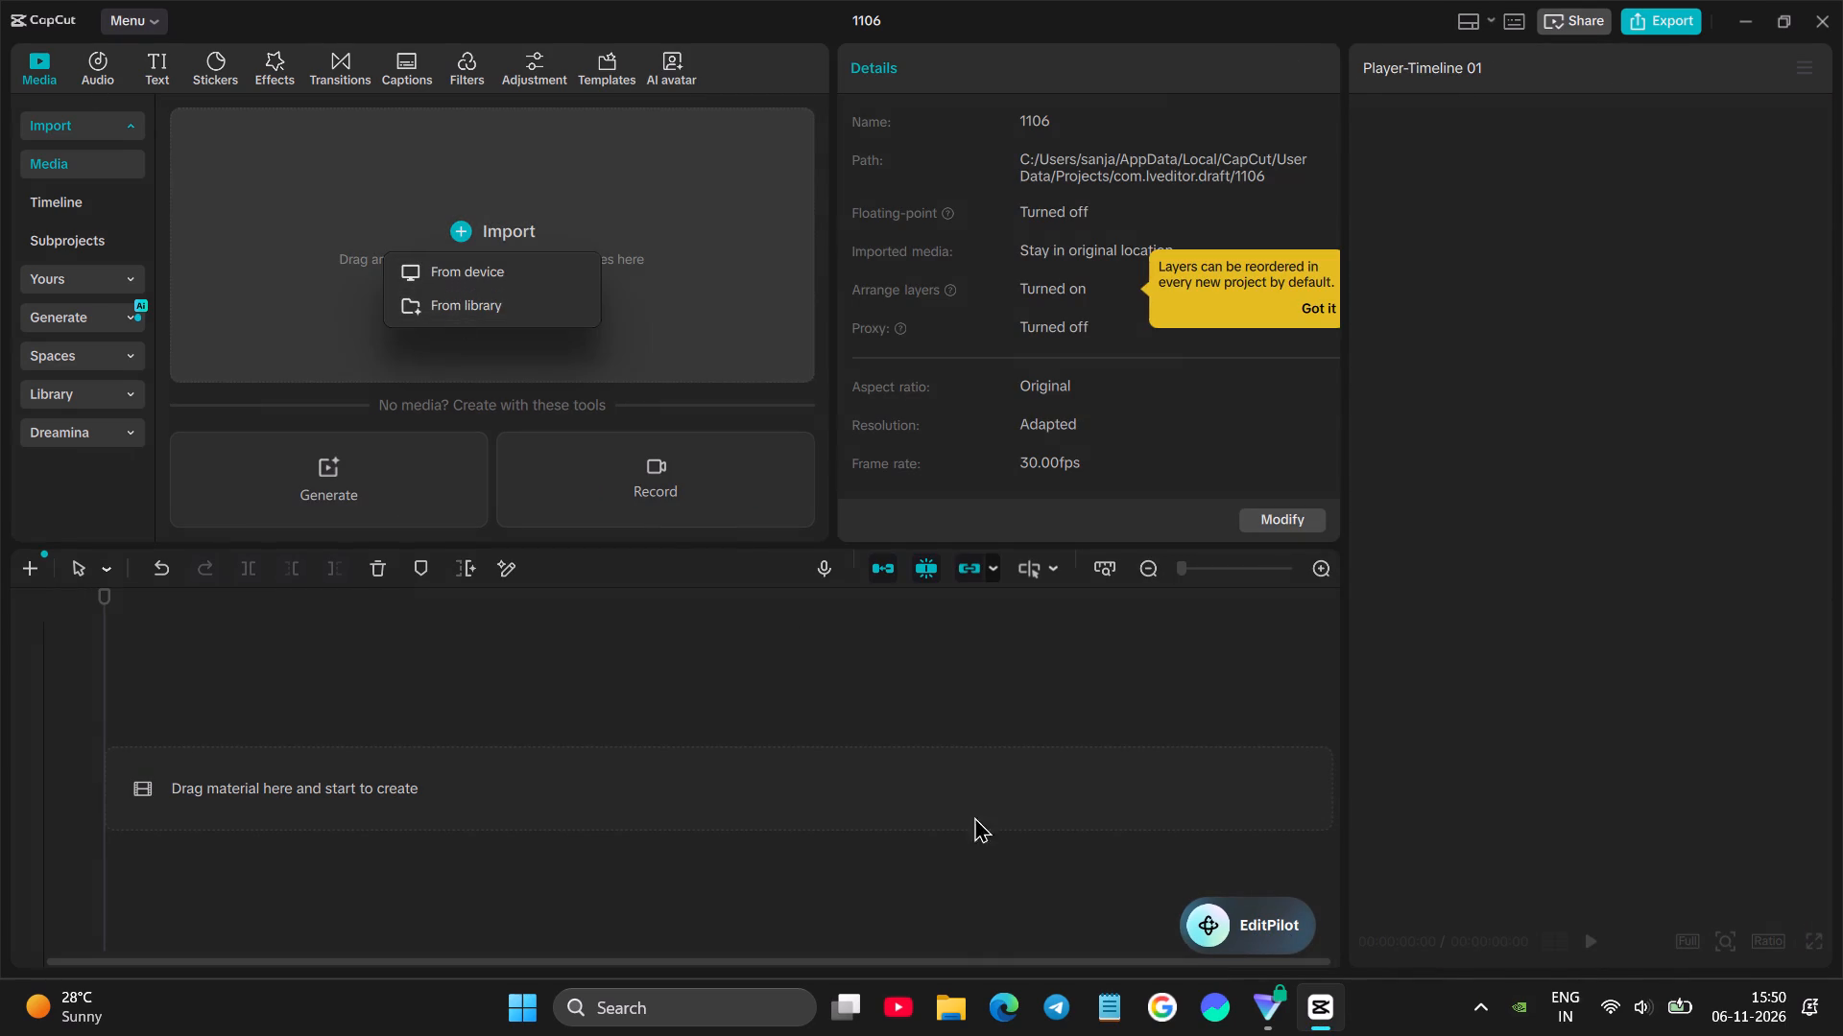
left_click(954, 987)
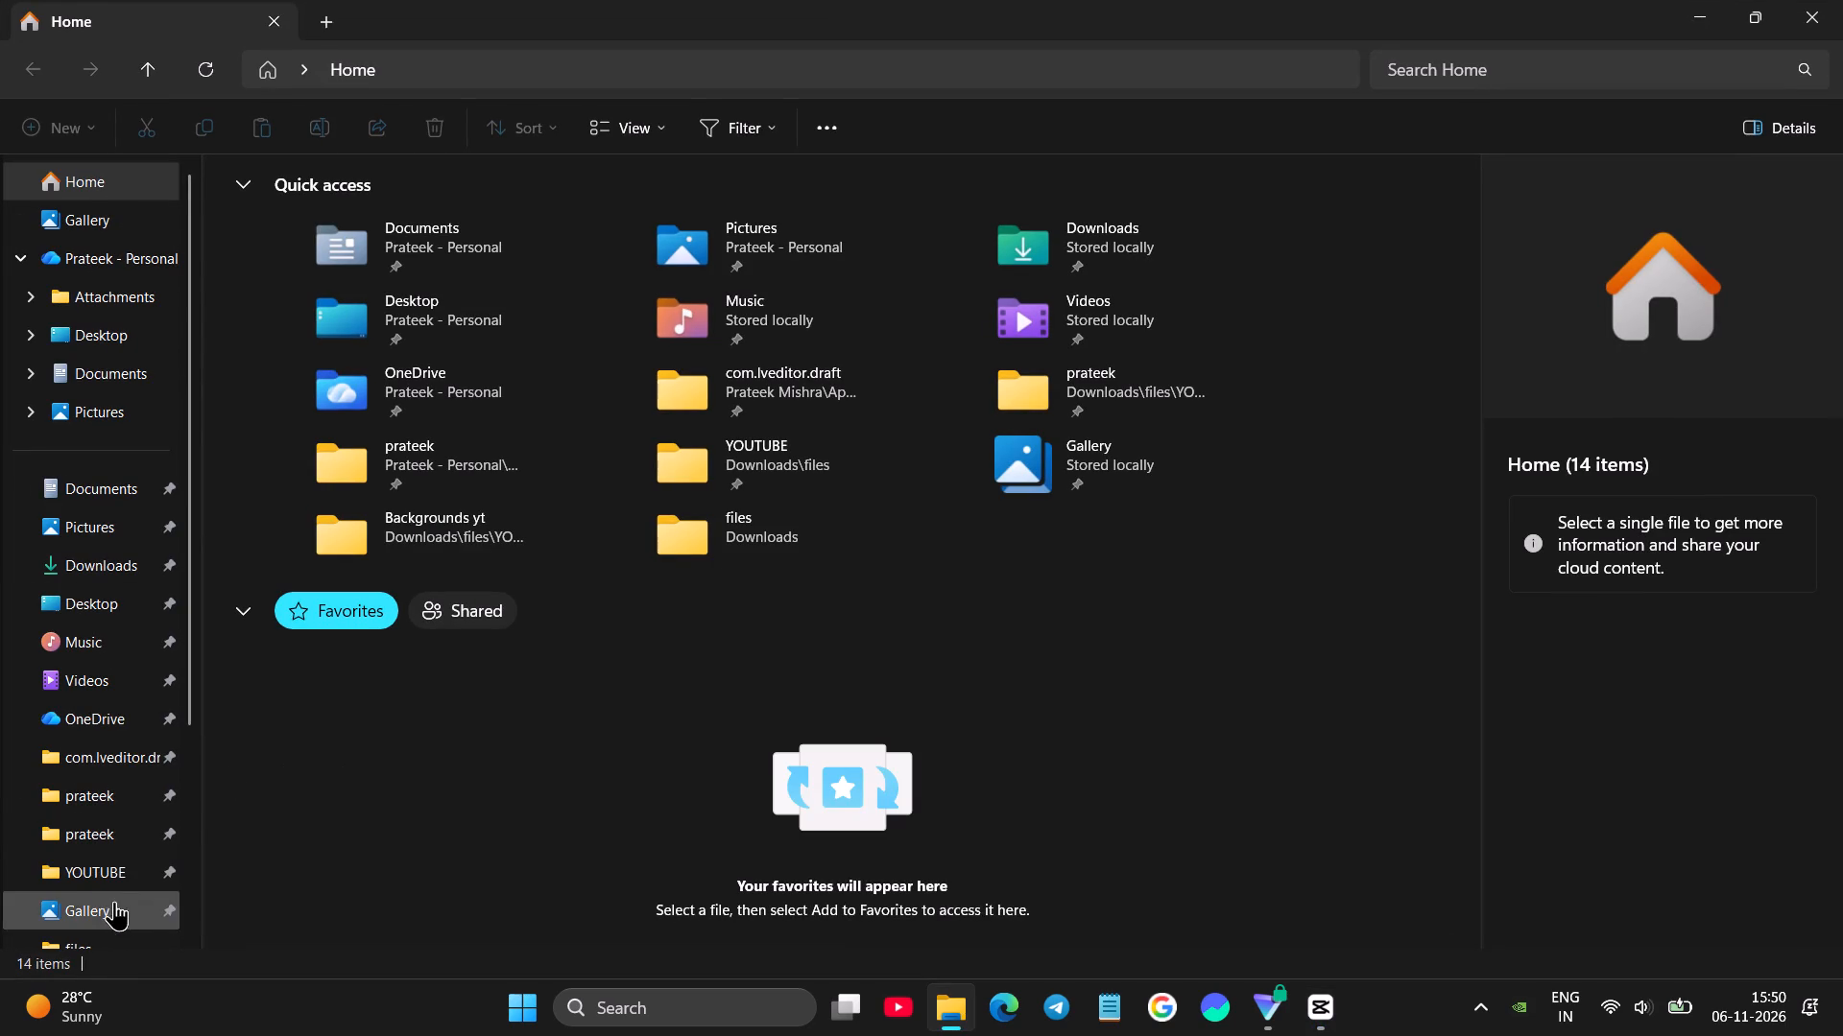
left_click(115, 901)
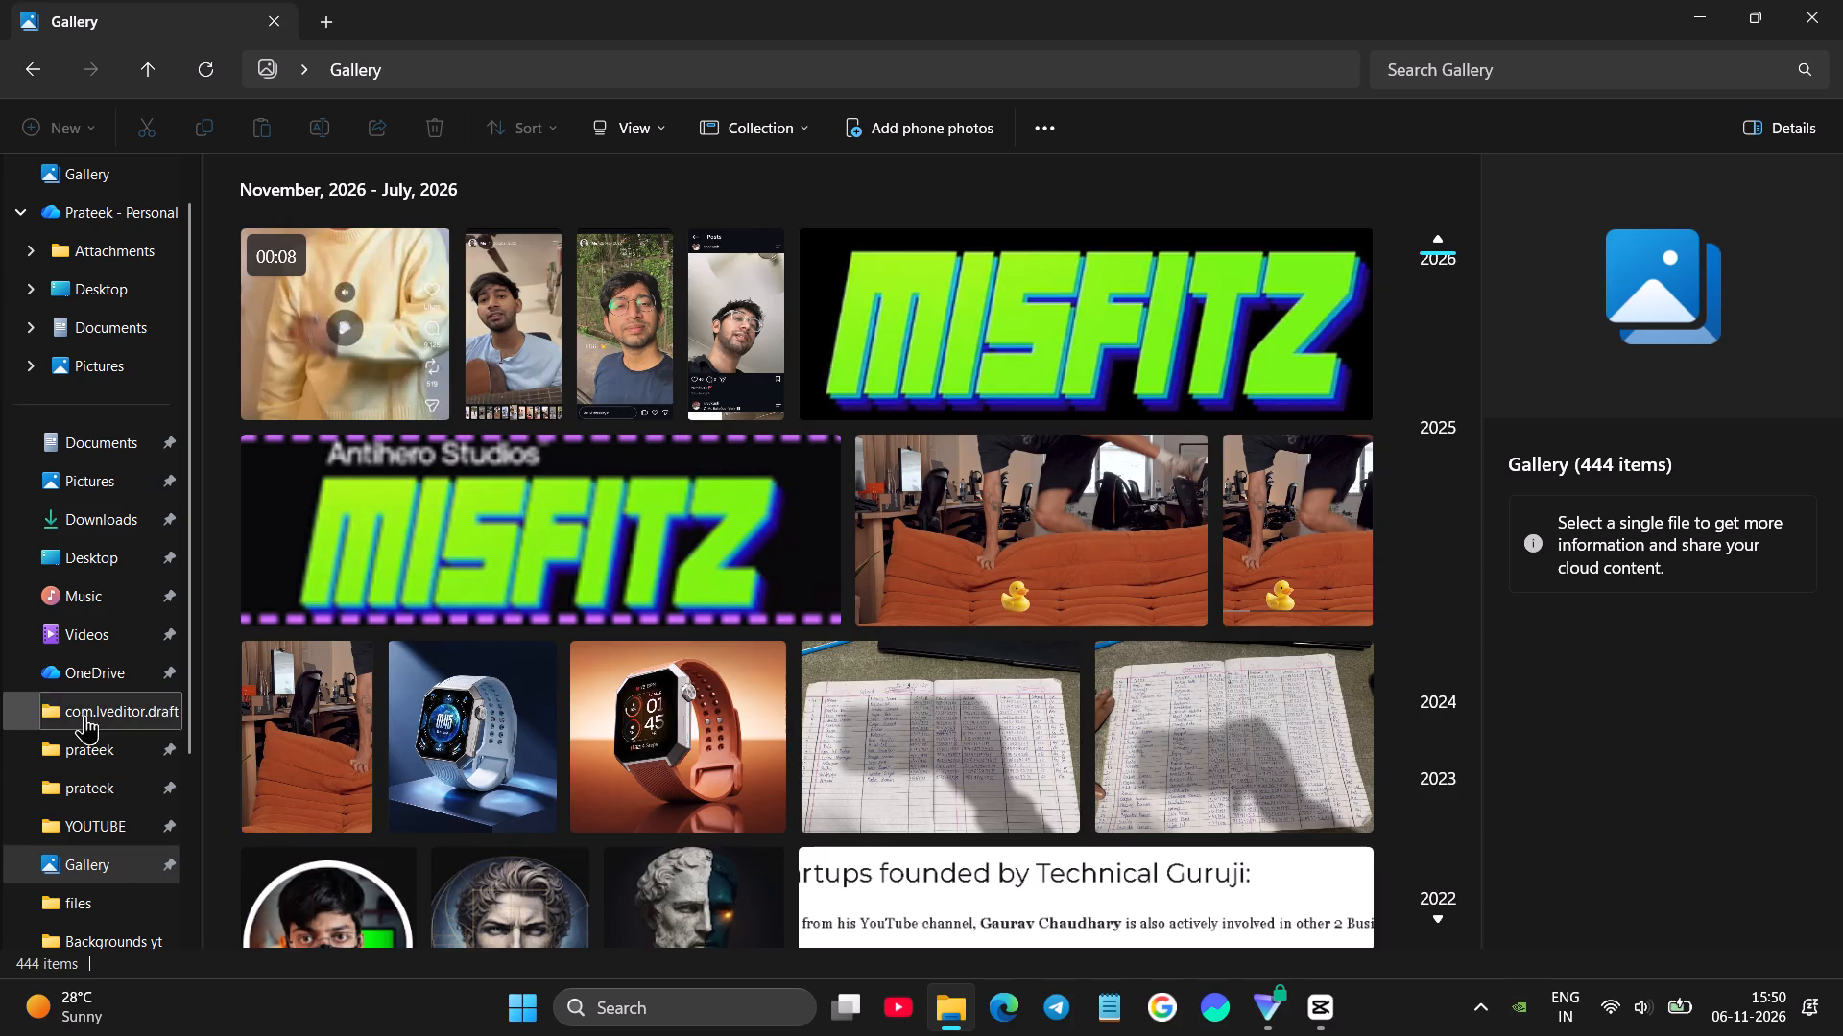
left_click(69, 522)
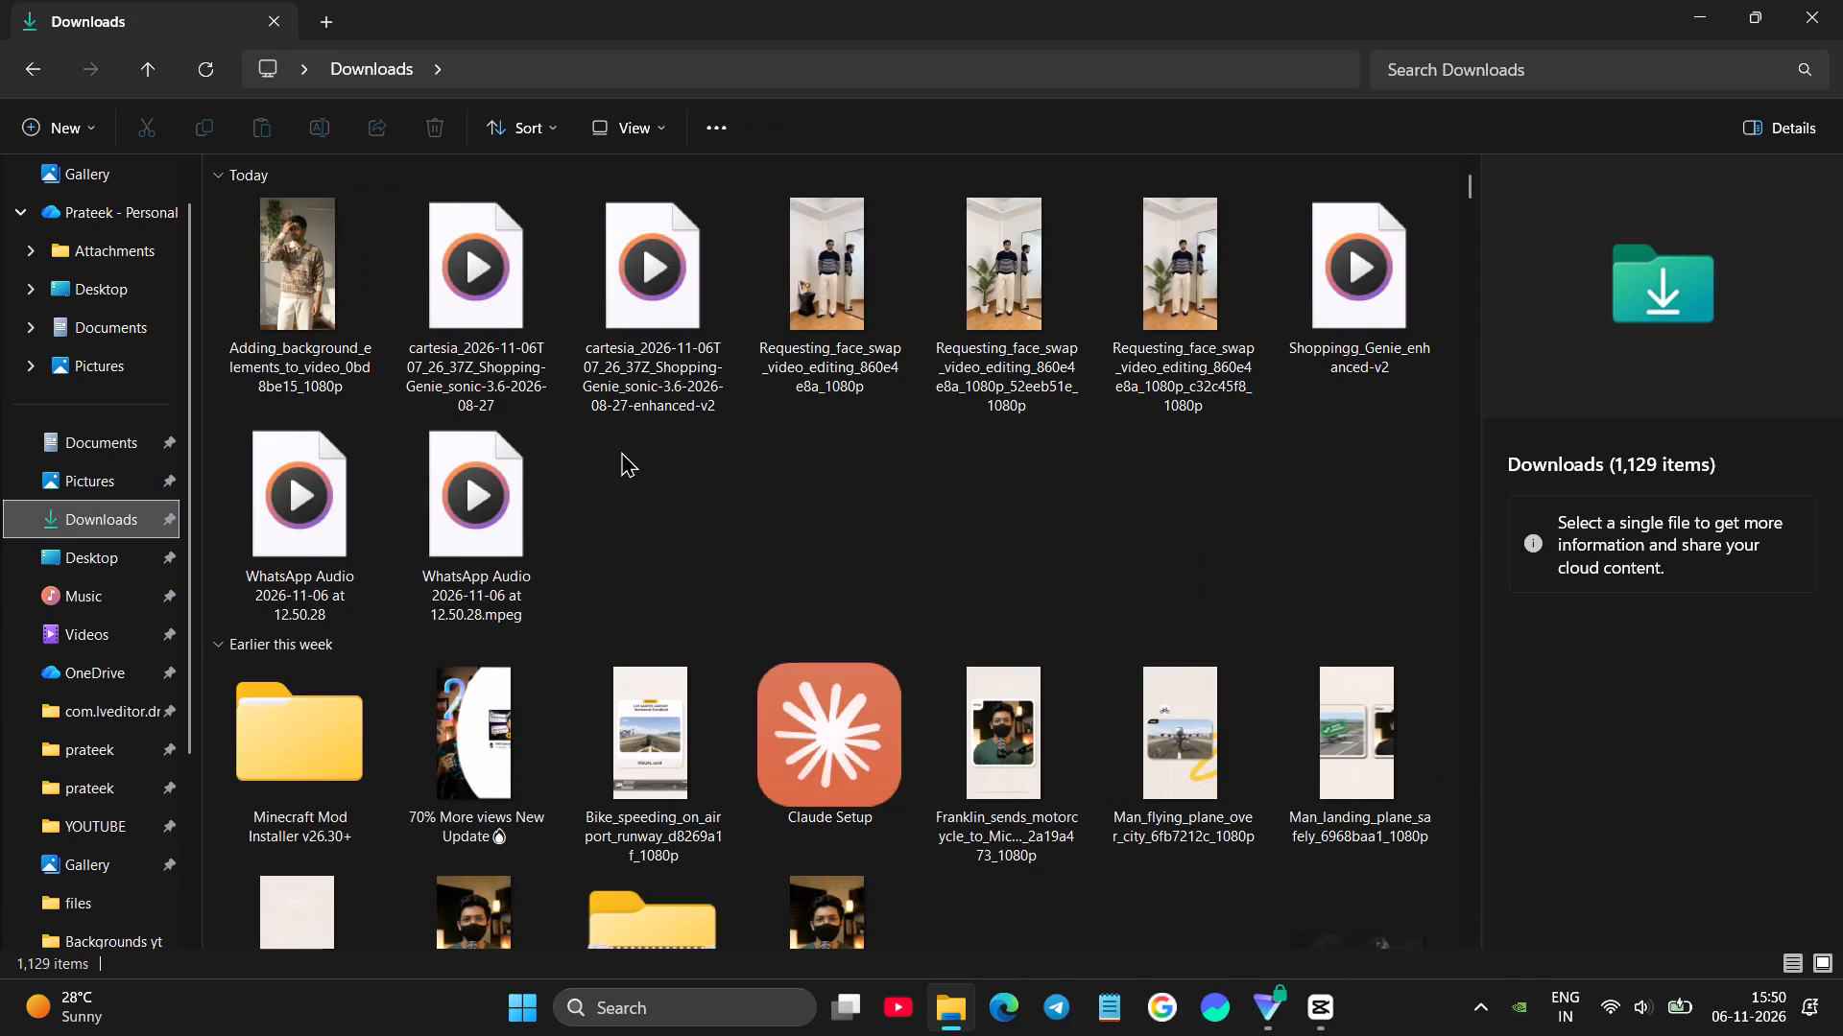
scroll(815, 357, "up", 9, "ctrl")
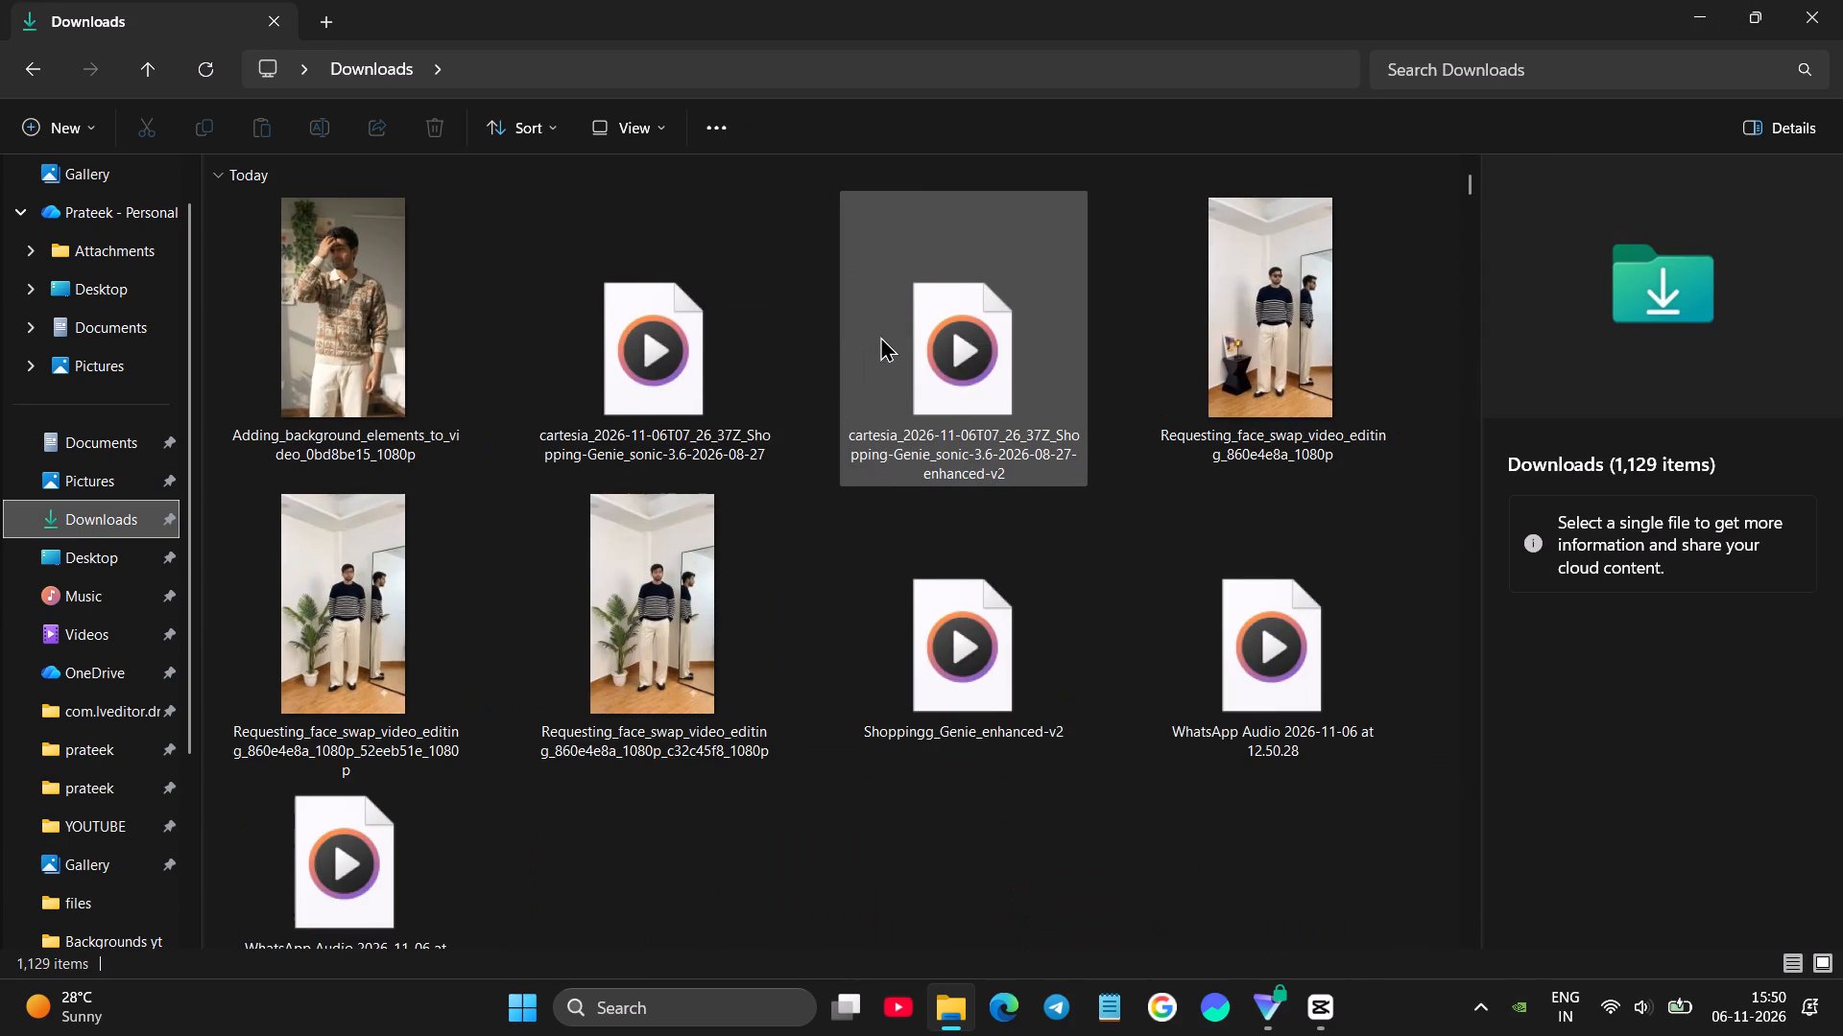
scroll(881, 335, "up", 7, "ctrl")
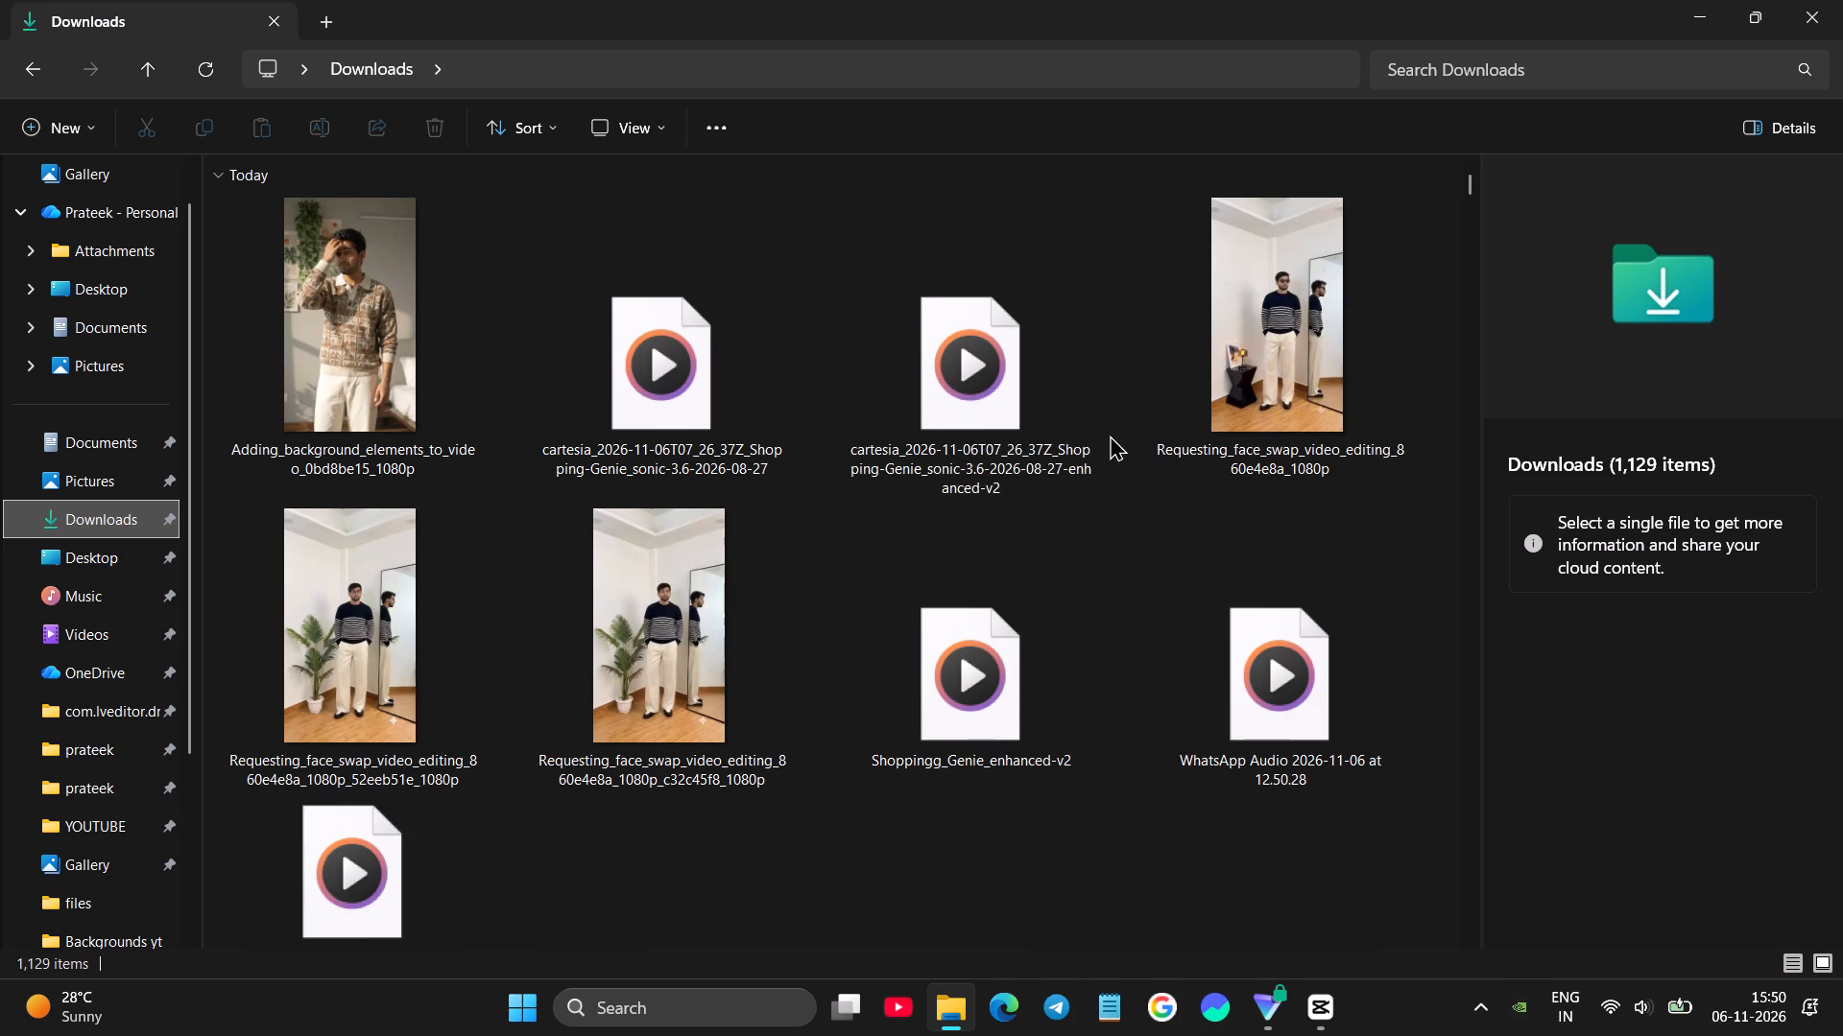
scroll(321, 622, "up", 8, "ctrl")
scroll(1327, 472, "up", 7, "ctrl")
left_click_drag(328, 620, 1360, 1034)
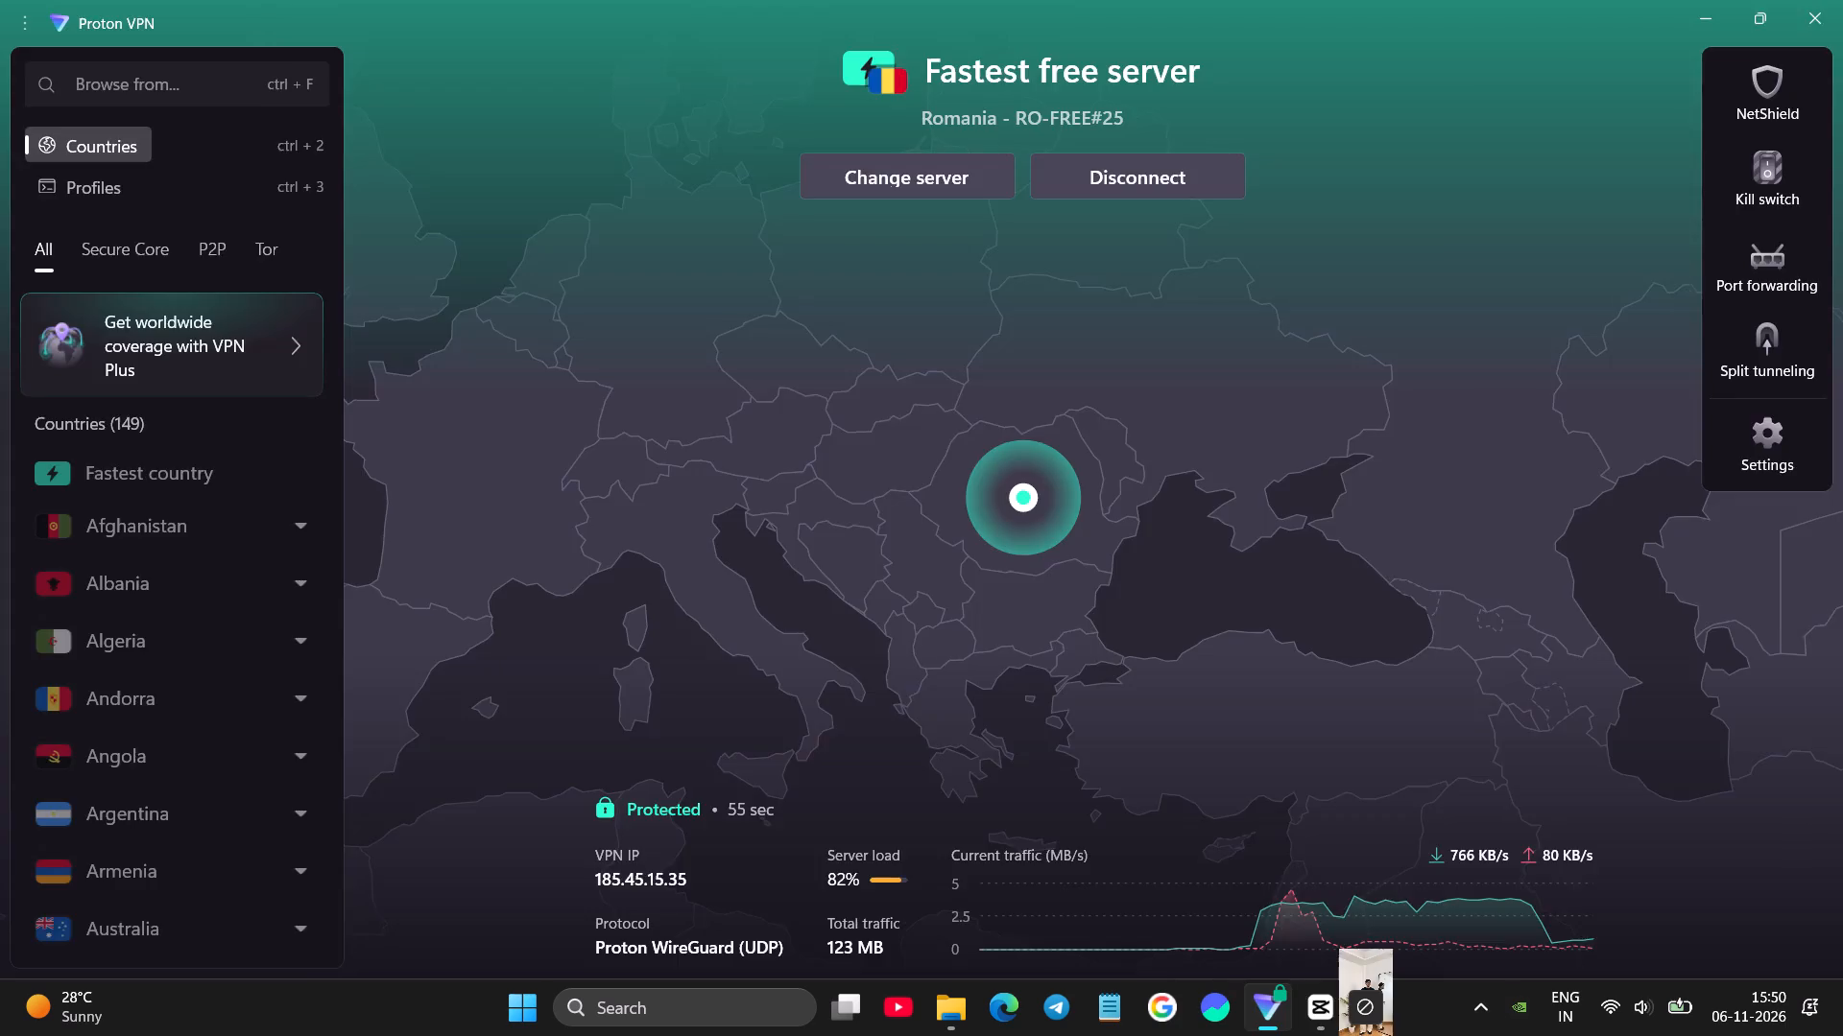
left_click_drag(1360, 1034, 516, 292)
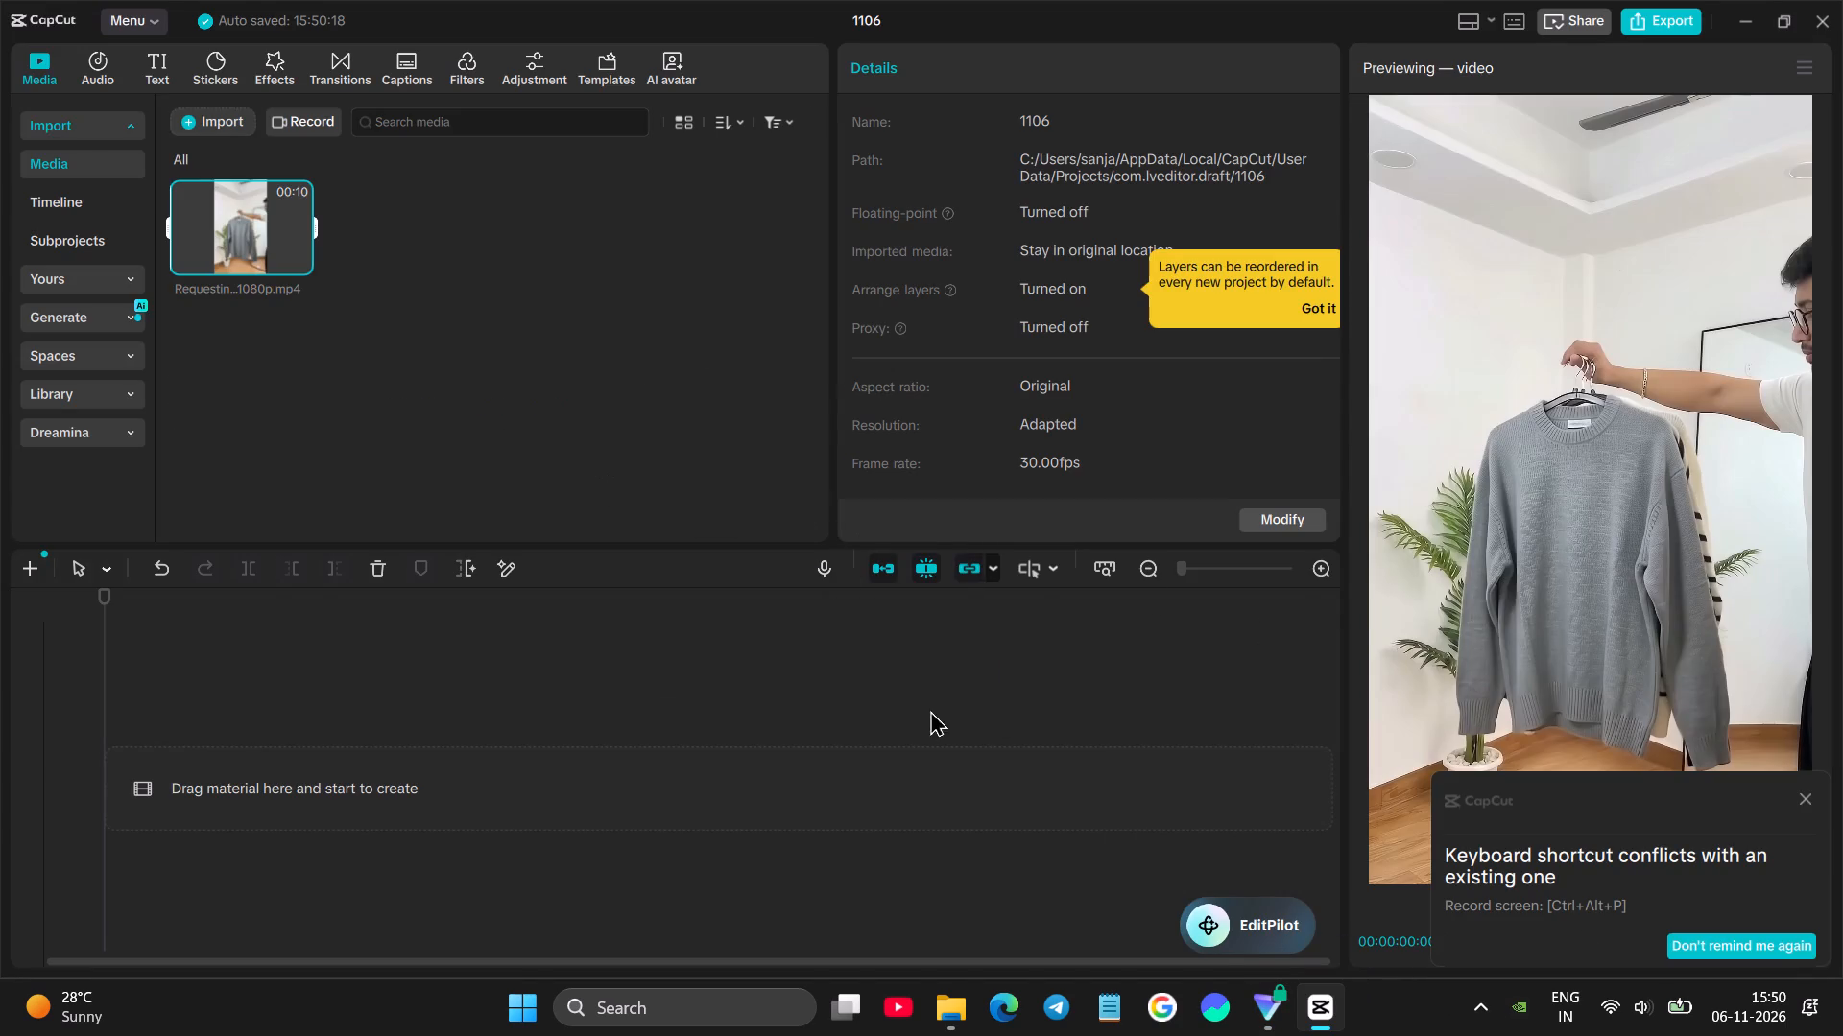
Import the video Adding_background_elements_to_video_0bd8be15_1080p from the Downloads folder into the project media.
left_click(955, 1014)
left_click_drag(345, 332, 1321, 1025)
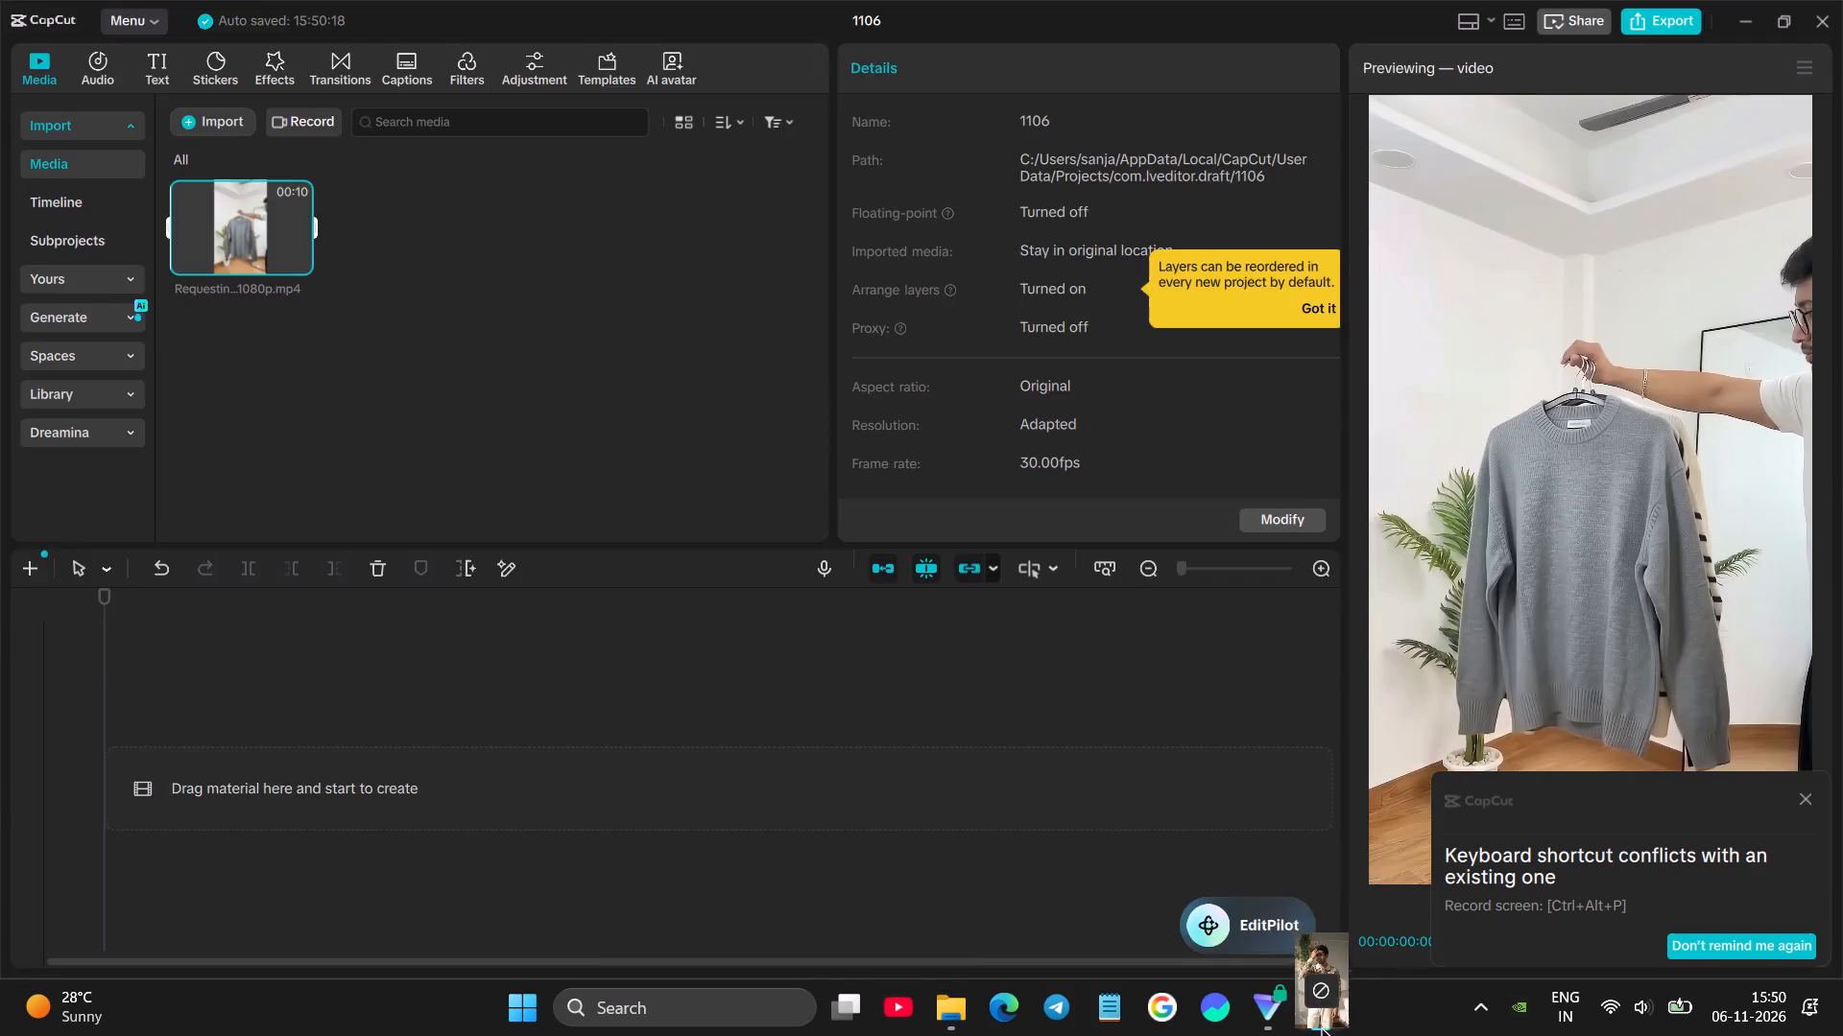
left_click_drag(1321, 1025, 1288, 1008)
left_click(1295, 1011)
left_click(1304, 1014)
left_click_drag(1322, 1019, 1330, 1021)
left_click(1339, 1023)
triple_click(1346, 1024)
triple_click(1347, 1020)
left_click(1345, 1015)
left_click_drag(1340, 1014, 1322, 1029)
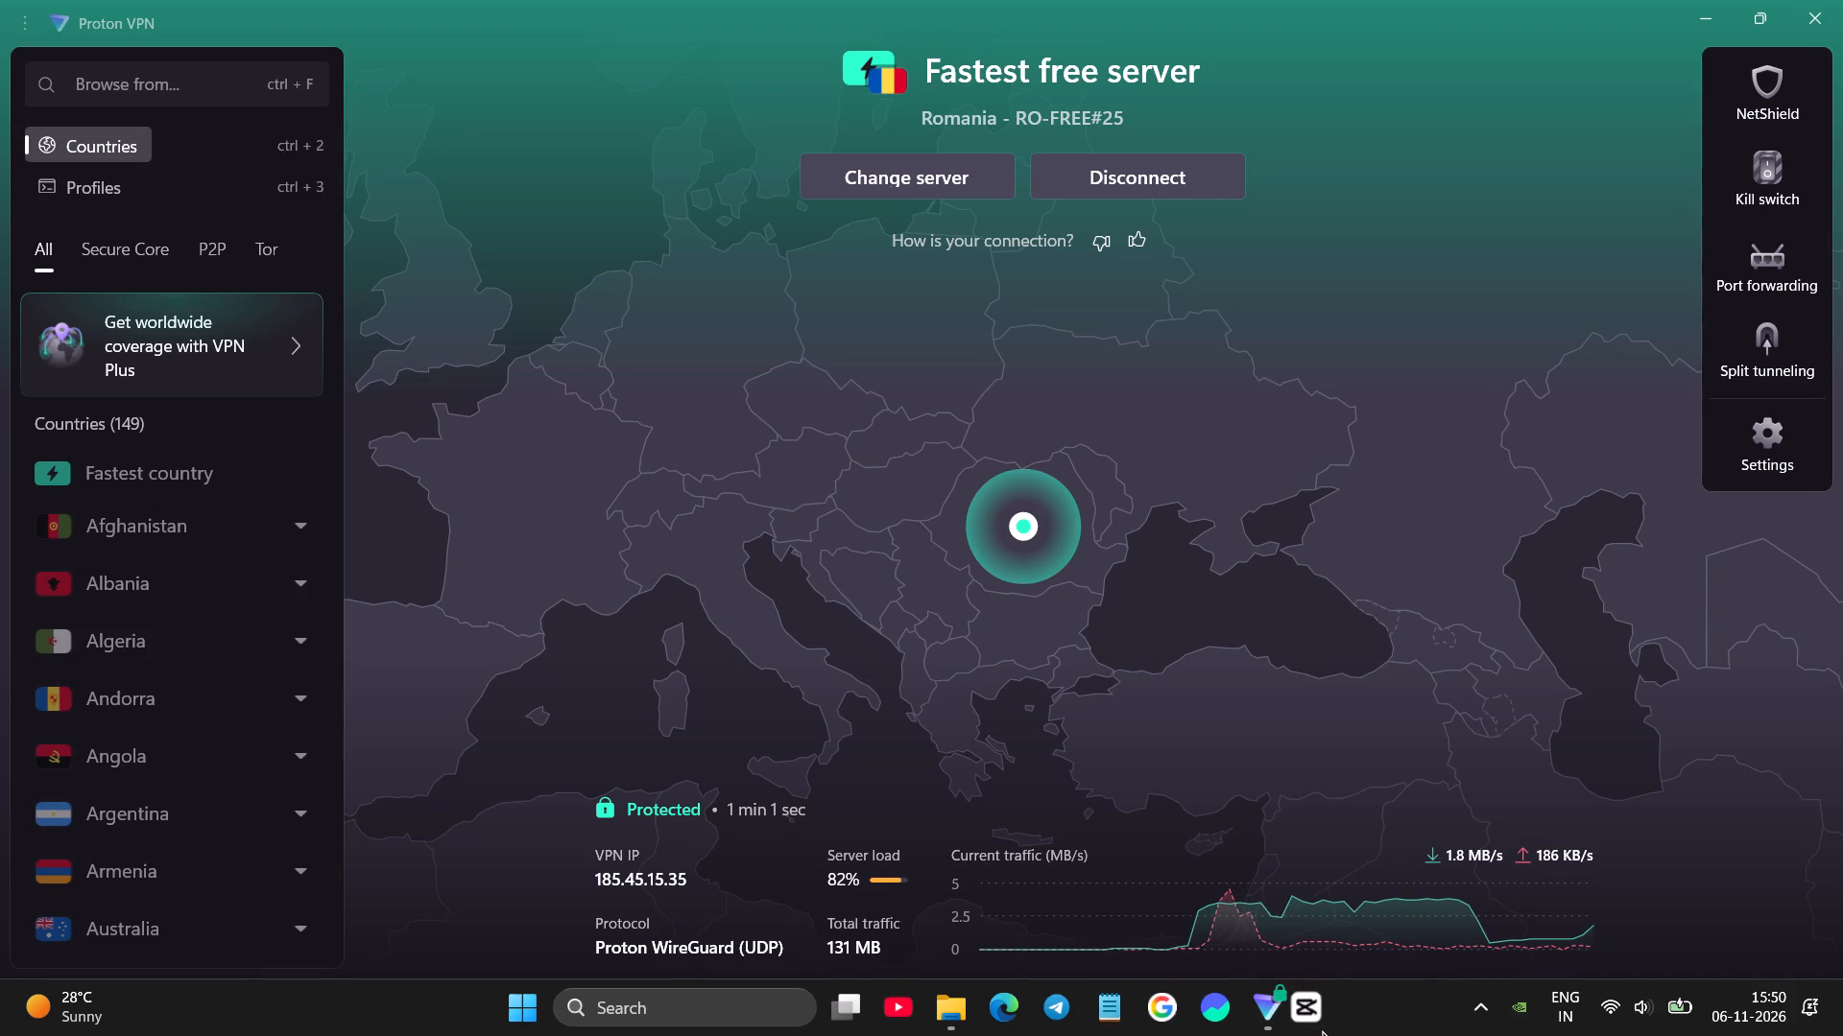
left_click_drag(1322, 1029, 1348, 1024)
left_click(948, 1021)
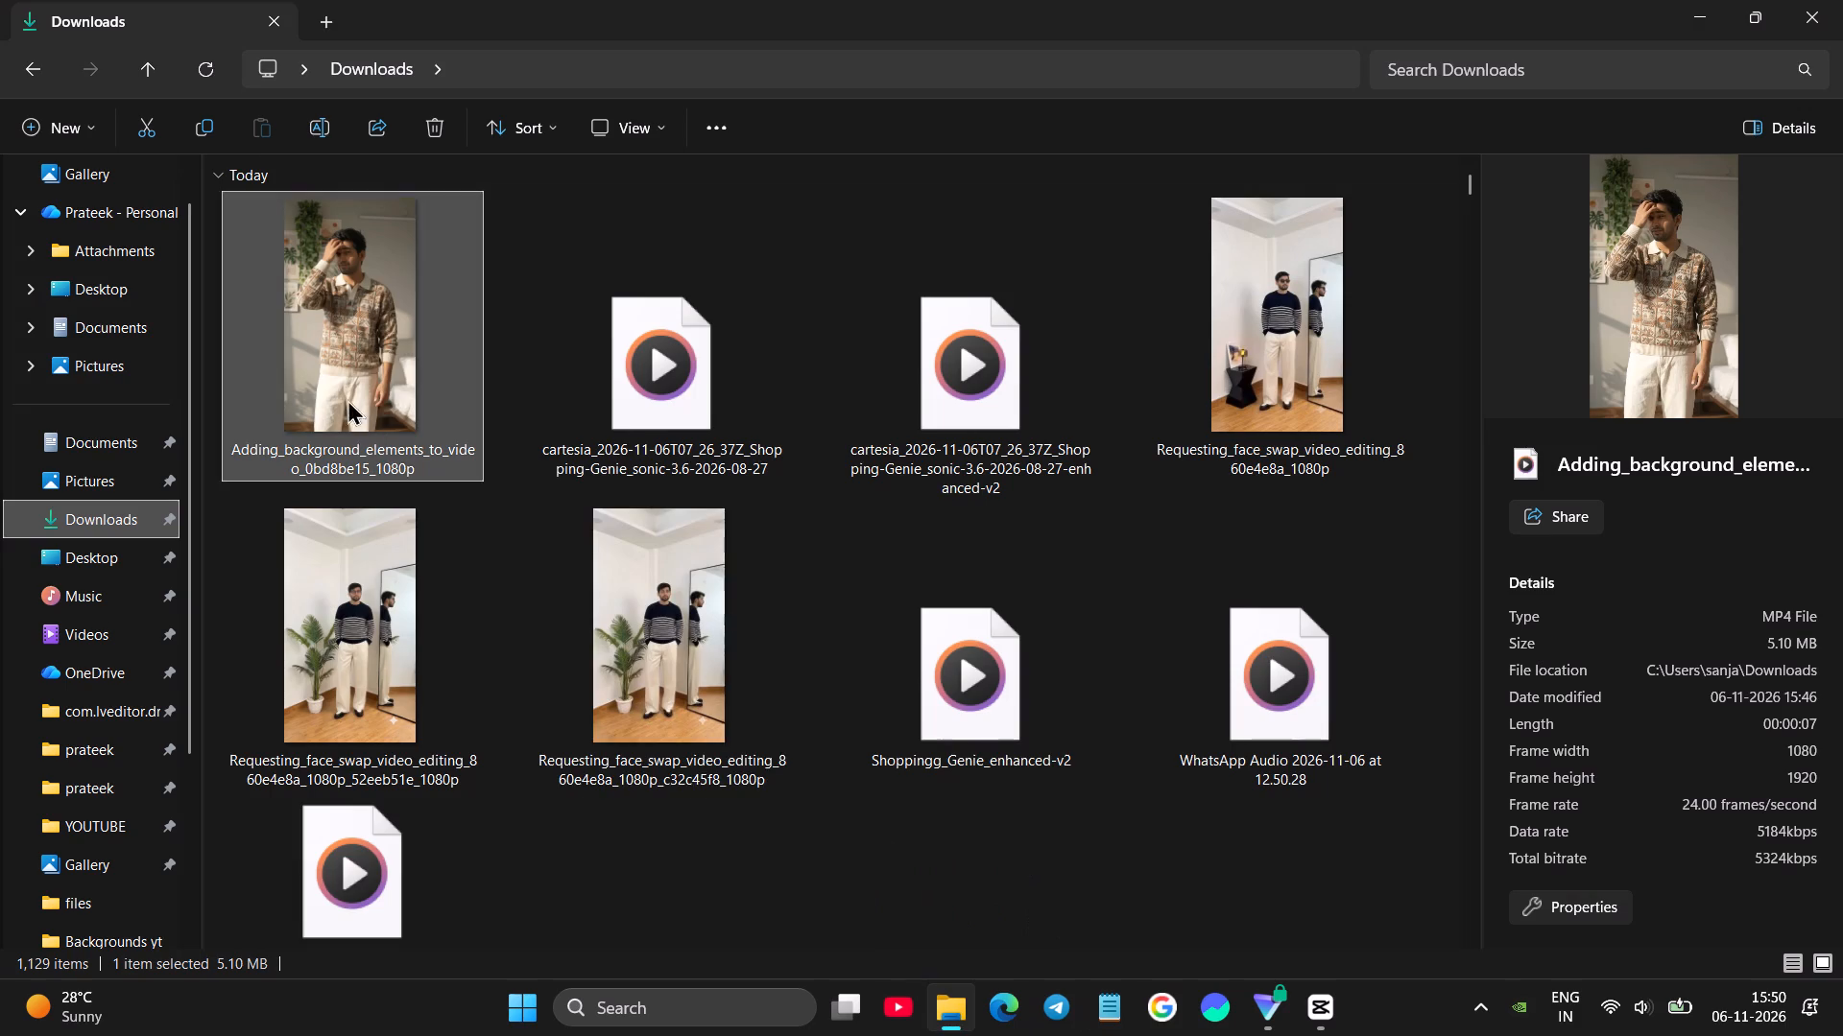
left_click_drag(347, 389, 404, 291)
Place the Adding_background_elements clip at the start of the timeline, followed directly by the Requesting_face_swap clip.
left_click_drag(375, 227, 330, 553)
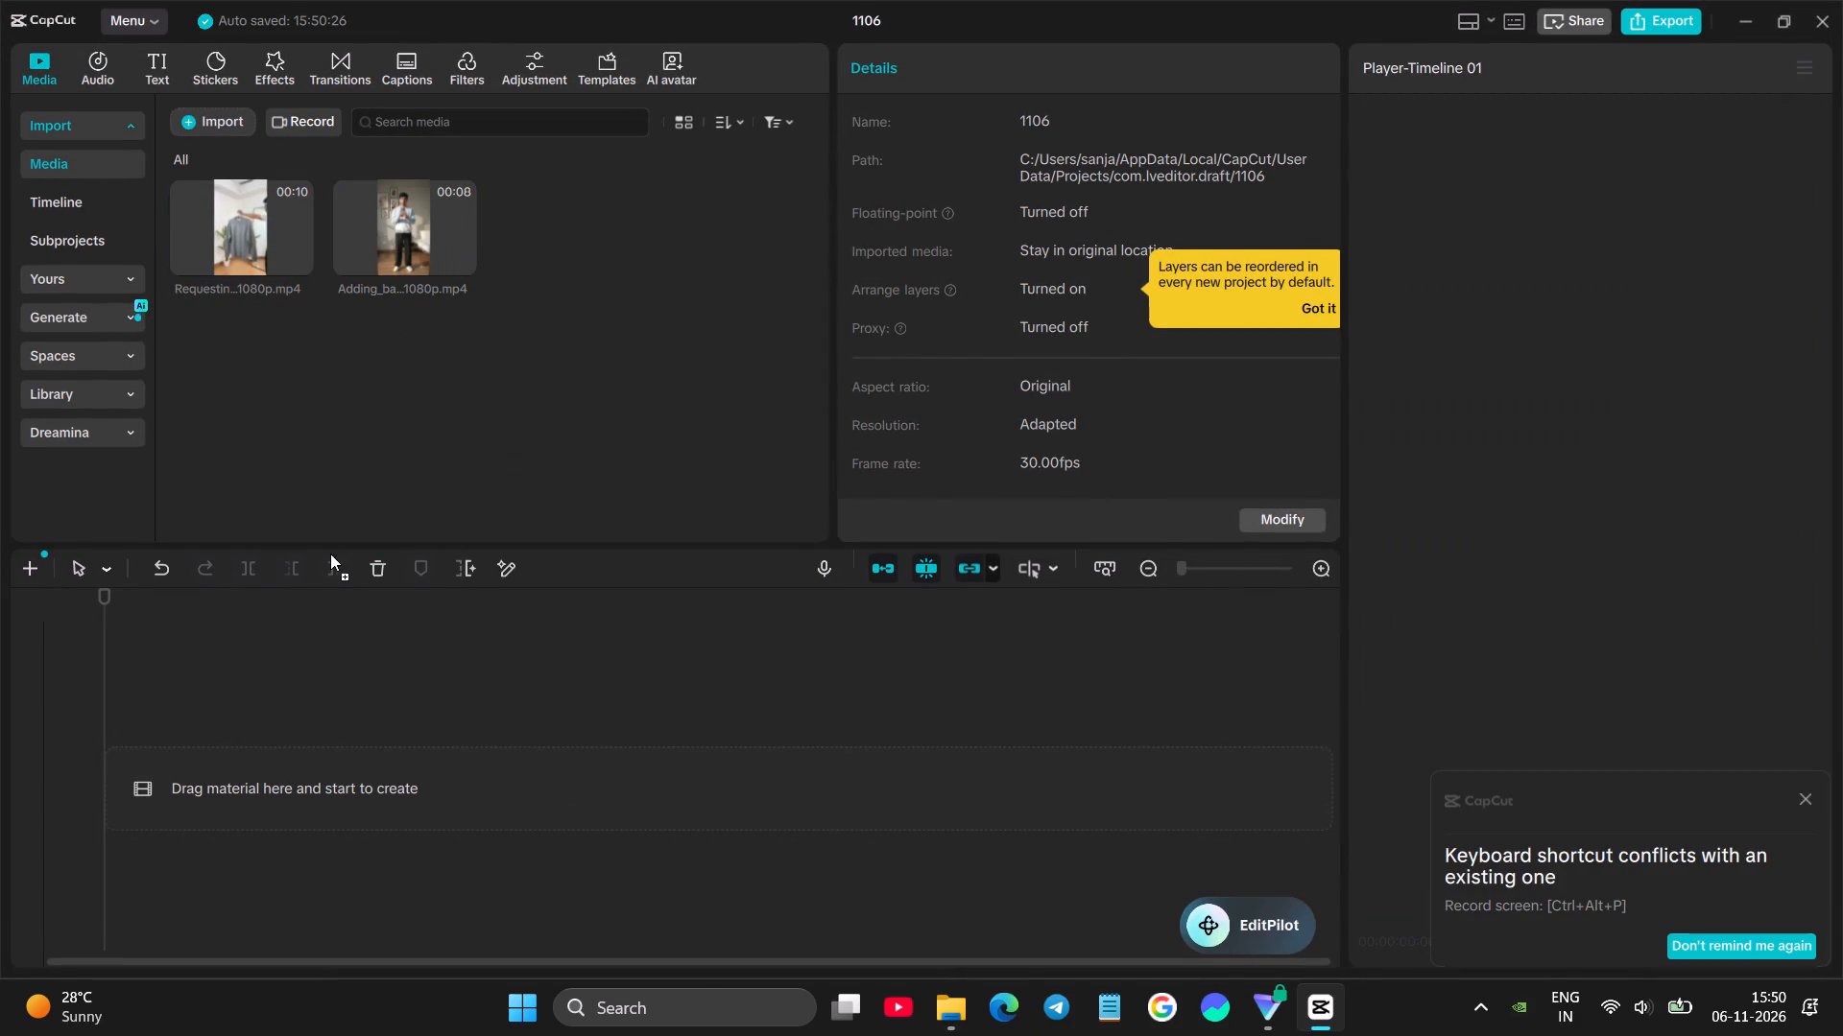
left_click_drag(330, 553, 208, 786)
left_click_drag(240, 218, 651, 779)
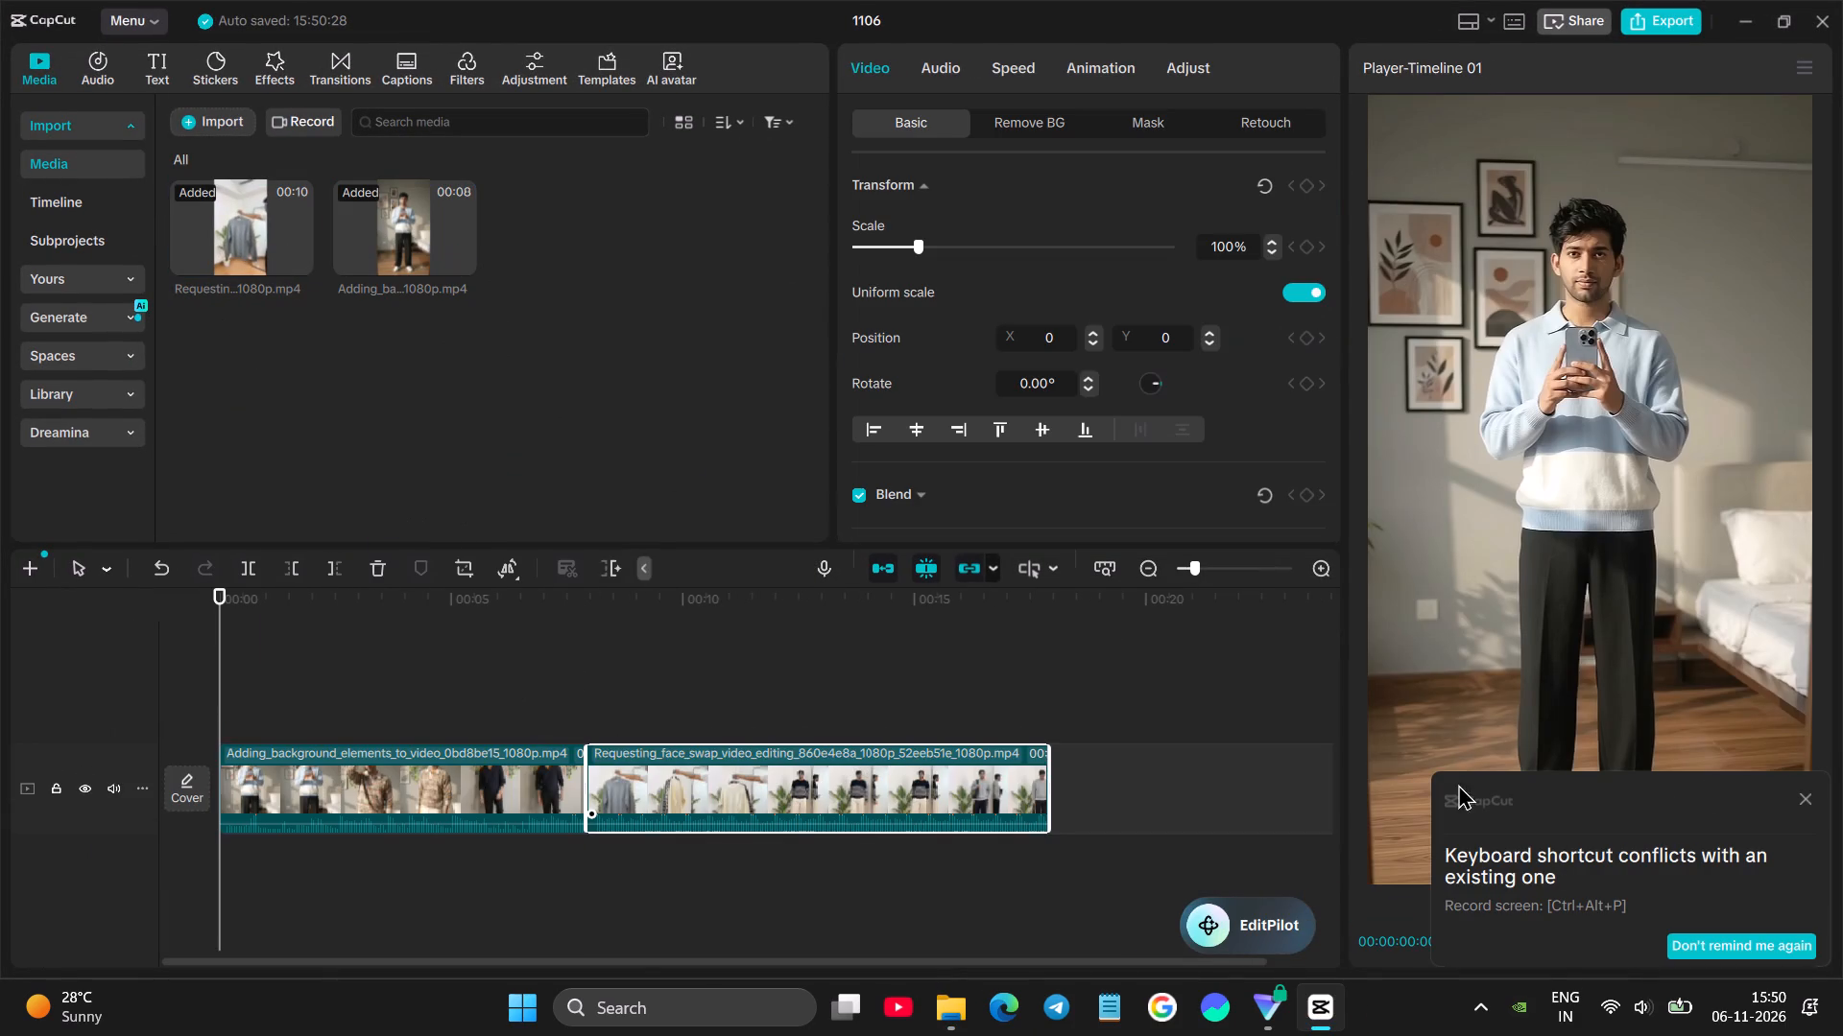
Dismiss the shortcut conflict notification and set the project's aspect ratio to 9:16.
left_click(1807, 799)
left_click(1765, 944)
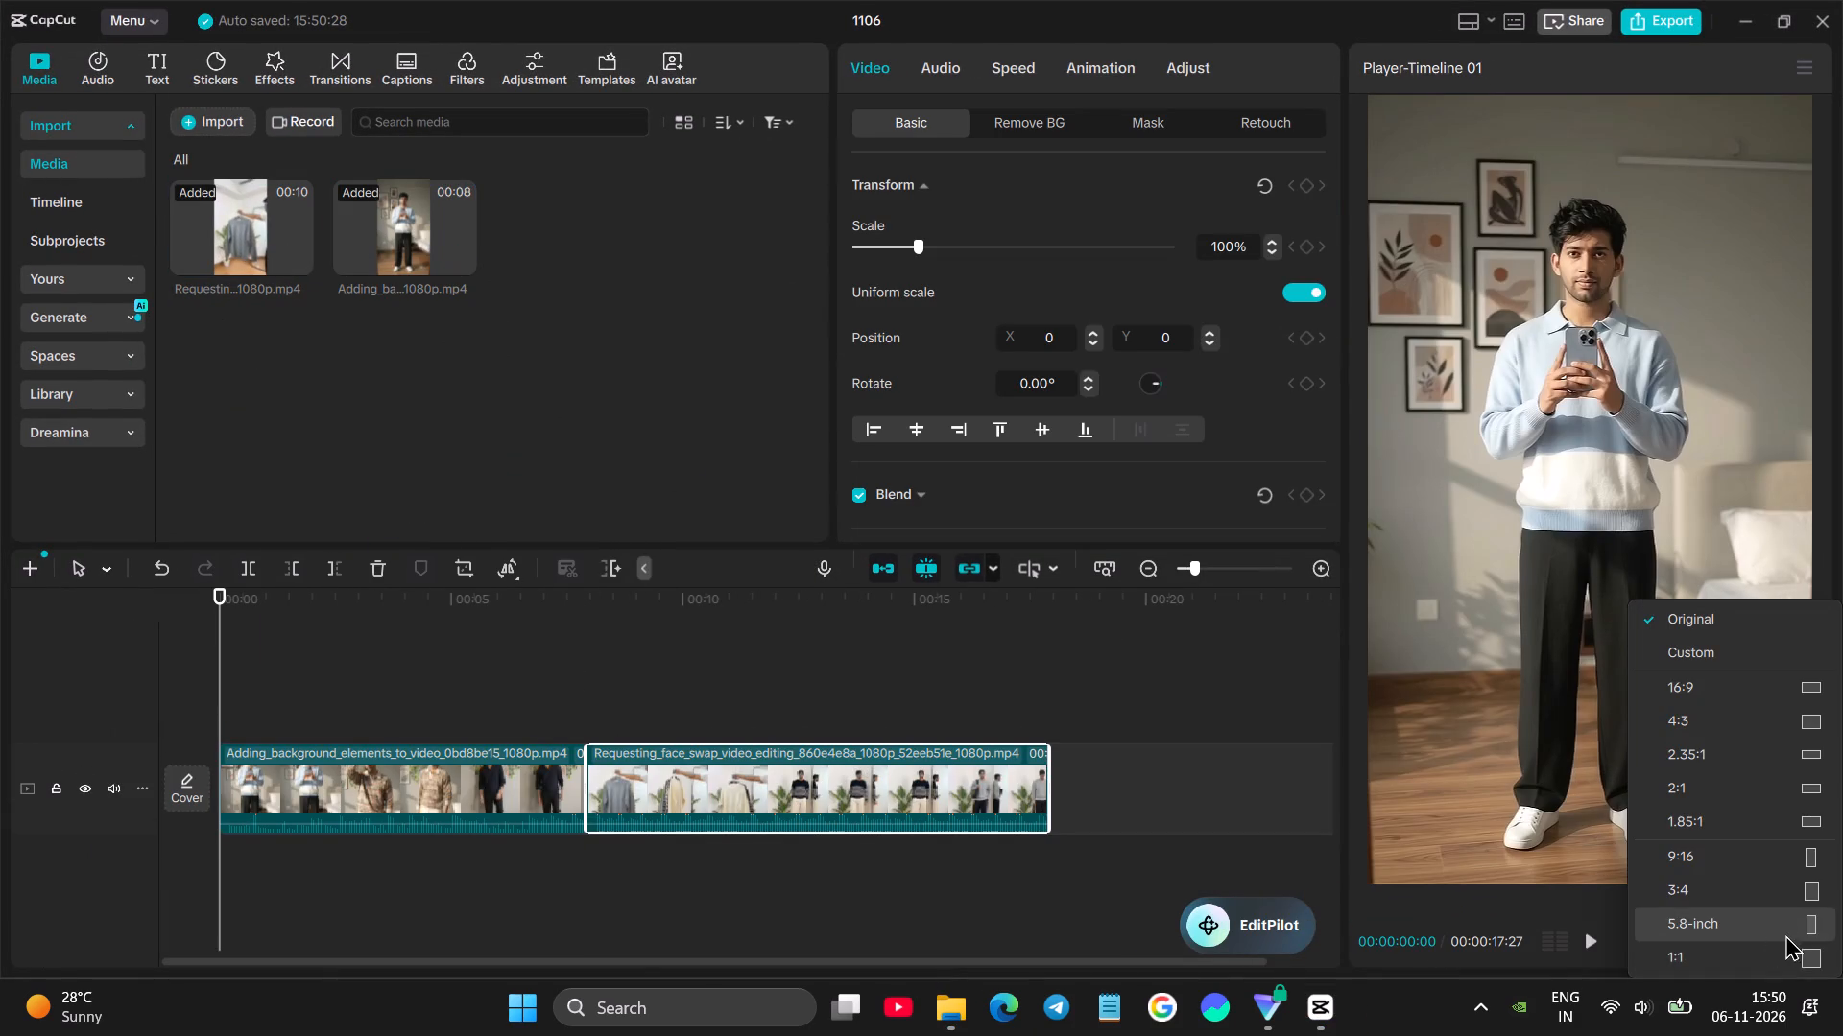
left_click(1810, 848)
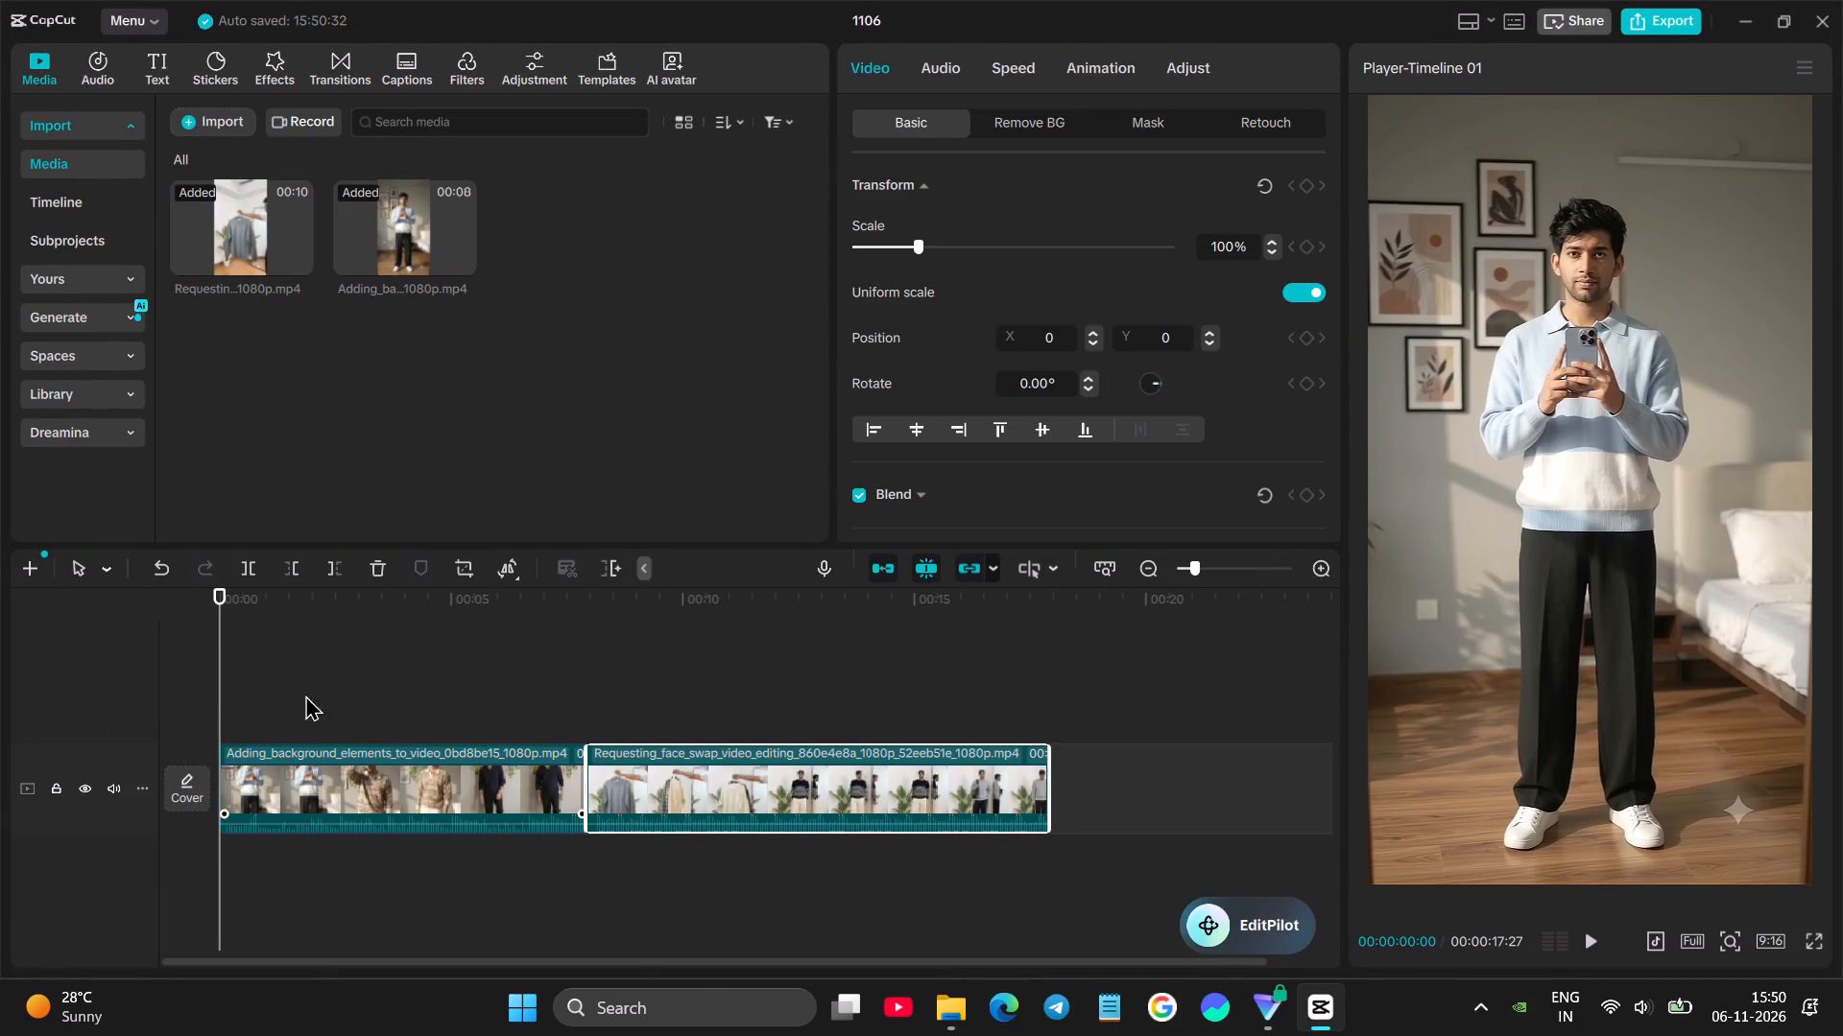
Play the sequence across both clips and lower the audio of each video clip on the timeline to silence.
left_click(305, 694)
left_click_drag(305, 694, 120, 694)
key("space")
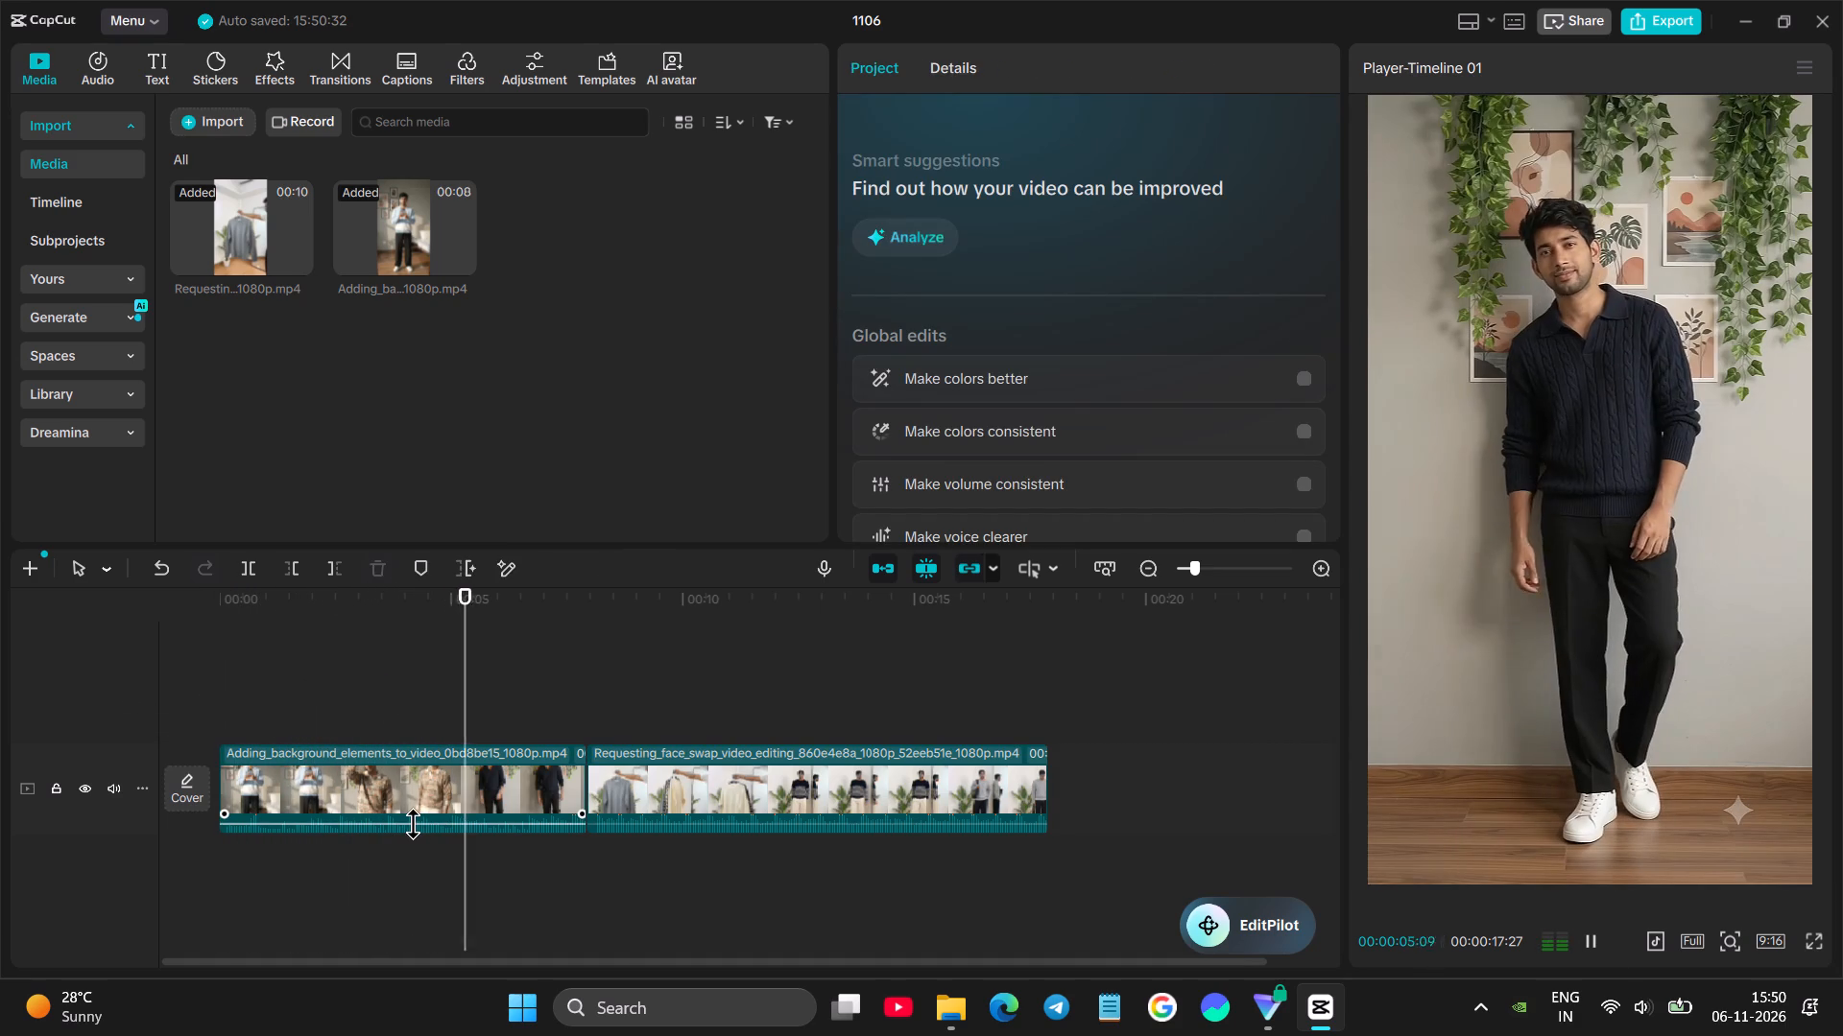
left_click(581, 701)
key("space")
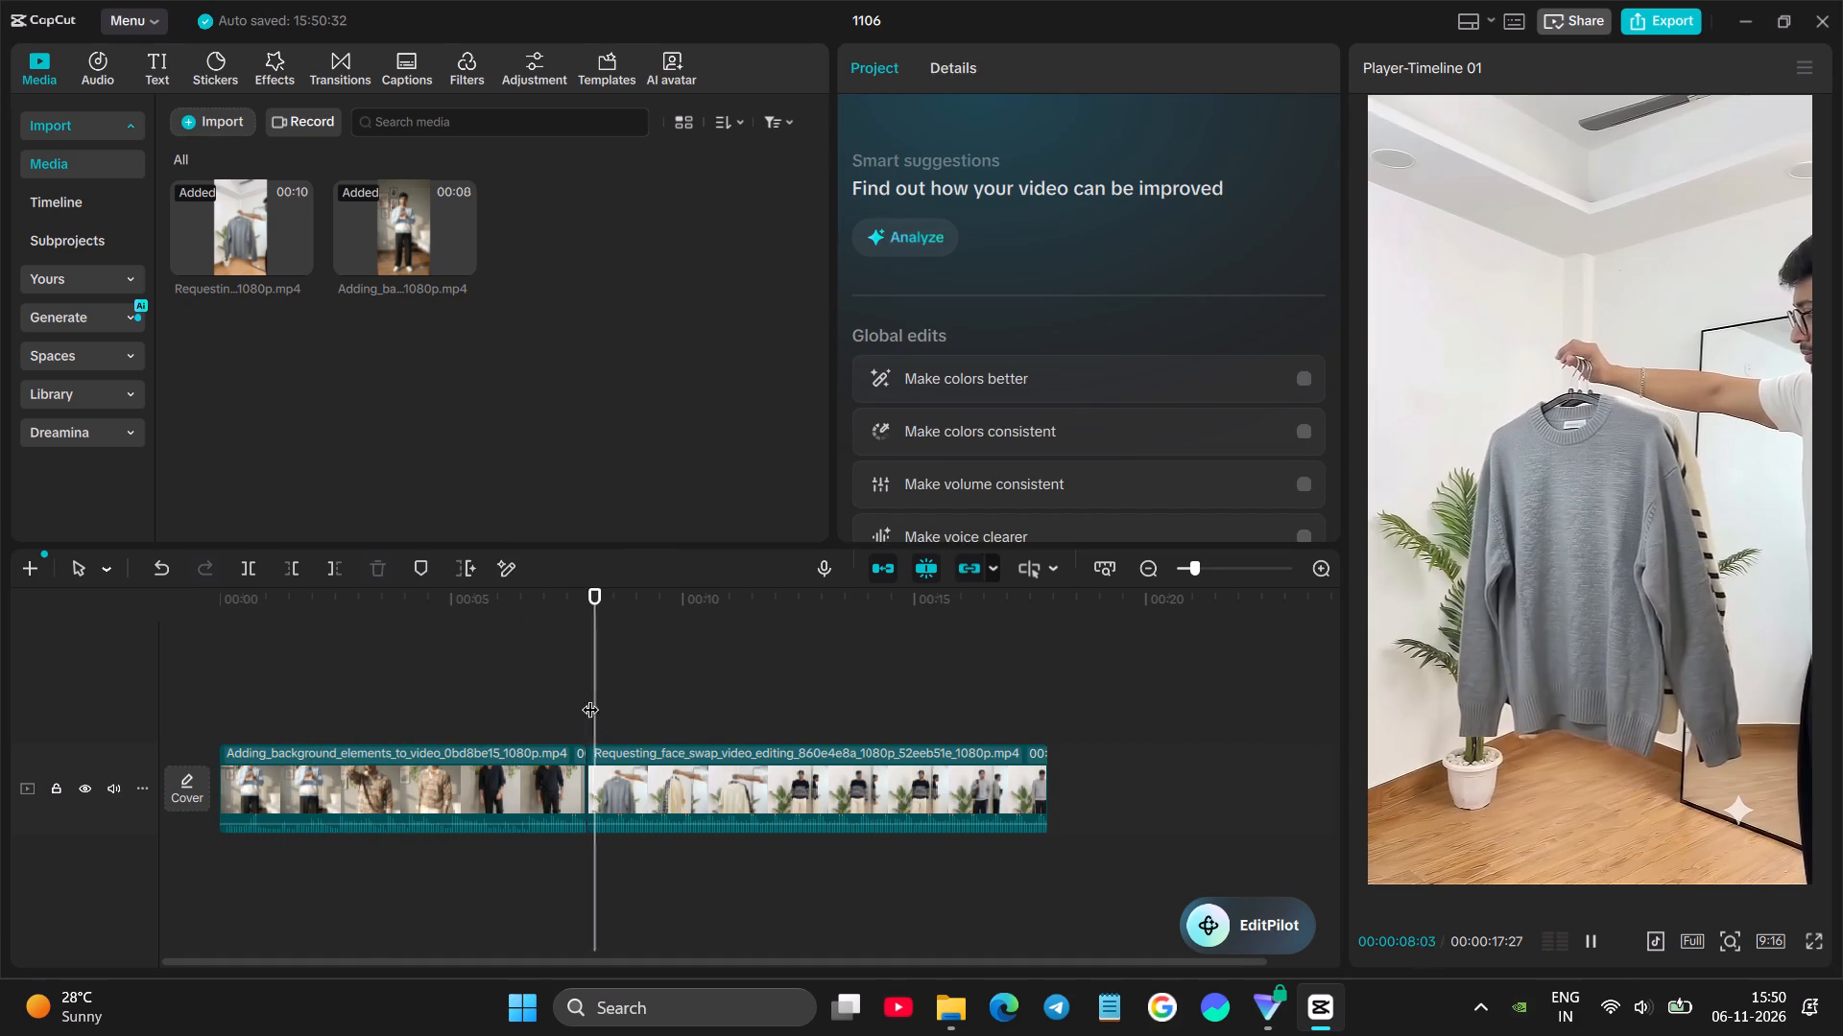
left_click_drag(661, 822, 665, 854)
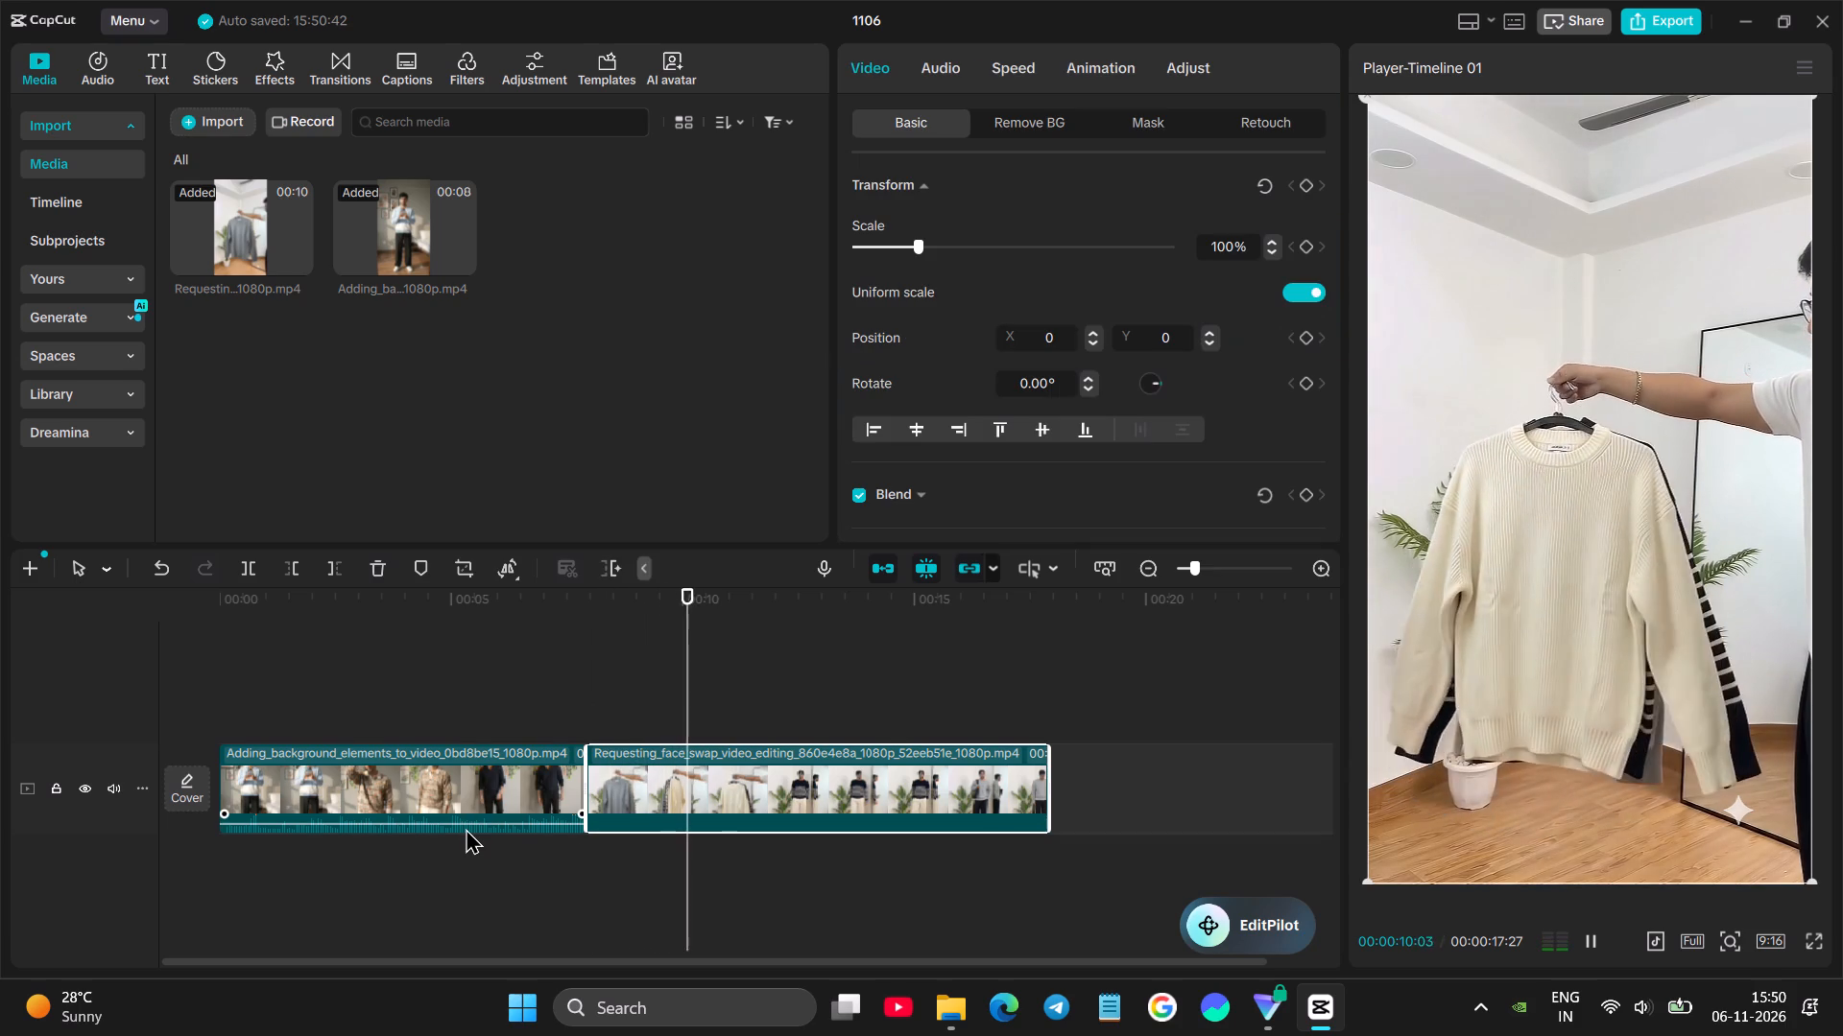
left_click_drag(470, 823, 544, 872)
left_click(943, 1002)
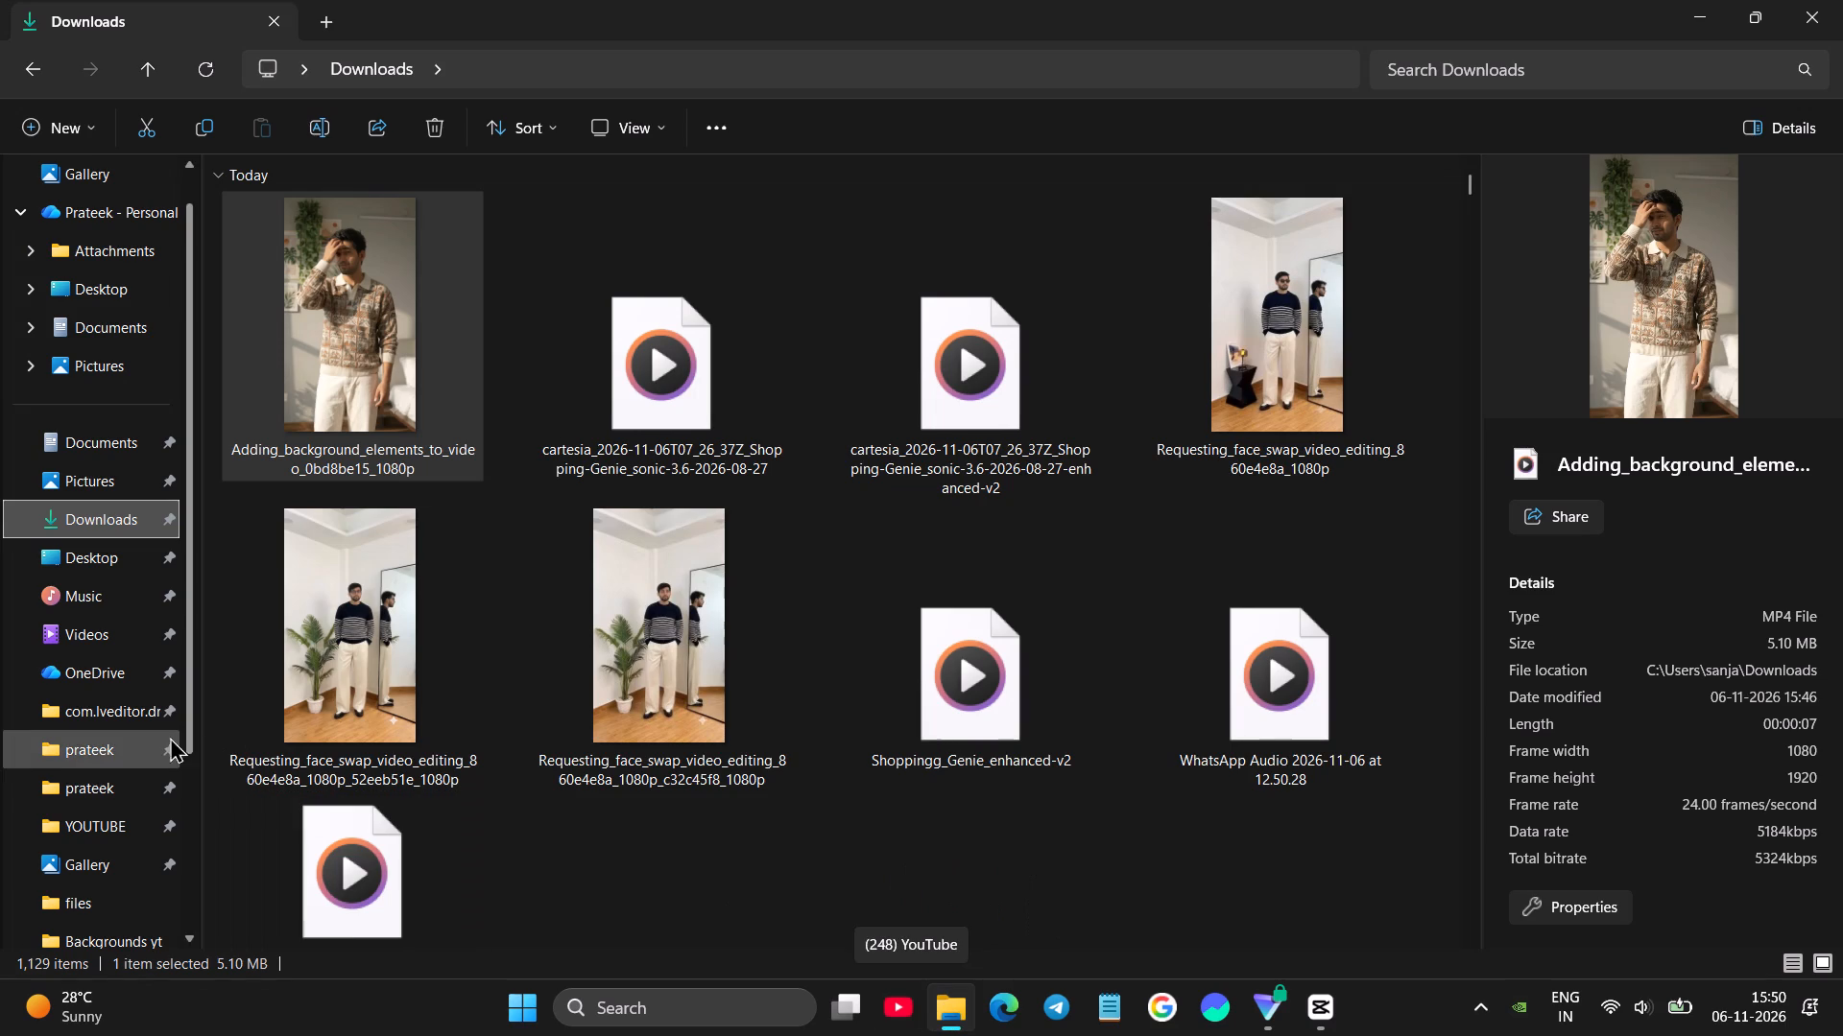
left_click(111, 641)
double_click(805, 248)
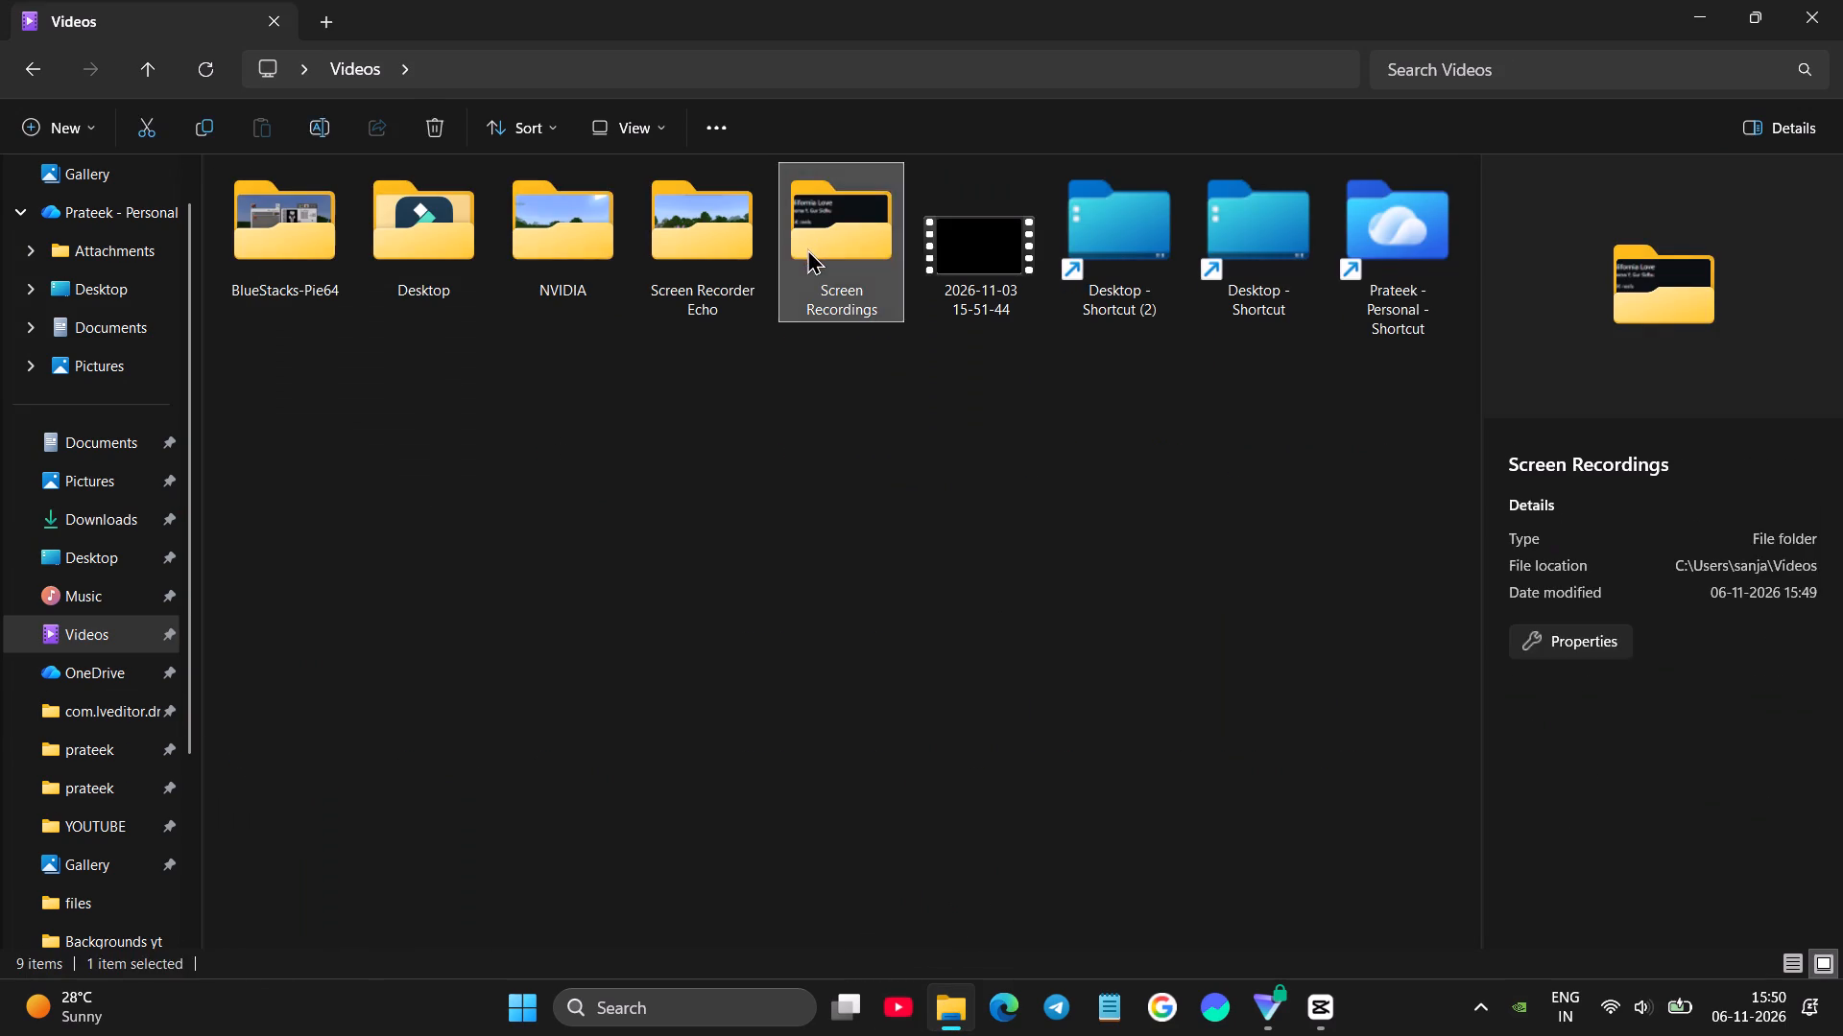
left_click(1748, 2)
scroll(1242, 533, "down", 11)
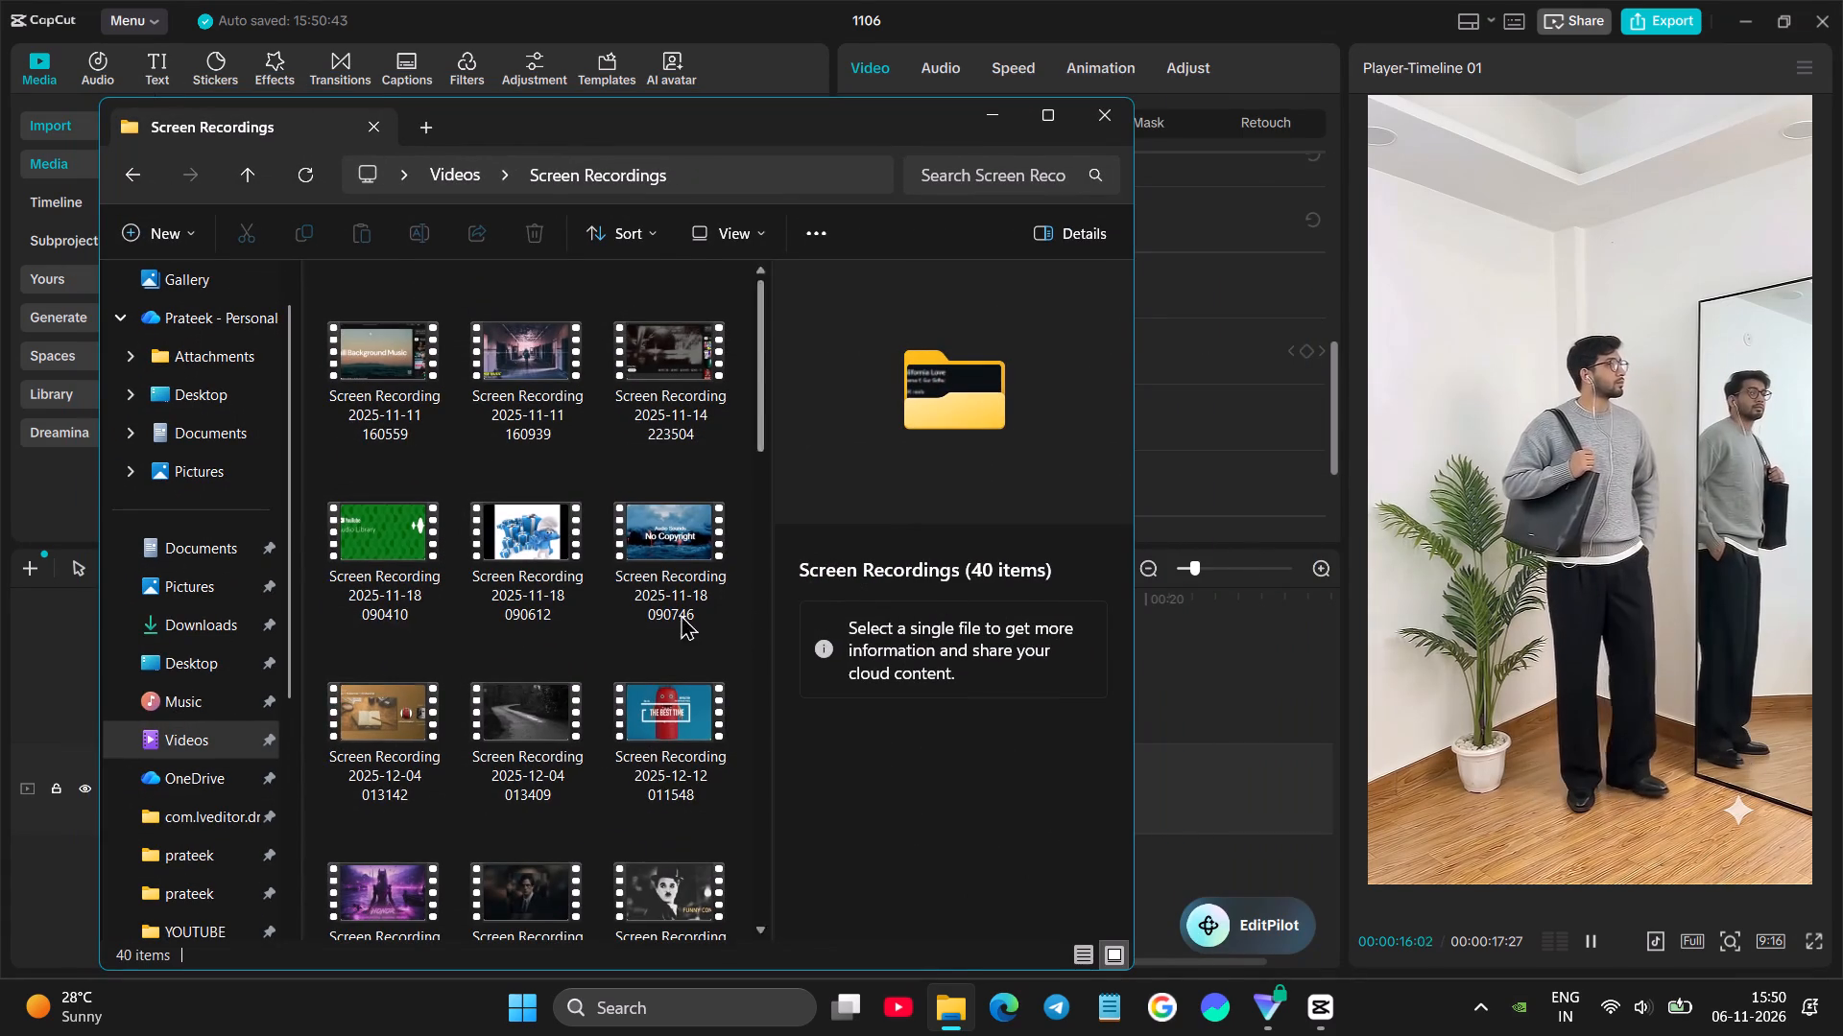
scroll(681, 614, "down", 5)
left_click_drag(814, 123, 1292, 53)
scroll(1273, 486, "down", 6)
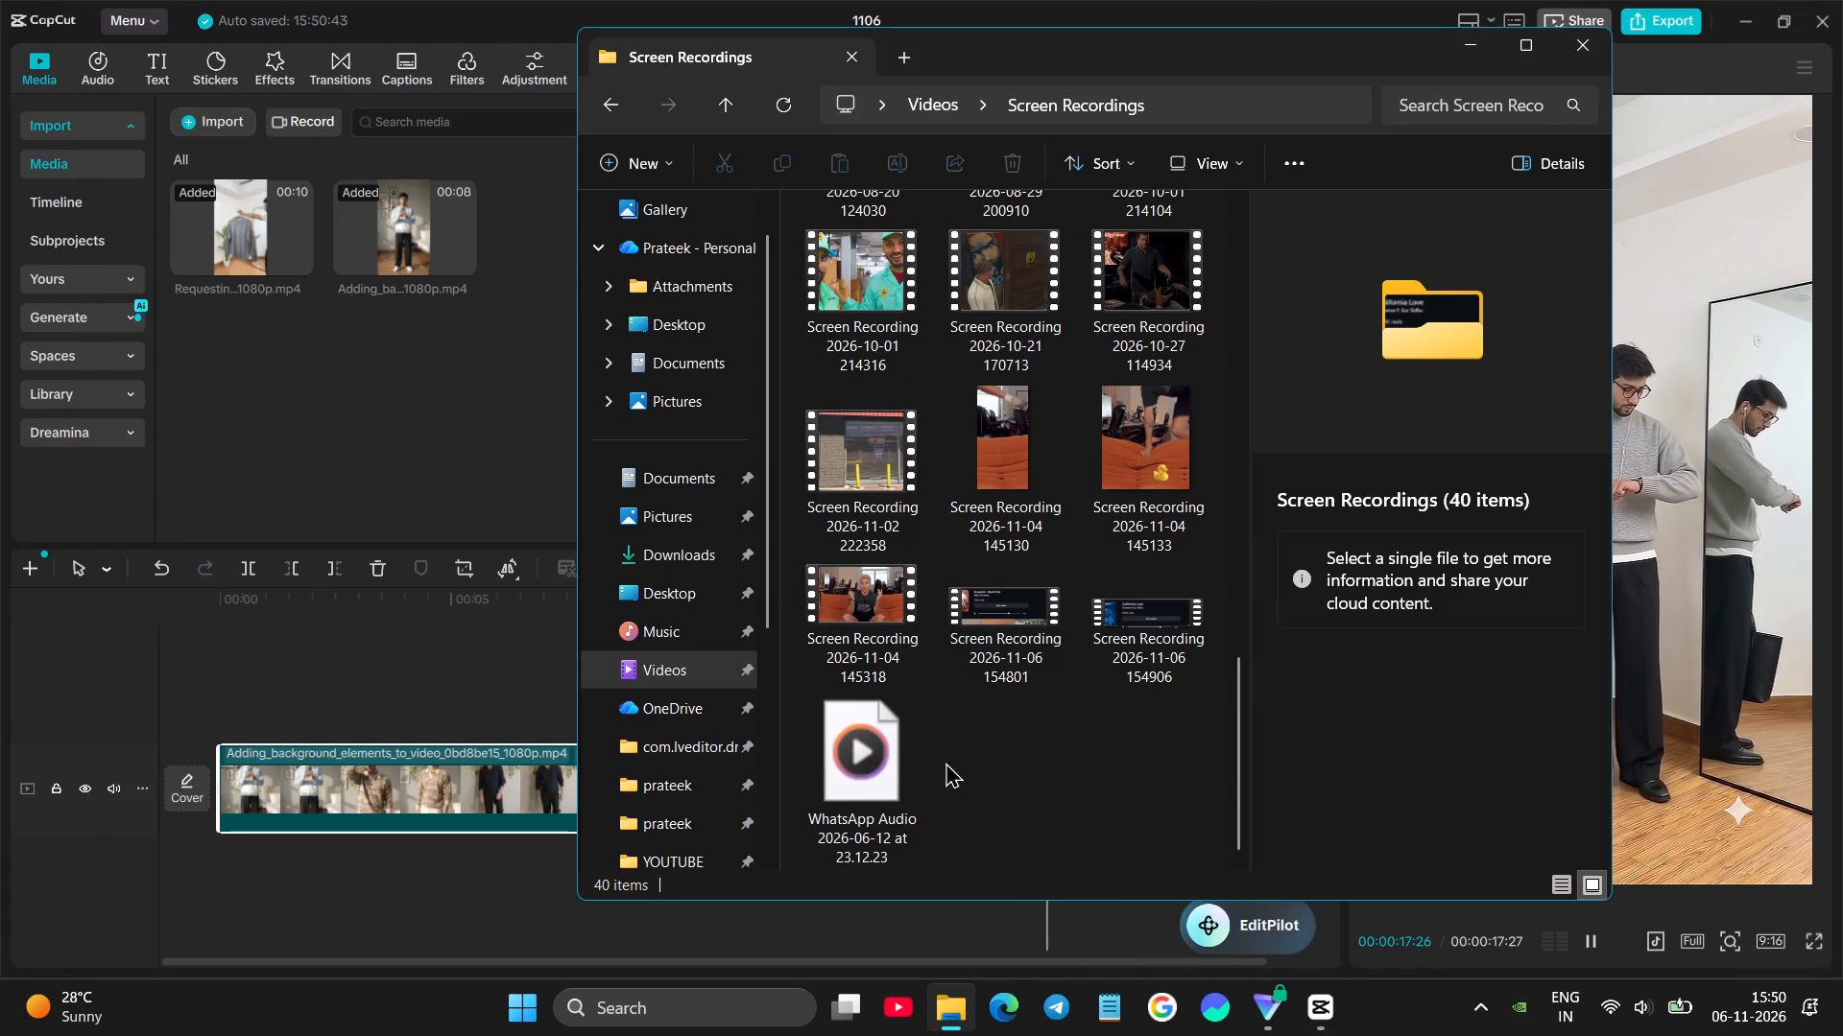
left_click_drag(1146, 611, 364, 334)
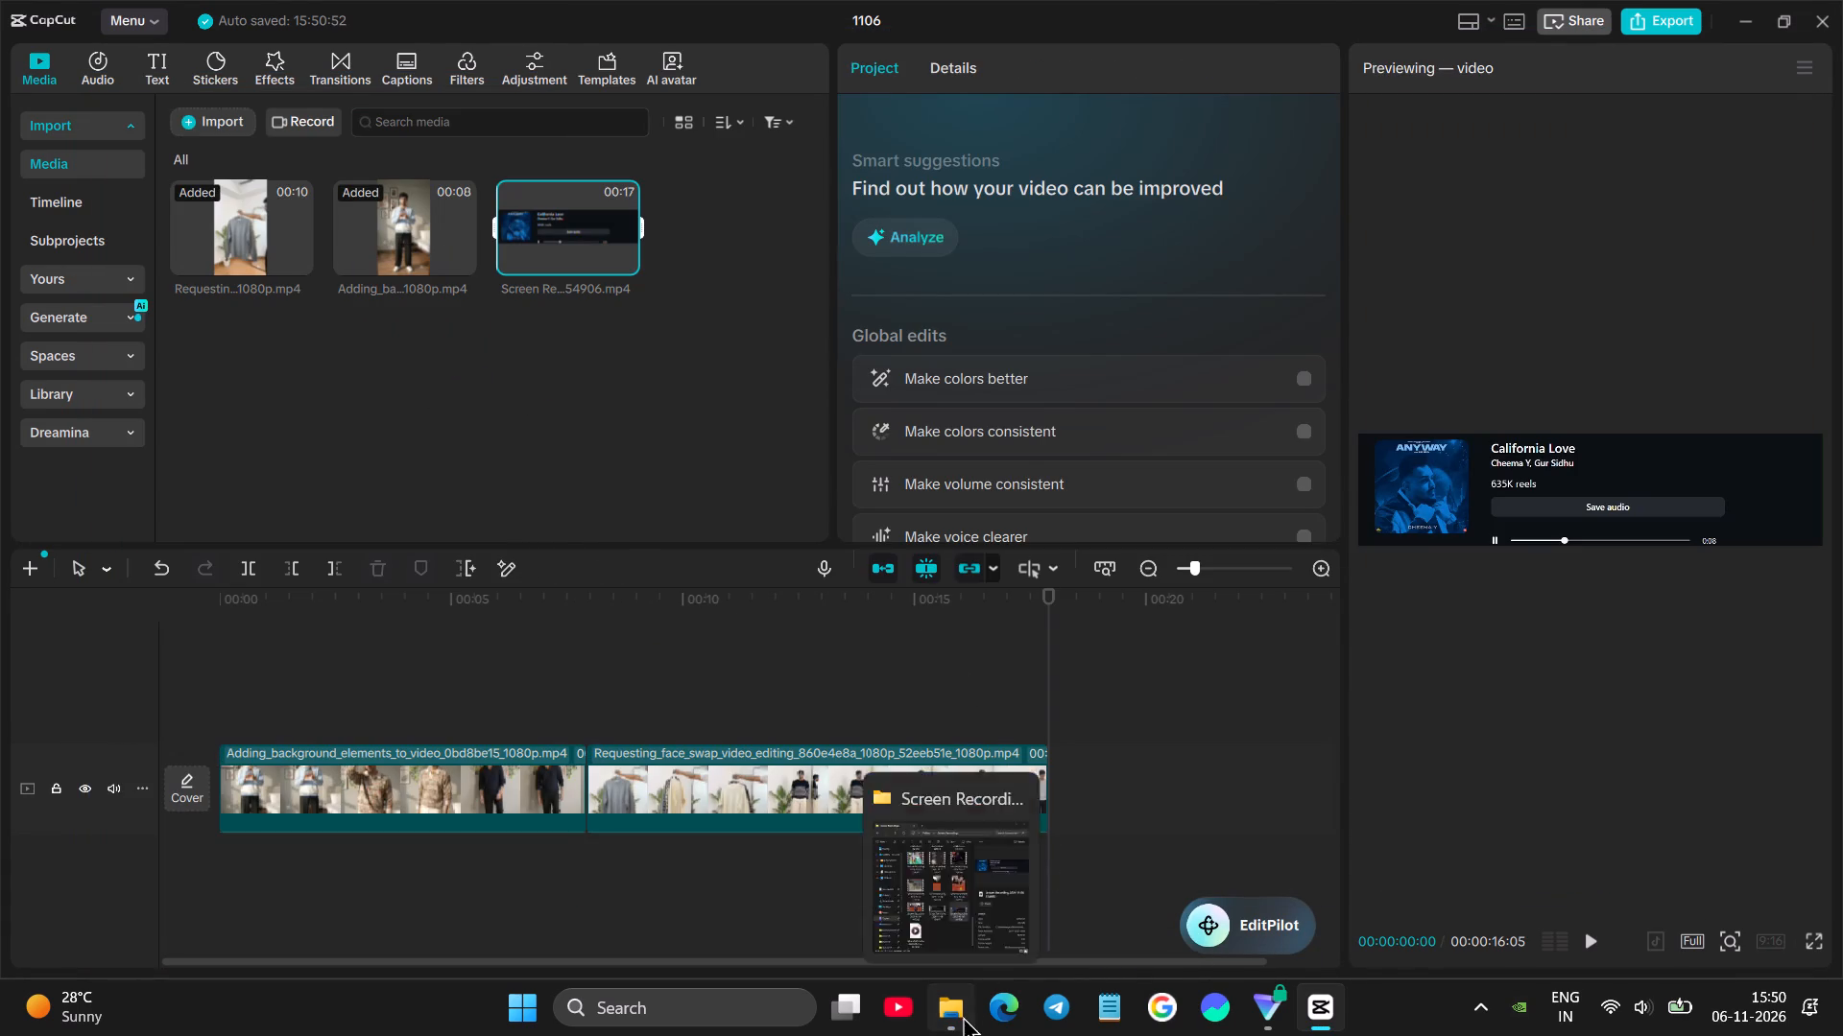
left_click(963, 1016)
left_click(947, 984)
left_click_drag(1006, 620, 427, 365)
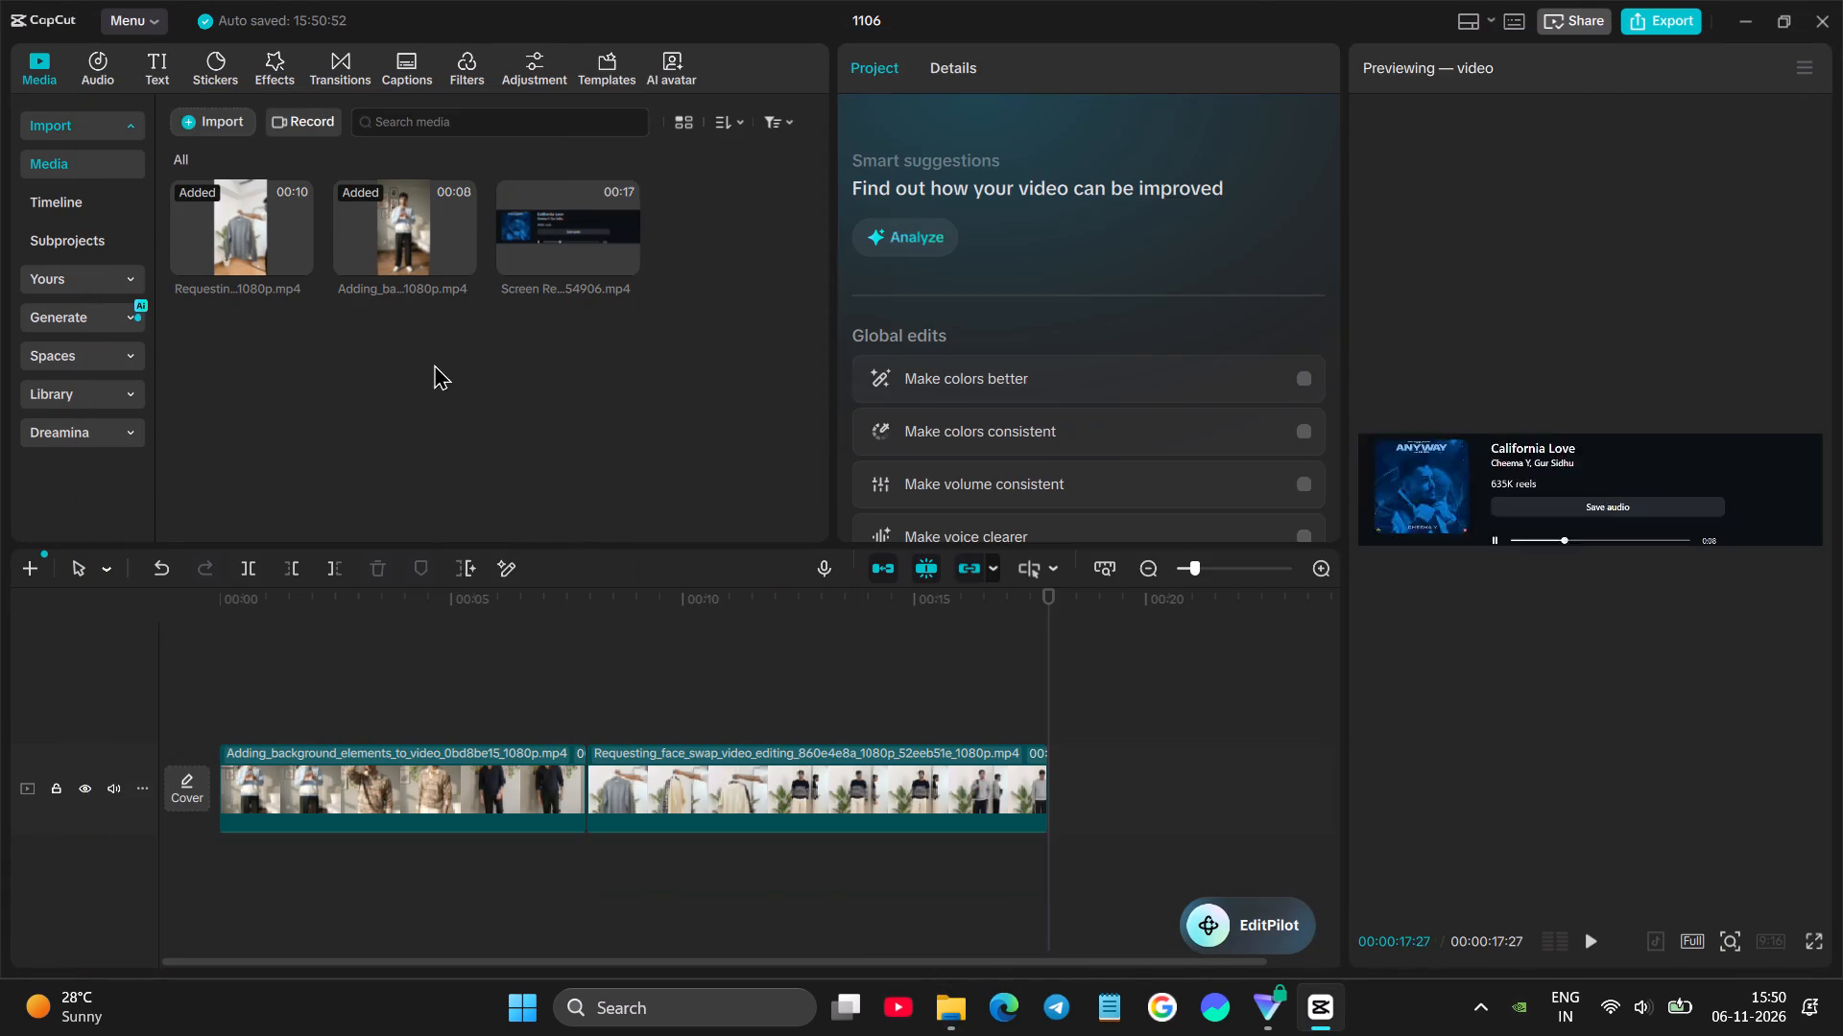
Place screen recording 154801 above the main clips from about 1 s and recording 154906 on a higher track from about 17 s.
left_click_drag(712, 206, 281, 864)
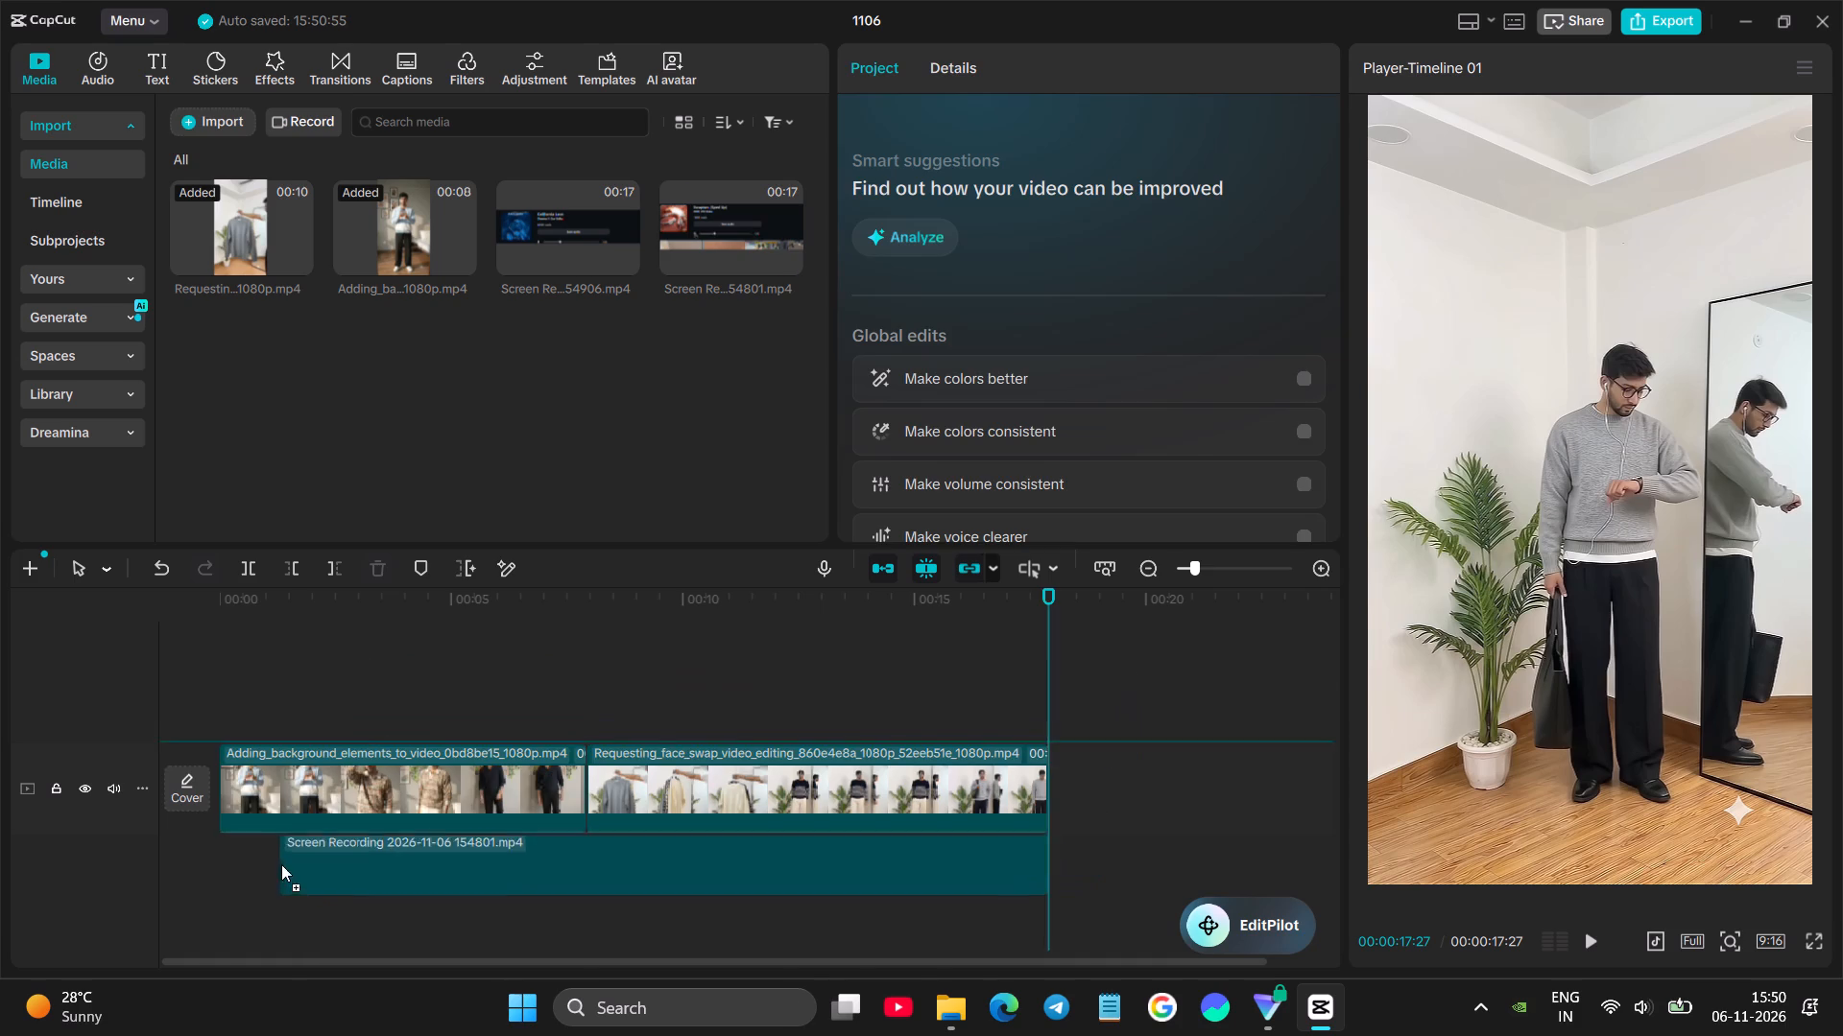
left_click_drag(281, 864, 281, 861)
left_click_drag(549, 221, 867, 545)
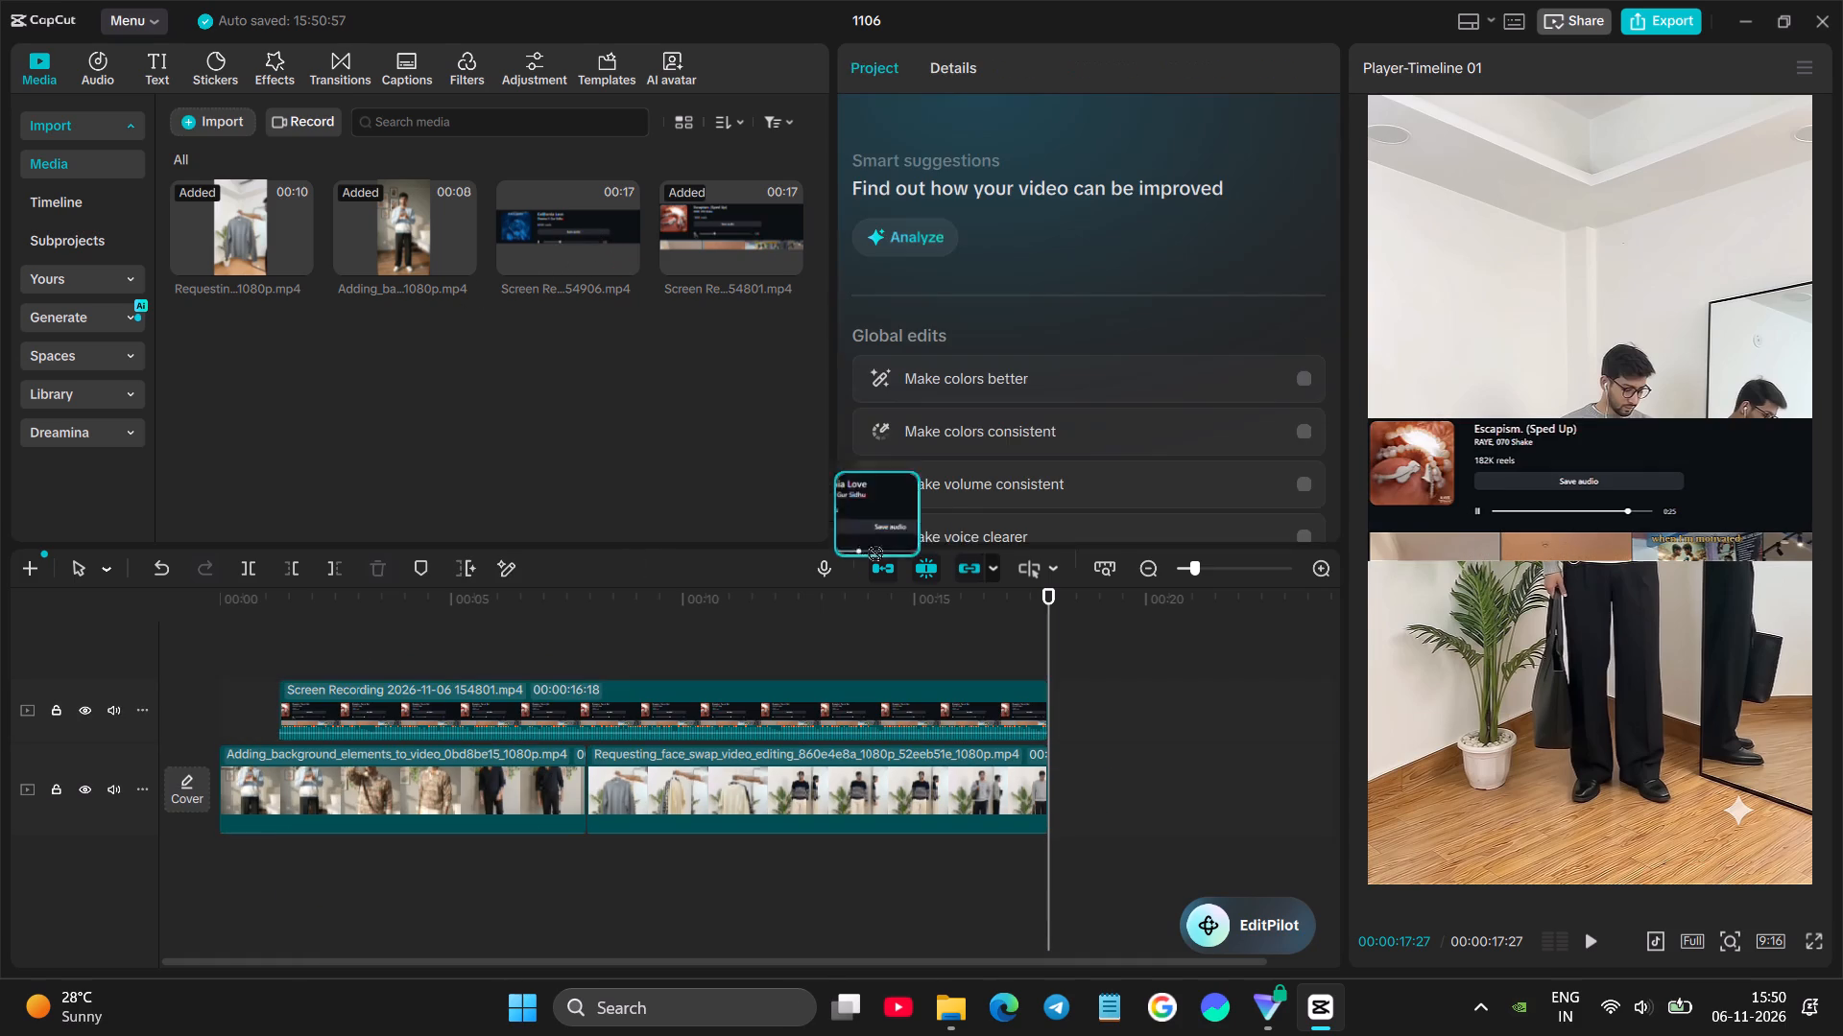
left_click_drag(867, 545, 992, 641)
Extract the audio from both screen recording clips on the timeline.
right_click(765, 774)
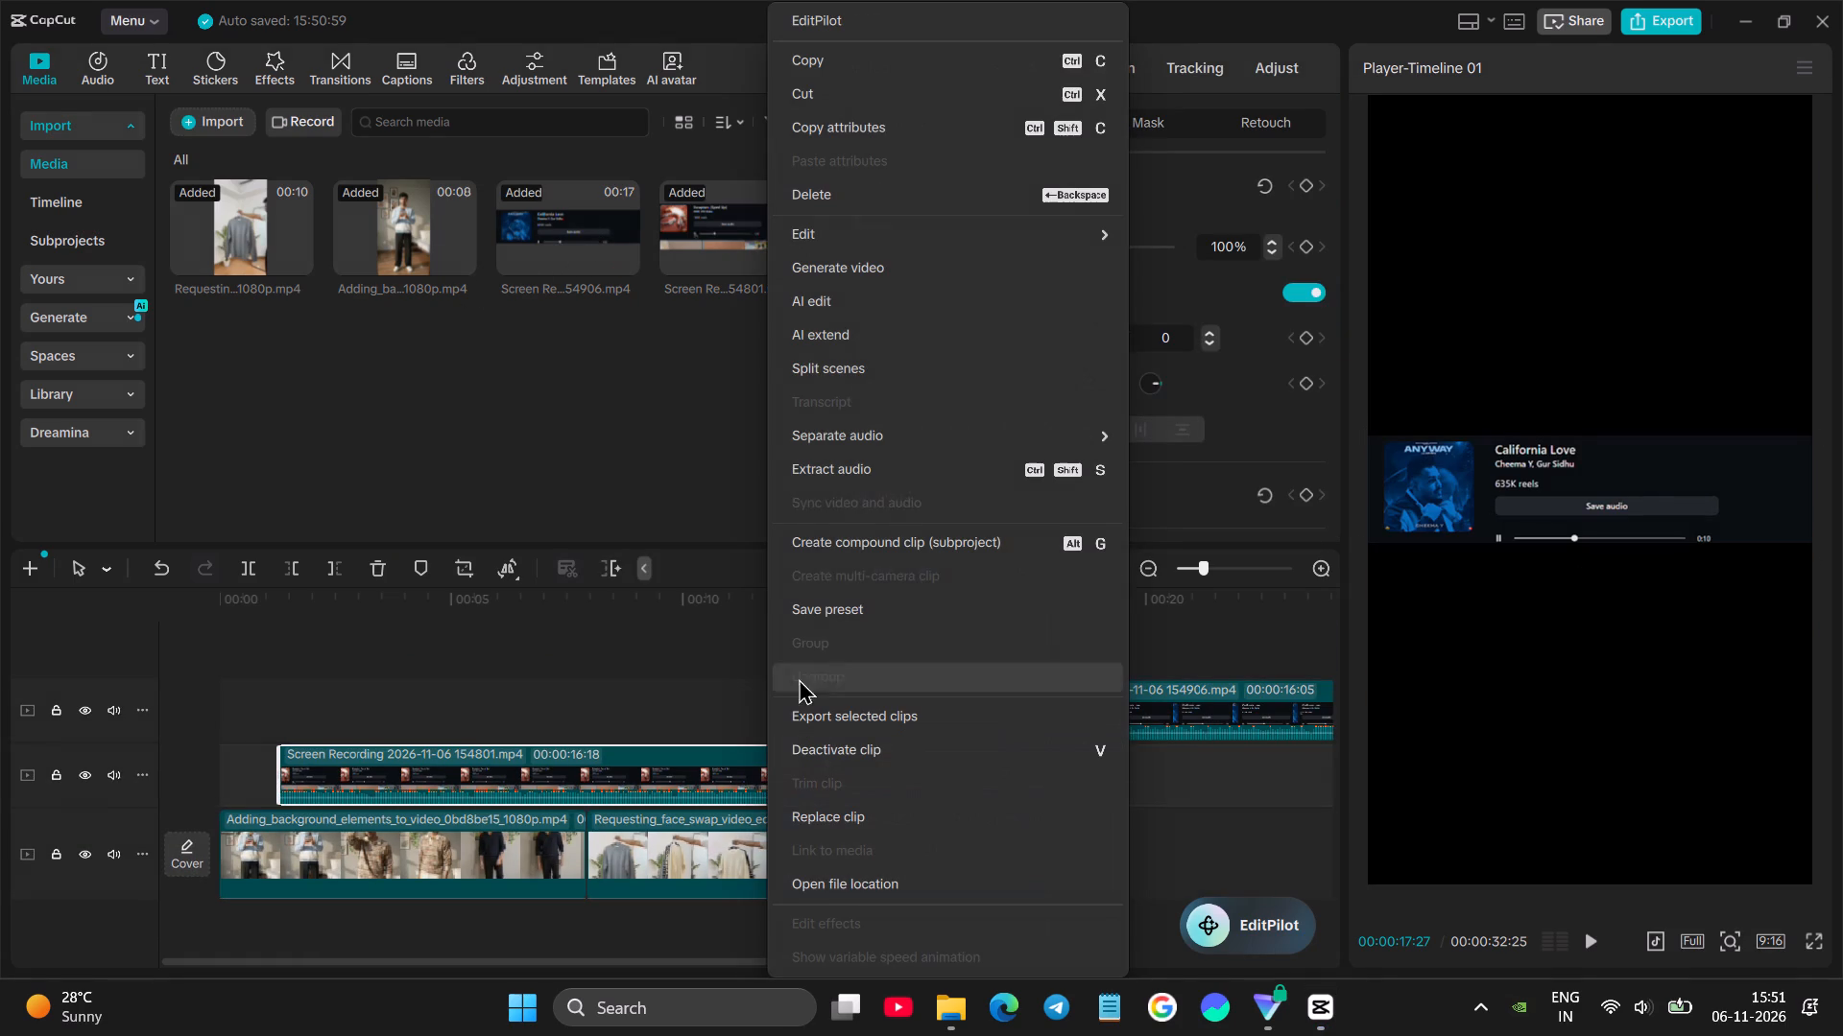
left_click(856, 463)
right_click(1080, 705)
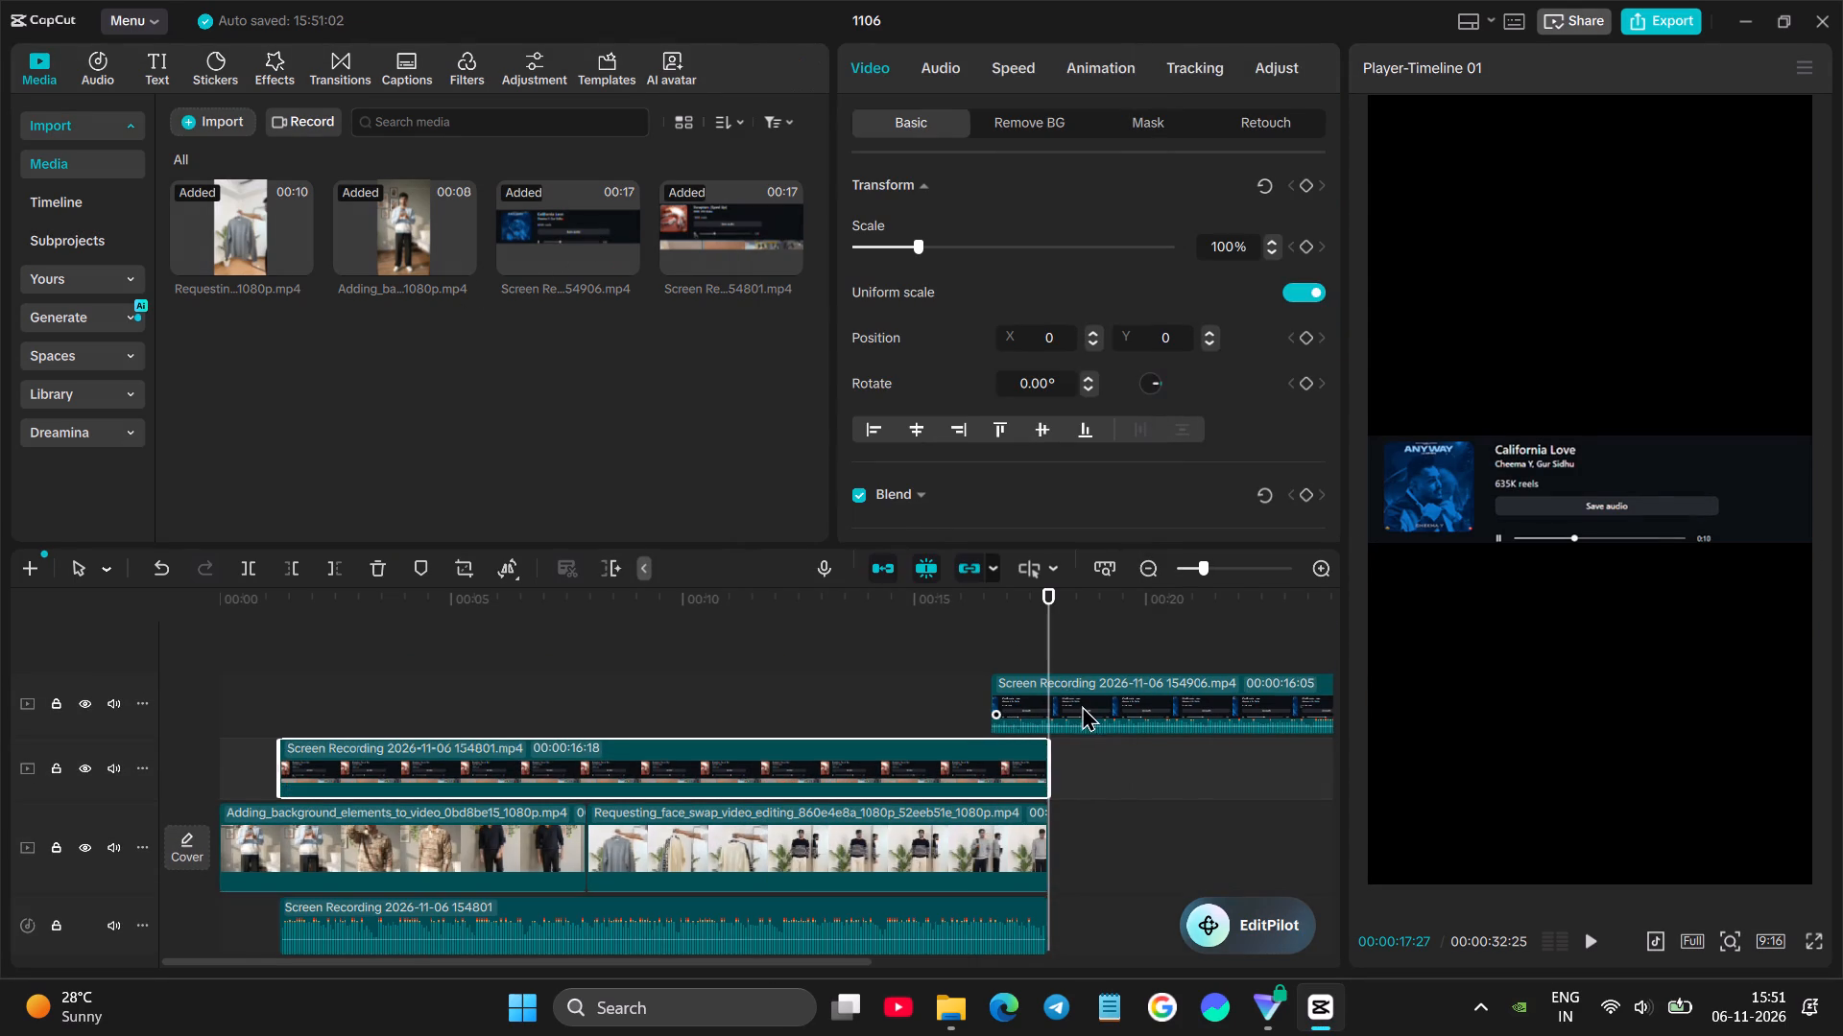
left_click(1136, 459)
Delete the video clips of screen recordings 154906 and 154801 from the timeline, keeping their extracted audio.
scroll(1077, 752, "up", 2)
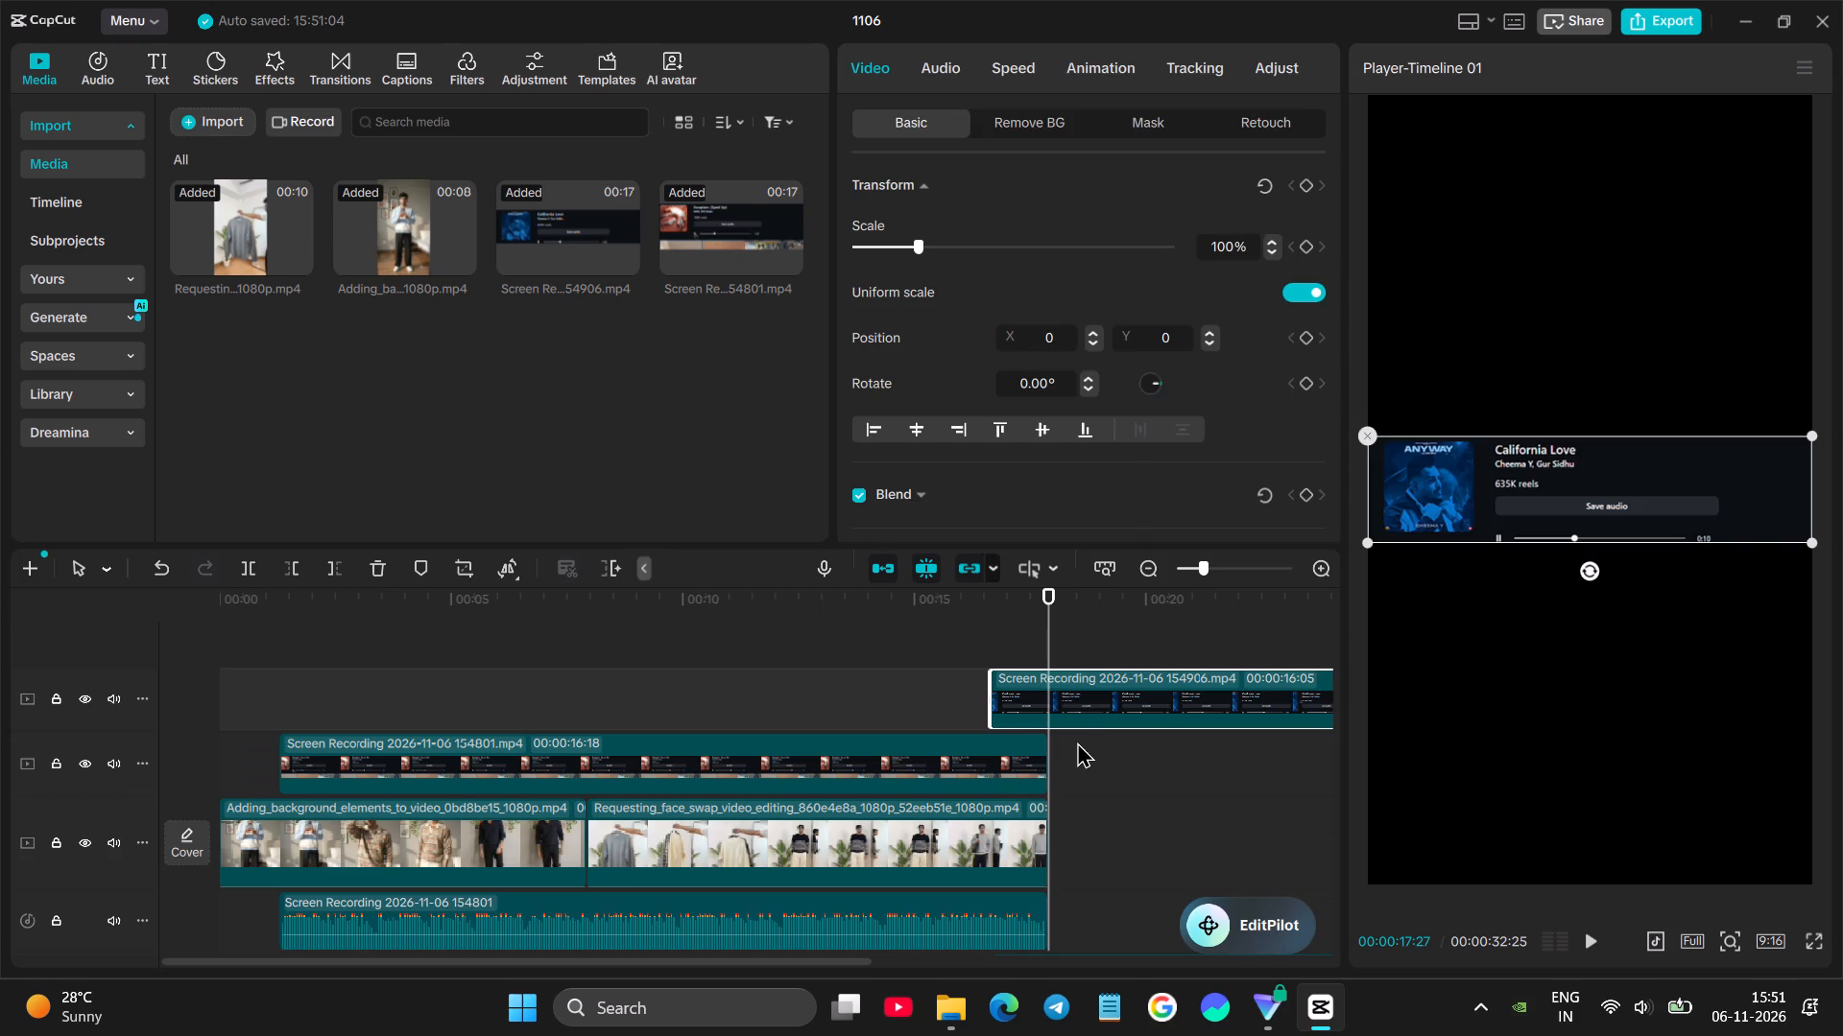
key("BackSpace")
left_click(926, 670)
left_click(960, 700)
key("BackSpace")
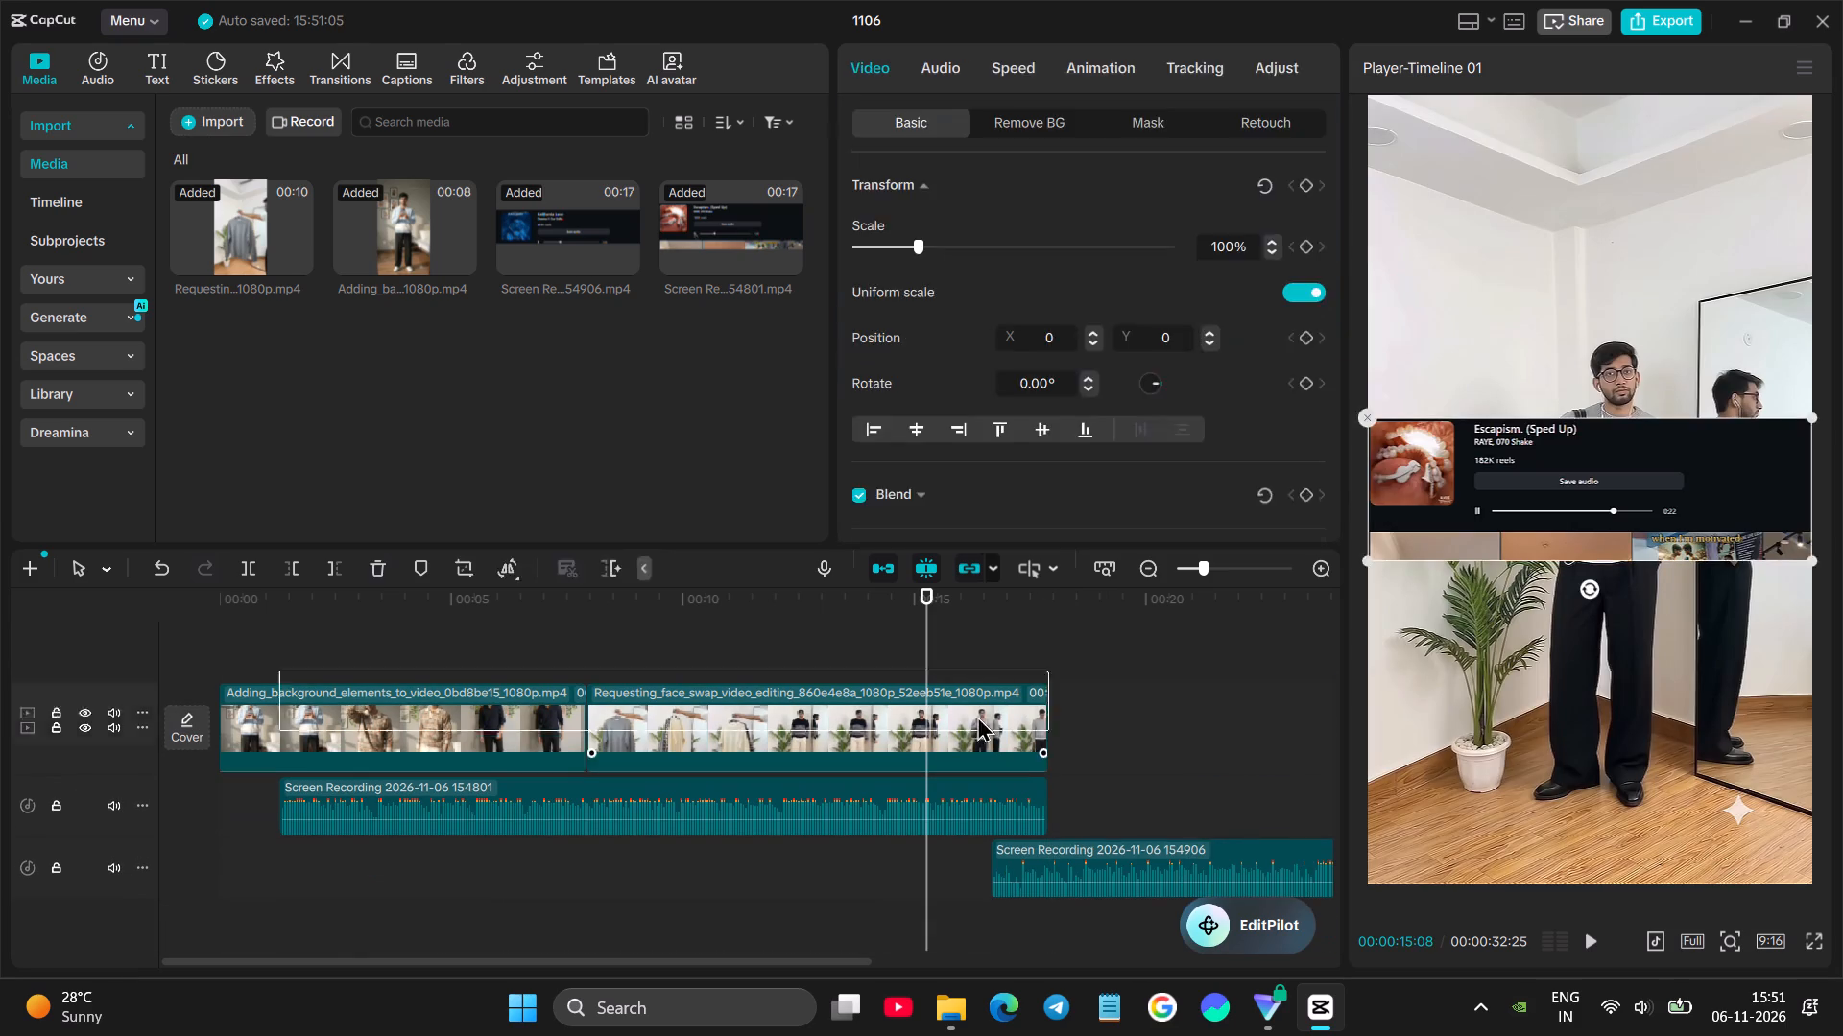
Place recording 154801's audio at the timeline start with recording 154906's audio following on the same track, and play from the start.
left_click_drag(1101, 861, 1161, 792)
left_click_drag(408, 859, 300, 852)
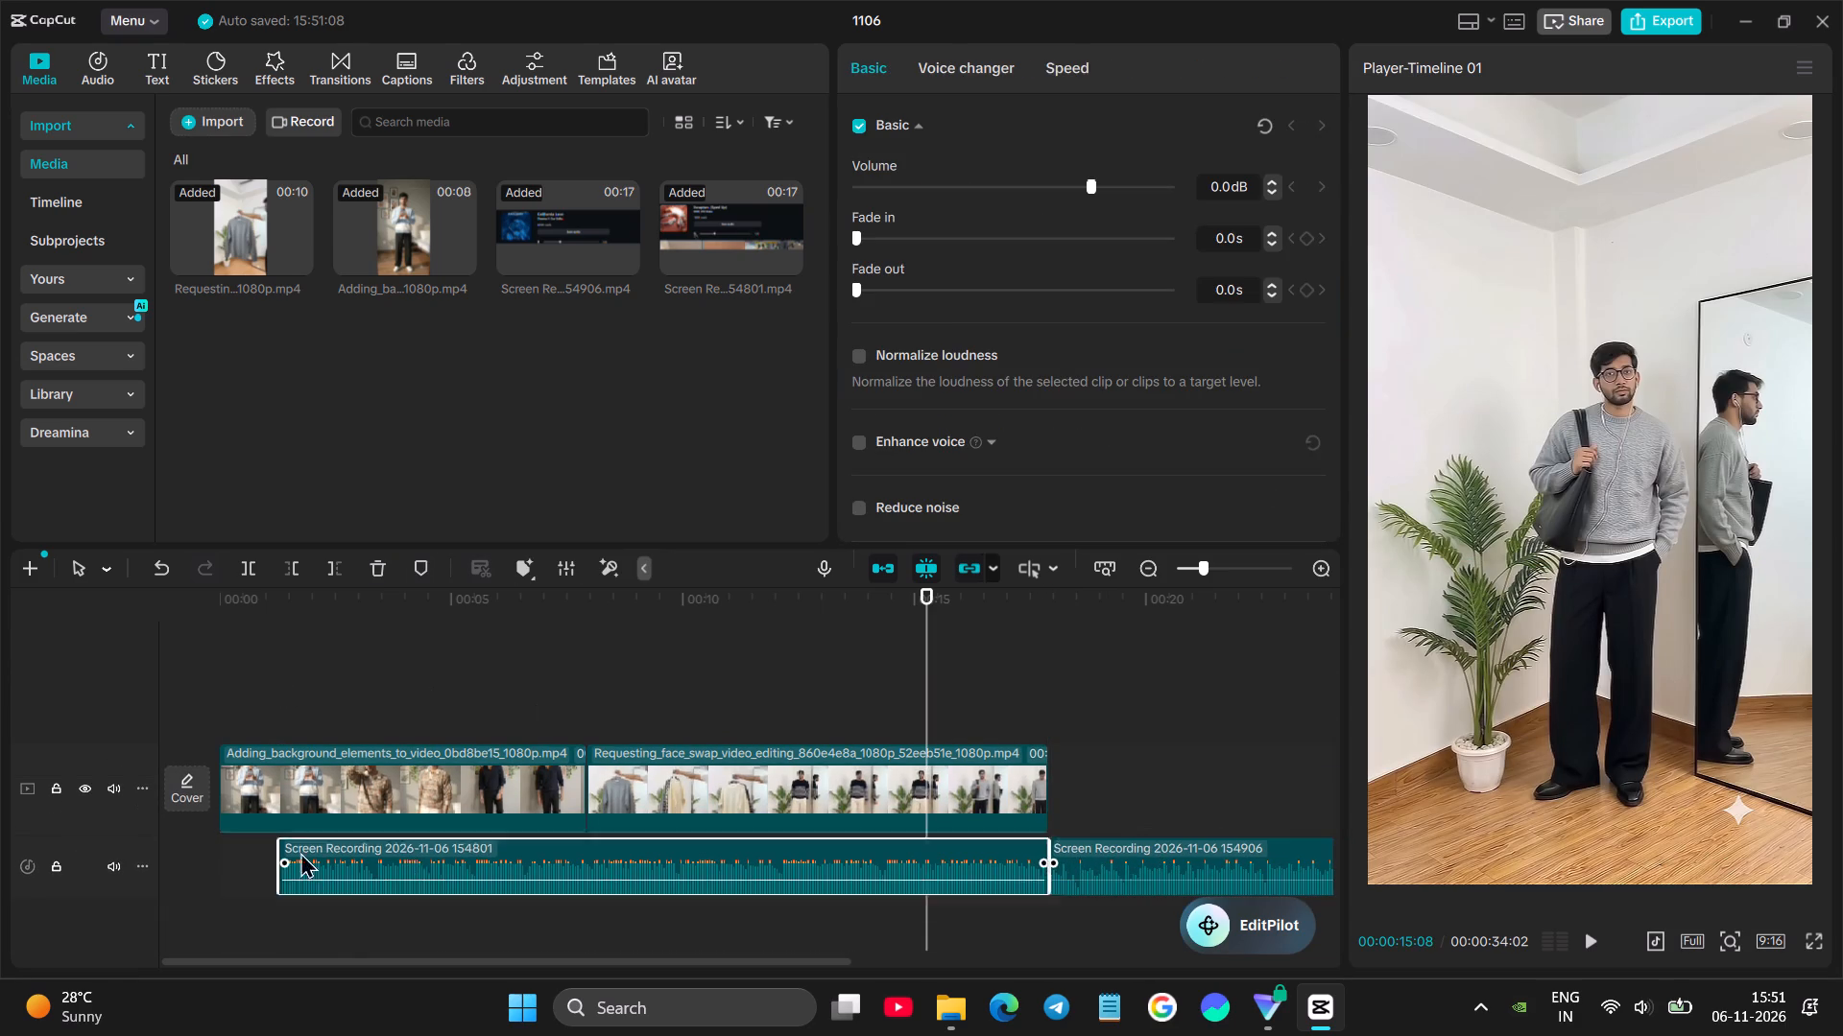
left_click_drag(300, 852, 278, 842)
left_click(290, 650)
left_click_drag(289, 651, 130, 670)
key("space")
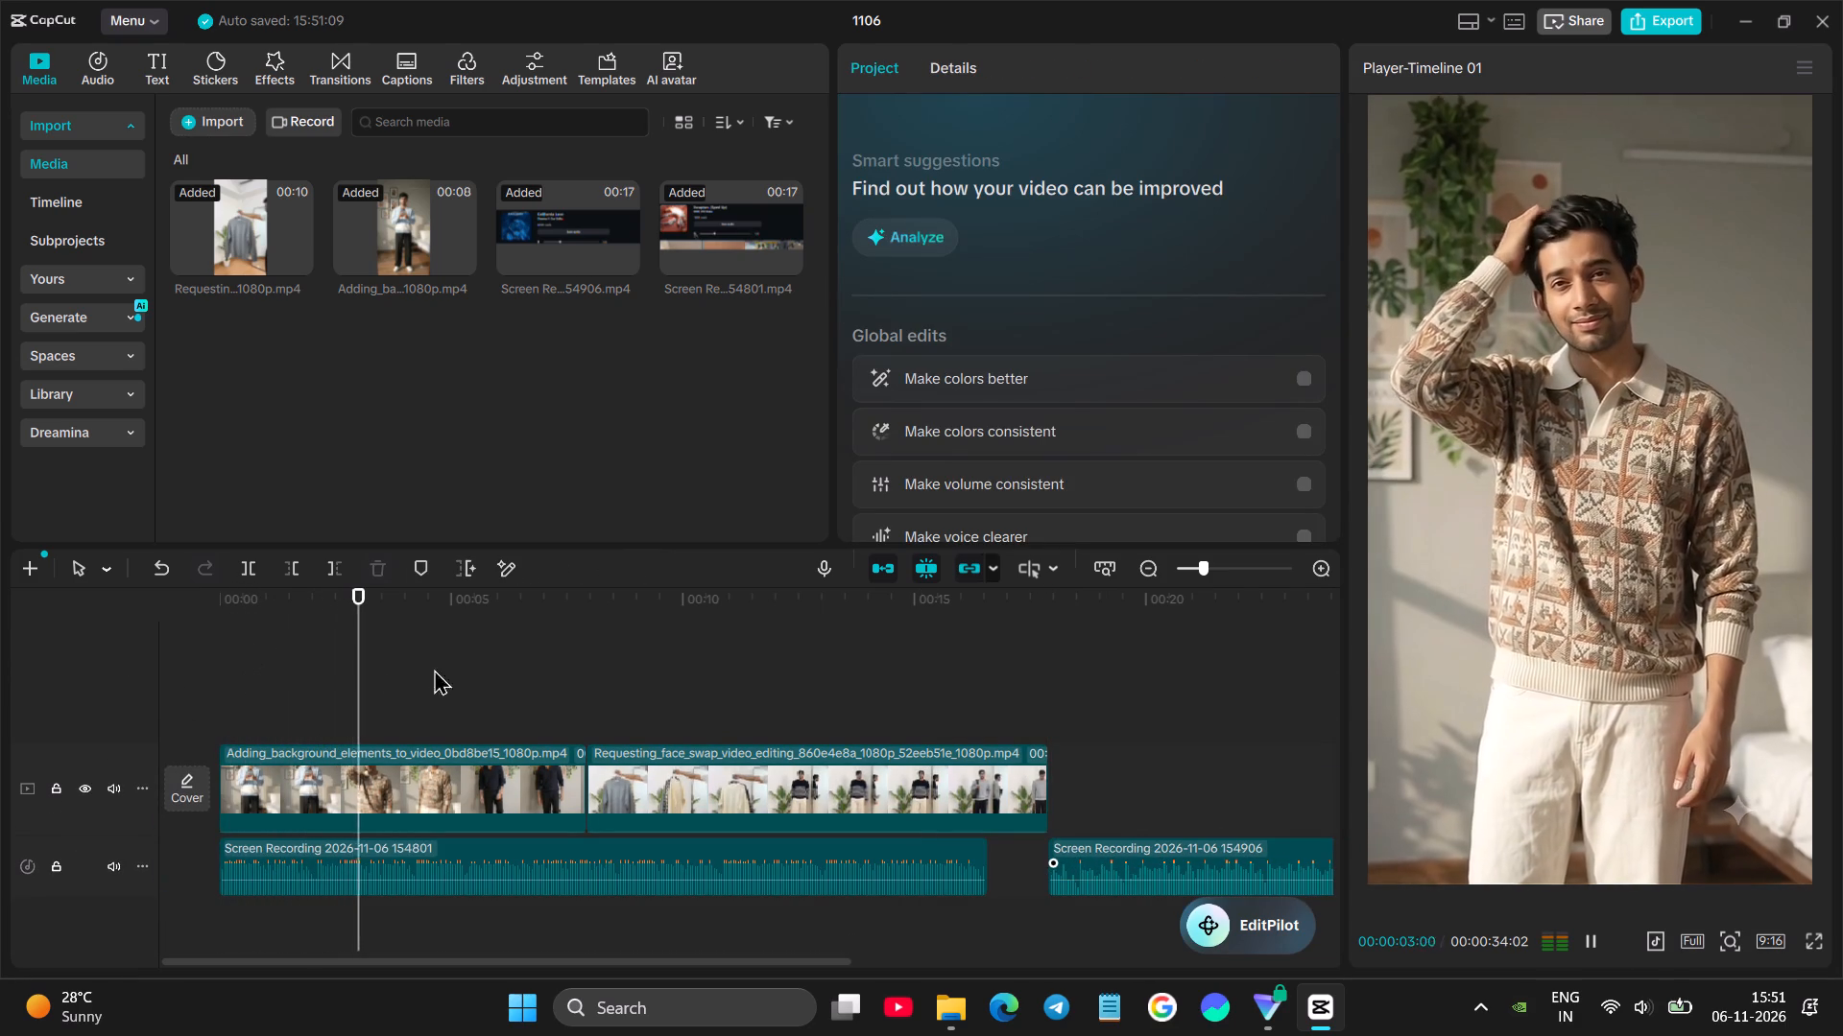
Move recording 154906's audio to the timeline start and recording 154801's audio to about 13 s on its own track, then play from the start.
left_click_drag(634, 849, 971, 651)
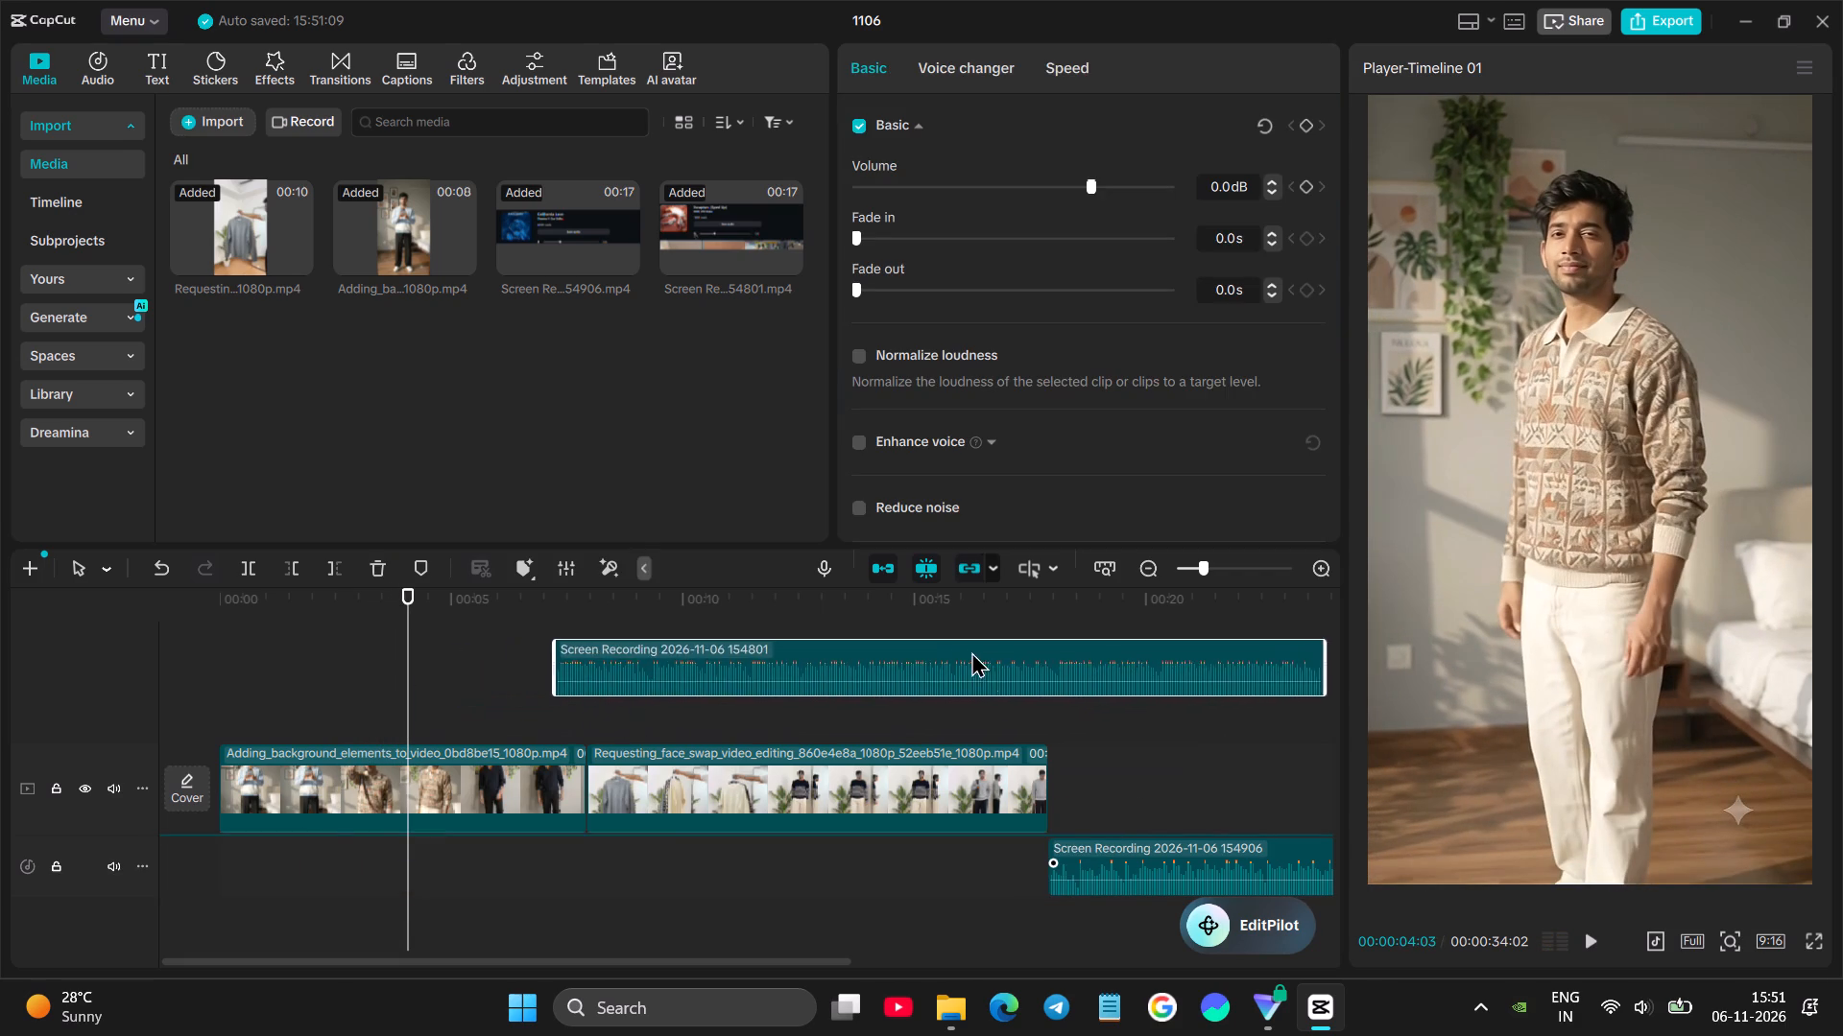
left_click_drag(971, 651, 974, 651)
left_click_drag(1097, 860, 231, 859)
left_click_drag(619, 794, 886, 790)
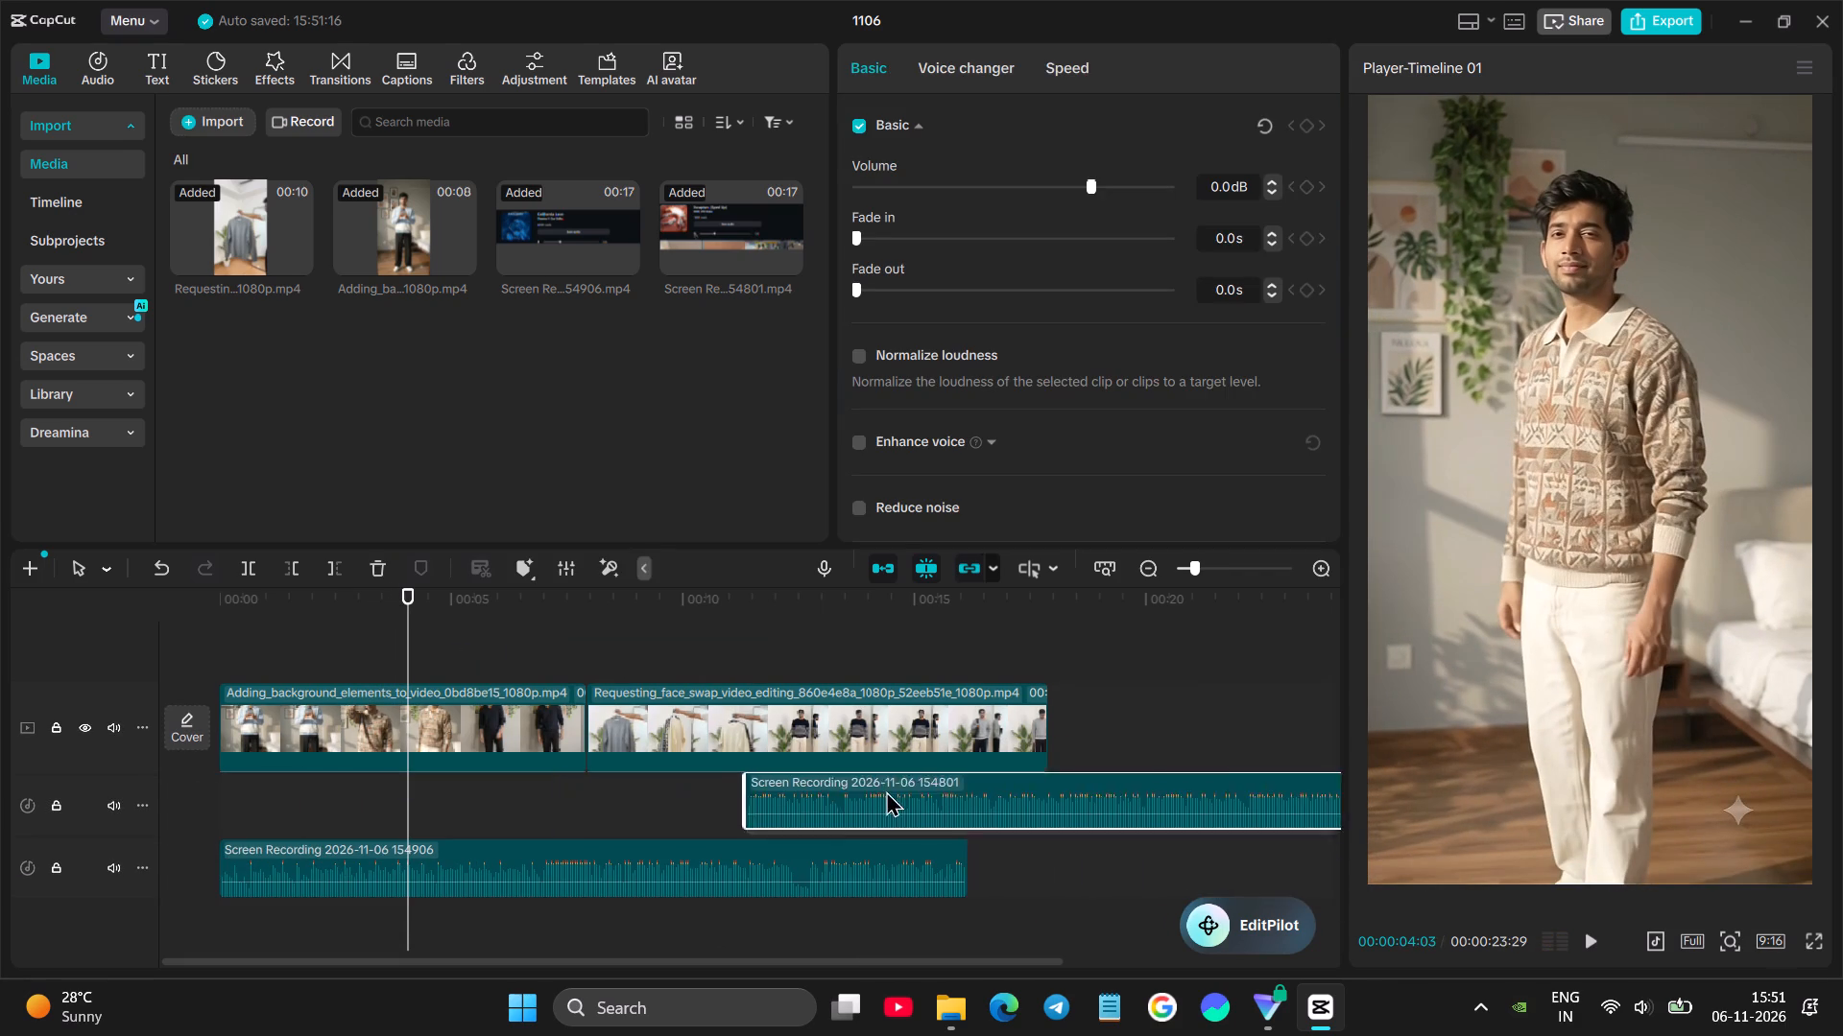
left_click_drag(886, 790, 896, 789)
left_click(295, 627)
left_click_drag(292, 627, 170, 627)
key("space")
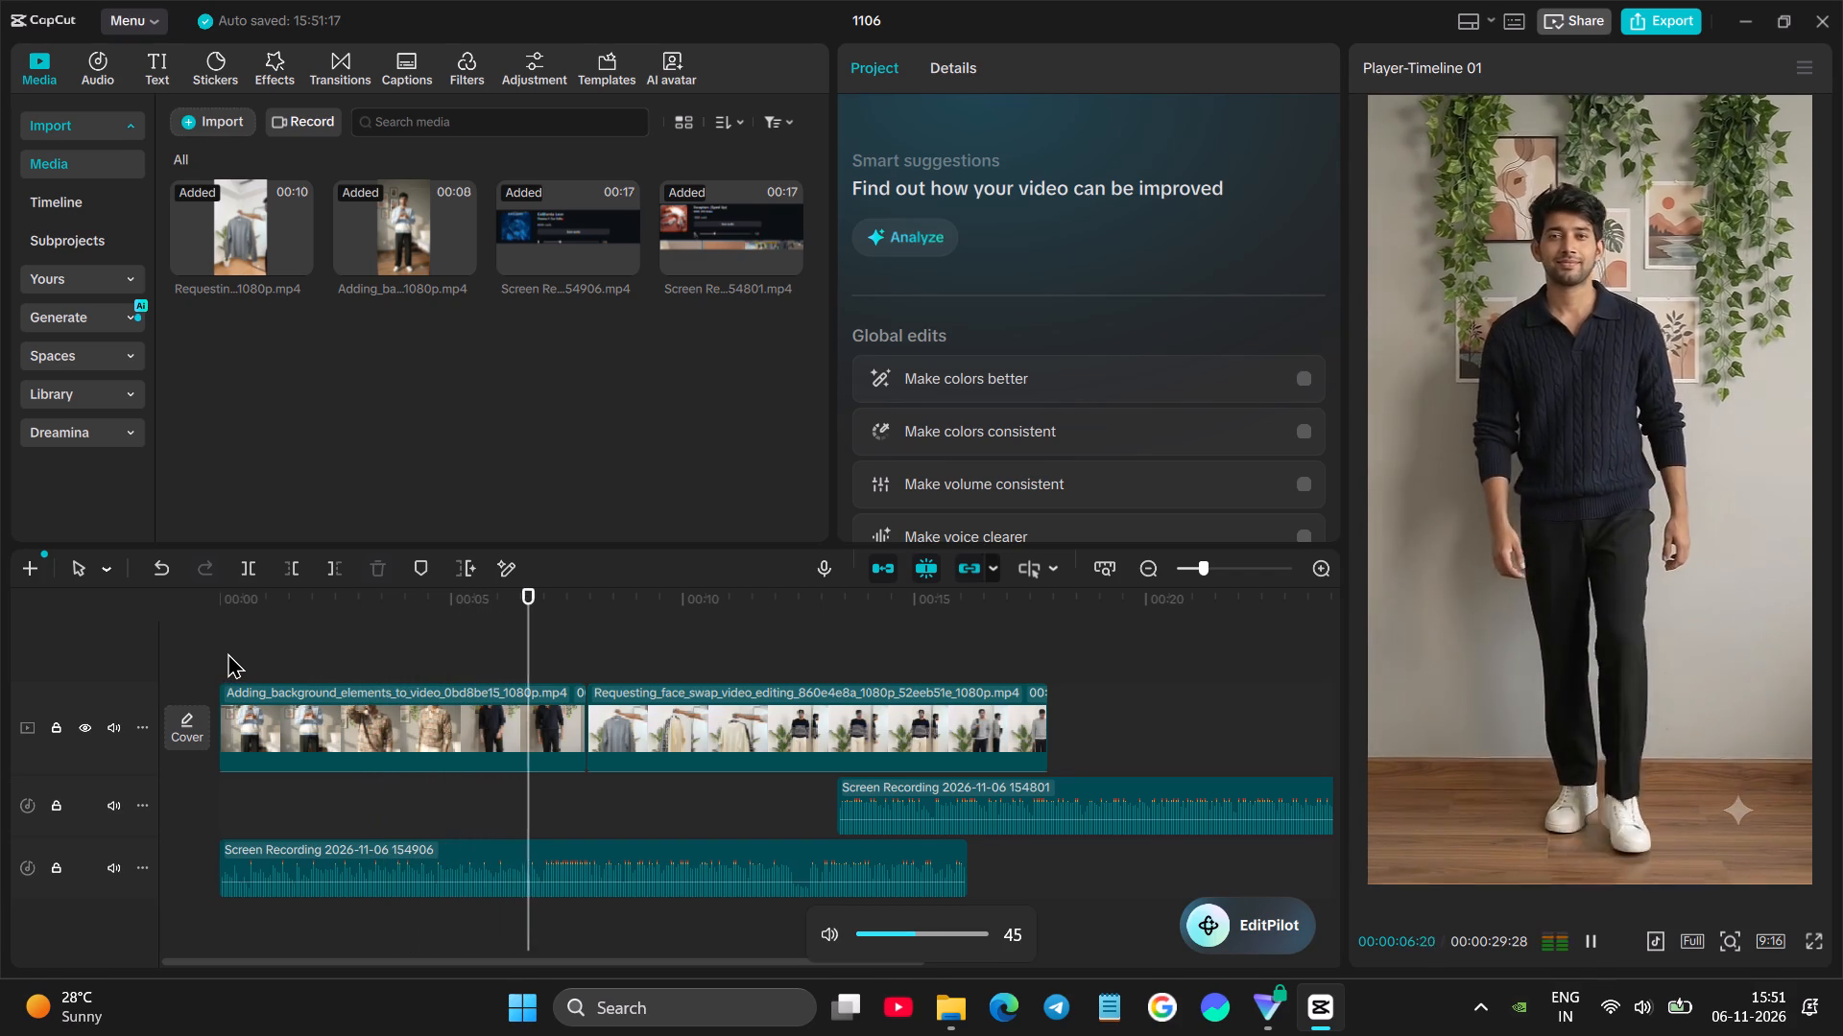
key("space")
Trim about 0.8 s off the beginning of recording 154906's audio.
left_click(275, 855)
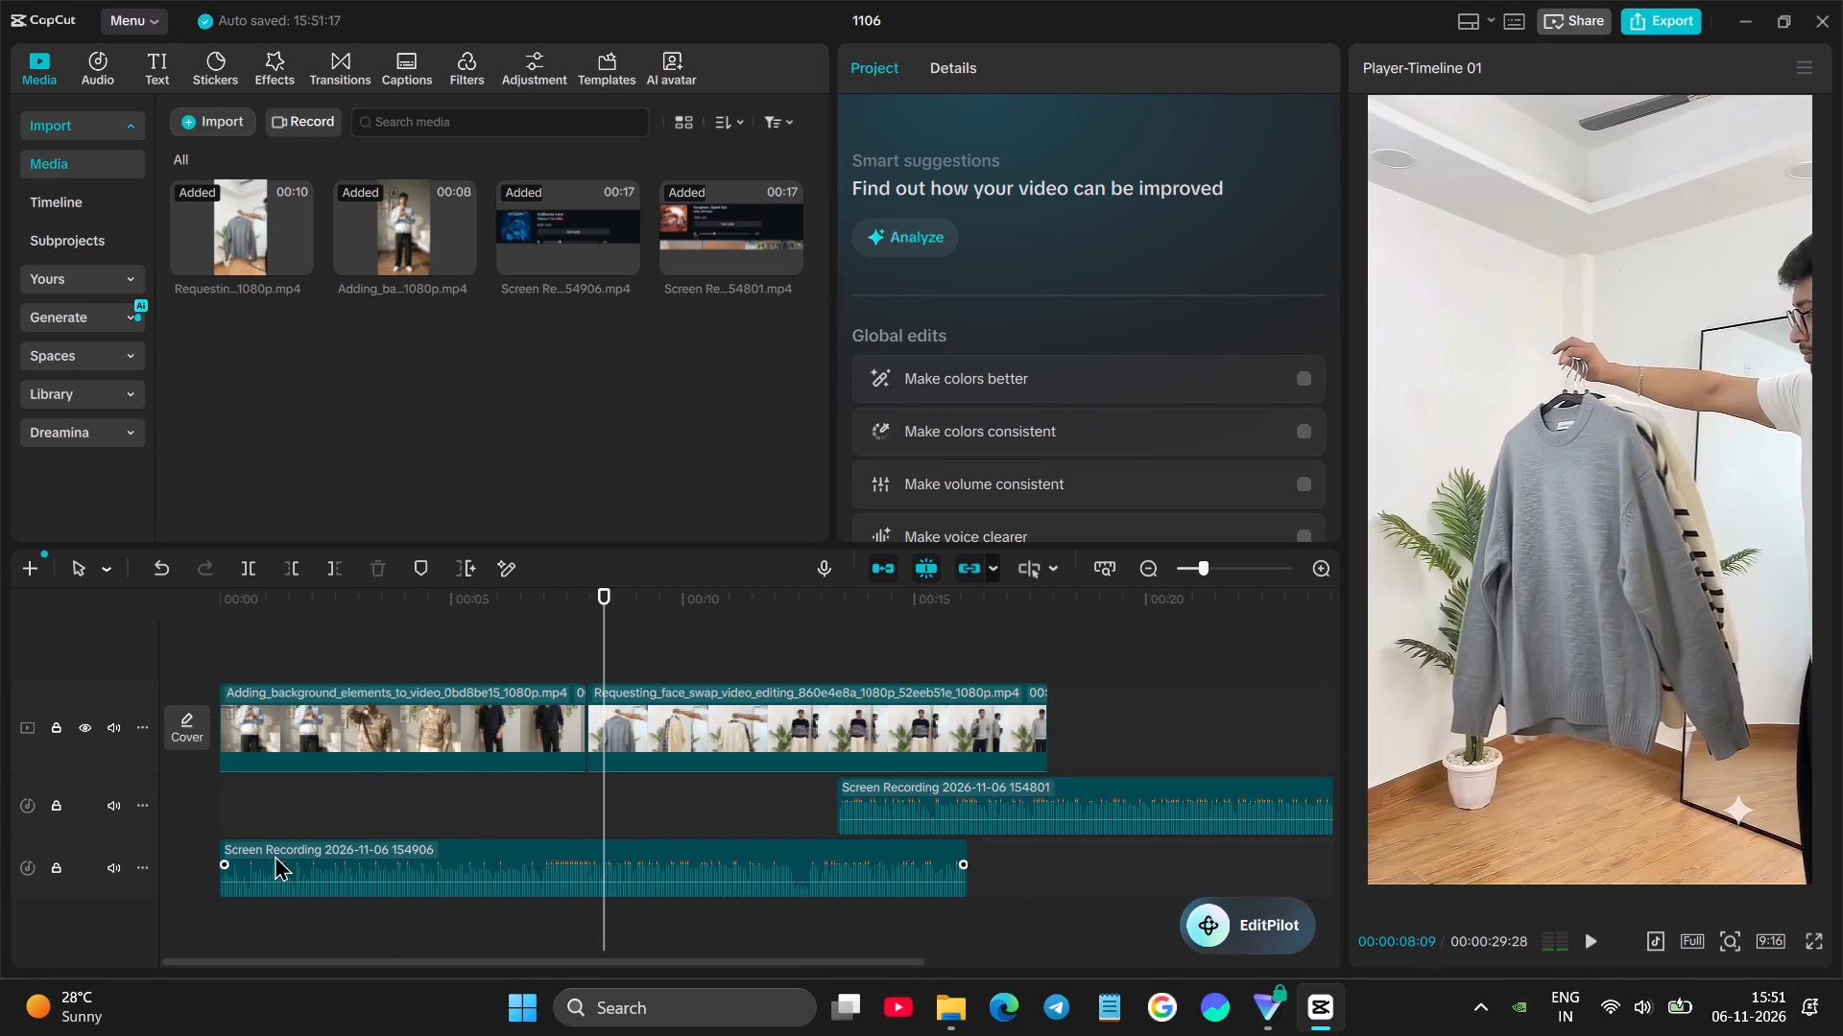
left_click_drag(220, 847, 243, 838)
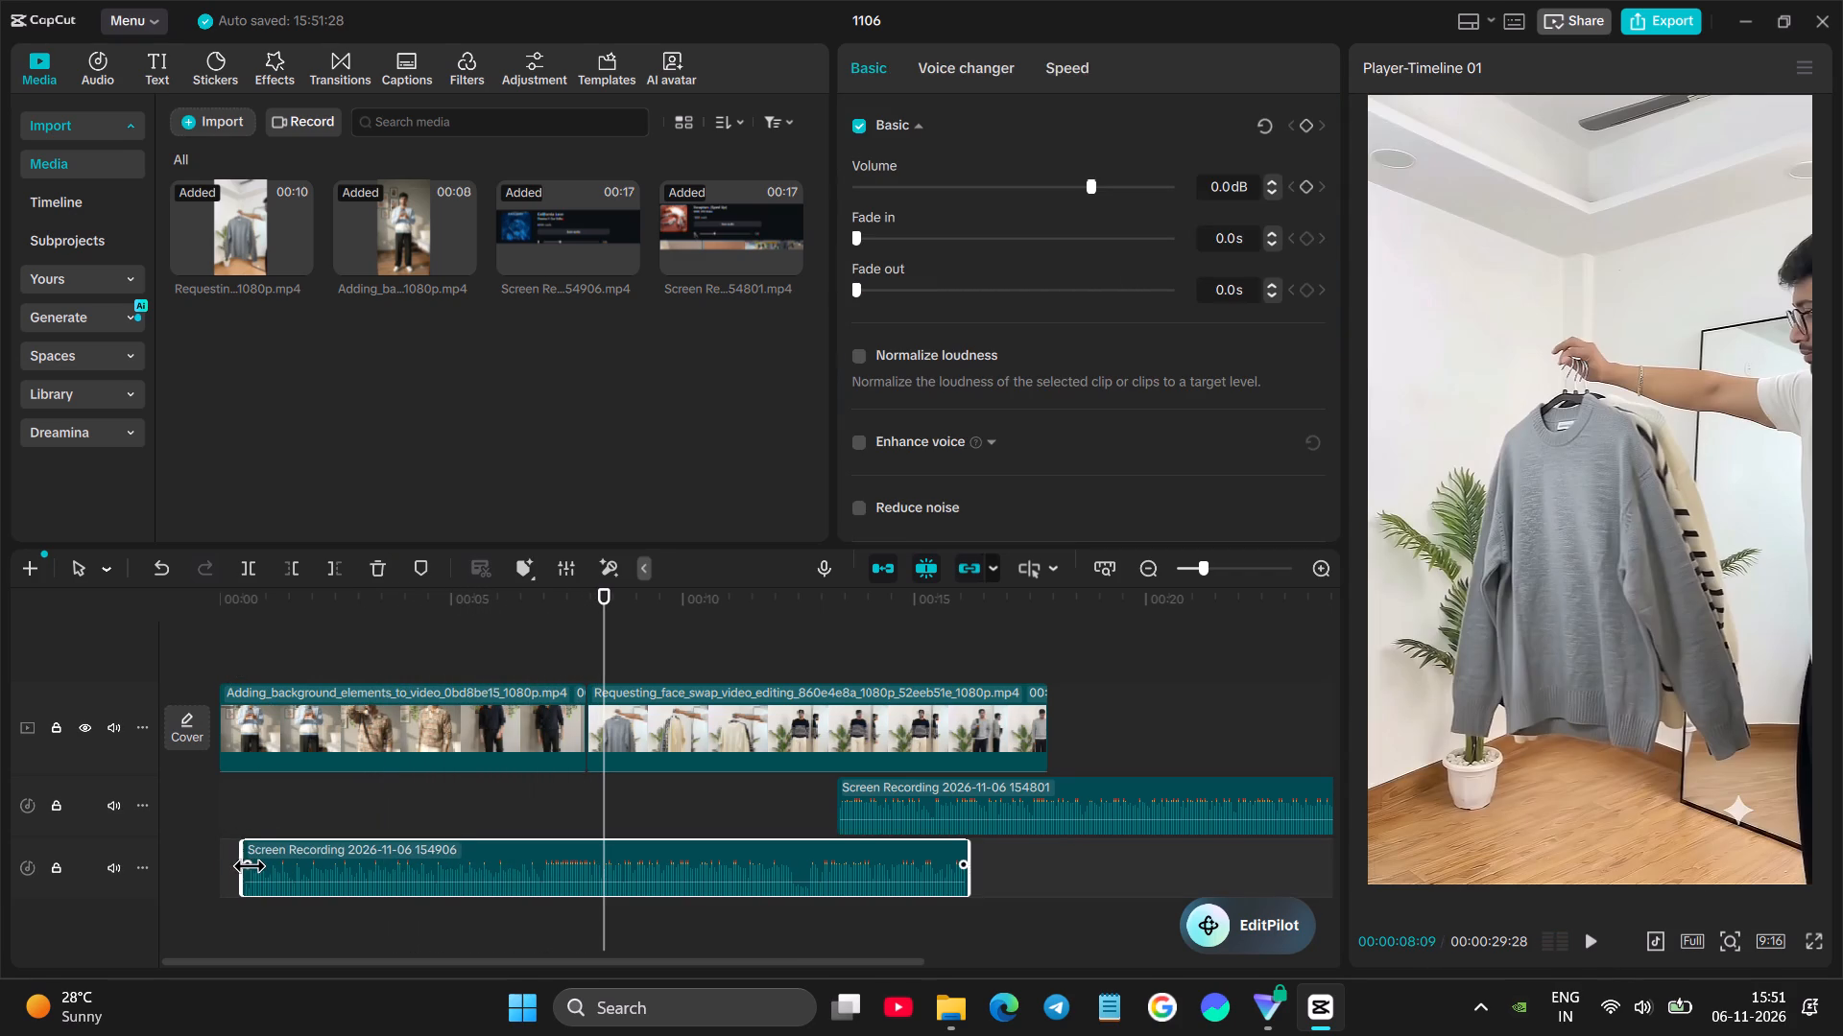
left_click_drag(242, 854, 261, 844)
Add a 0.7 s fade-in to recording 154906's audio.
left_click_drag(267, 869, 315, 858)
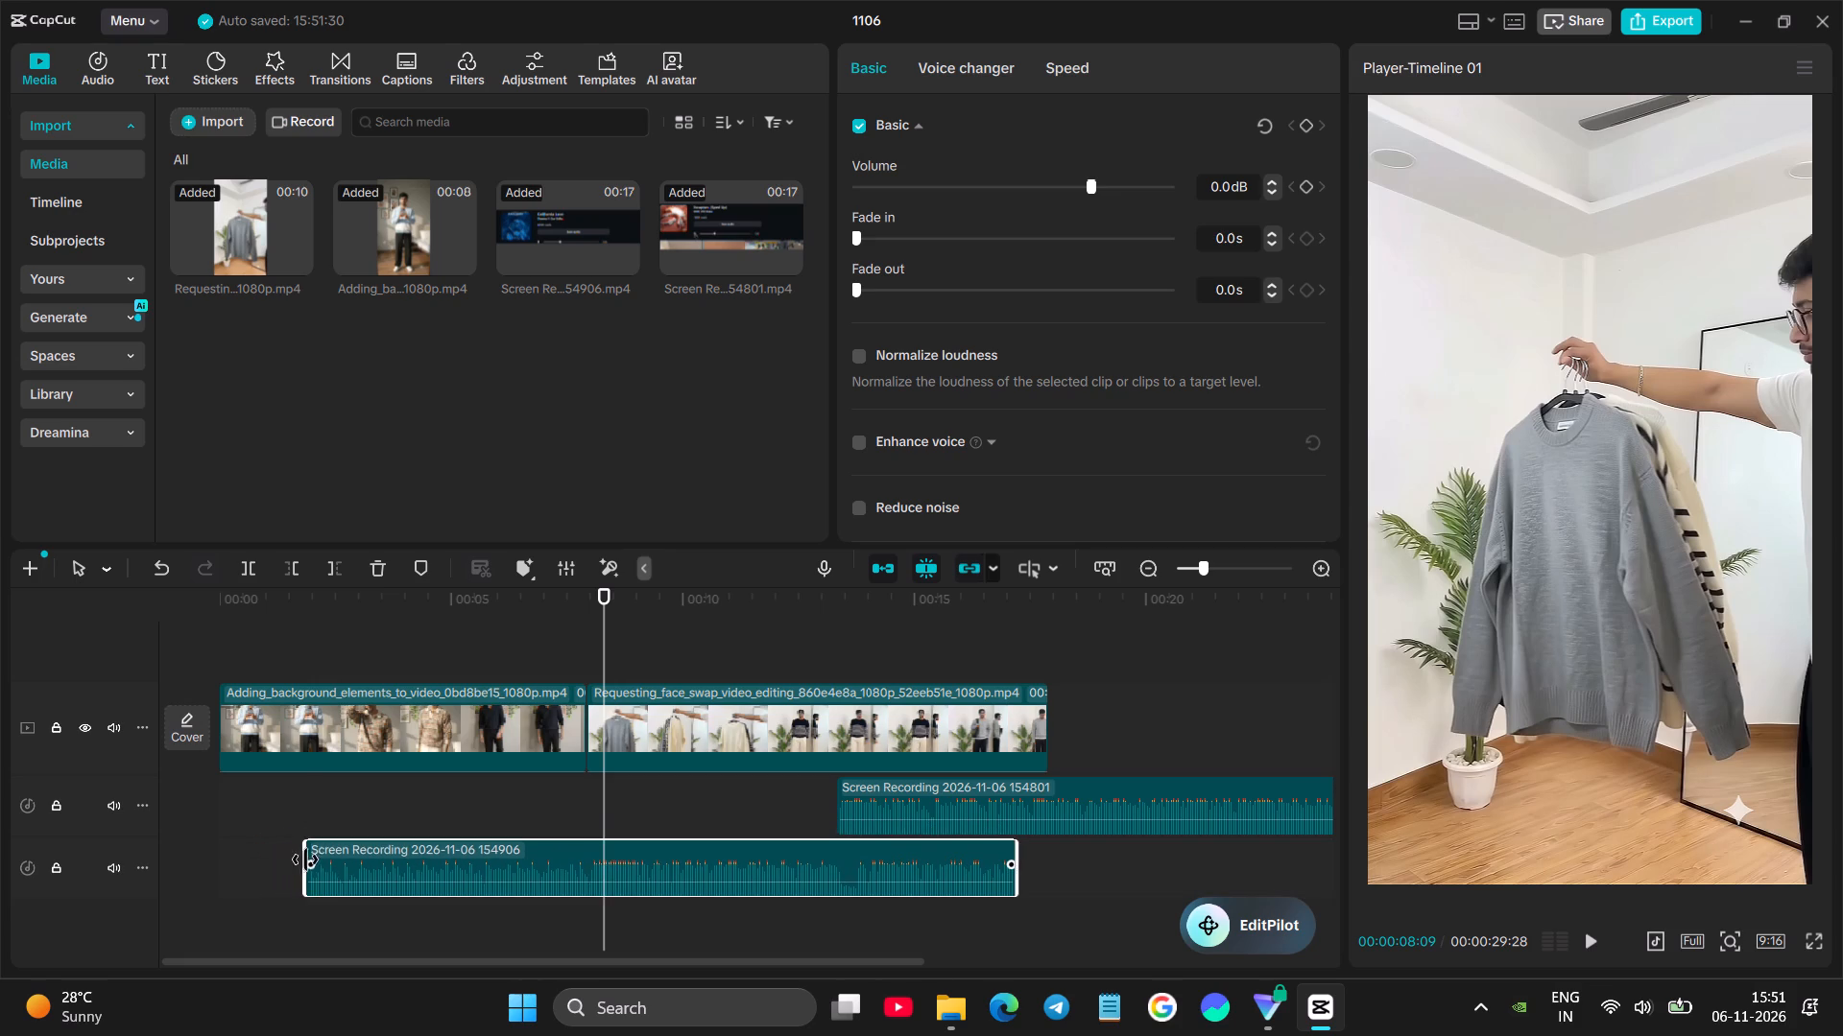
left_click(305, 860)
left_click(331, 861)
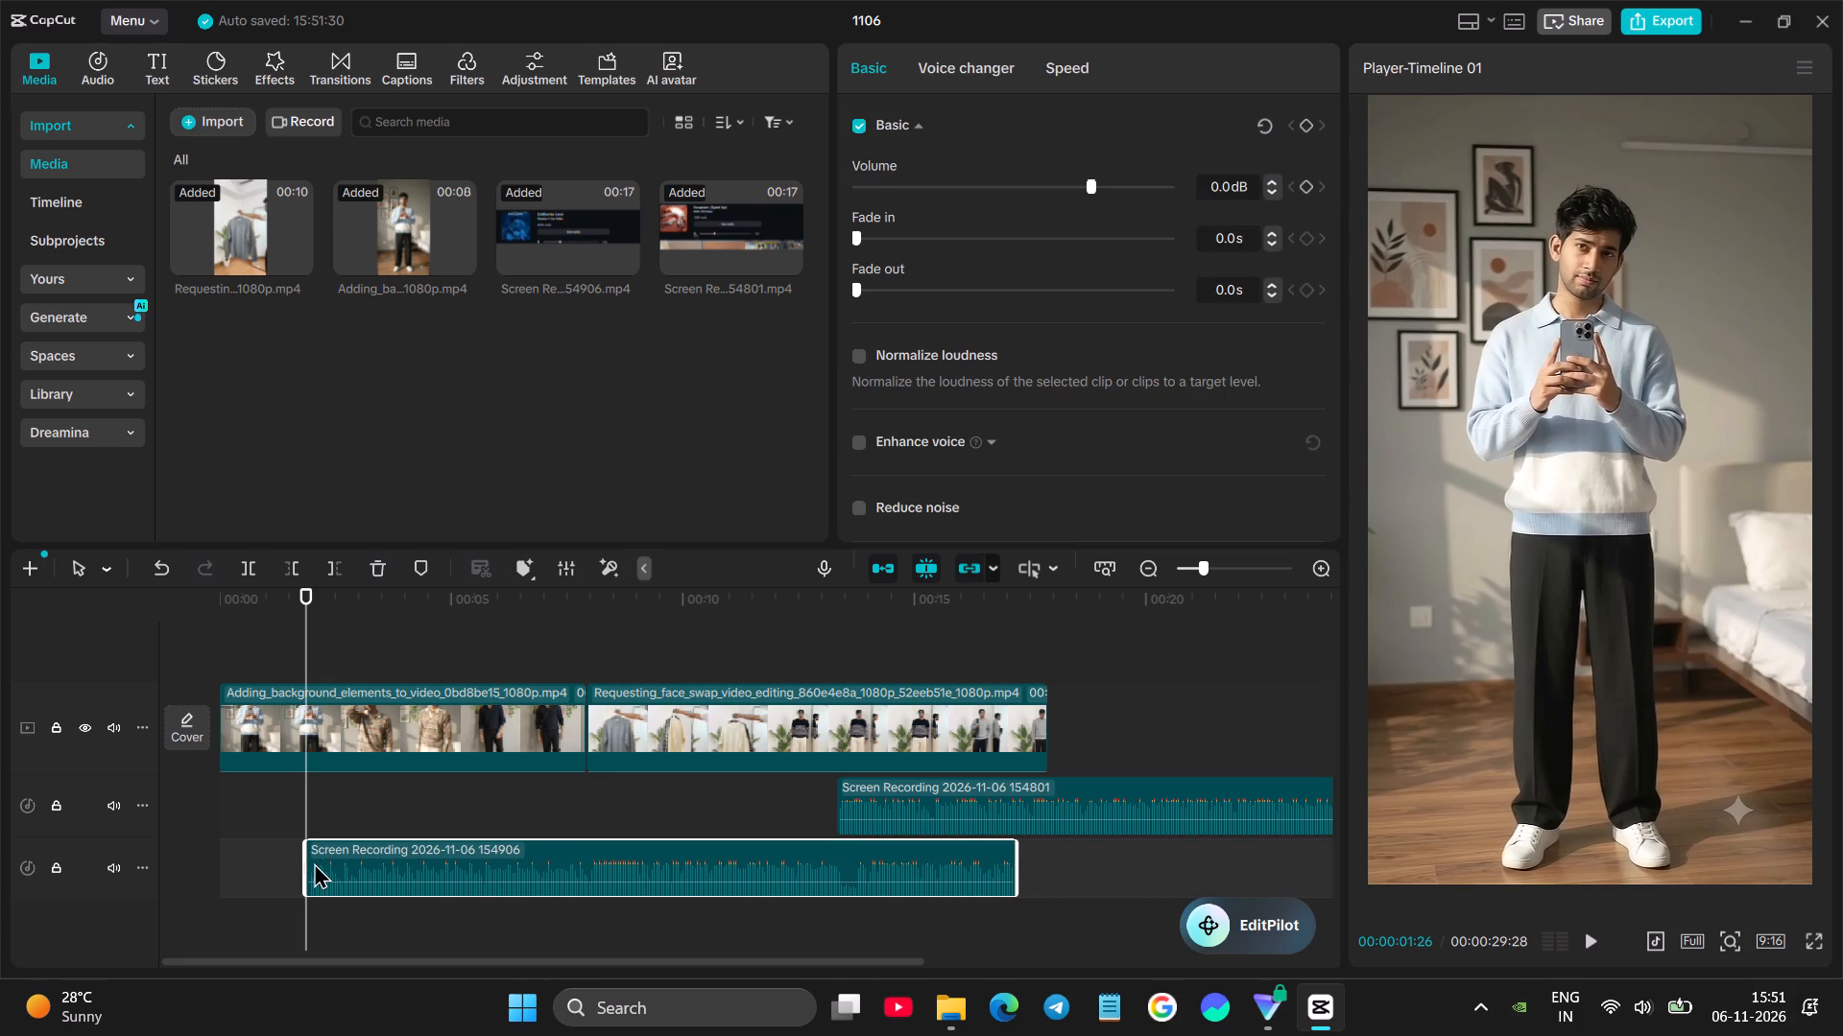
left_click(314, 862)
left_click(269, 861)
left_click(337, 856)
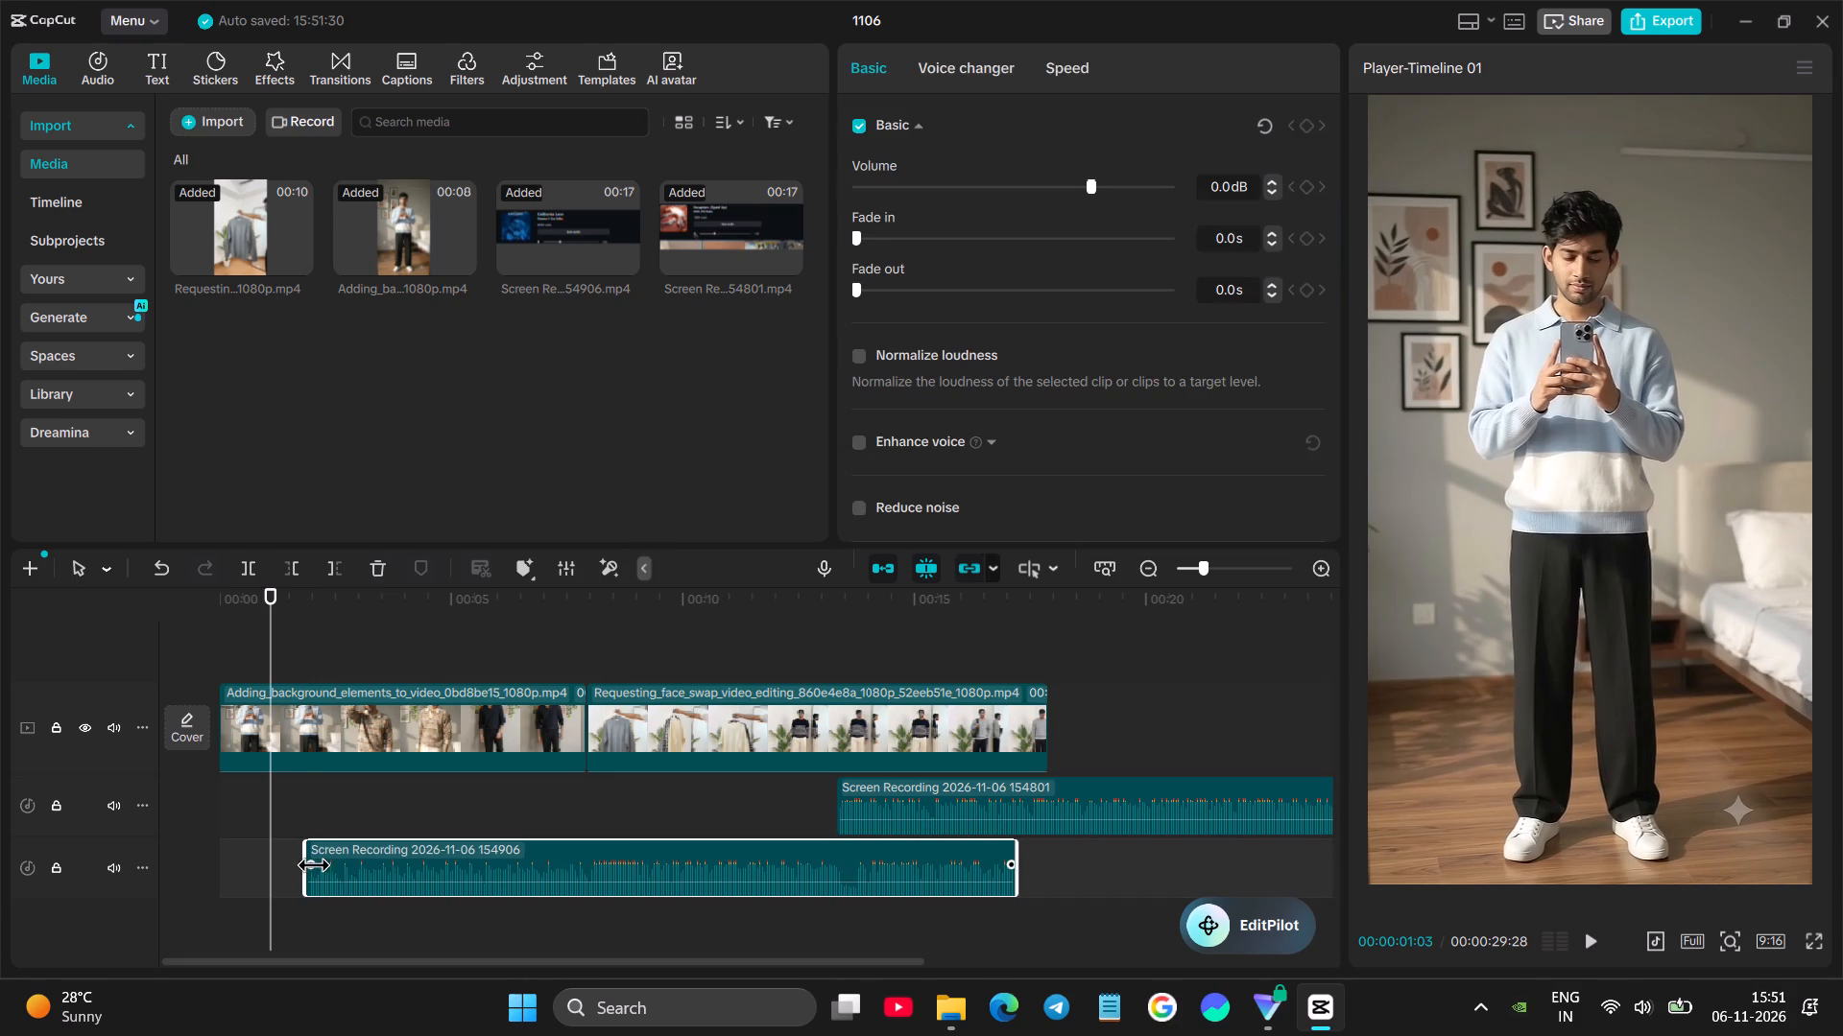
left_click_drag(312, 865, 346, 859)
Align the trimmed recording 154906 audio with the timeline start at 00:00 and play it back.
left_click_drag(381, 849, 293, 860)
left_click(287, 812)
left_click_drag(287, 812, 200, 816)
left_click_drag(348, 861, 301, 860)
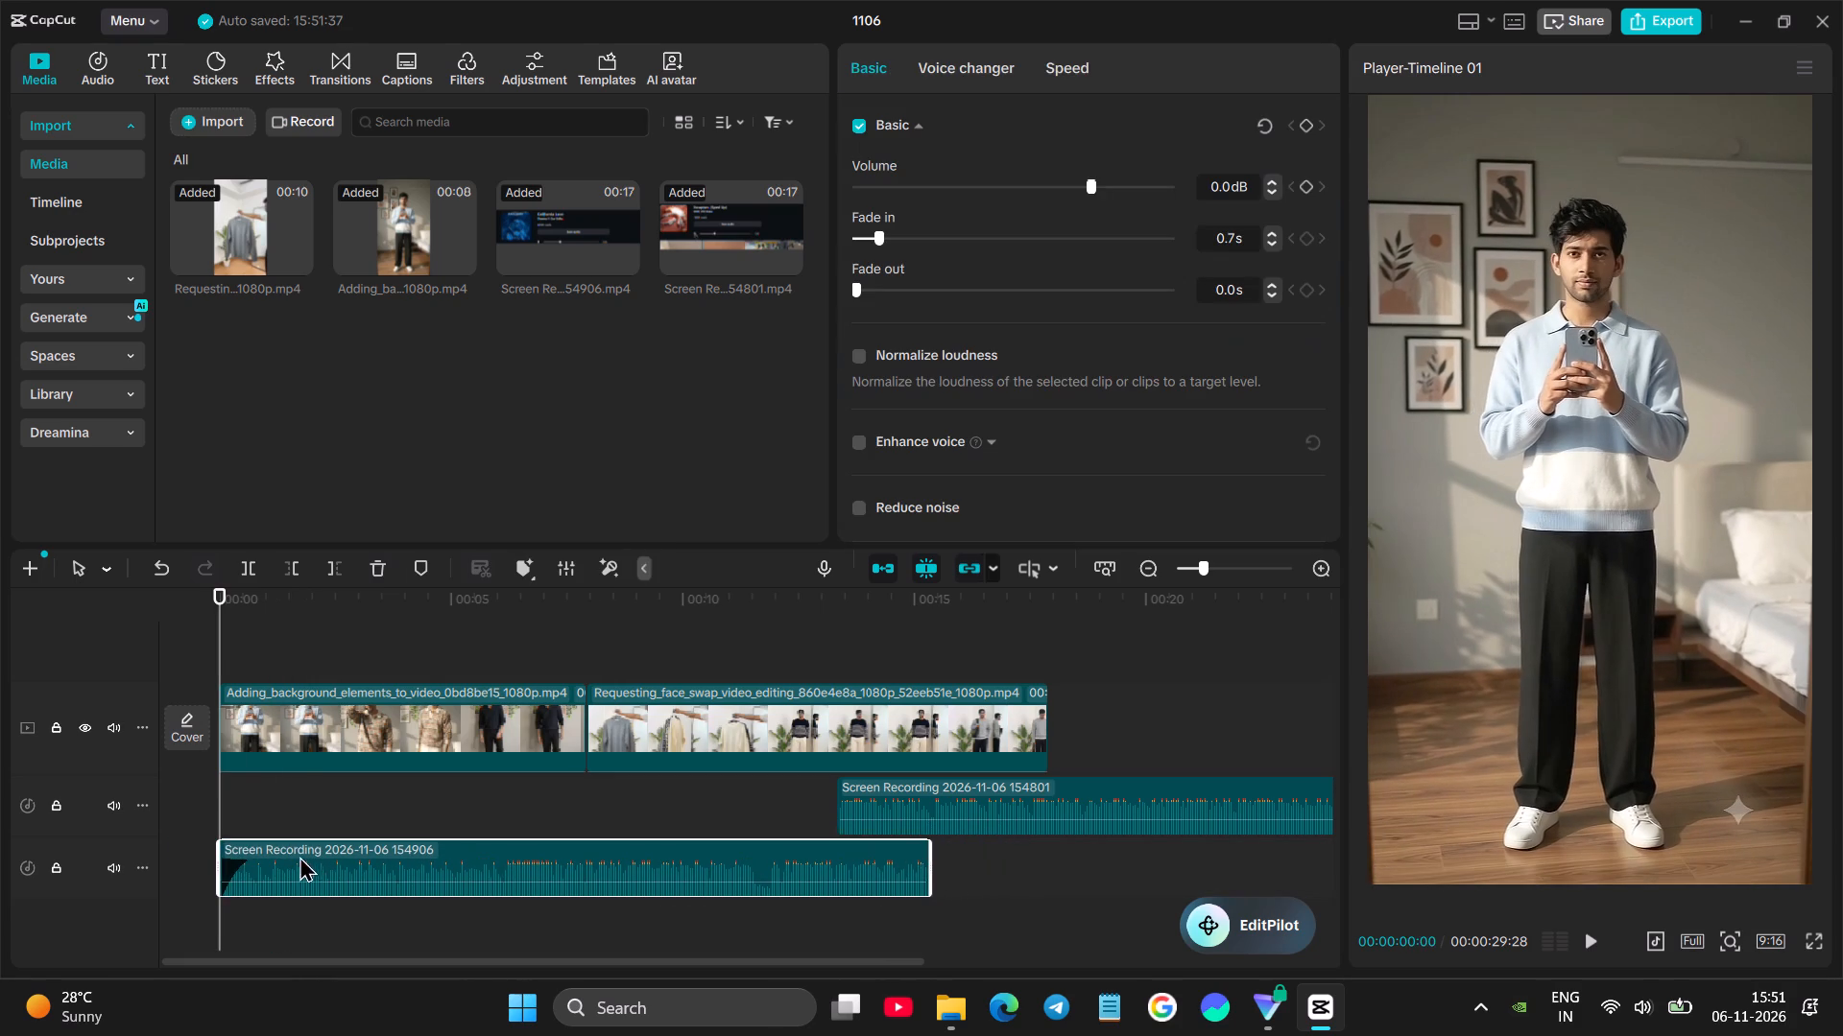
key("space")
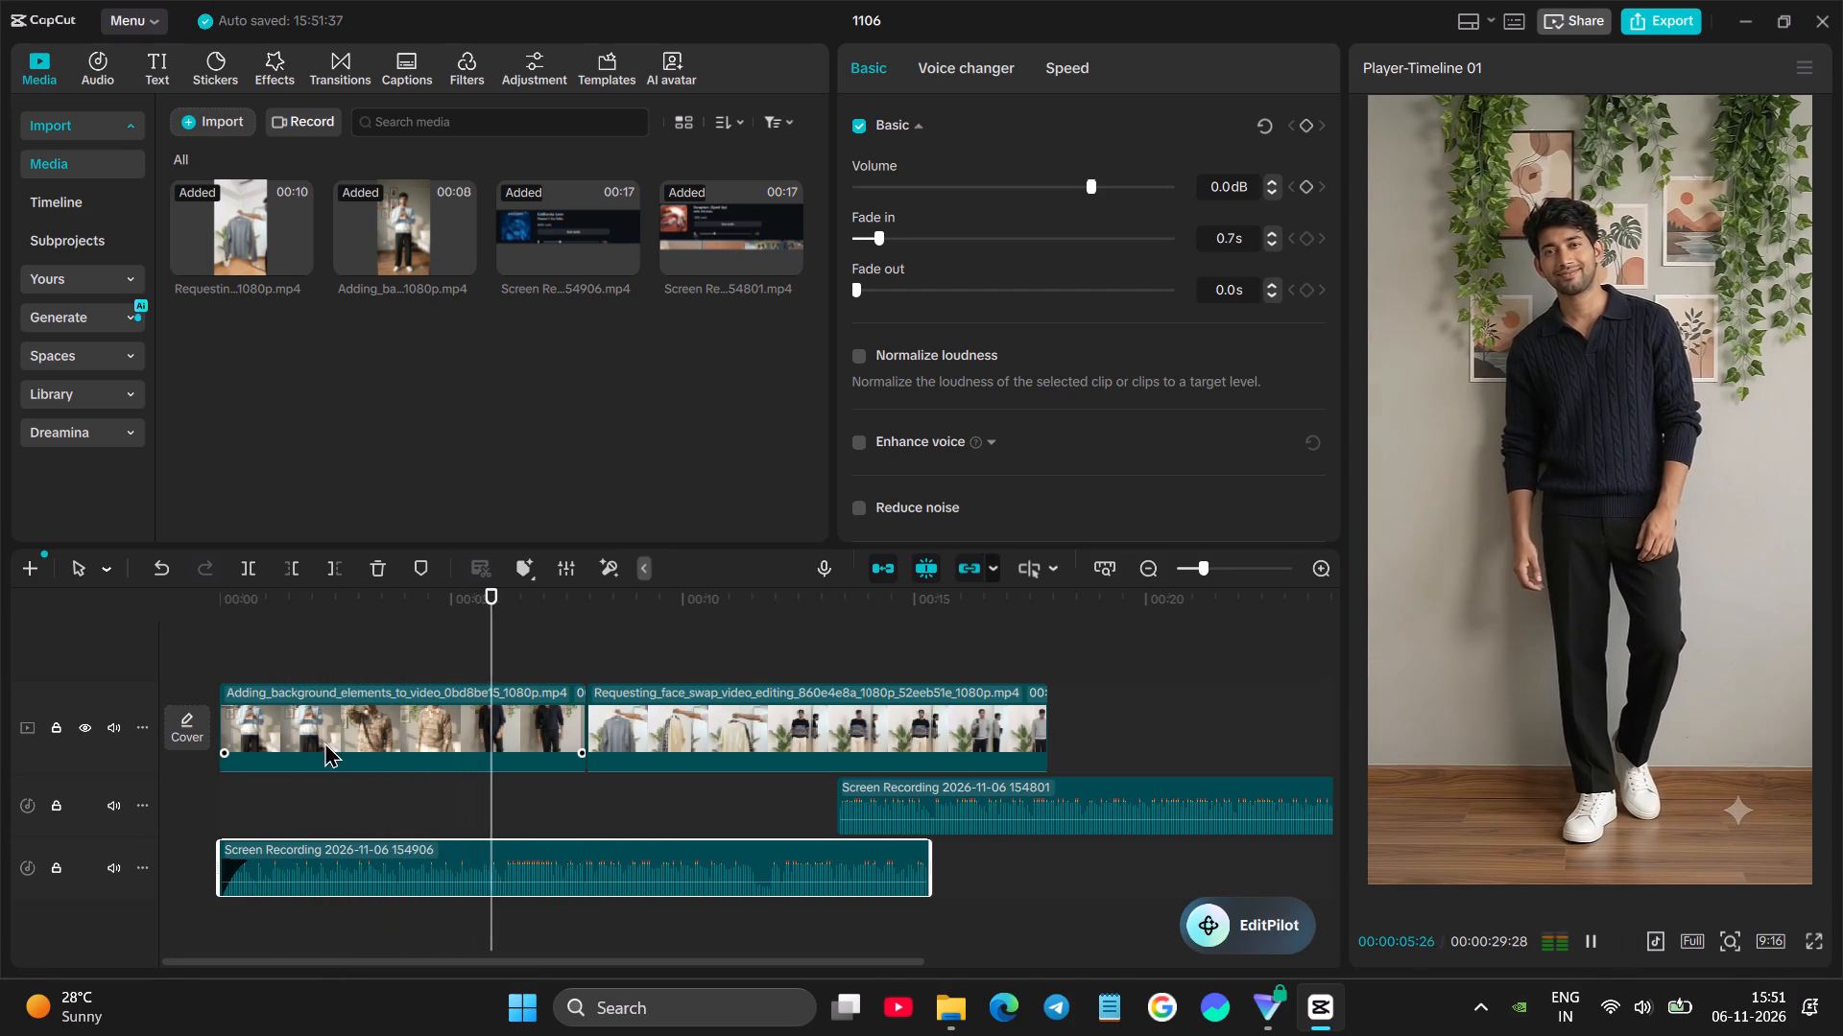
Lower recording 154906's audio volume to -6.0 dB and play the video from the start.
left_click(329, 845)
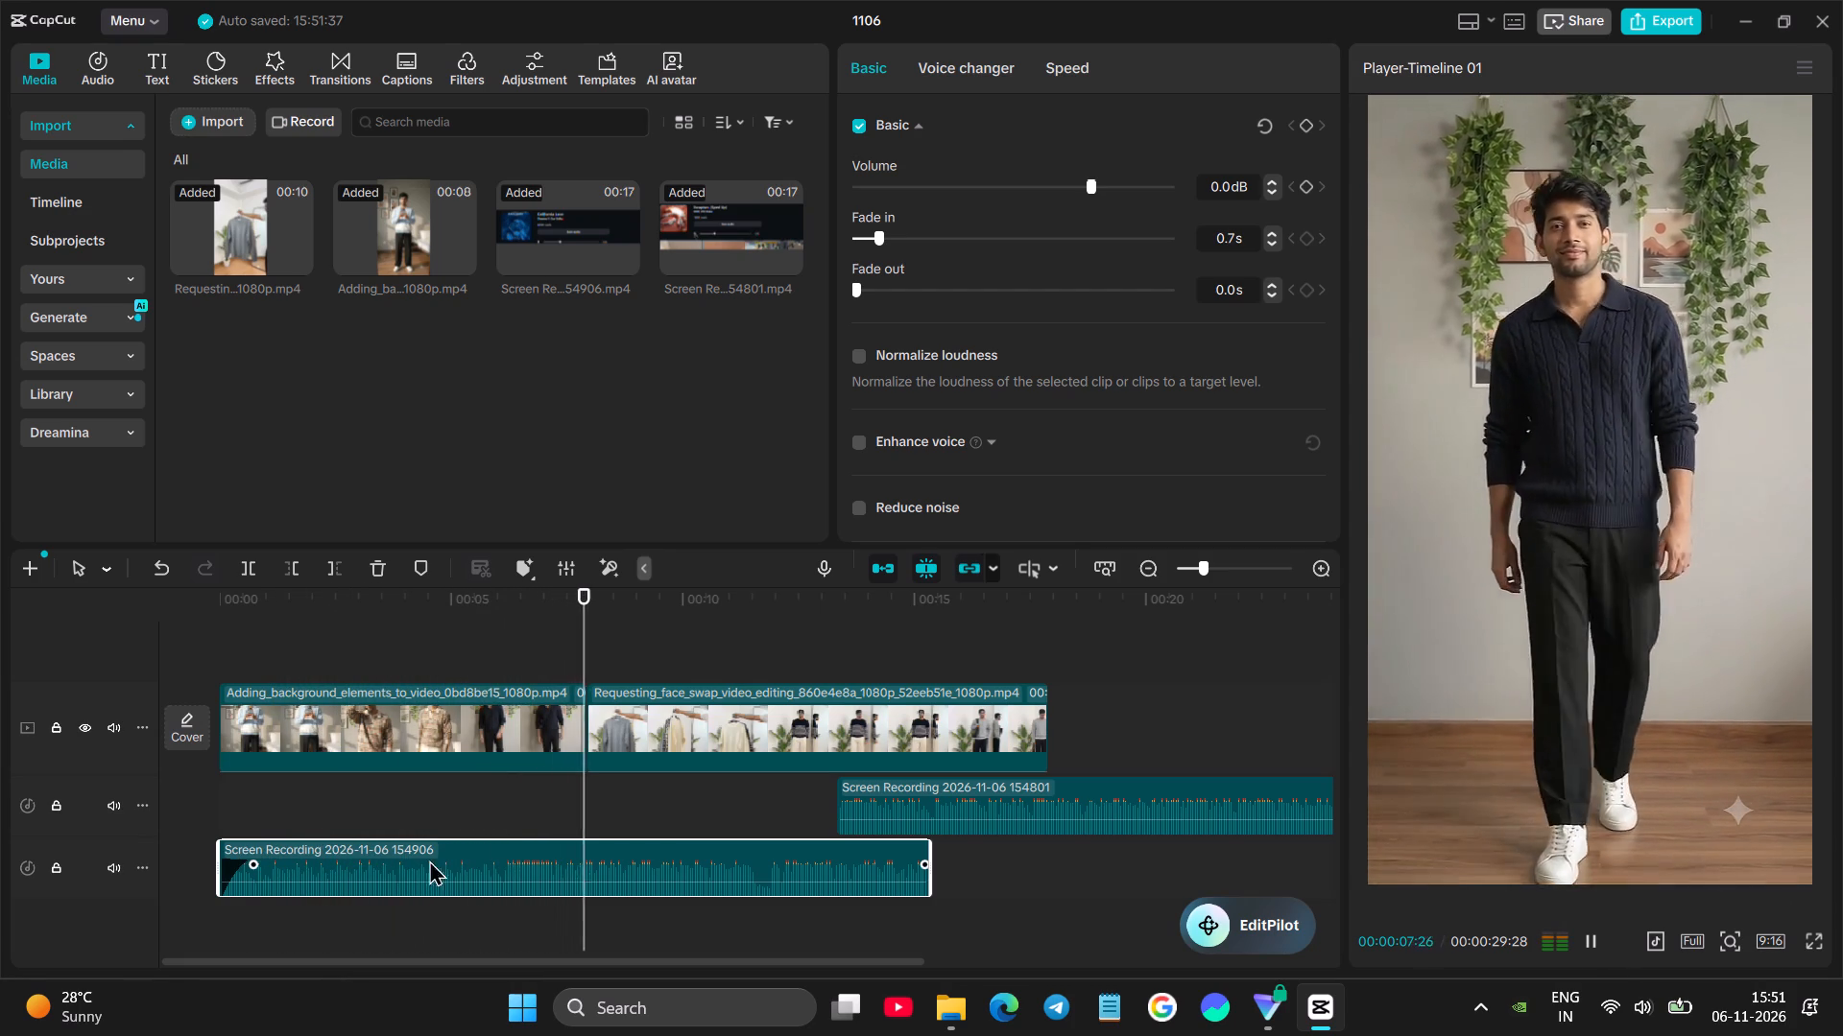
left_click(504, 883)
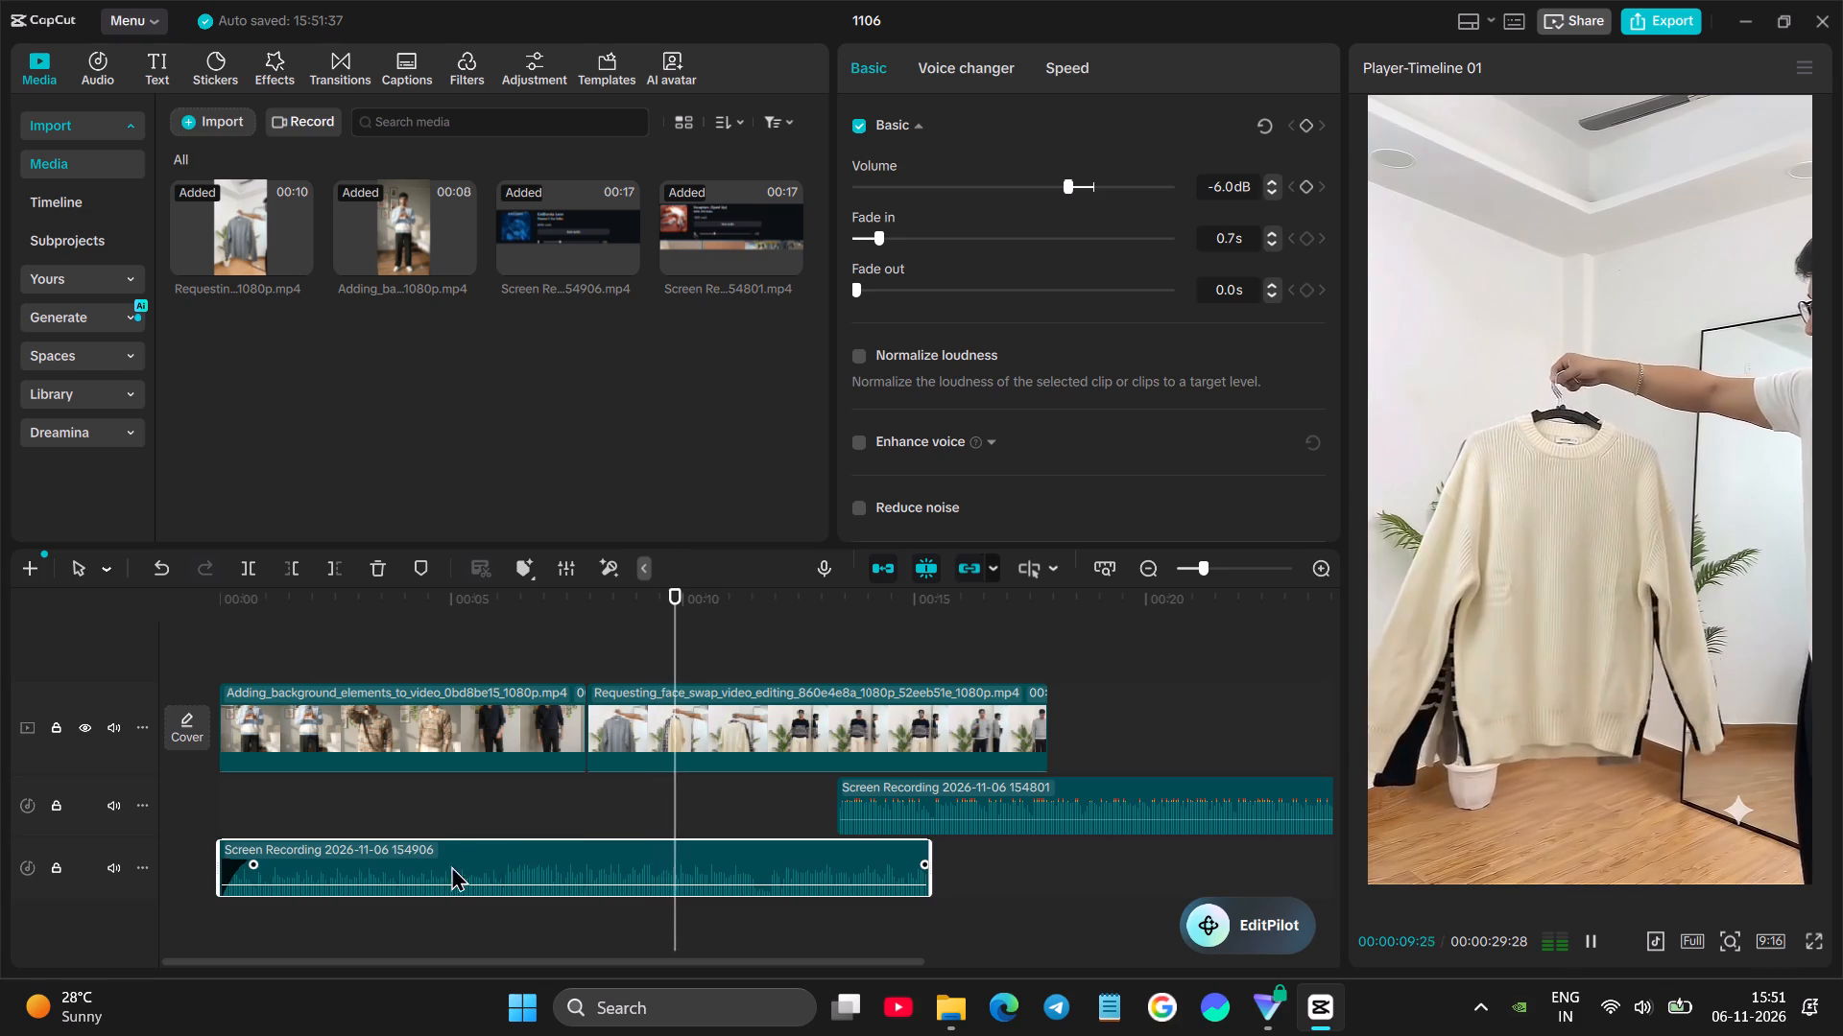
left_click(317, 820)
left_click_drag(317, 820, 183, 825)
key("space")
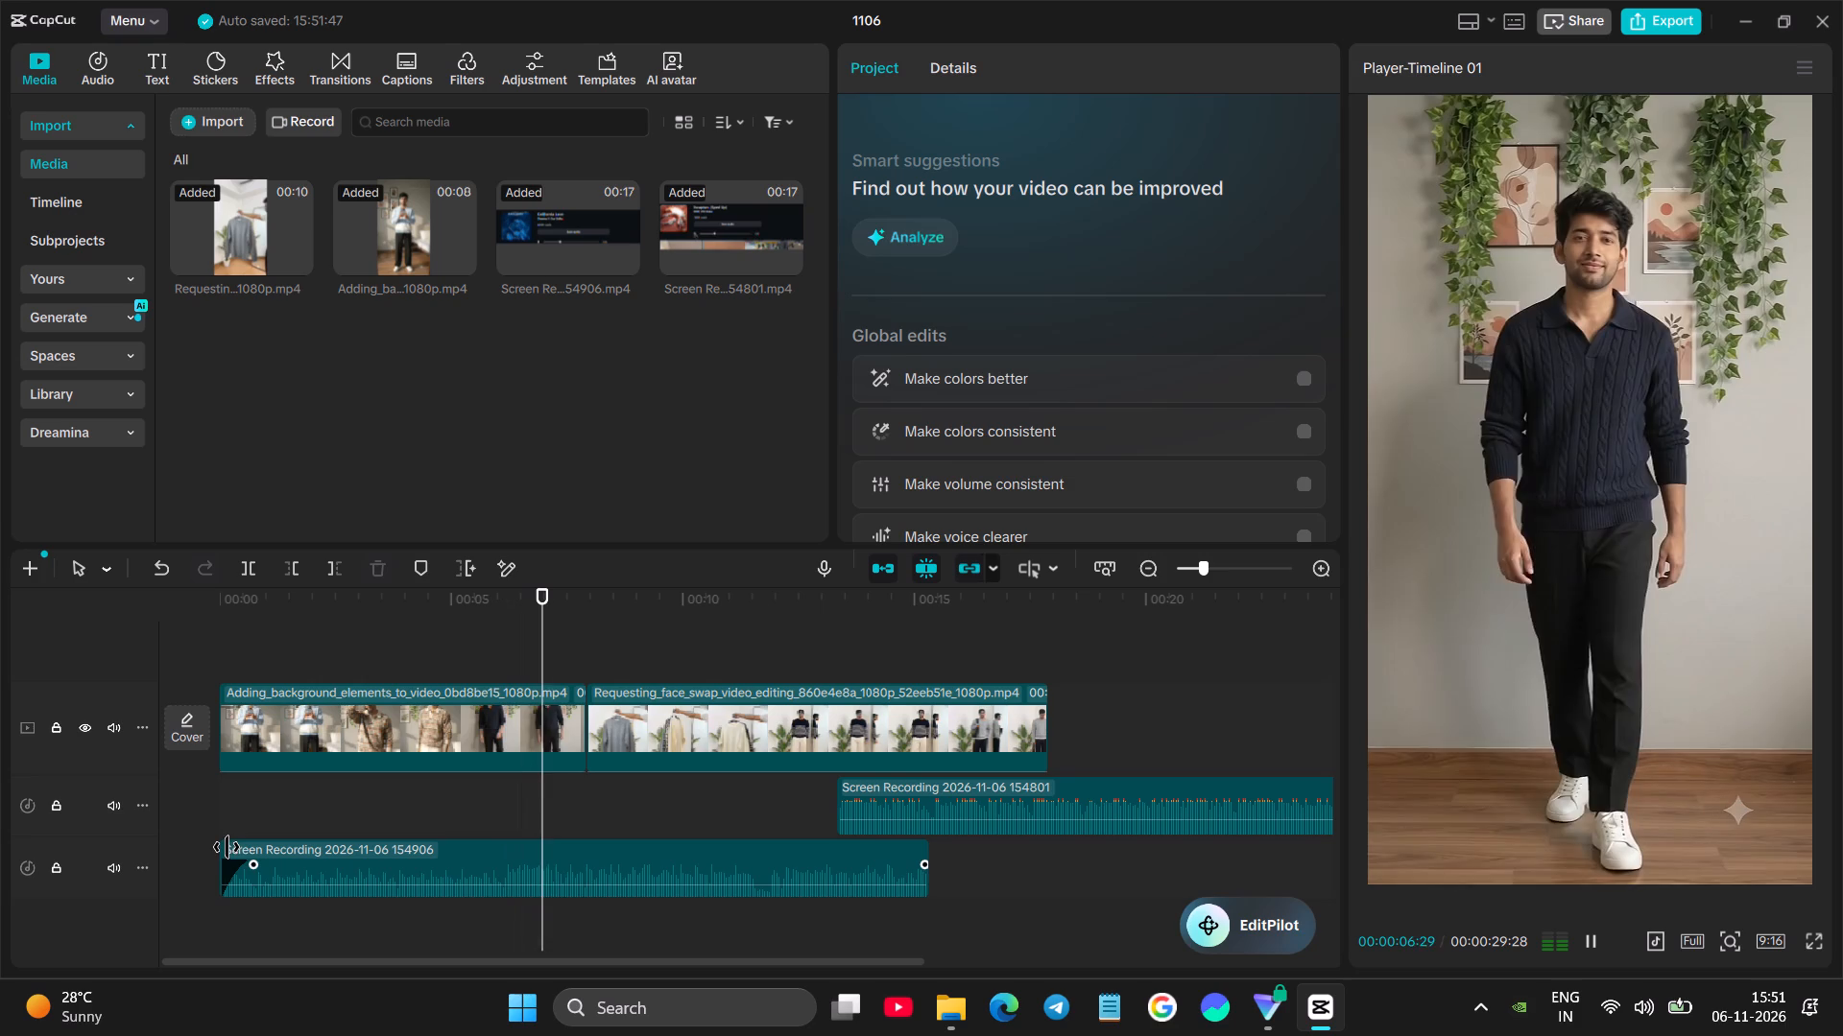
key("space")
key("space")
Split recording 154906's audio at 00:00:06:03.
left_click(511, 813)
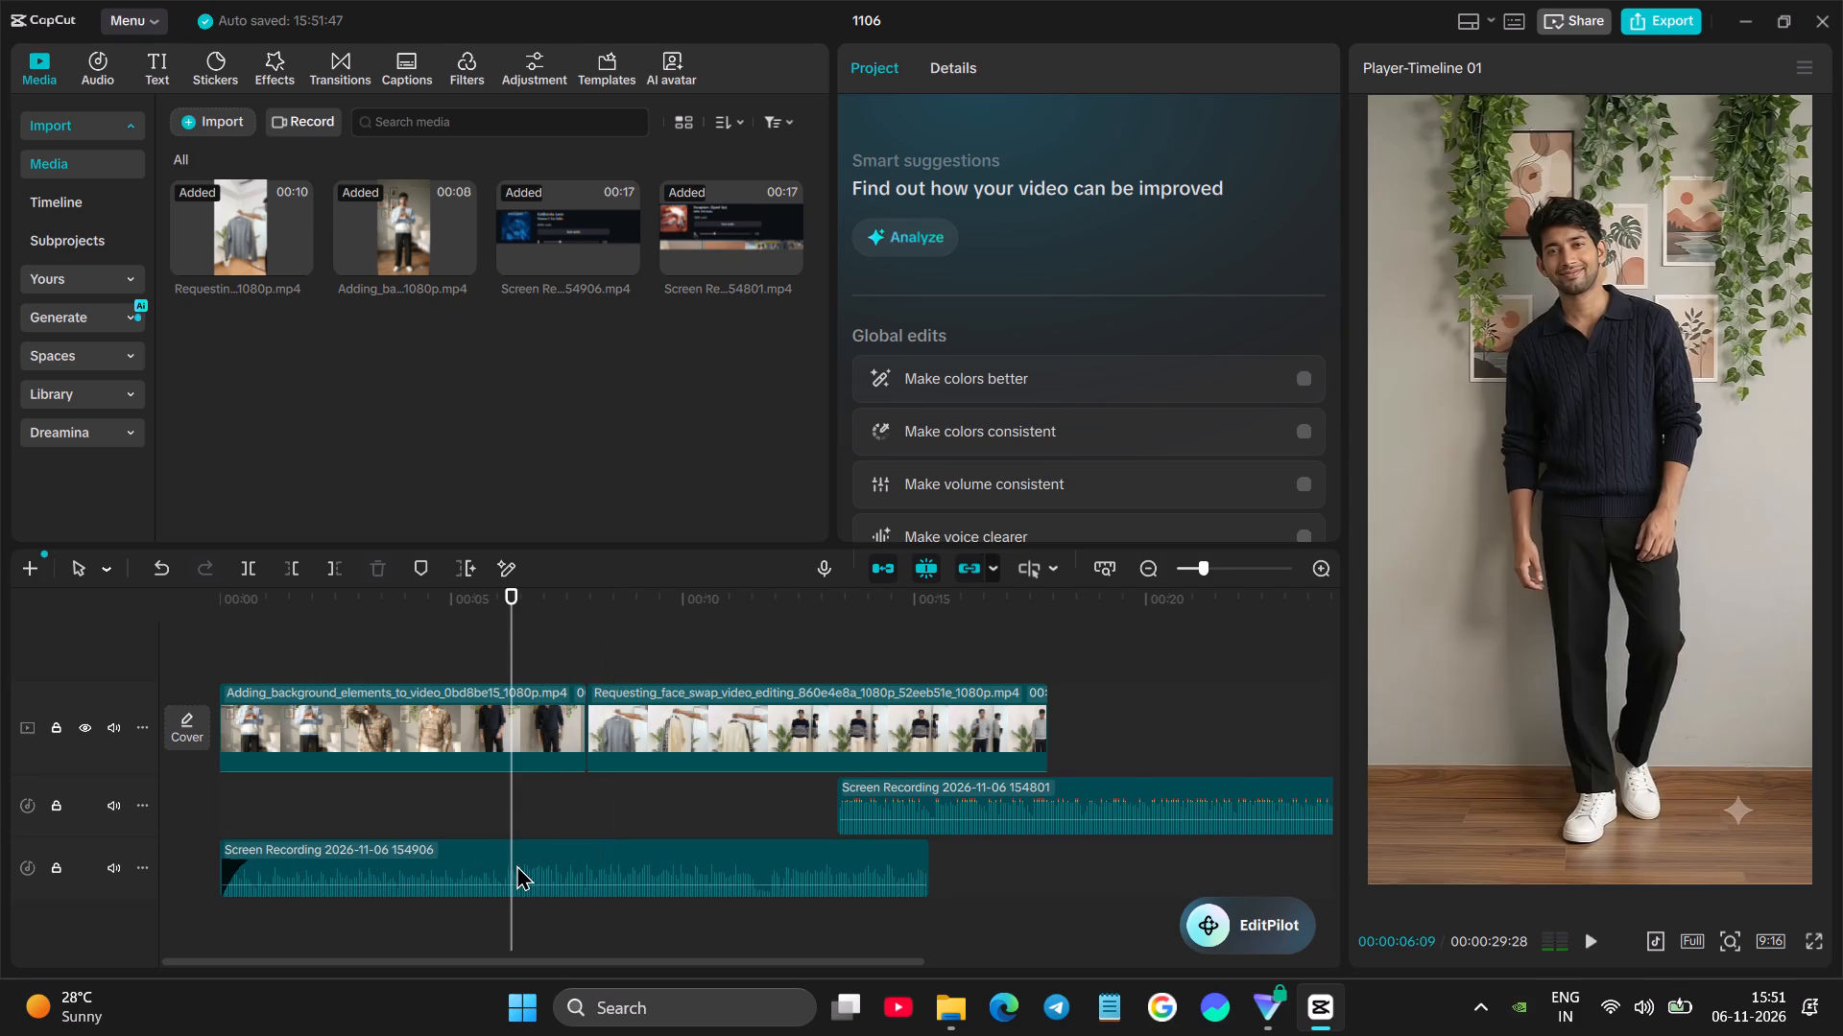
key("space")
left_click(502, 818)
left_click(506, 885)
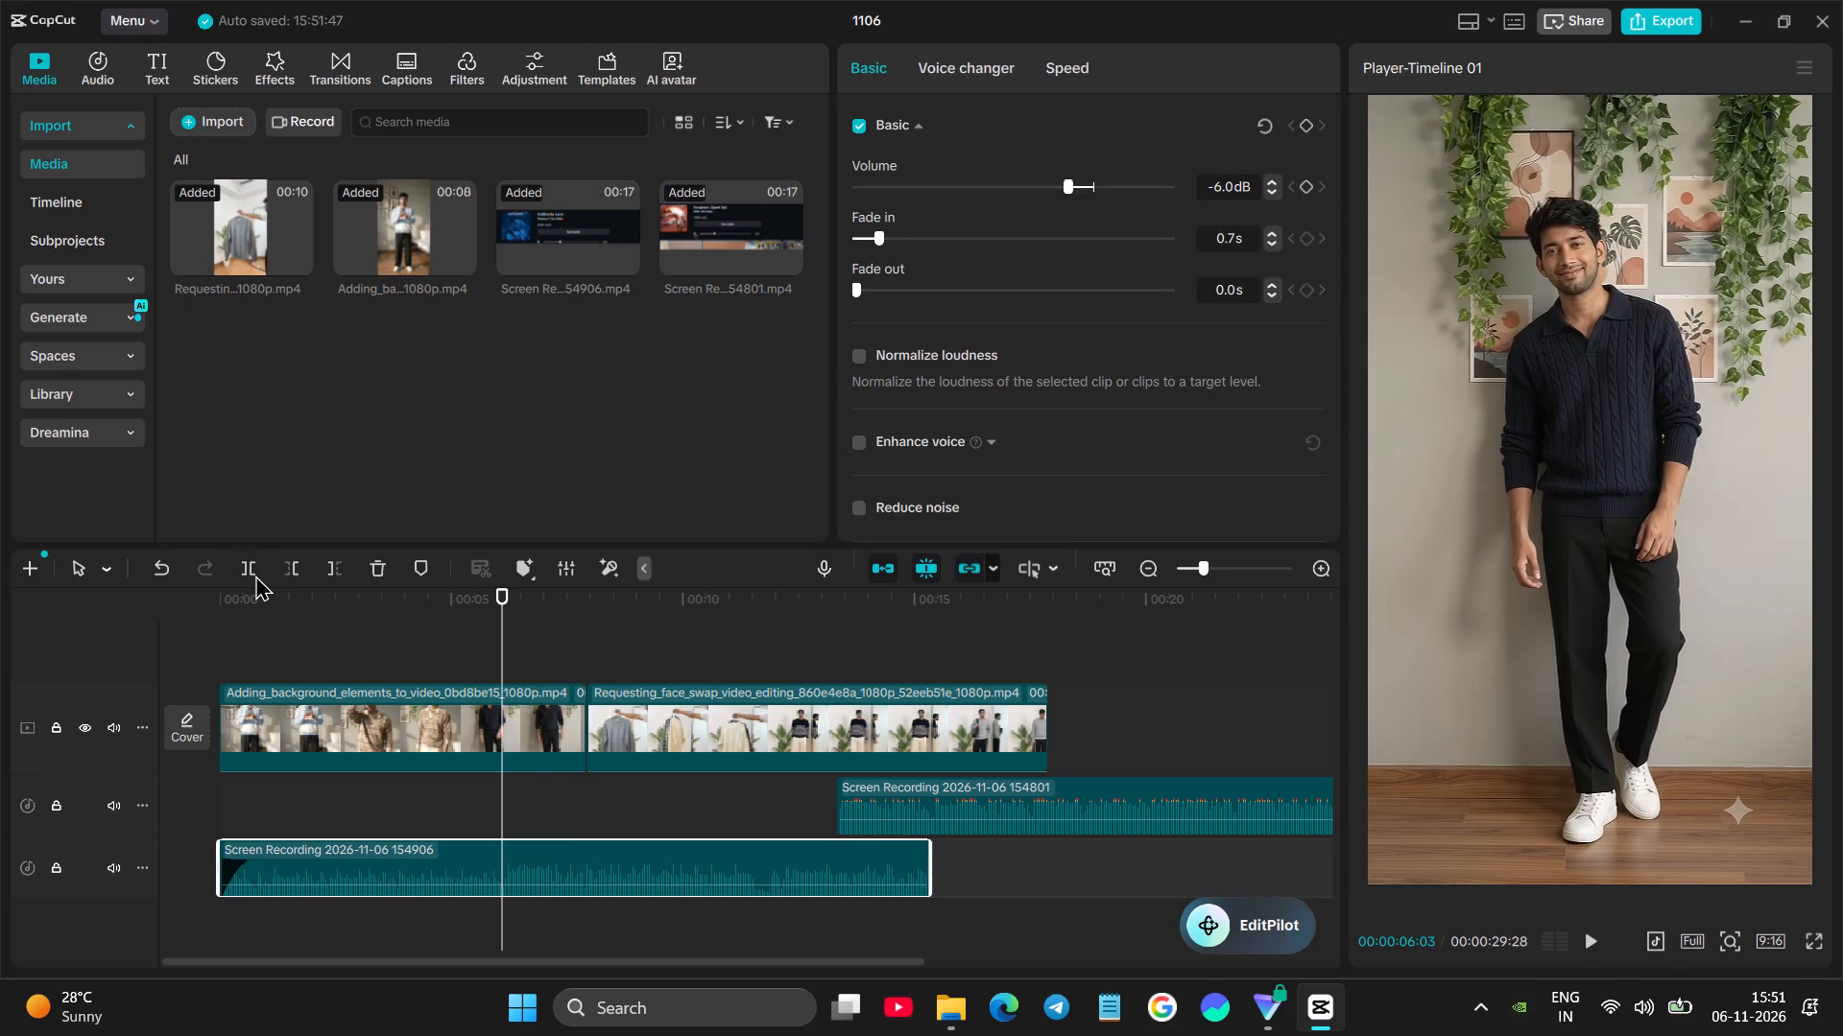
left_click(244, 569)
Reduce the volume of the second part of recording 154906's audio and play back the section around the split.
left_click_drag(1067, 174, 1032, 197)
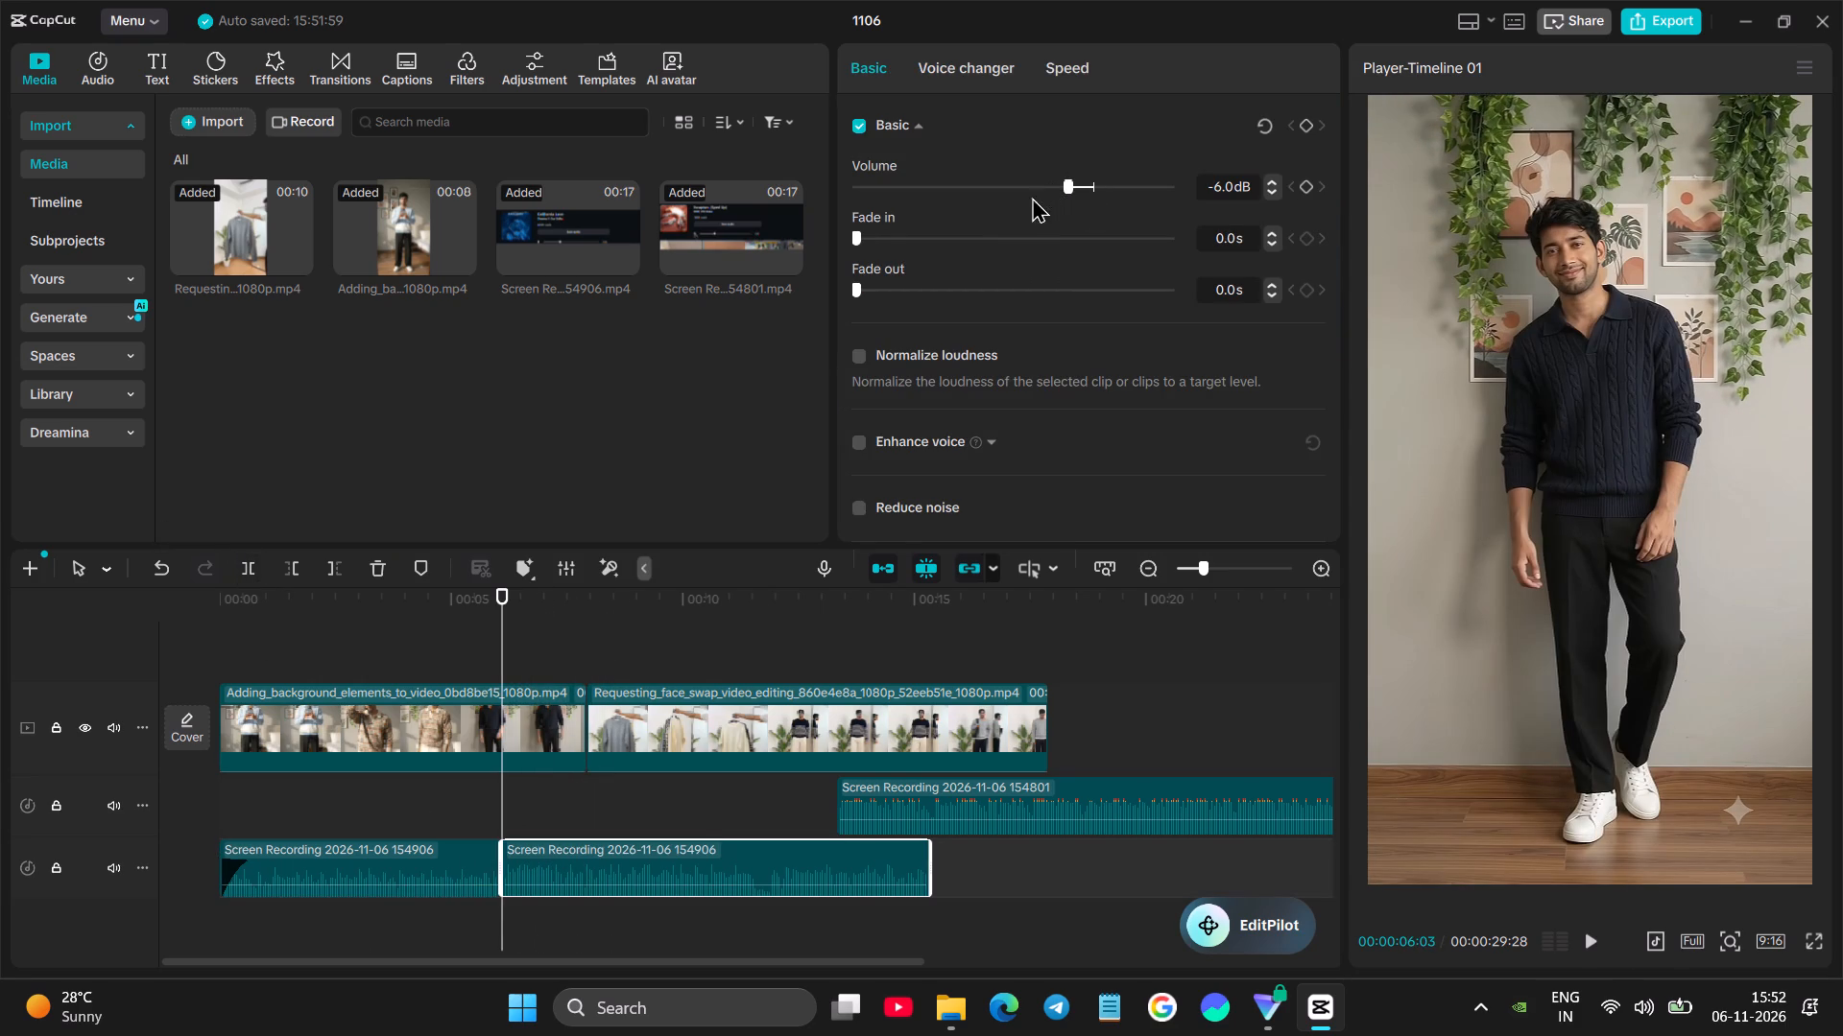
left_click_drag(1032, 197, 1022, 213)
left_click_drag(1069, 187, 1035, 193)
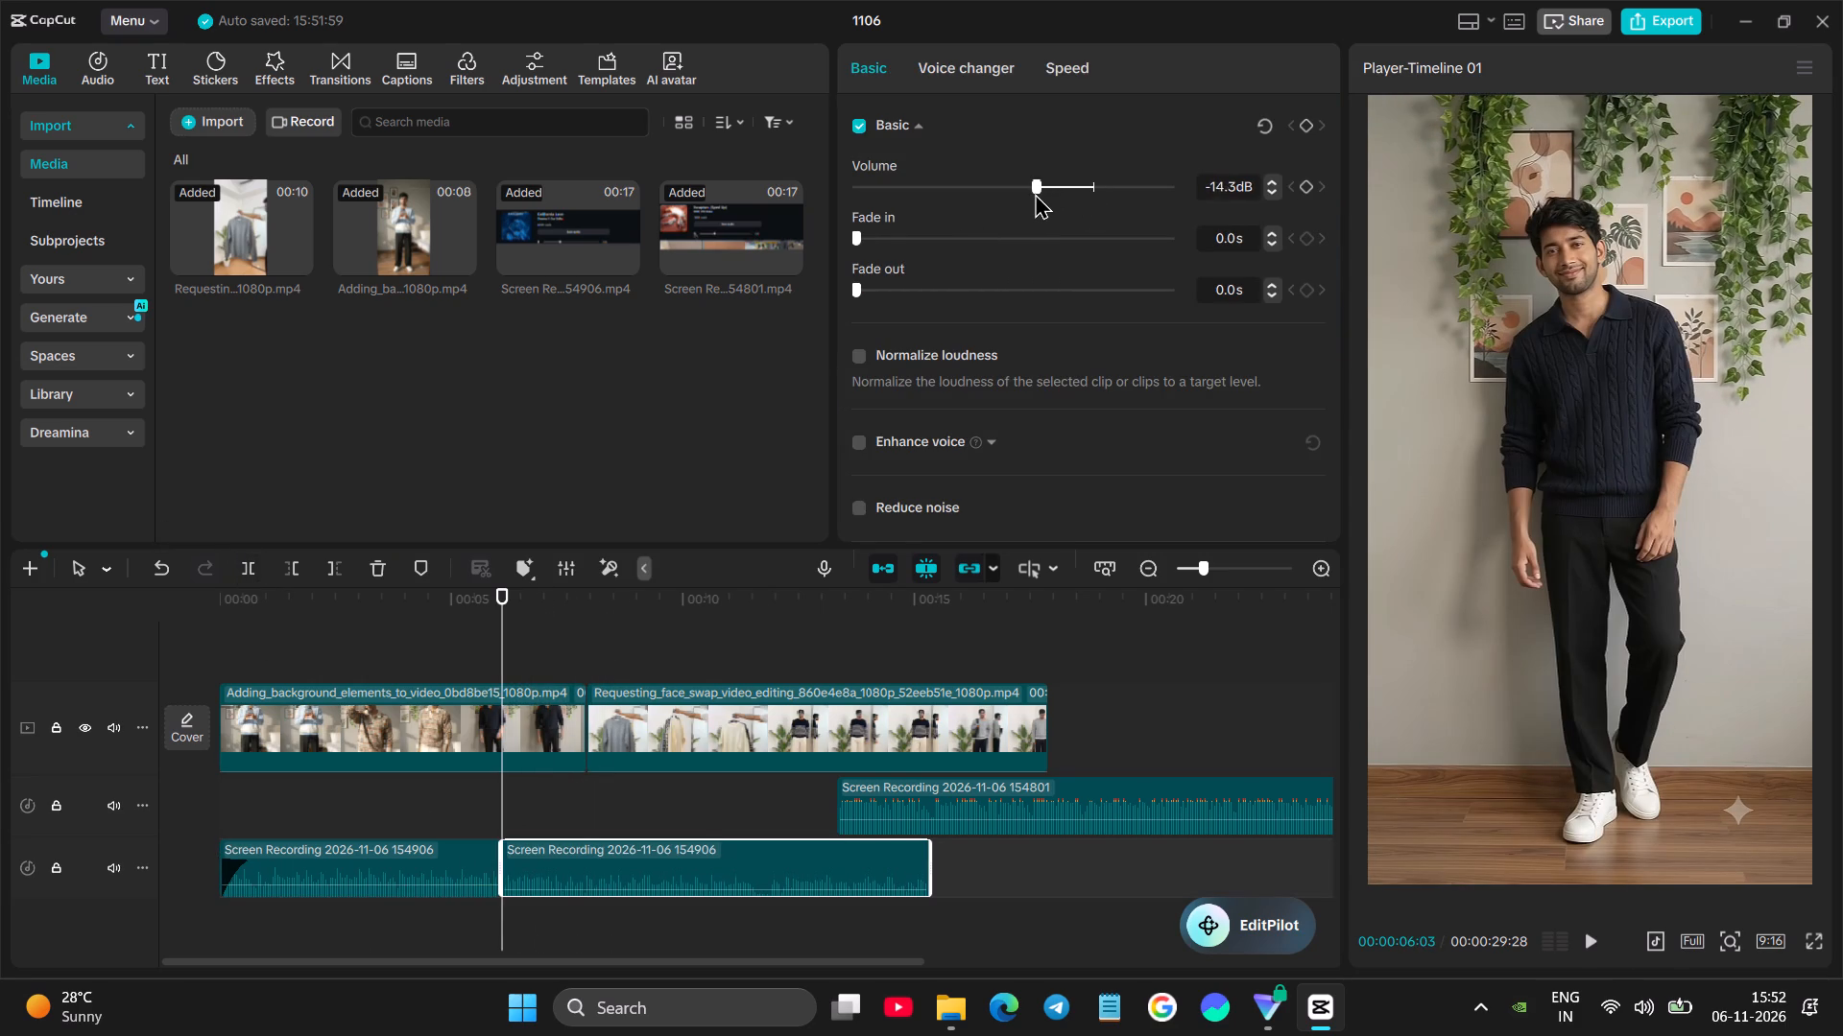
left_click_drag(1035, 193, 1045, 192)
left_click(452, 796)
key("space")
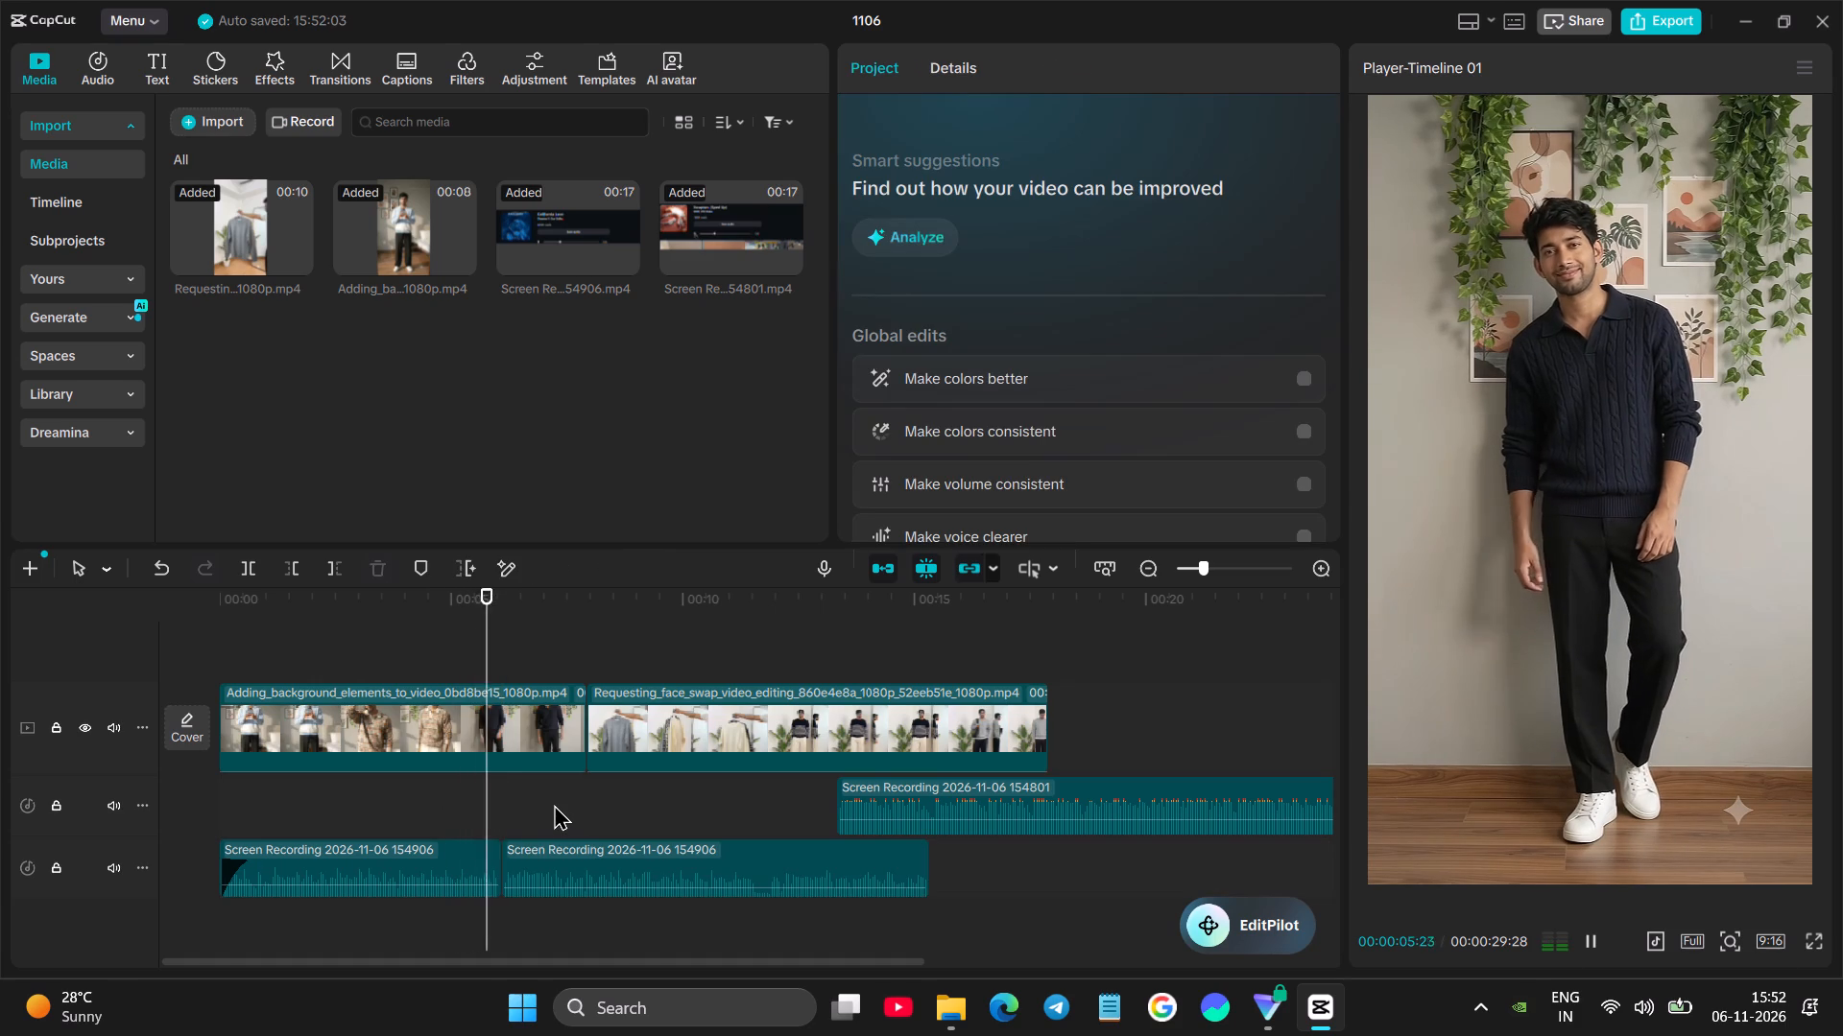
left_click(391, 822)
left_click_drag(391, 822, 291, 835)
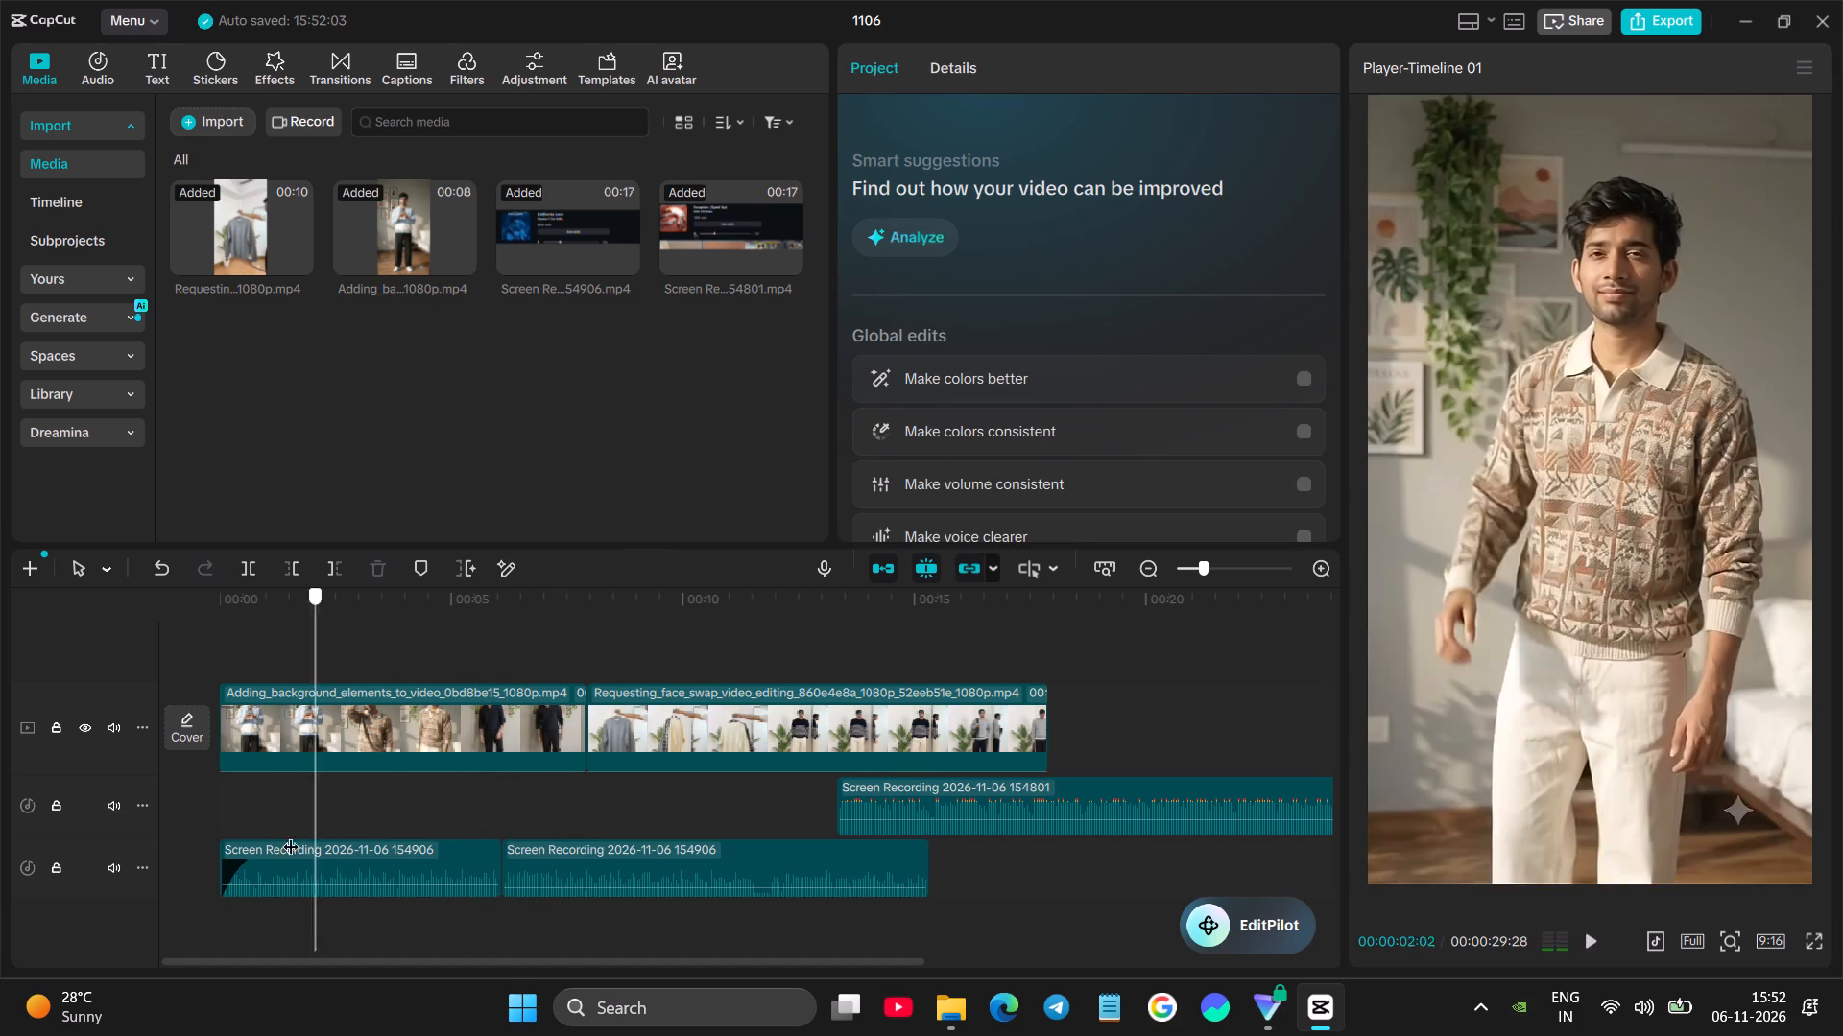
left_click_drag(291, 835, 275, 835)
key("space")
Set the volume of the first part of recording 154906's audio to -11.1 dB and play from the start.
left_click(382, 888)
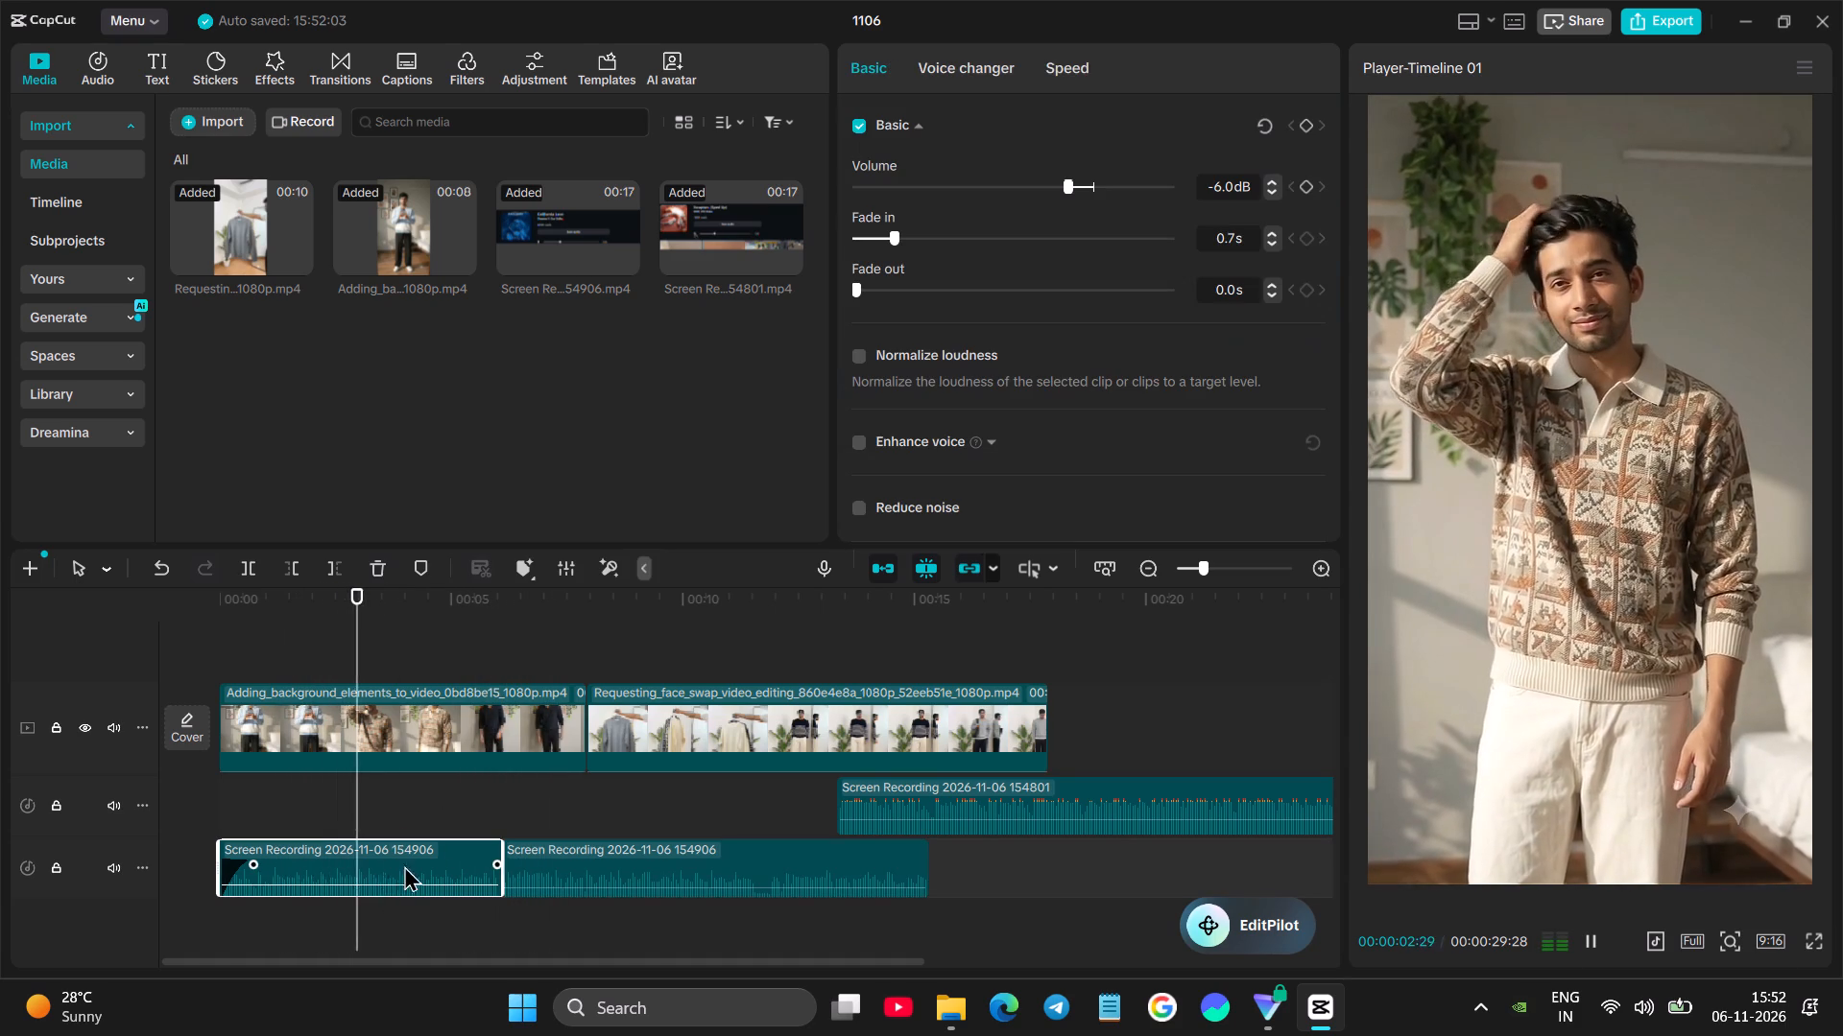
left_click_drag(1066, 186, 1043, 193)
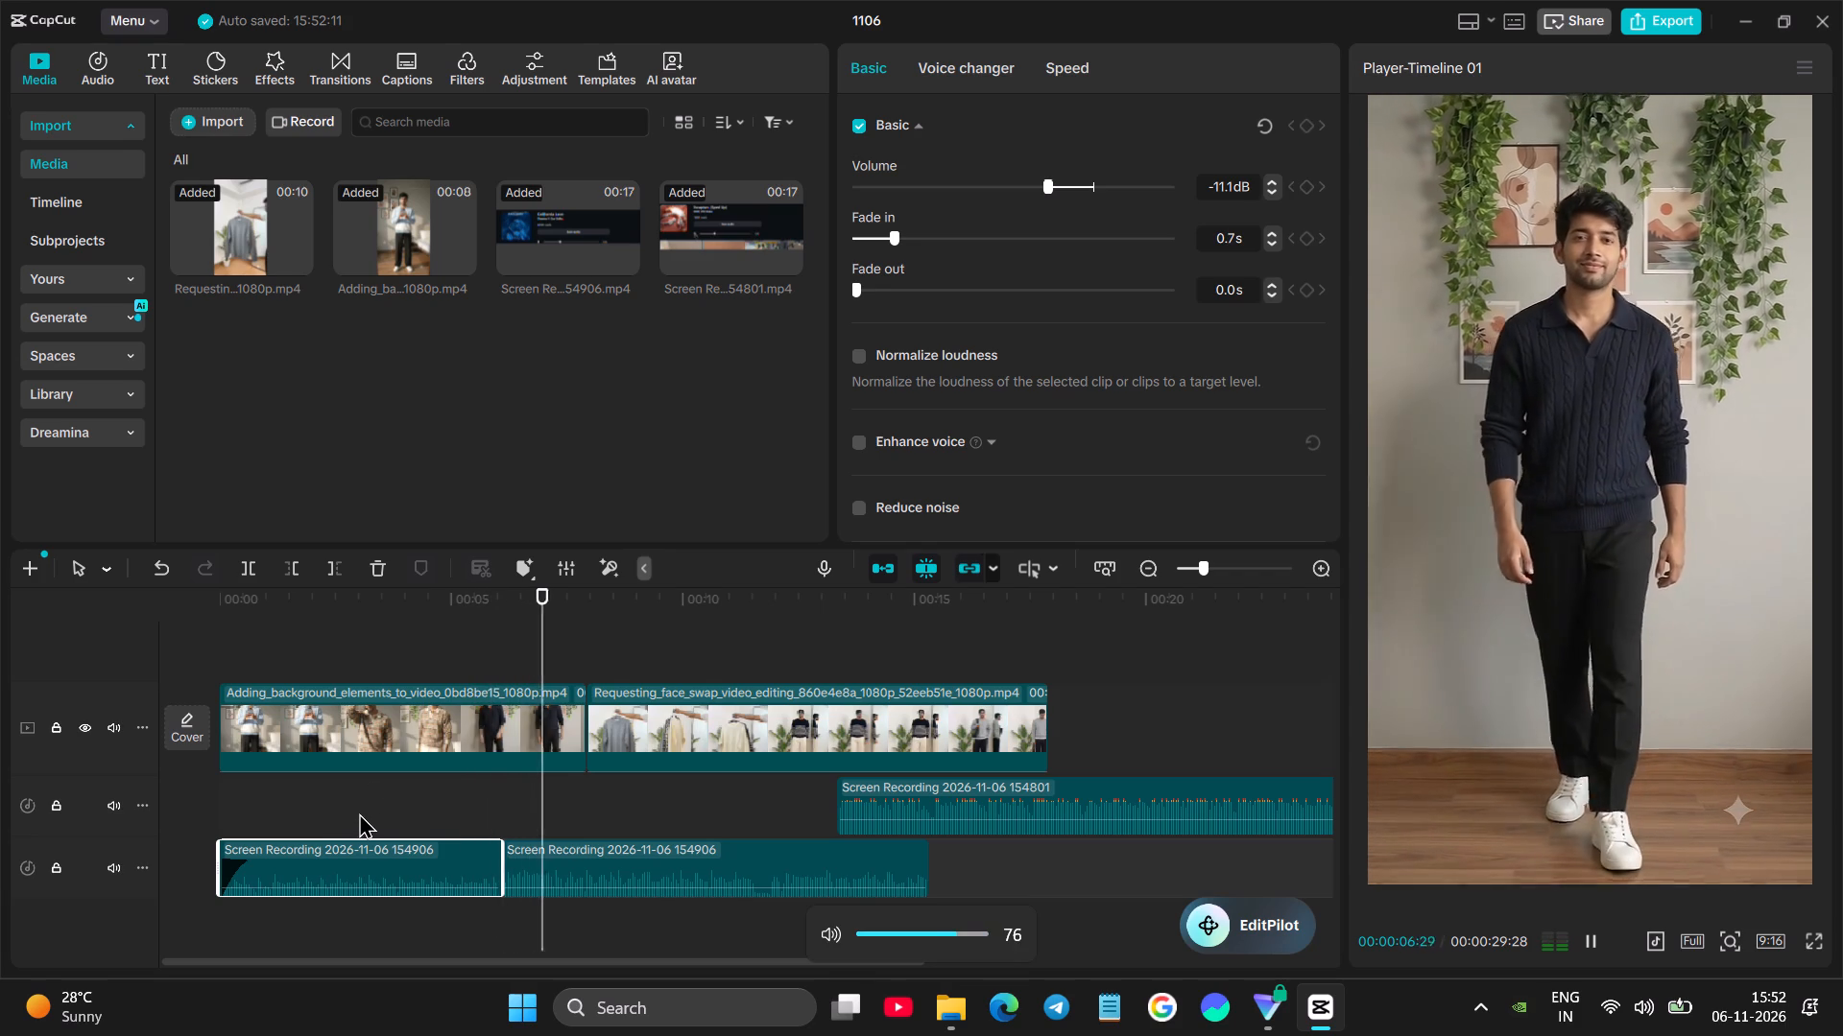
left_click(340, 816)
left_click_drag(340, 816, 115, 830)
key("space")
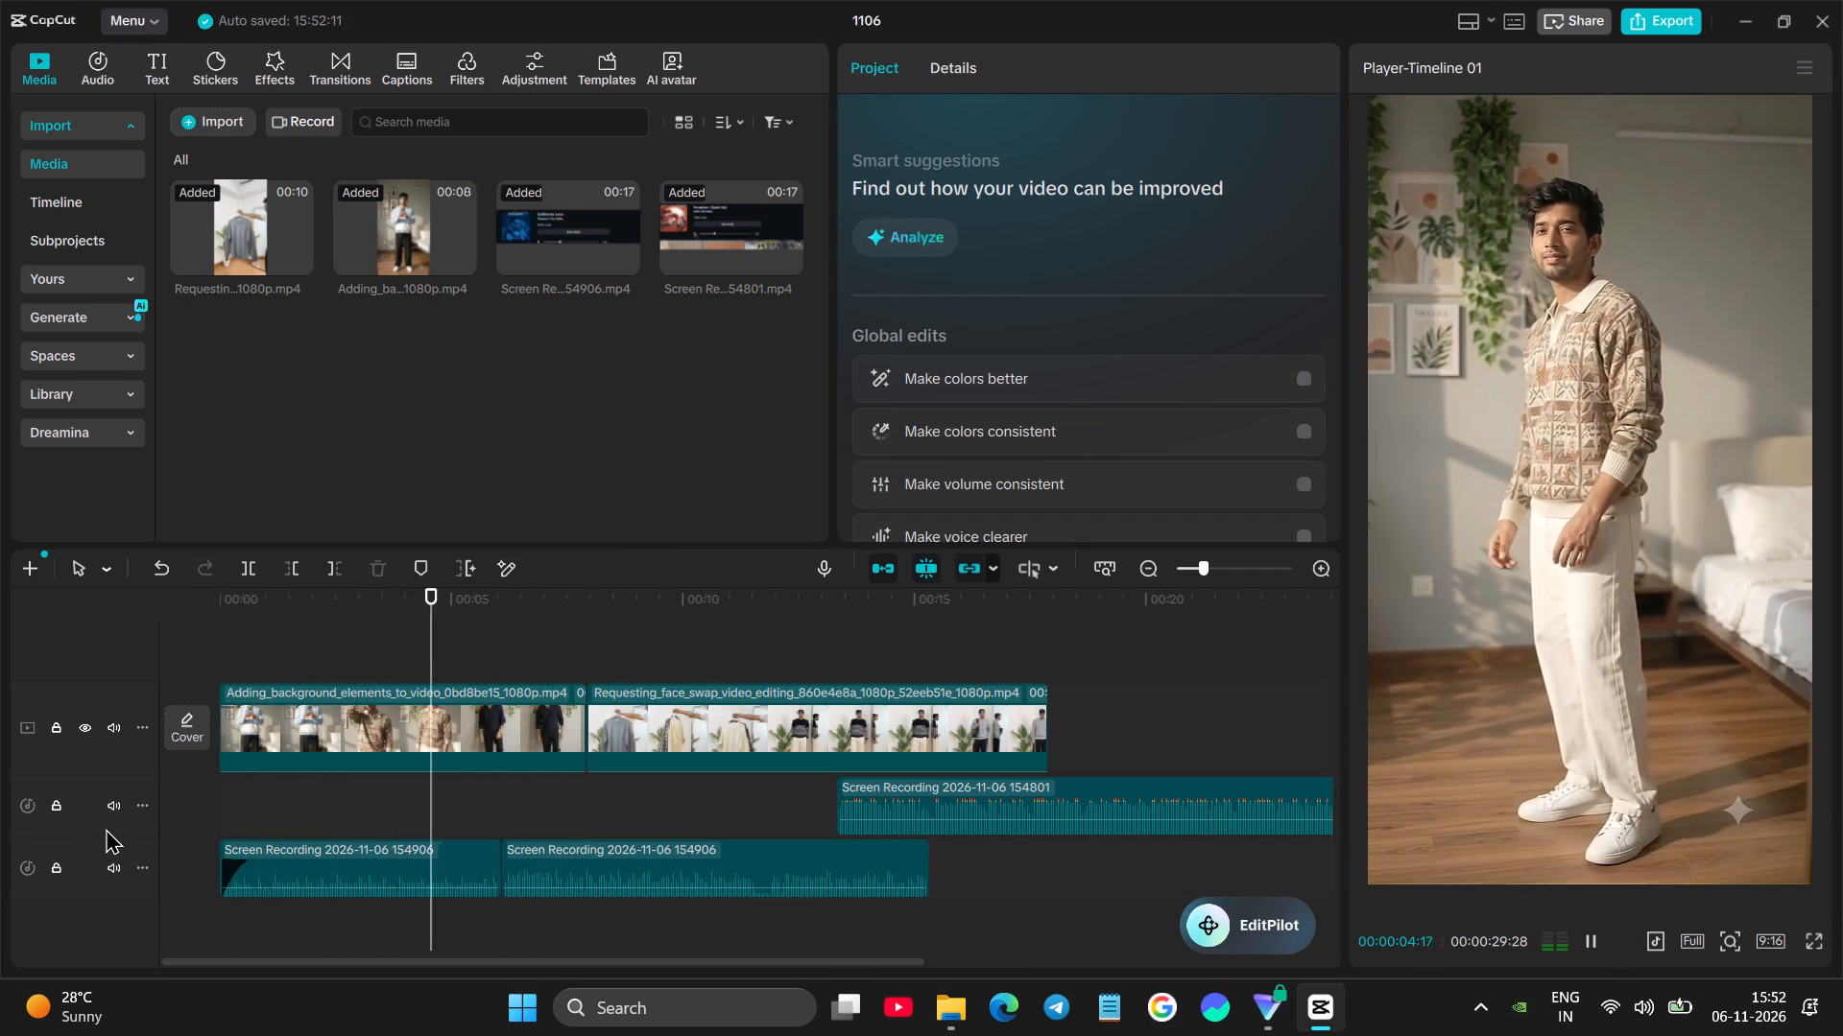
Find the cut point by ear near the audio split and split the first outfit clip at 00:00:06:12.
key("space")
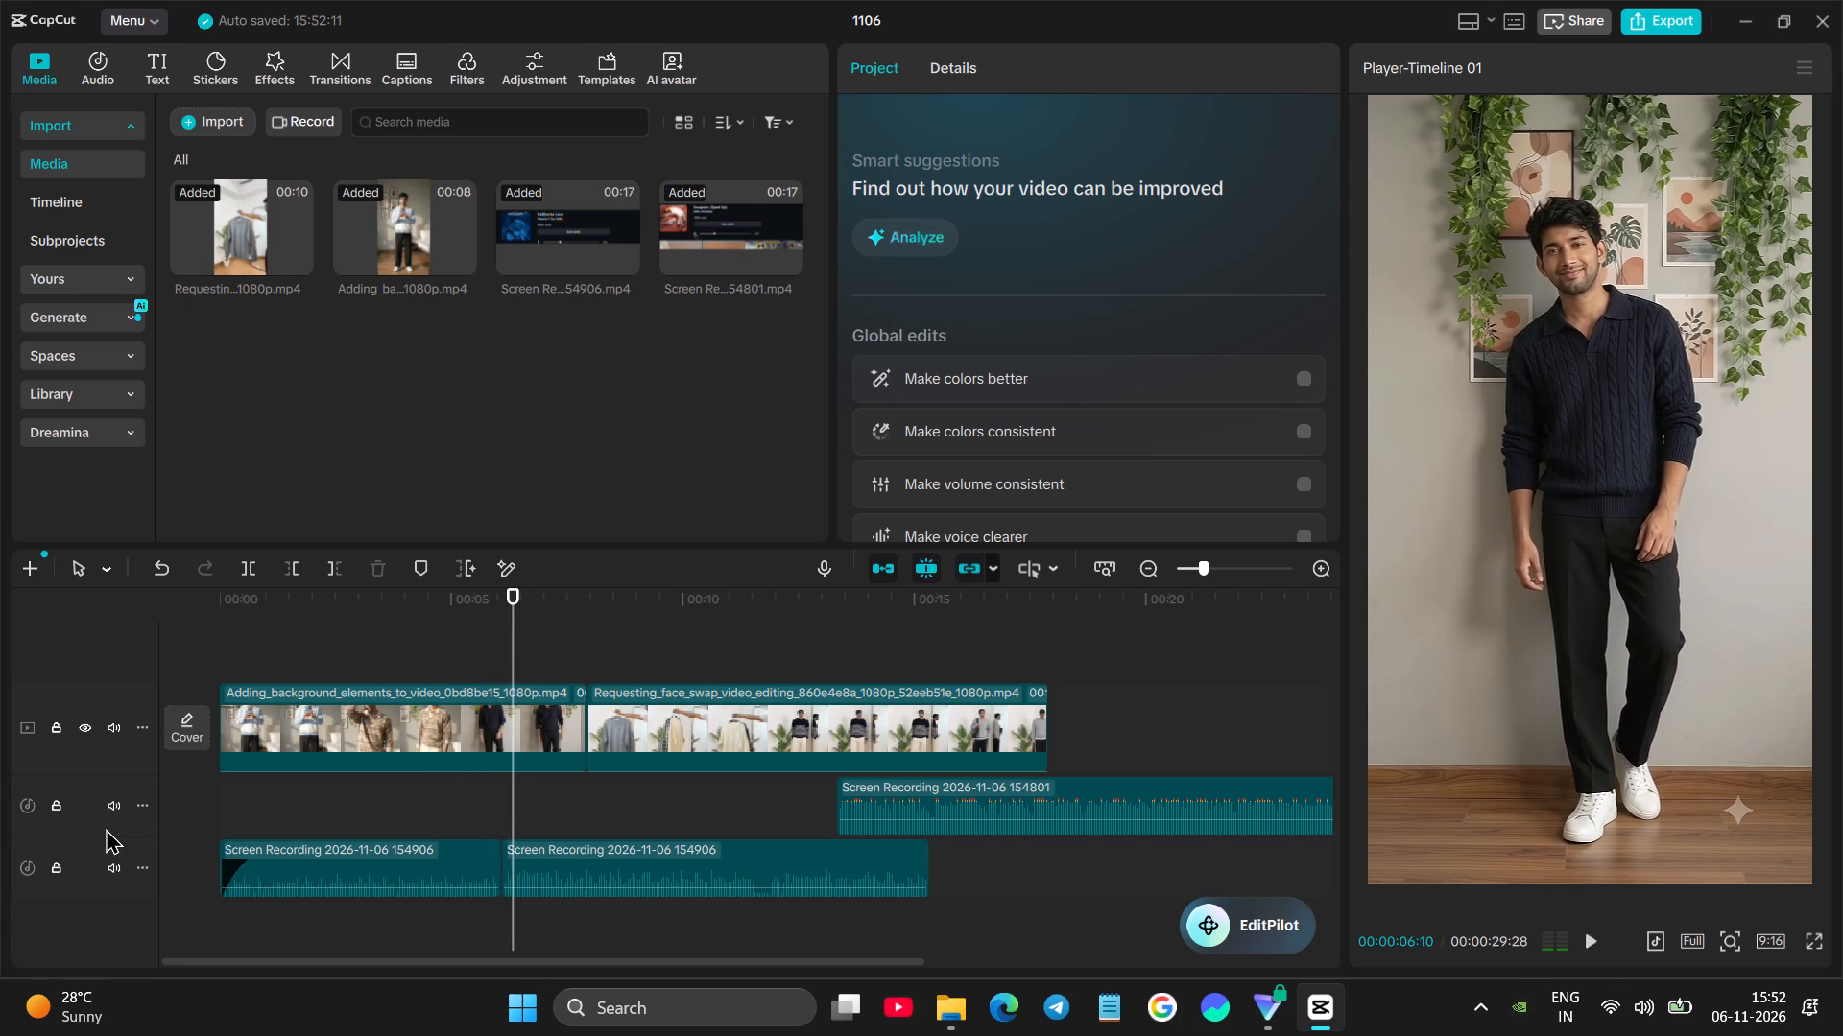
key("space")
key("space")
left_click_drag(526, 631, 505, 645)
key("space")
key("space")
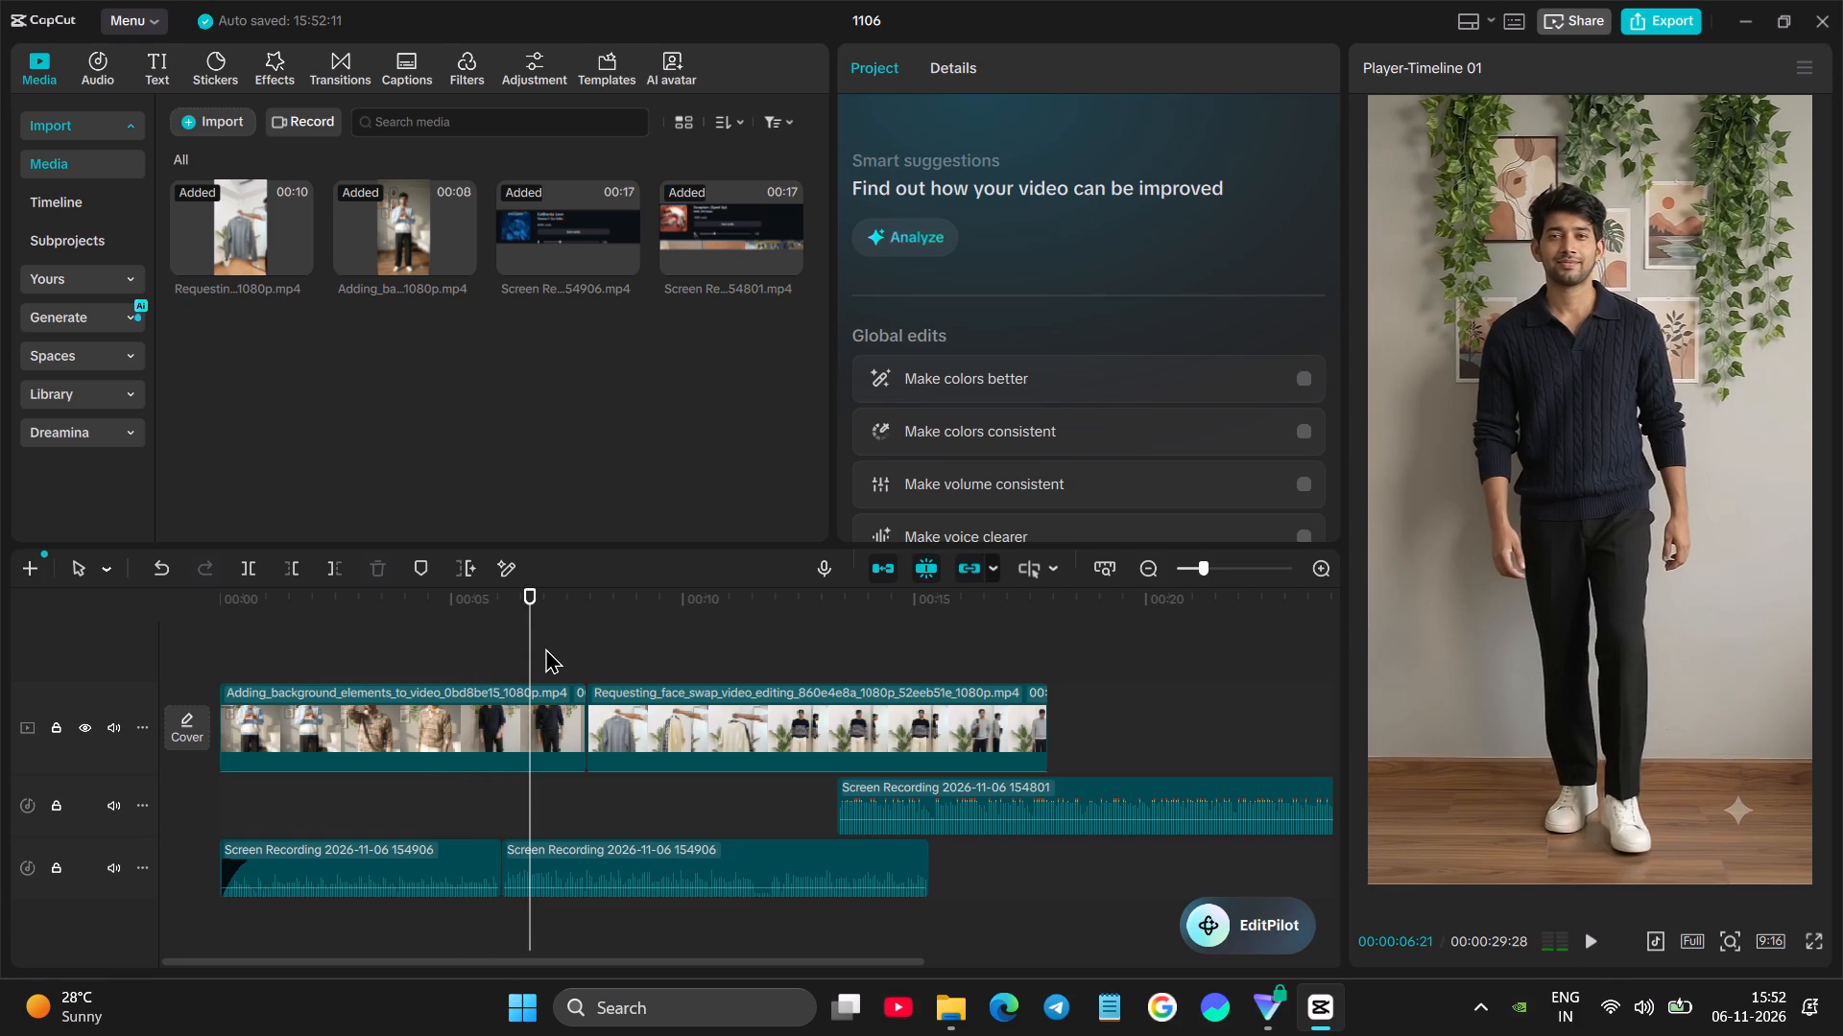
left_click(534, 641)
left_click_drag(534, 641, 510, 650)
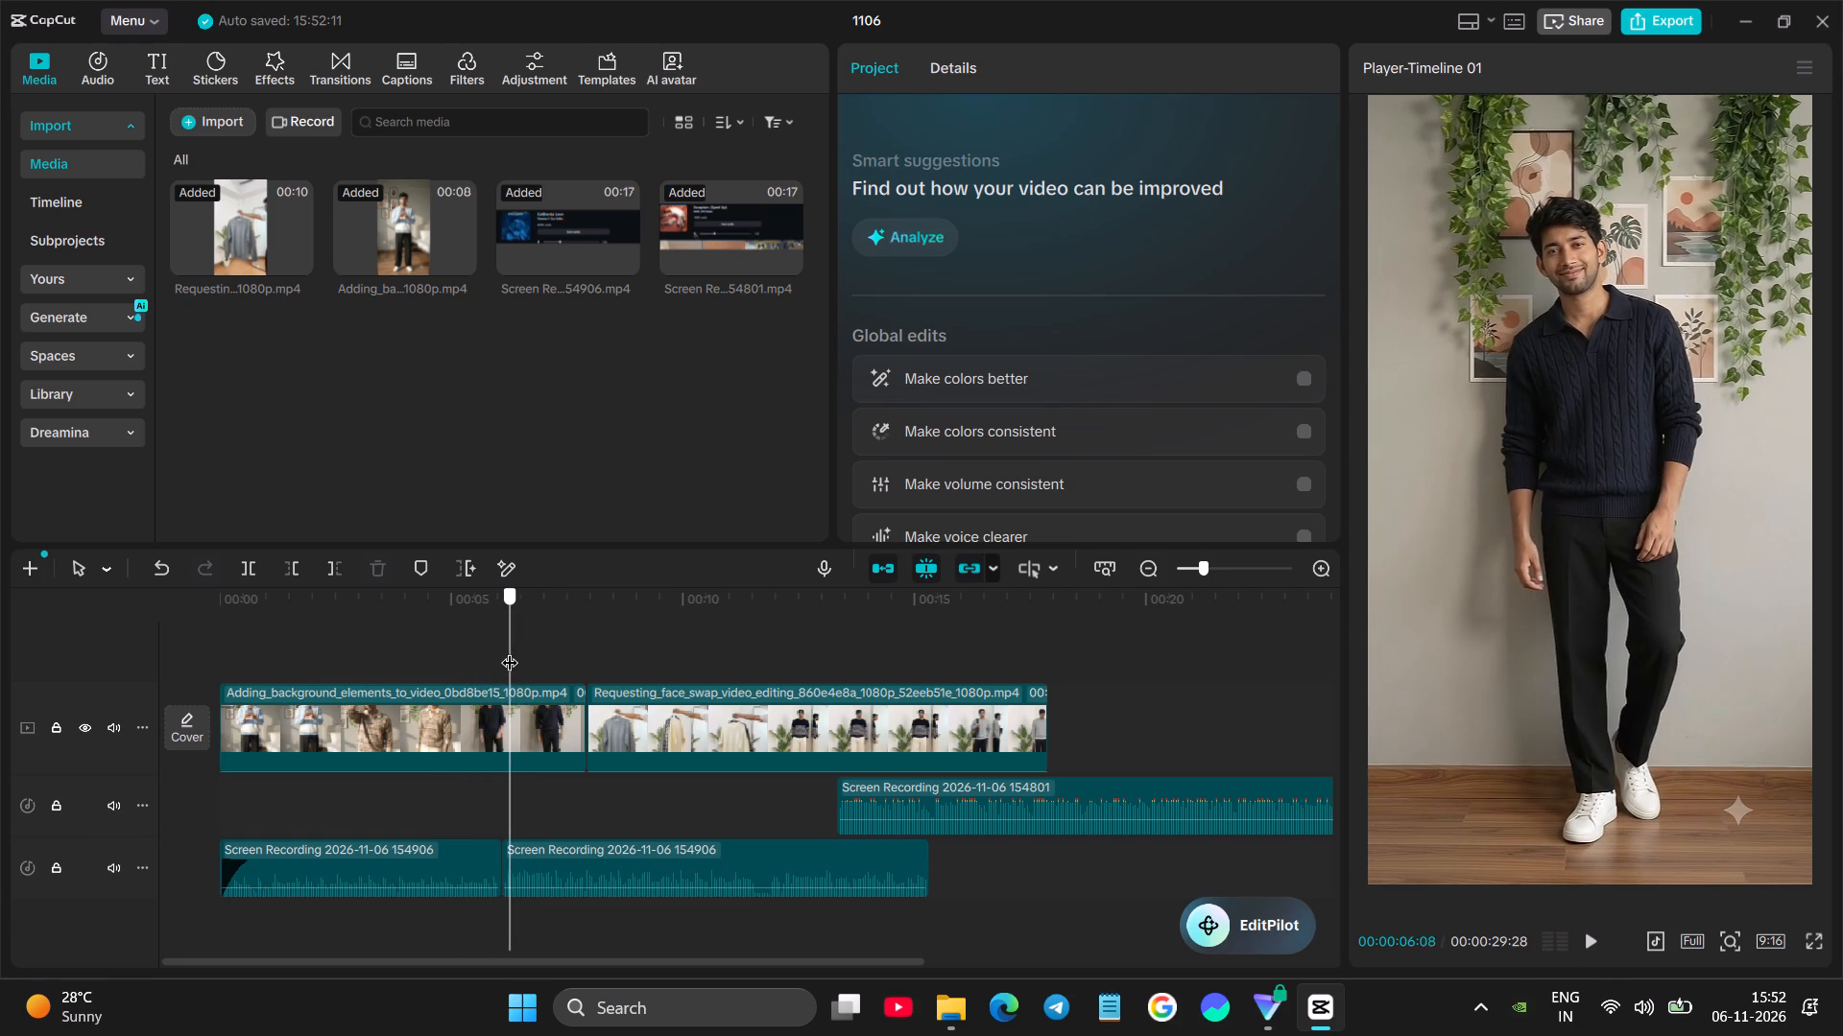
left_click_drag(510, 650, 515, 651)
left_click(517, 730)
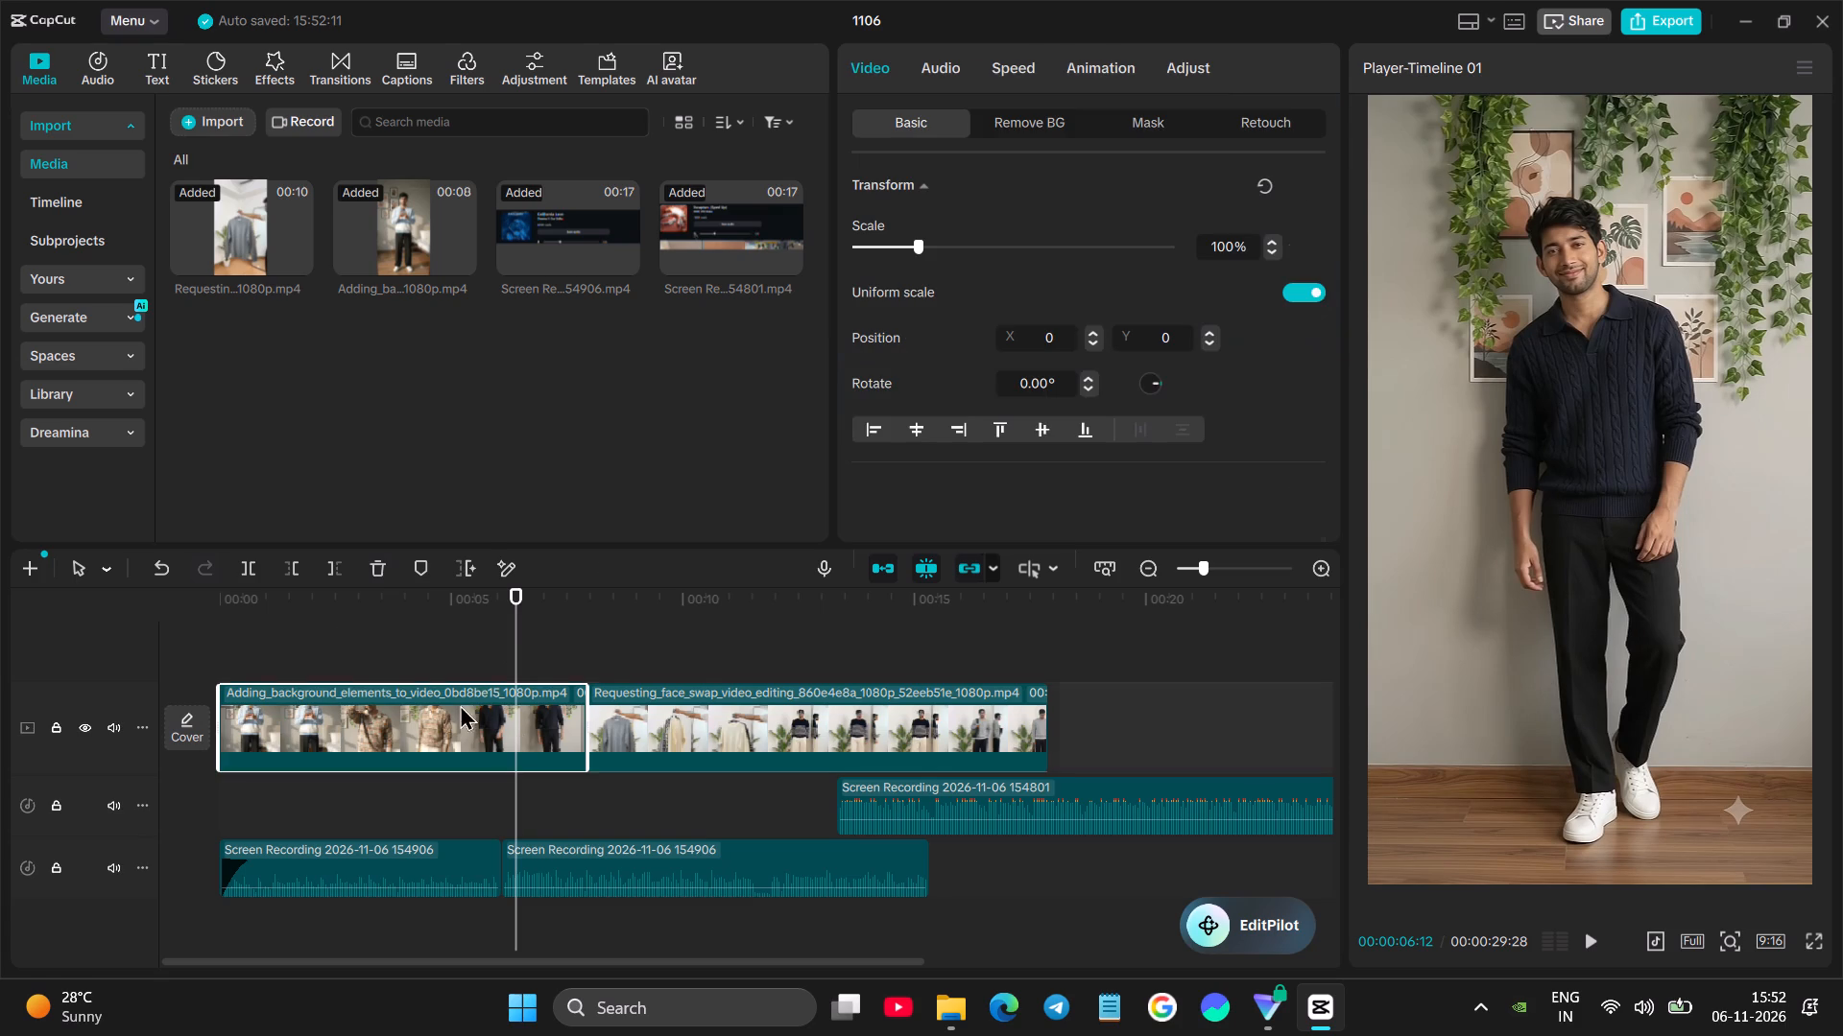
left_click(243, 569)
Search the transitions for glare and place the Glare transition on the new cut in the first outfit clip.
left_click(342, 63)
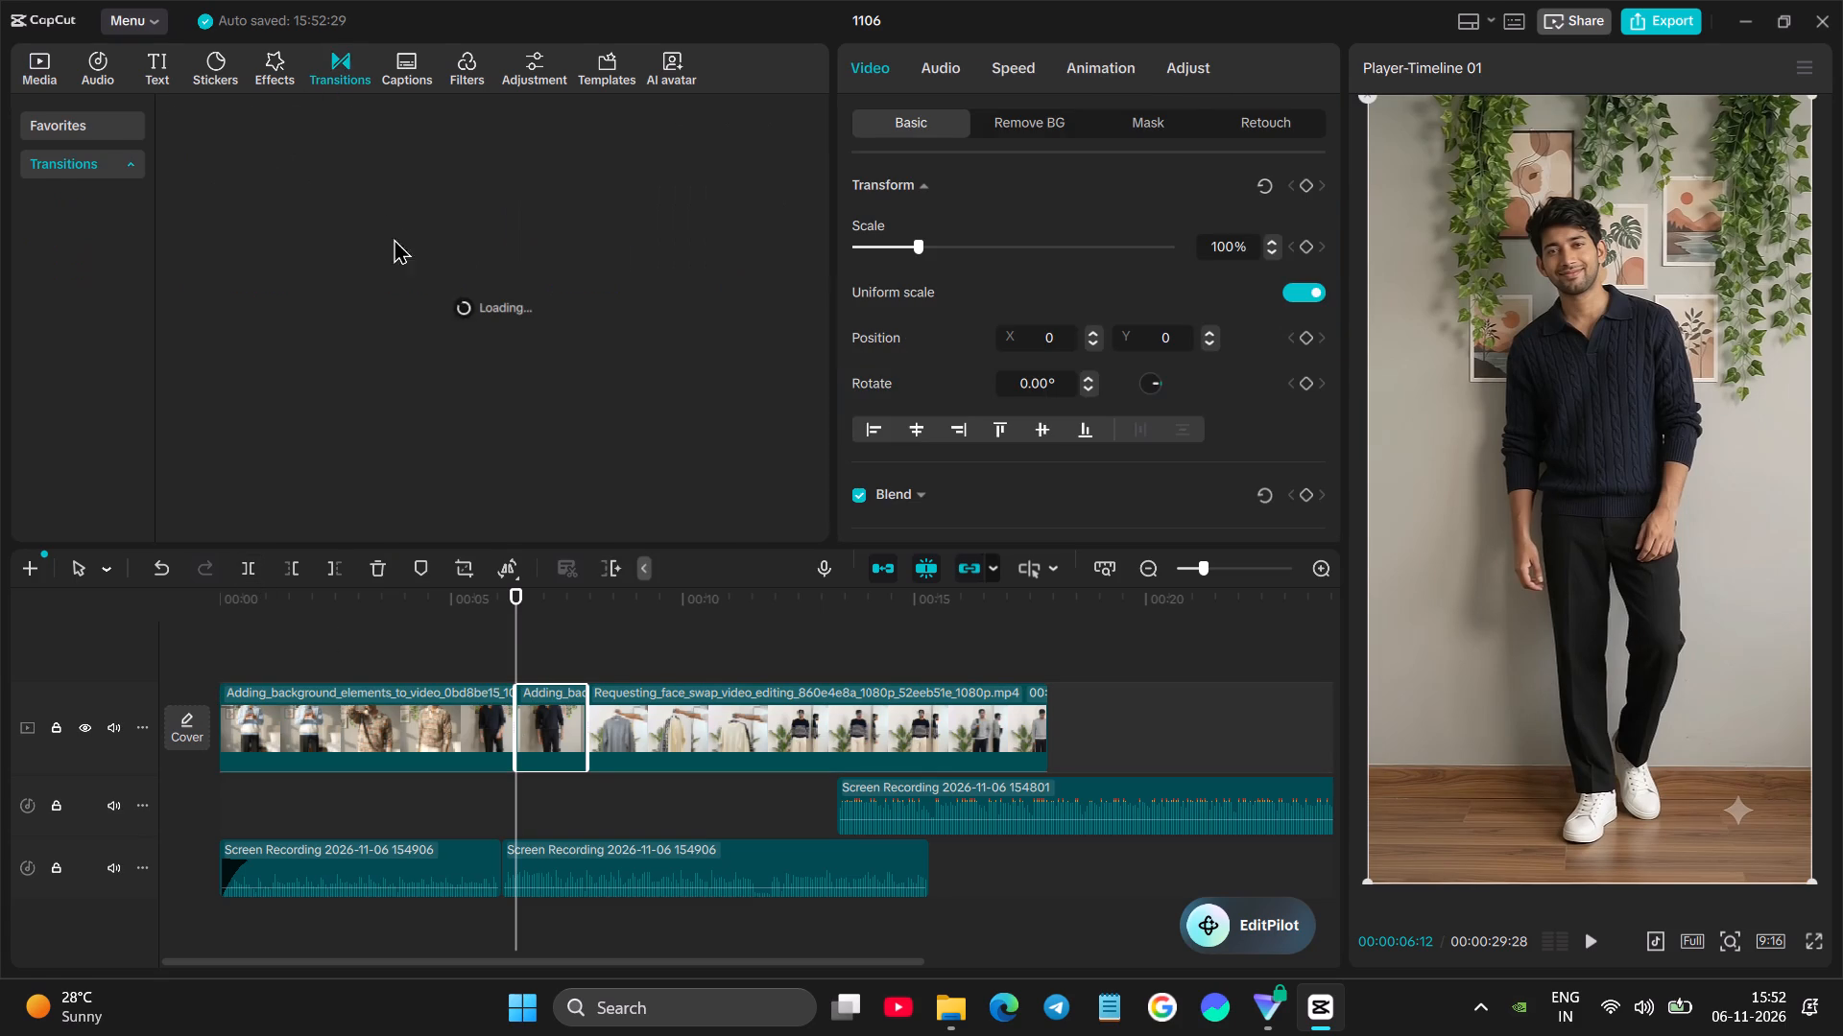
left_click(370, 121)
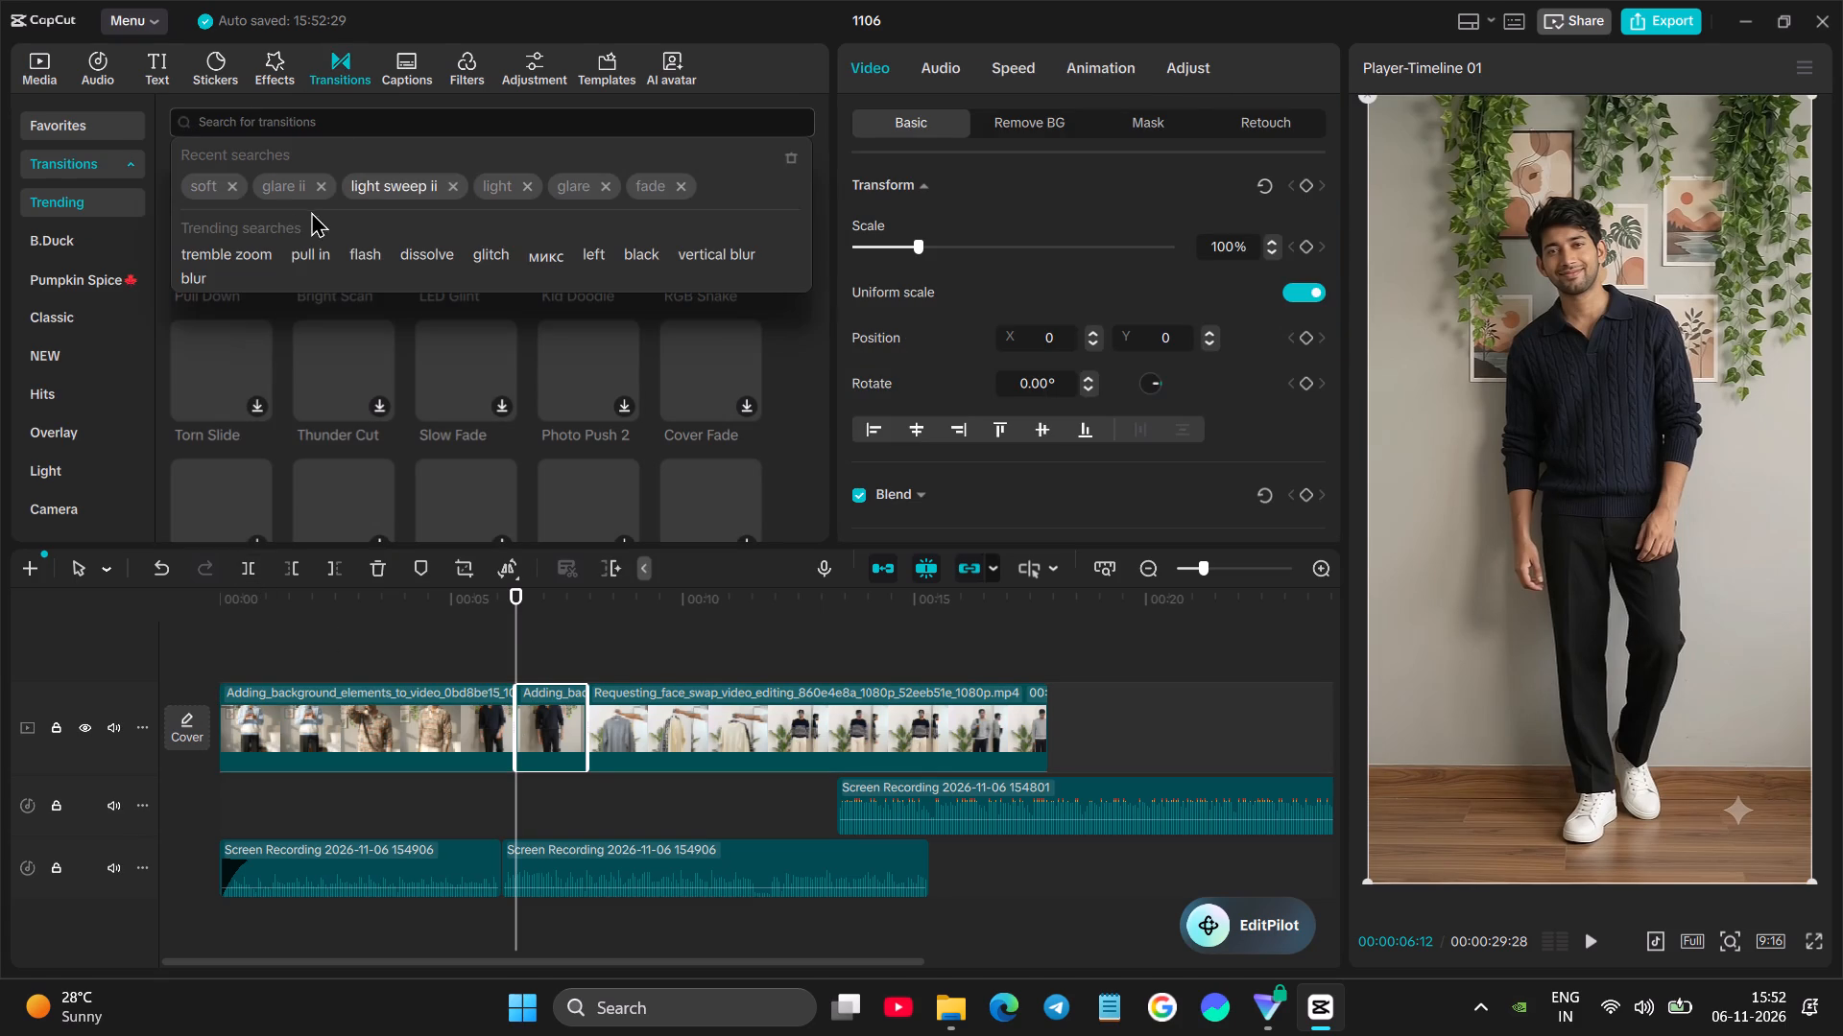
left_click(571, 188)
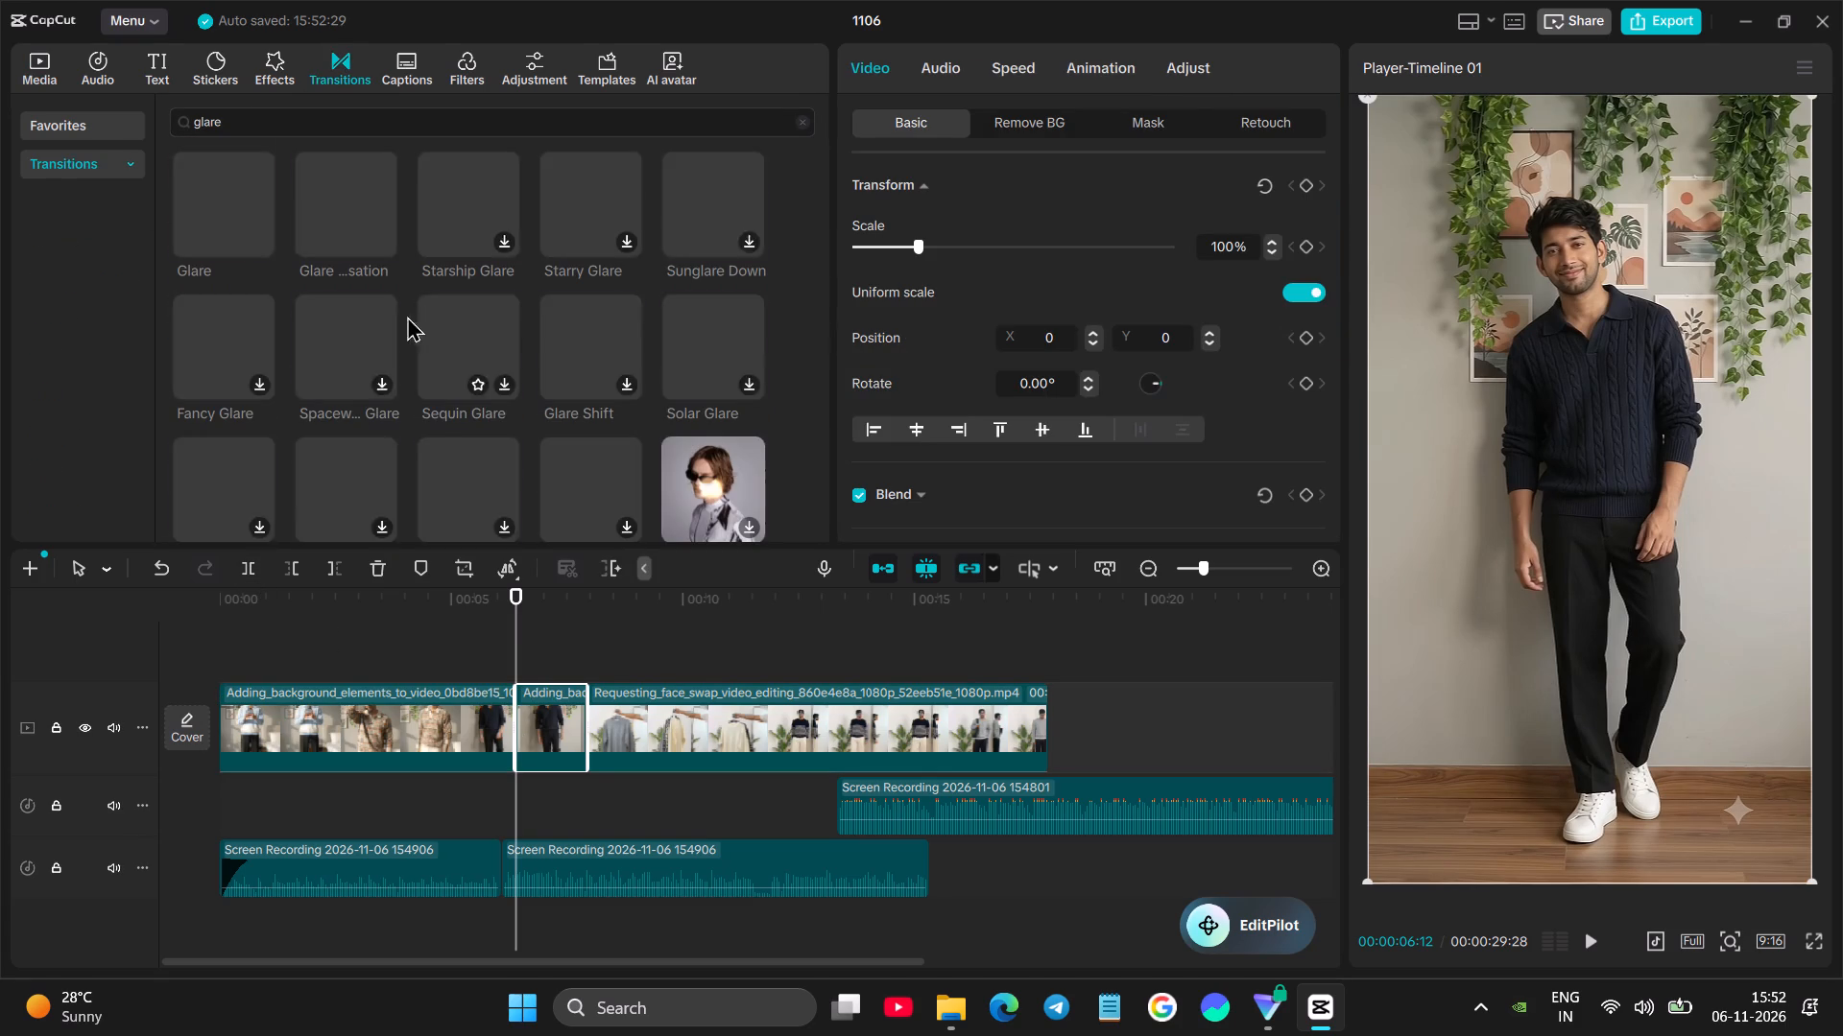
left_click_drag(196, 206, 510, 710)
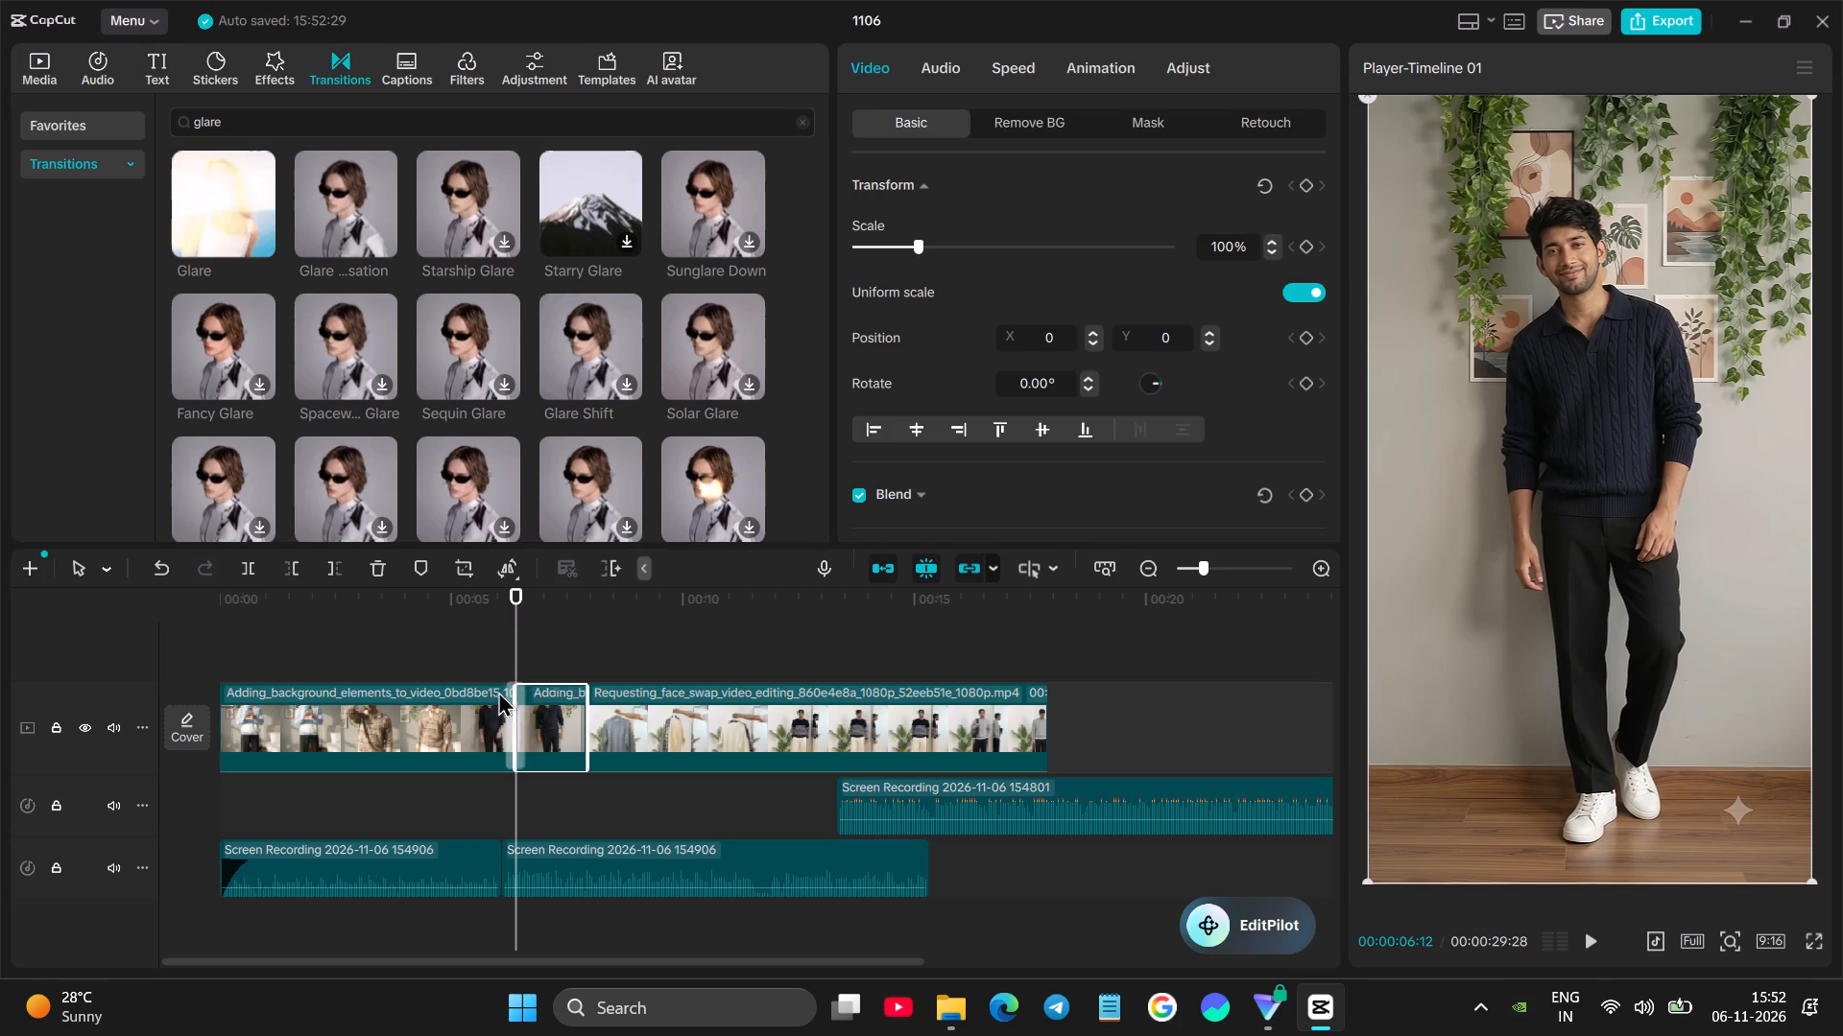
Play the video from the start and around the Glare transition to check it against the music.
left_click(491, 657)
key("space")
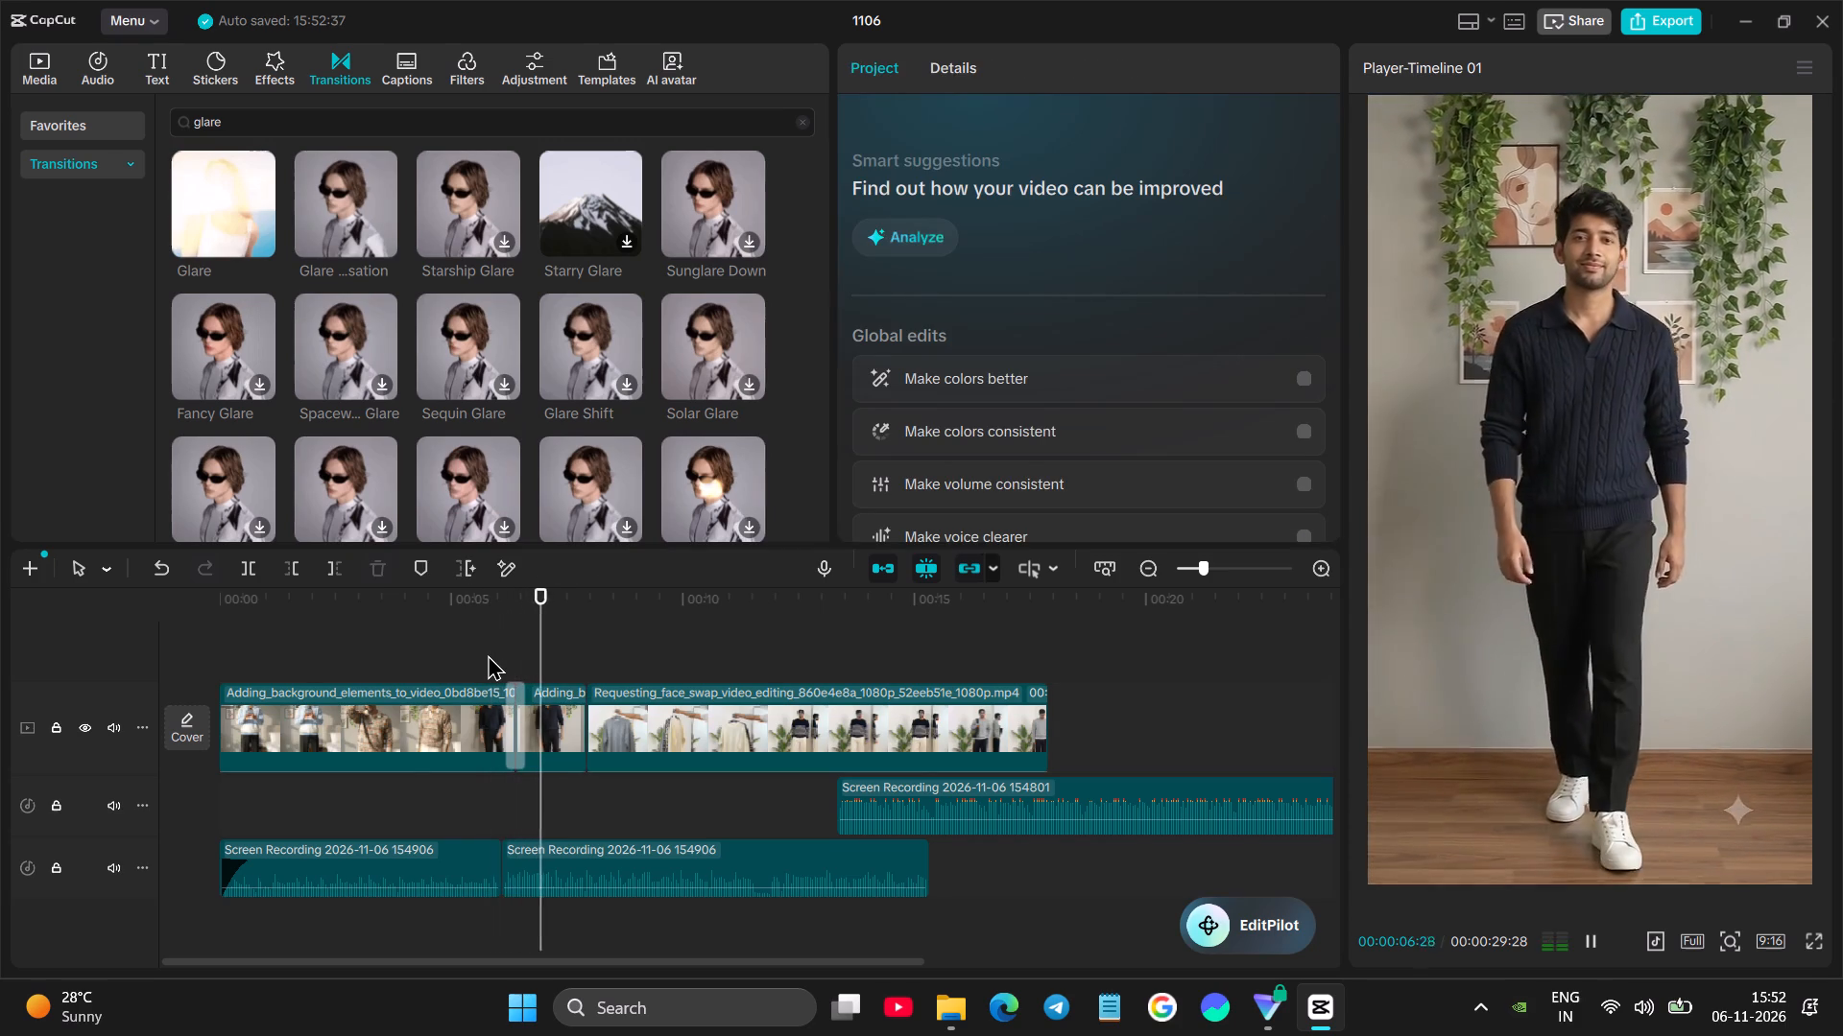
left_click(412, 629)
left_click_drag(408, 629, 160, 638)
key("space")
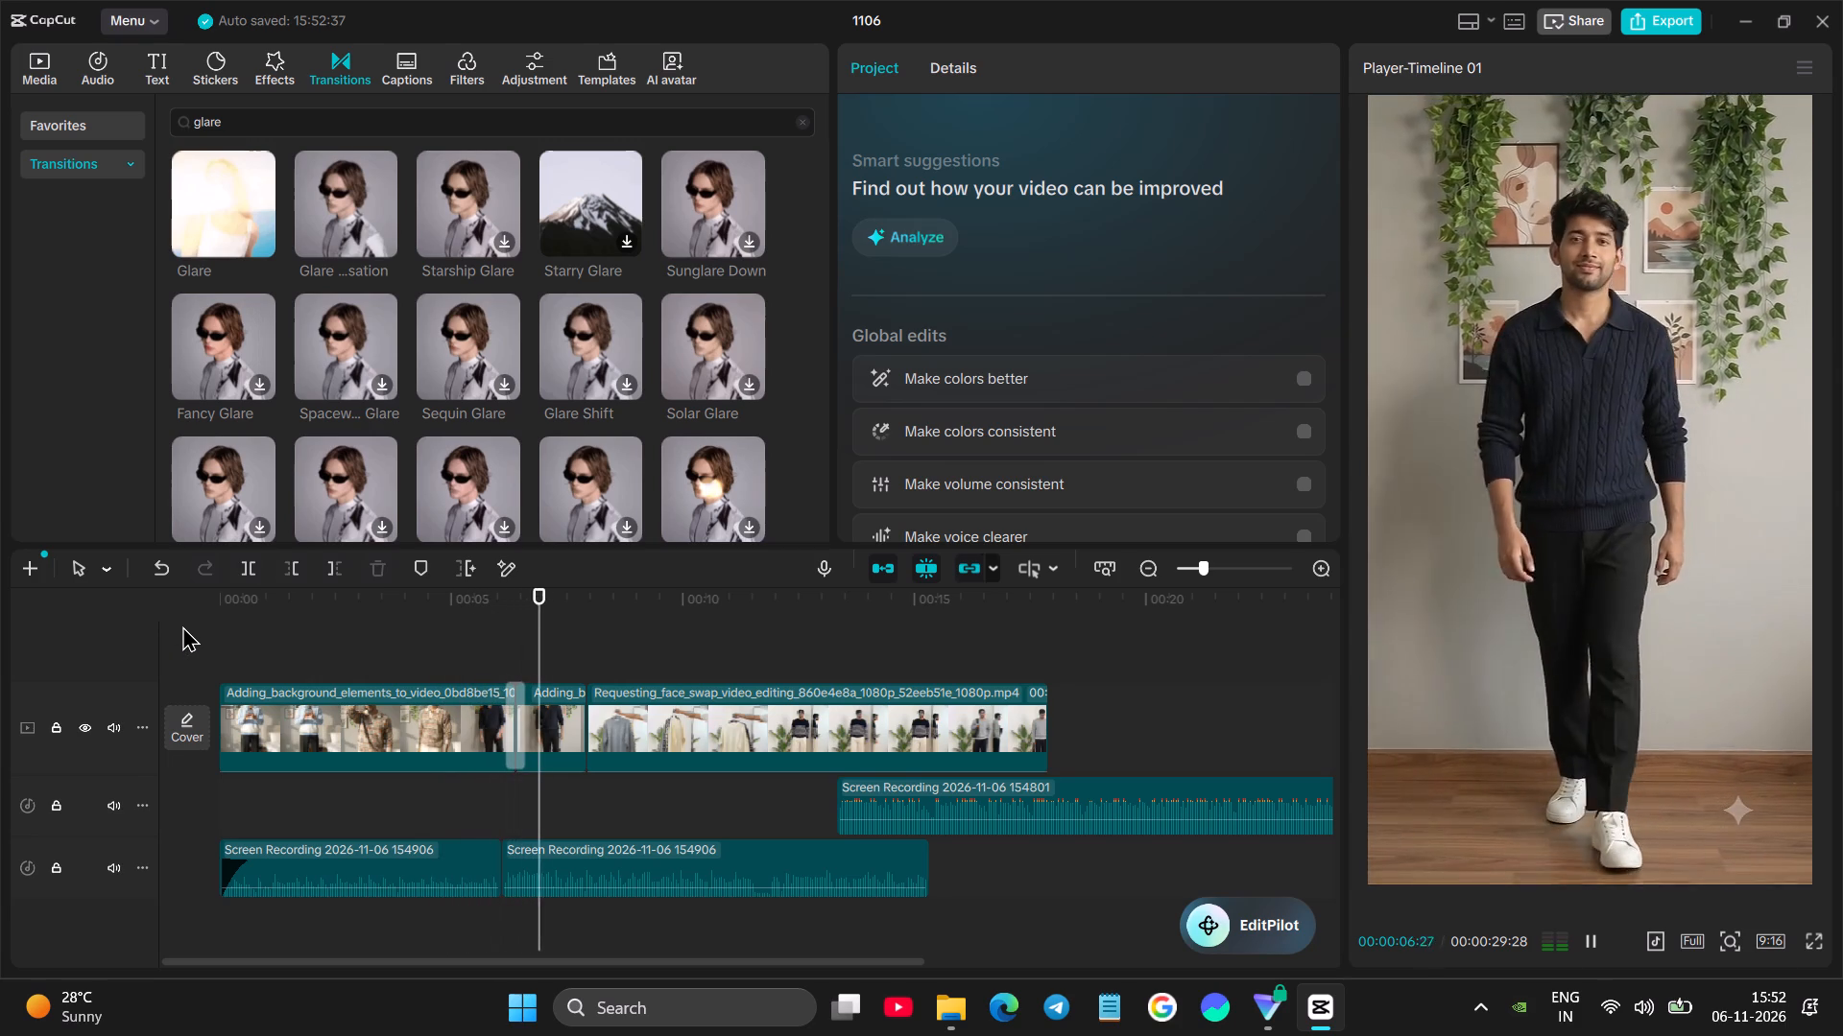
left_click(440, 646)
key("space")
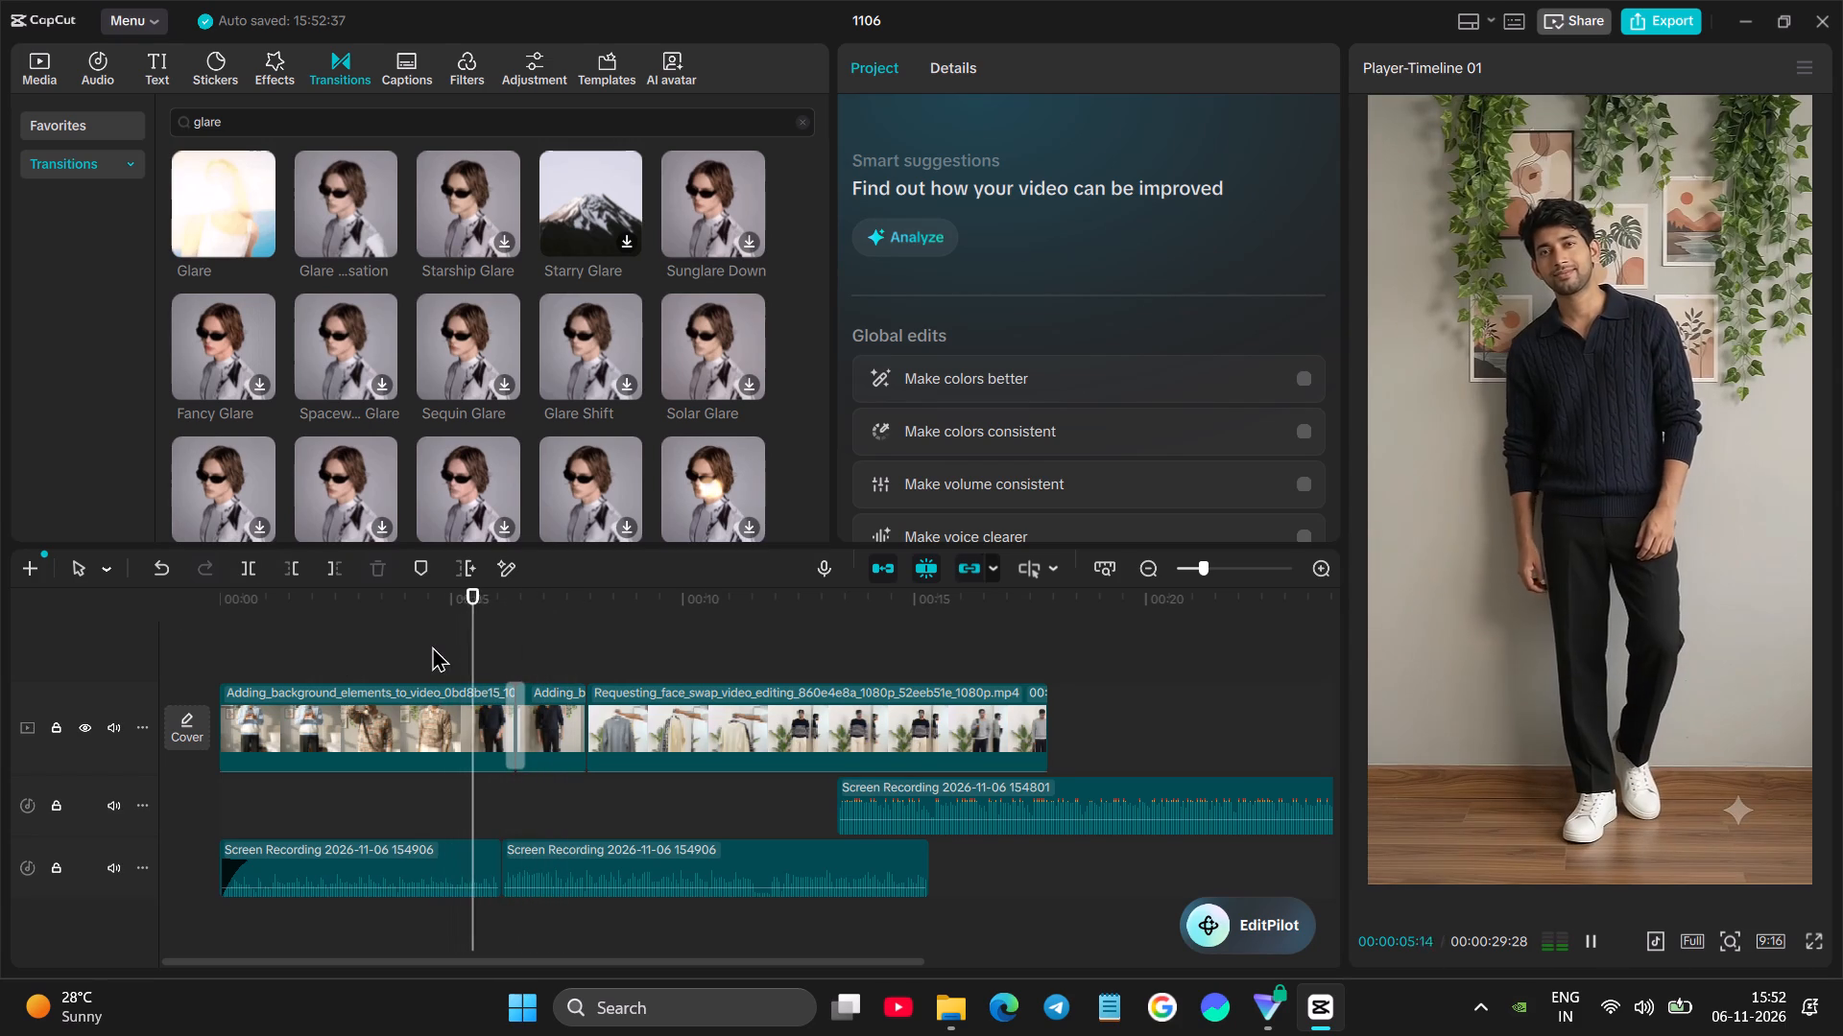
Play the section around the Glare transition and into the second outfit clip to check it against the music.
key("space")
key("space")
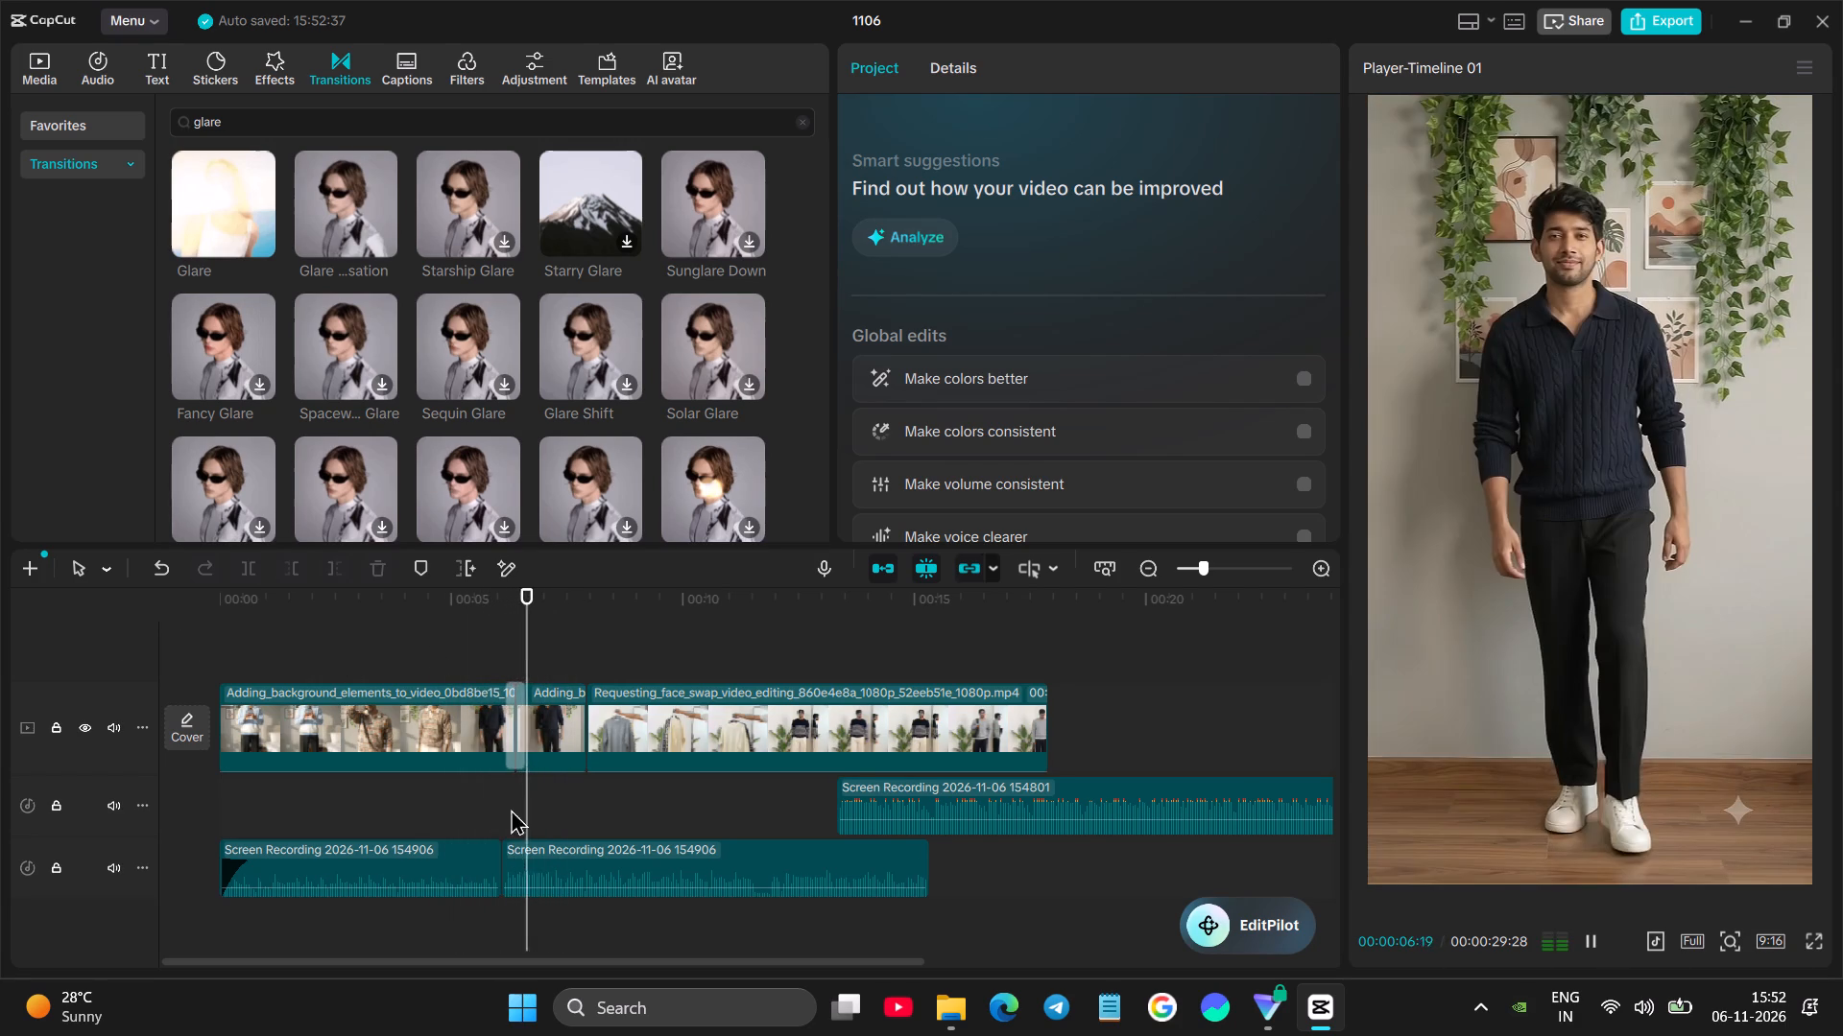
key("space")
left_click(458, 643)
key("space")
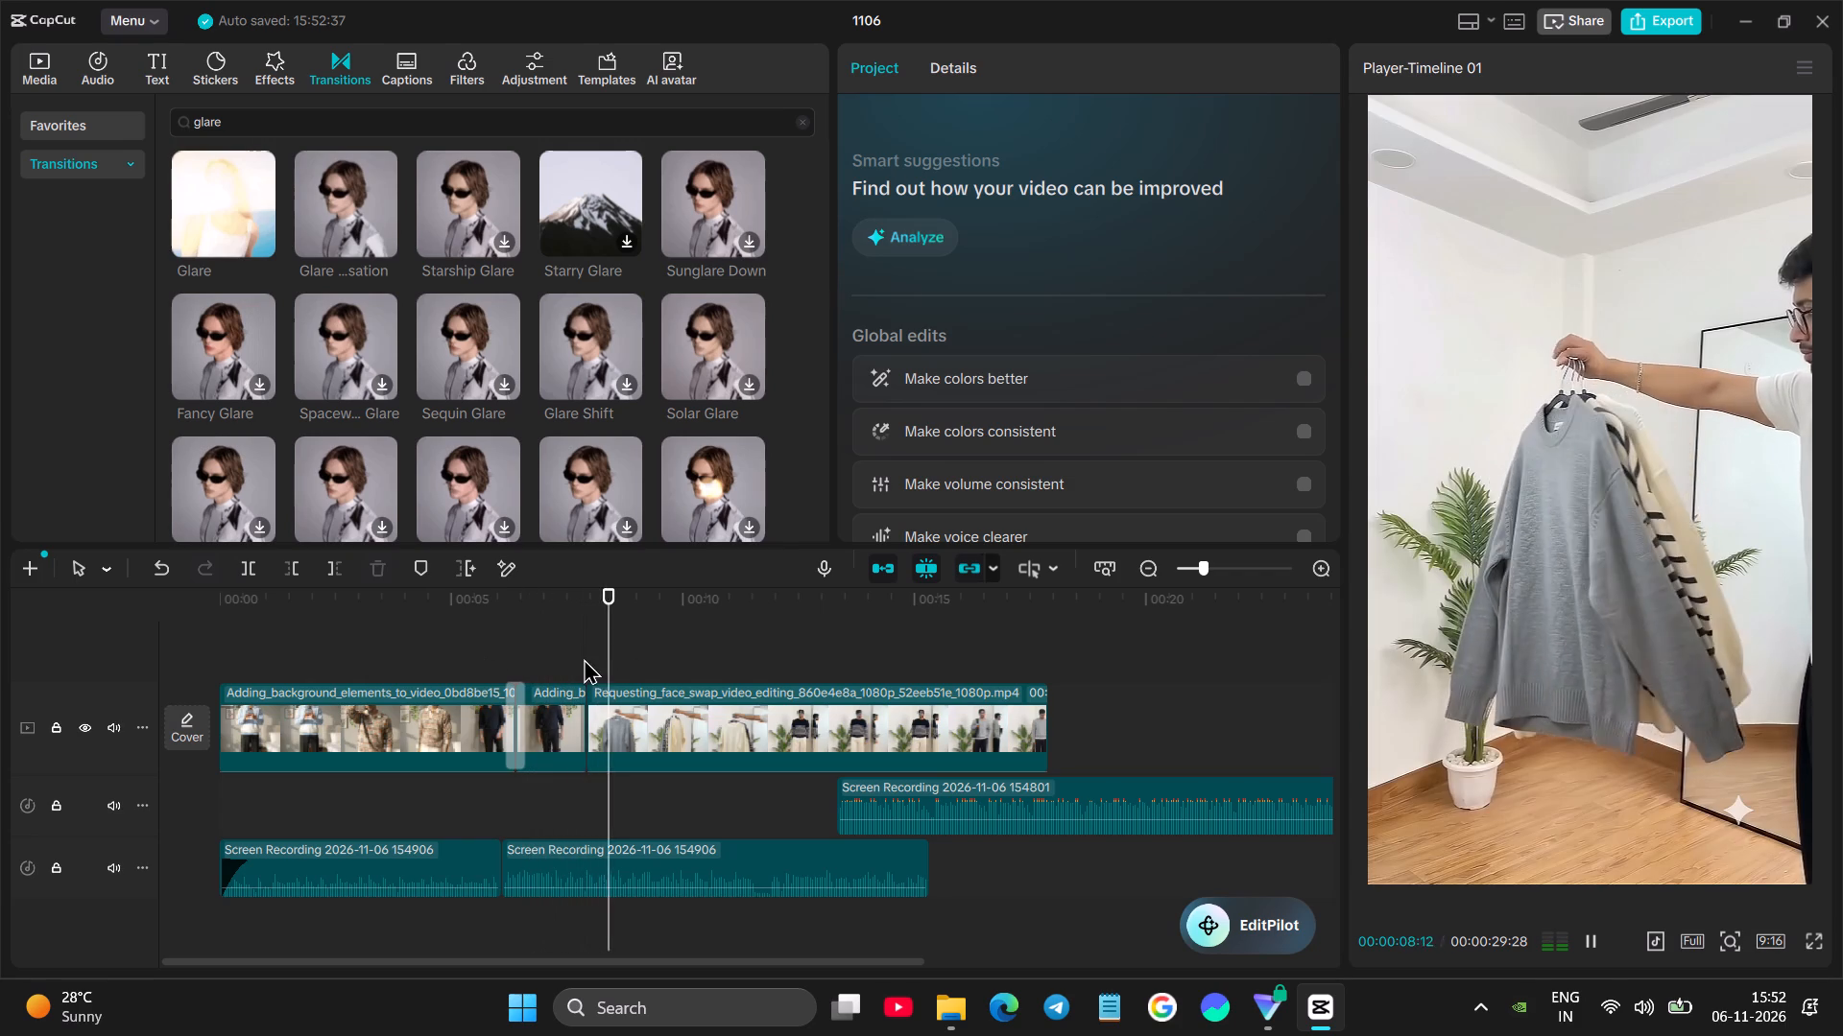
Trim the second part of recording 154906's audio to end with the first outfit clip at 00:00:07:28.
left_click(586, 653)
left_click(610, 869)
left_click(319, 569)
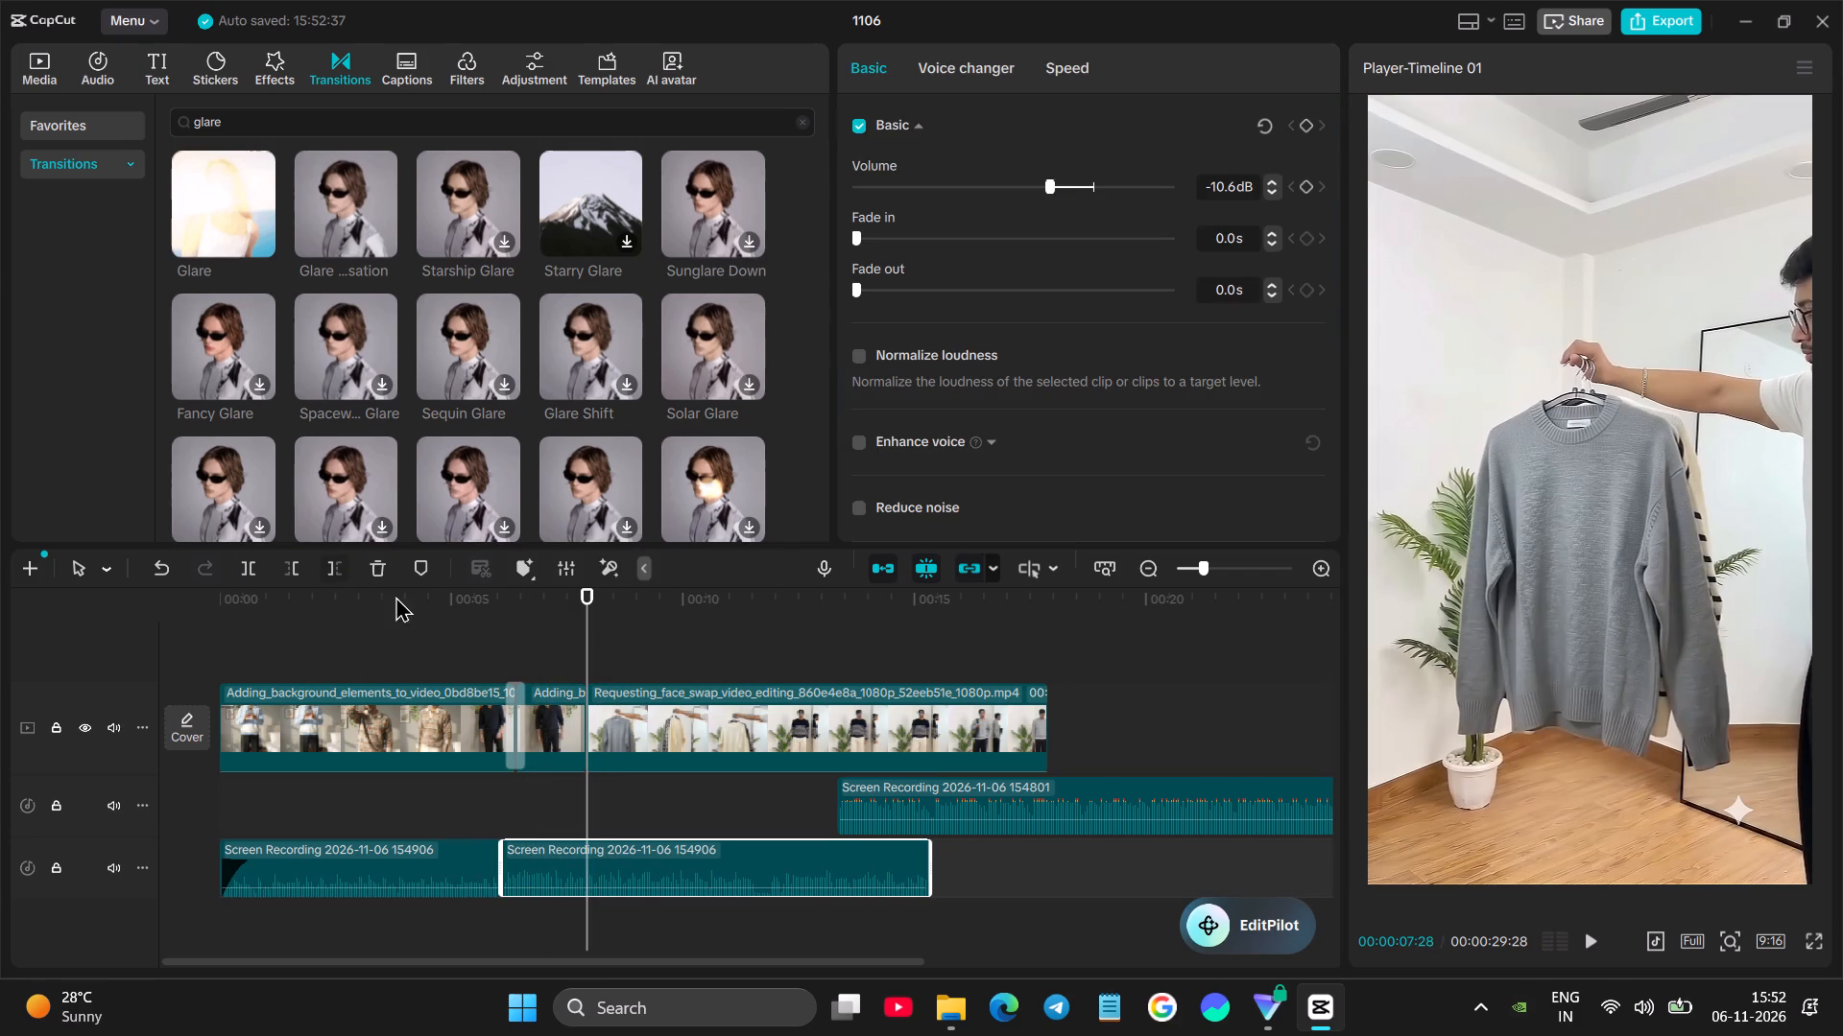
left_click(337, 571)
key("space")
Move recording 154801's audio to start with the second outfit clip and play from there.
left_click_drag(889, 795, 642, 805)
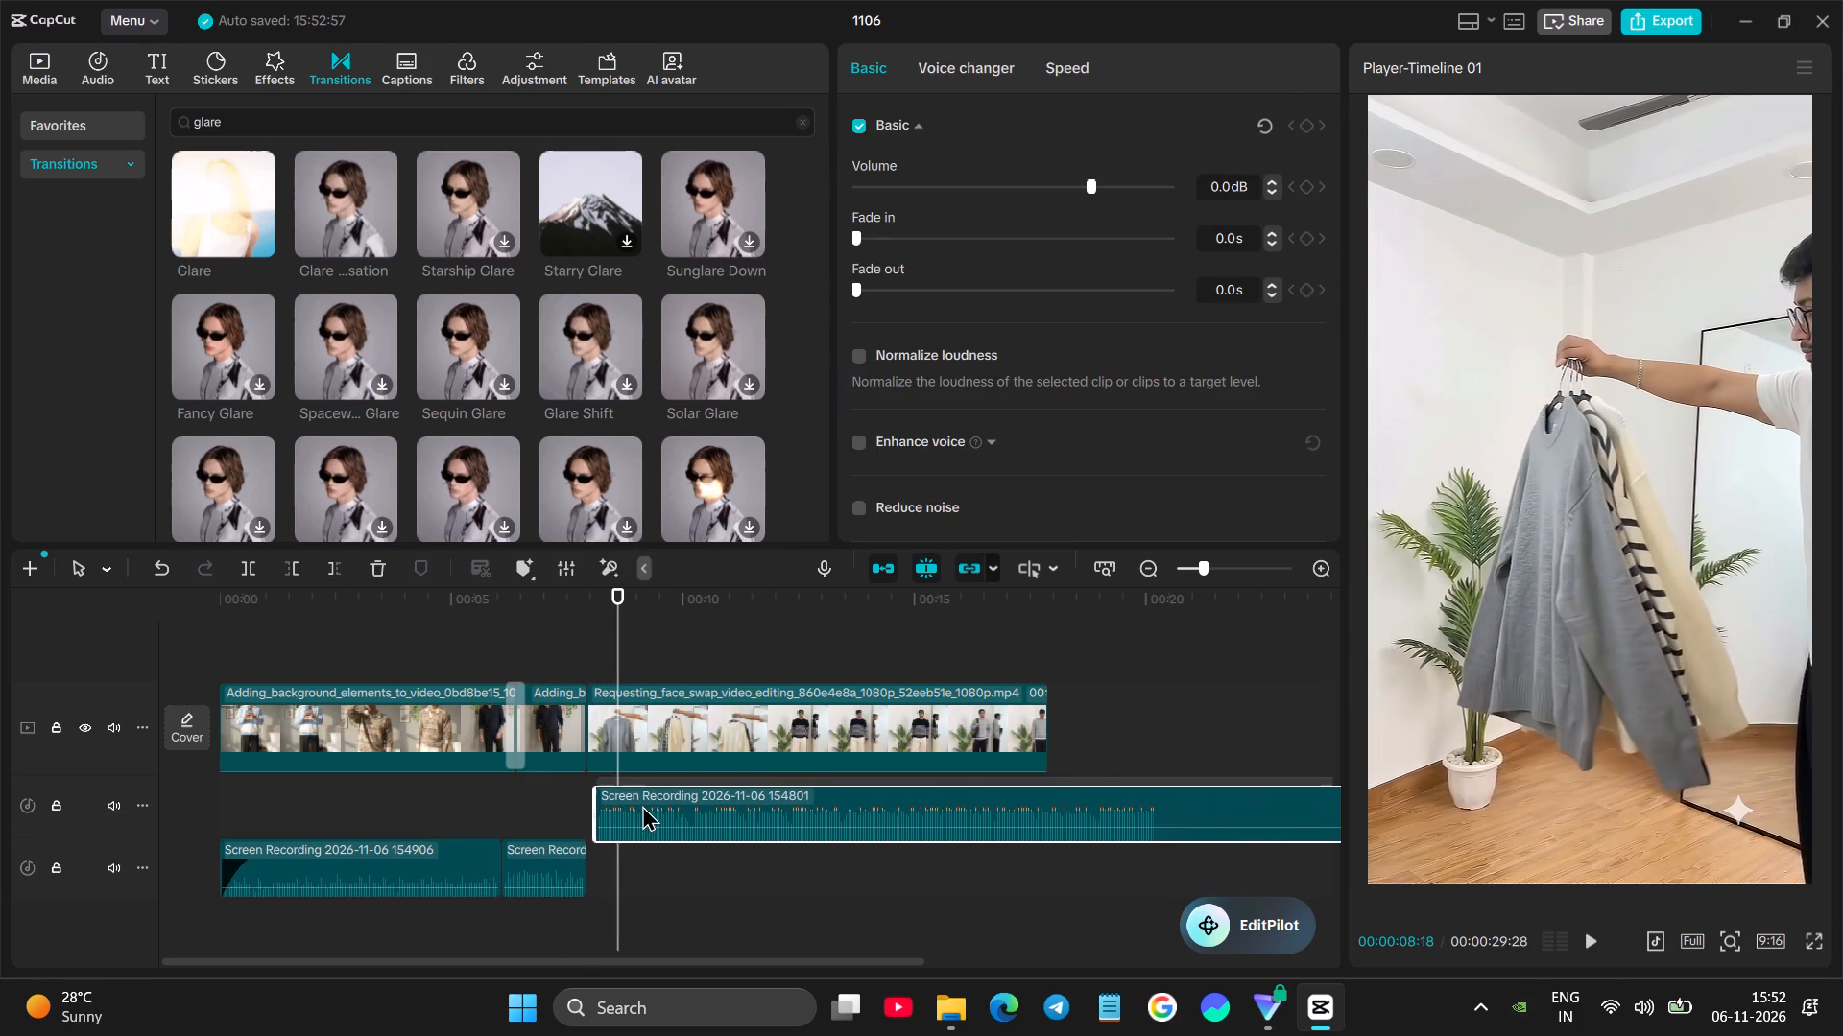
left_click_drag(642, 805, 637, 799)
left_click(585, 656)
key("space")
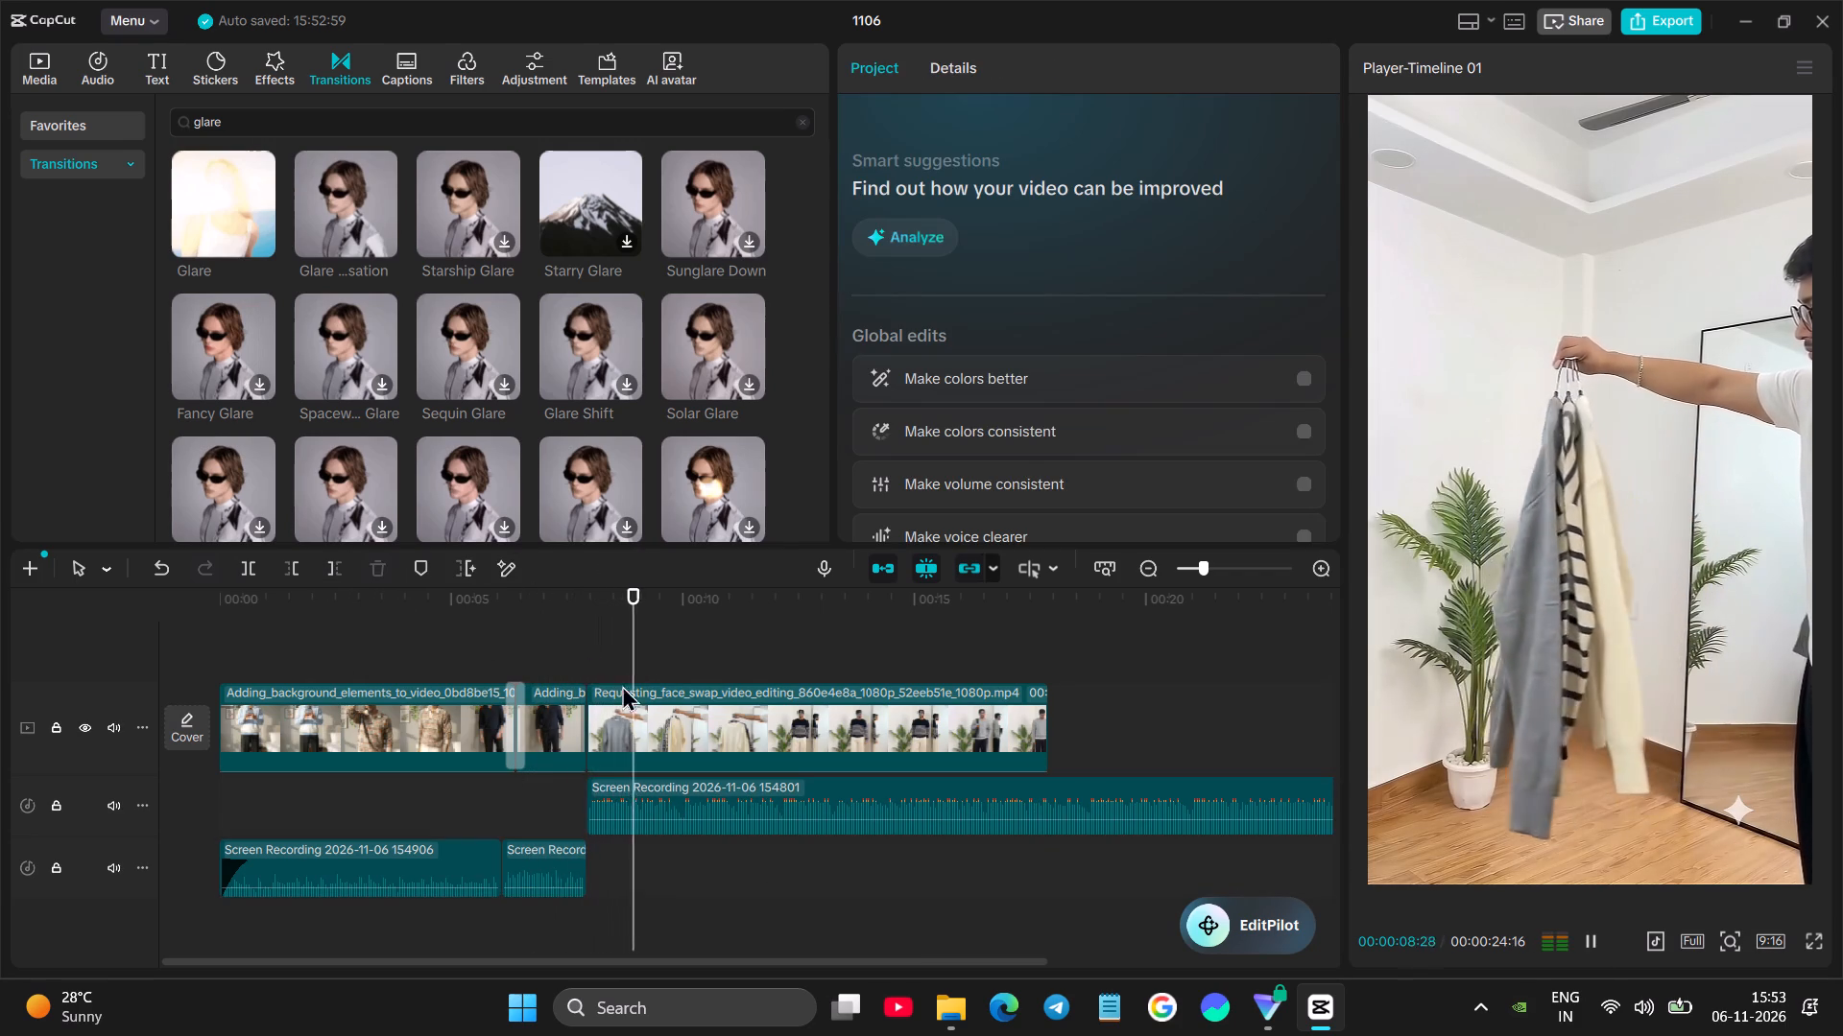
Set the volume of recording 154801's audio to -11.9 dB and listen through to the video's end.
left_click_drag(699, 819, 722, 828)
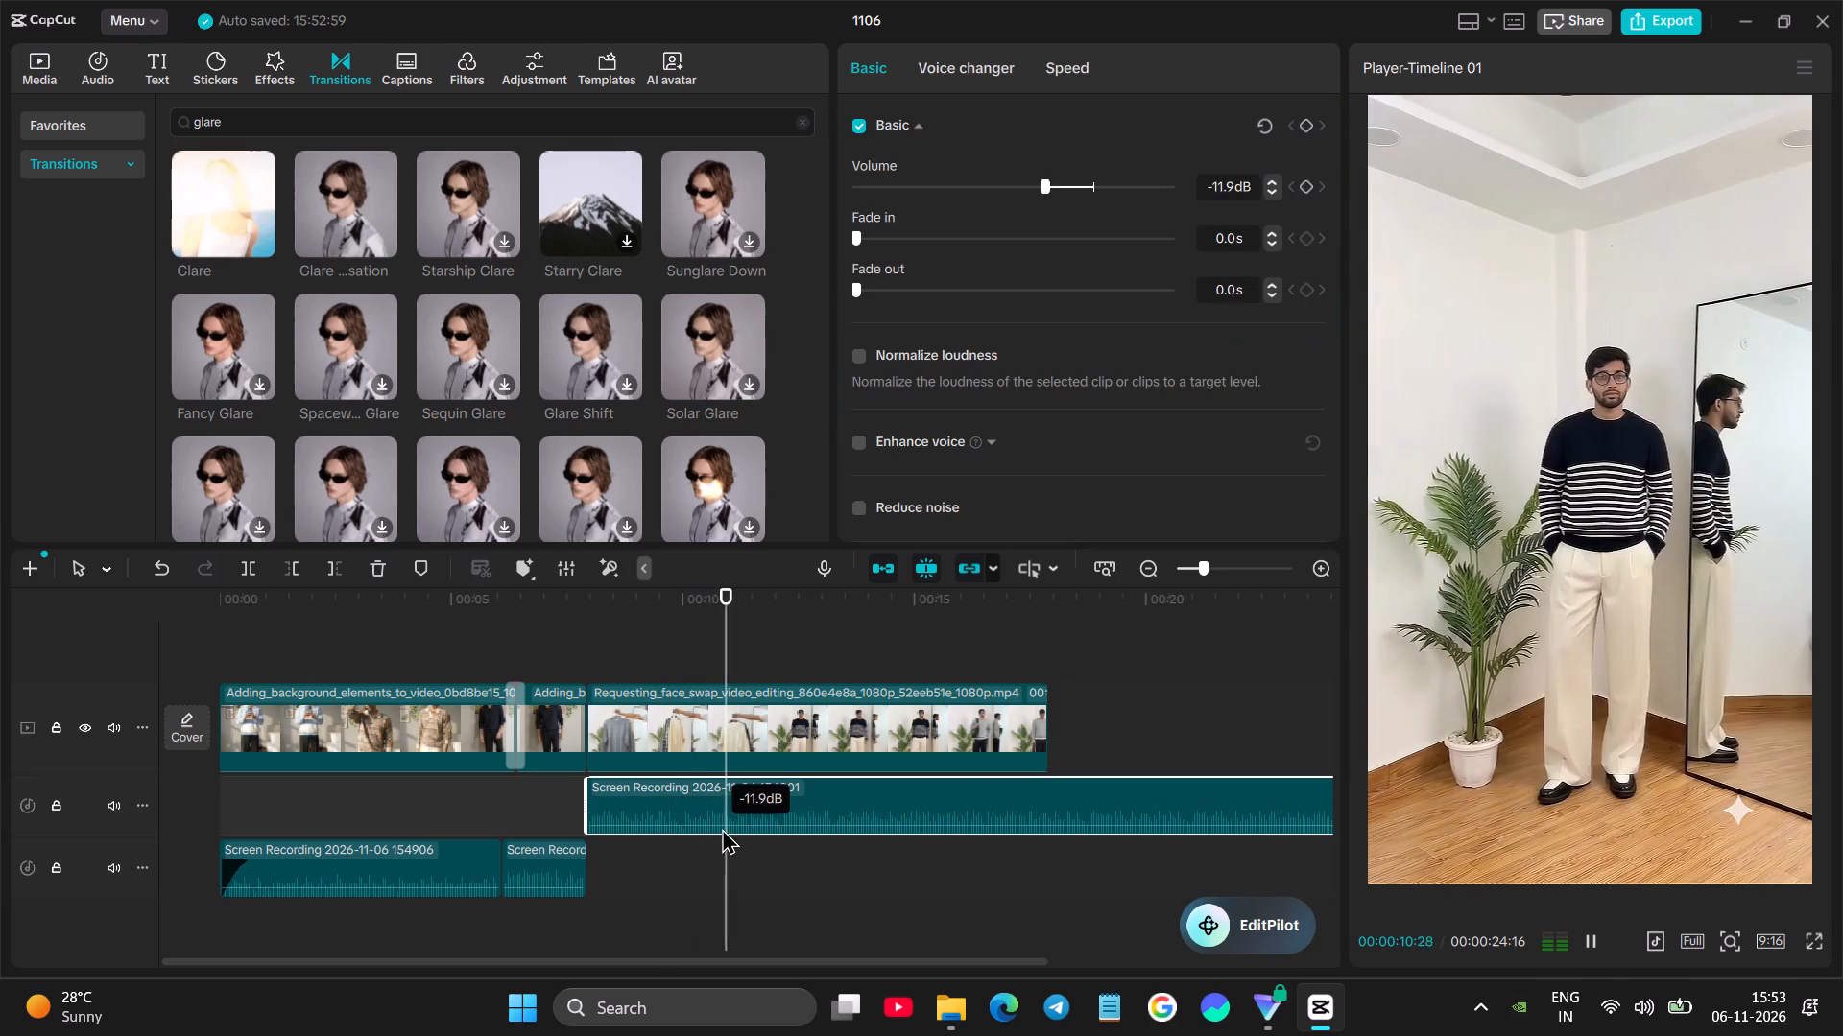
left_click_drag(722, 828, 723, 826)
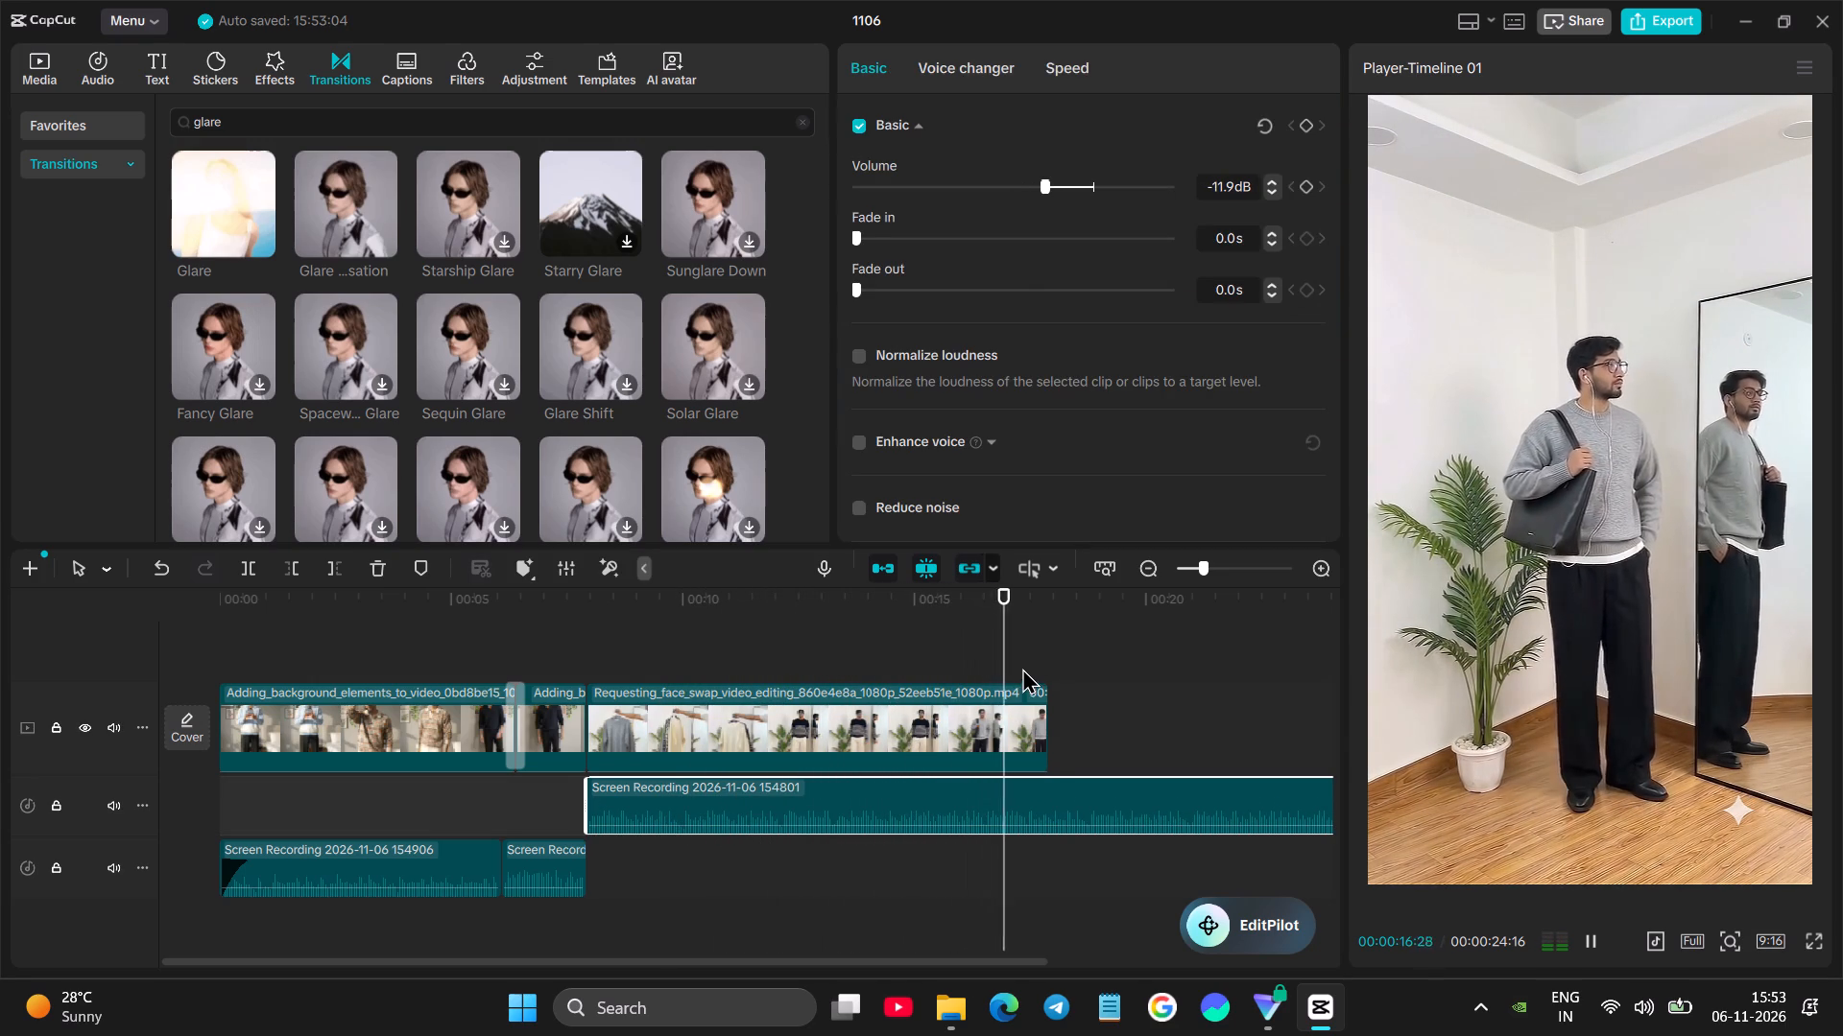
scroll(1025, 698, "left", 1)
left_click(1000, 697)
key("space")
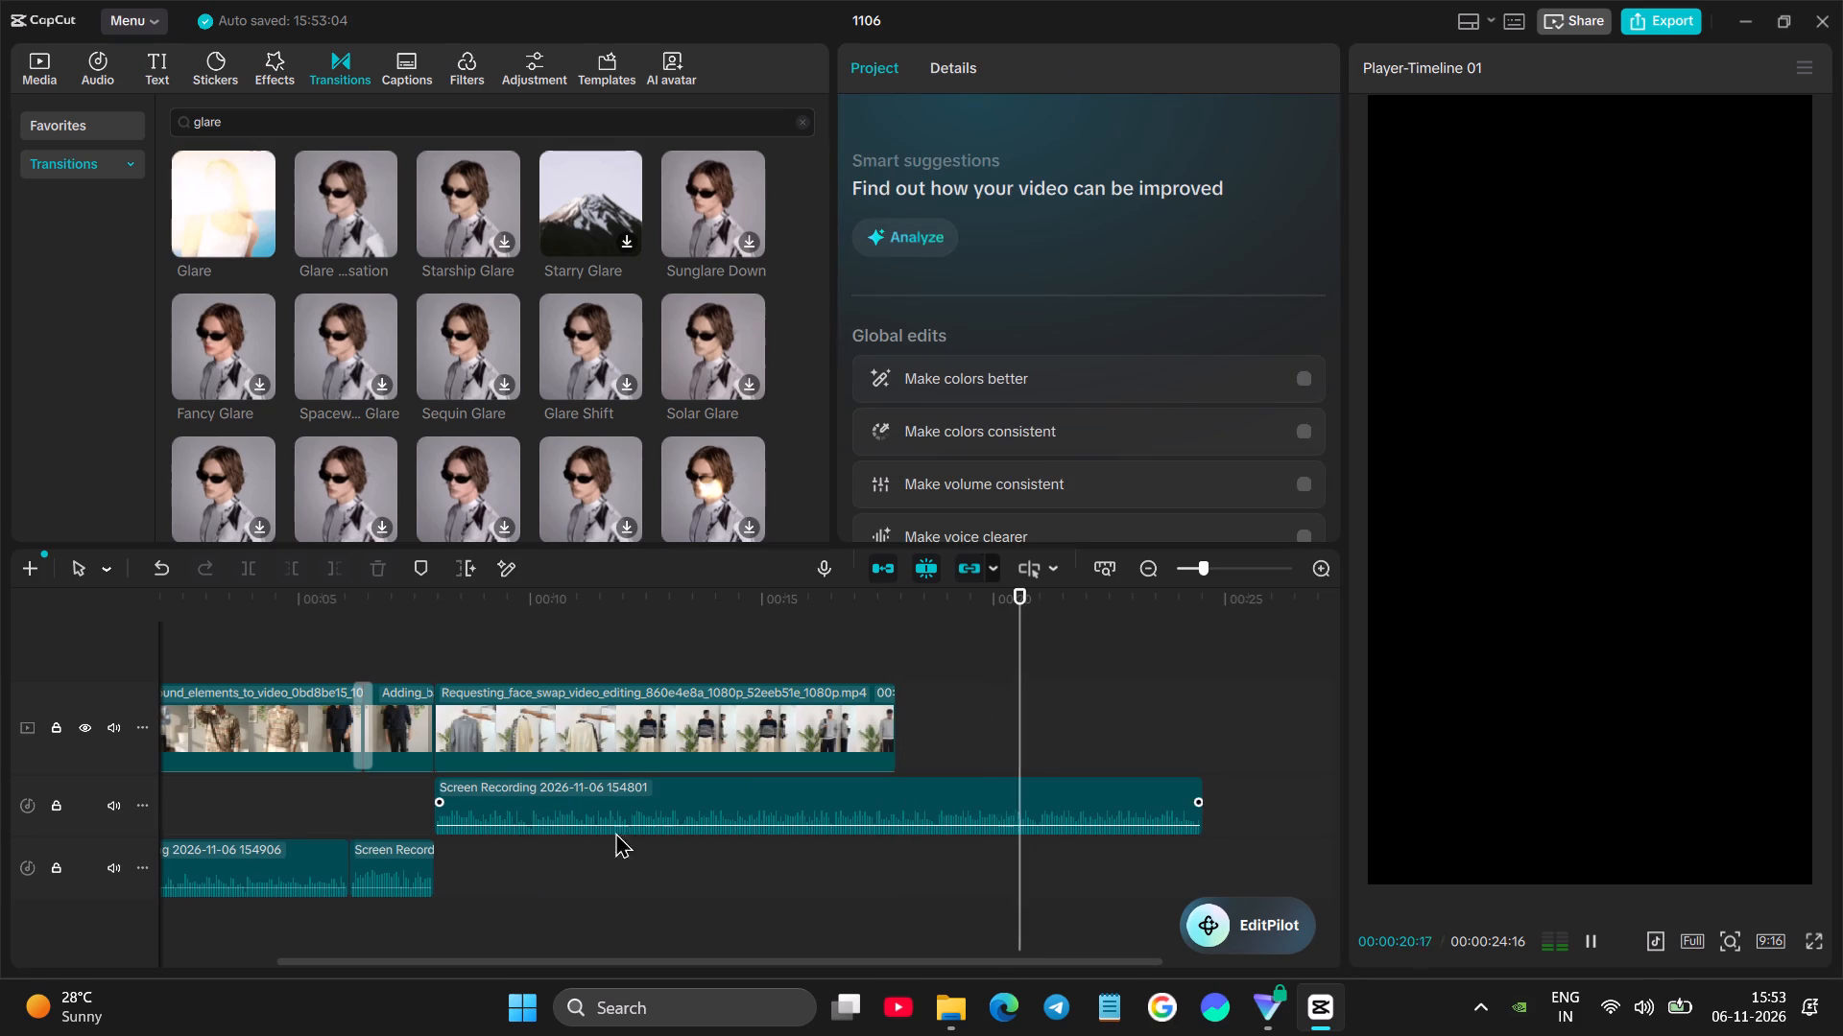
Trim about 2.6 s off the start of recording 154801's audio, add a 1.0 s fade-in and move it back near the second outfit clip's start.
left_click(467, 798)
left_click_drag(432, 791, 510, 776)
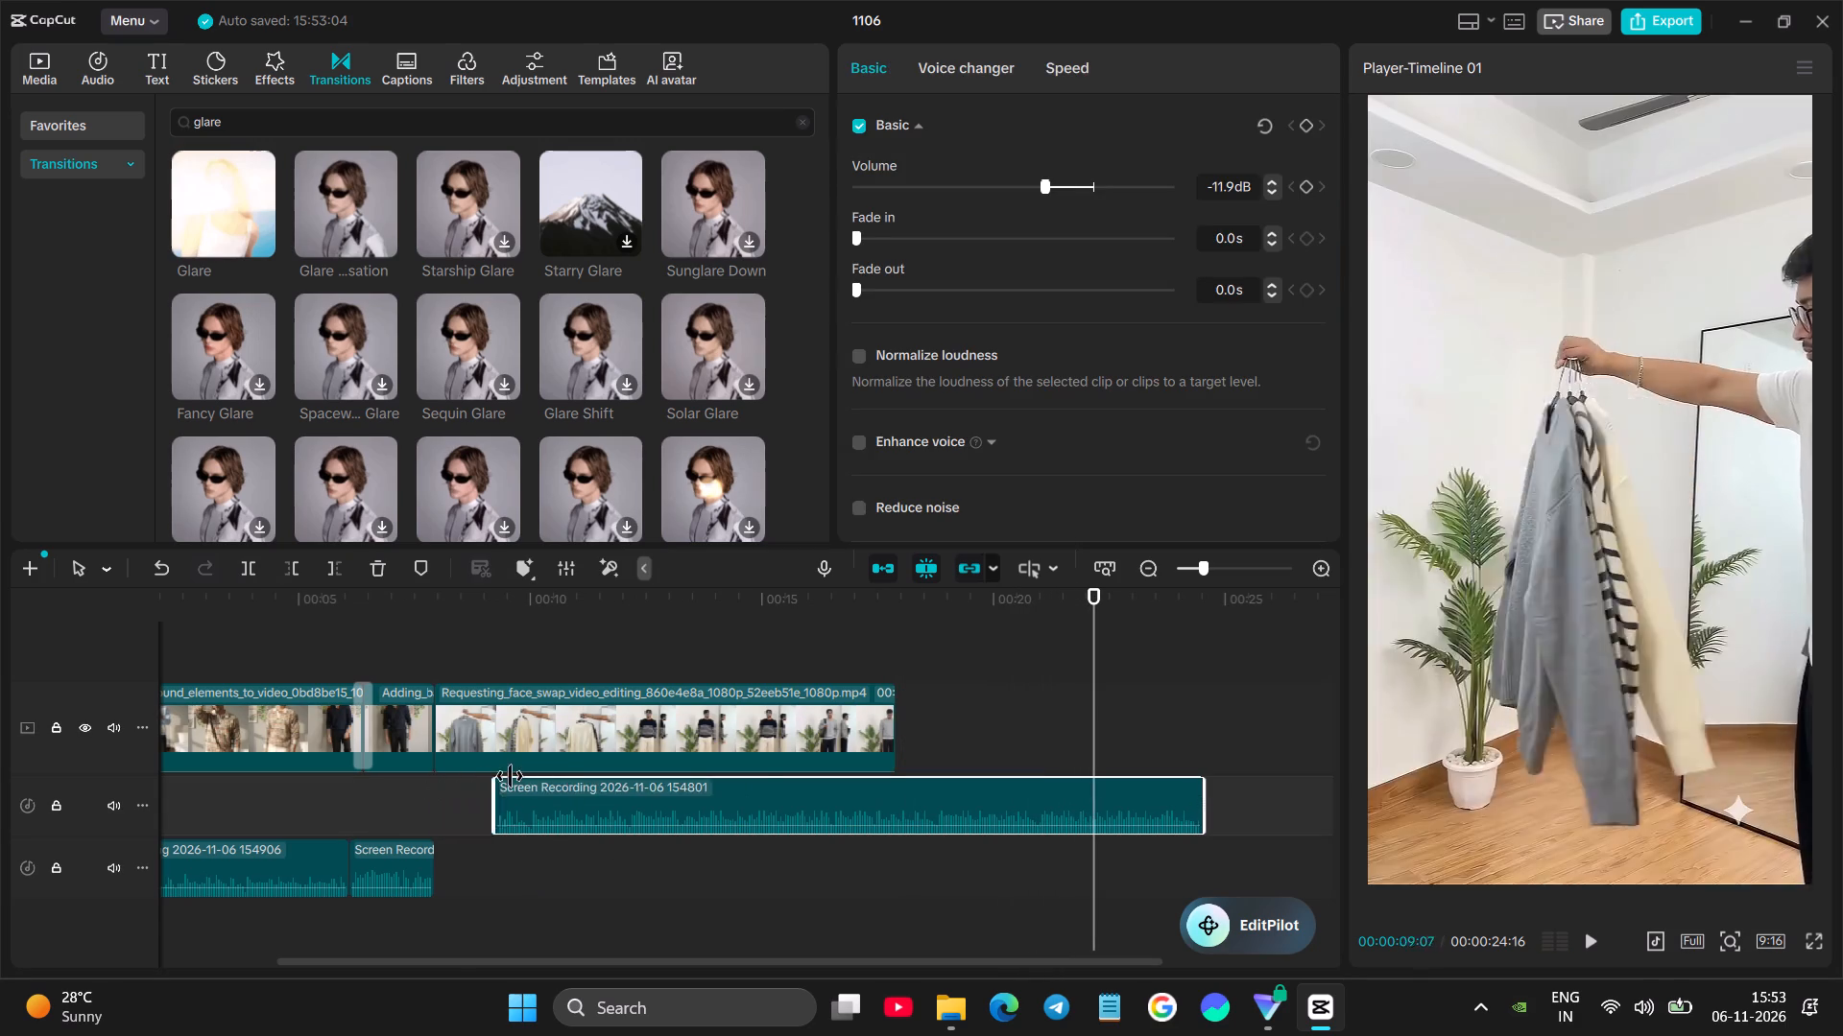
left_click_drag(510, 776, 555, 772)
left_click_drag(560, 799, 605, 793)
left_click_drag(633, 793, 523, 796)
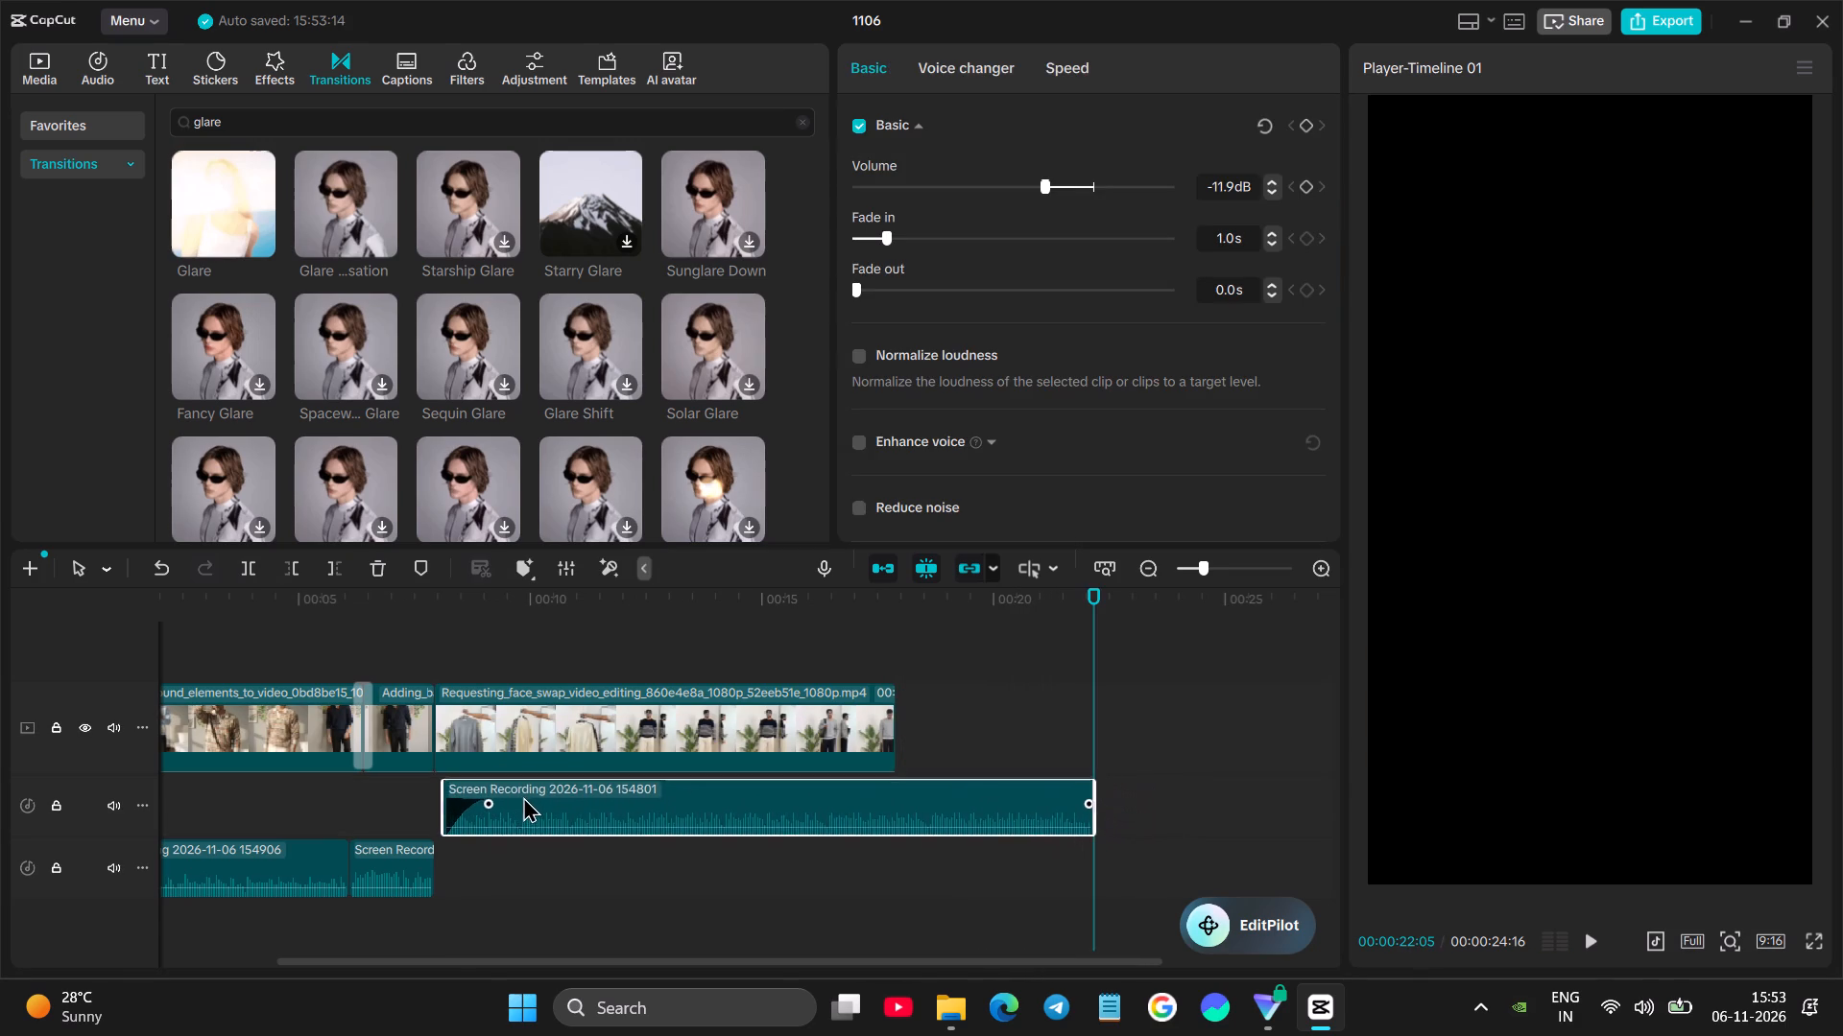
left_click_drag(523, 796, 521, 796)
Reduce the fade-in of recording 154801's audio to 0.0 s, align its start with the cut at 00:00:07:28 and play.
left_click_drag(493, 803, 450, 801)
left_click(428, 659)
left_click_drag(490, 798, 490, 793)
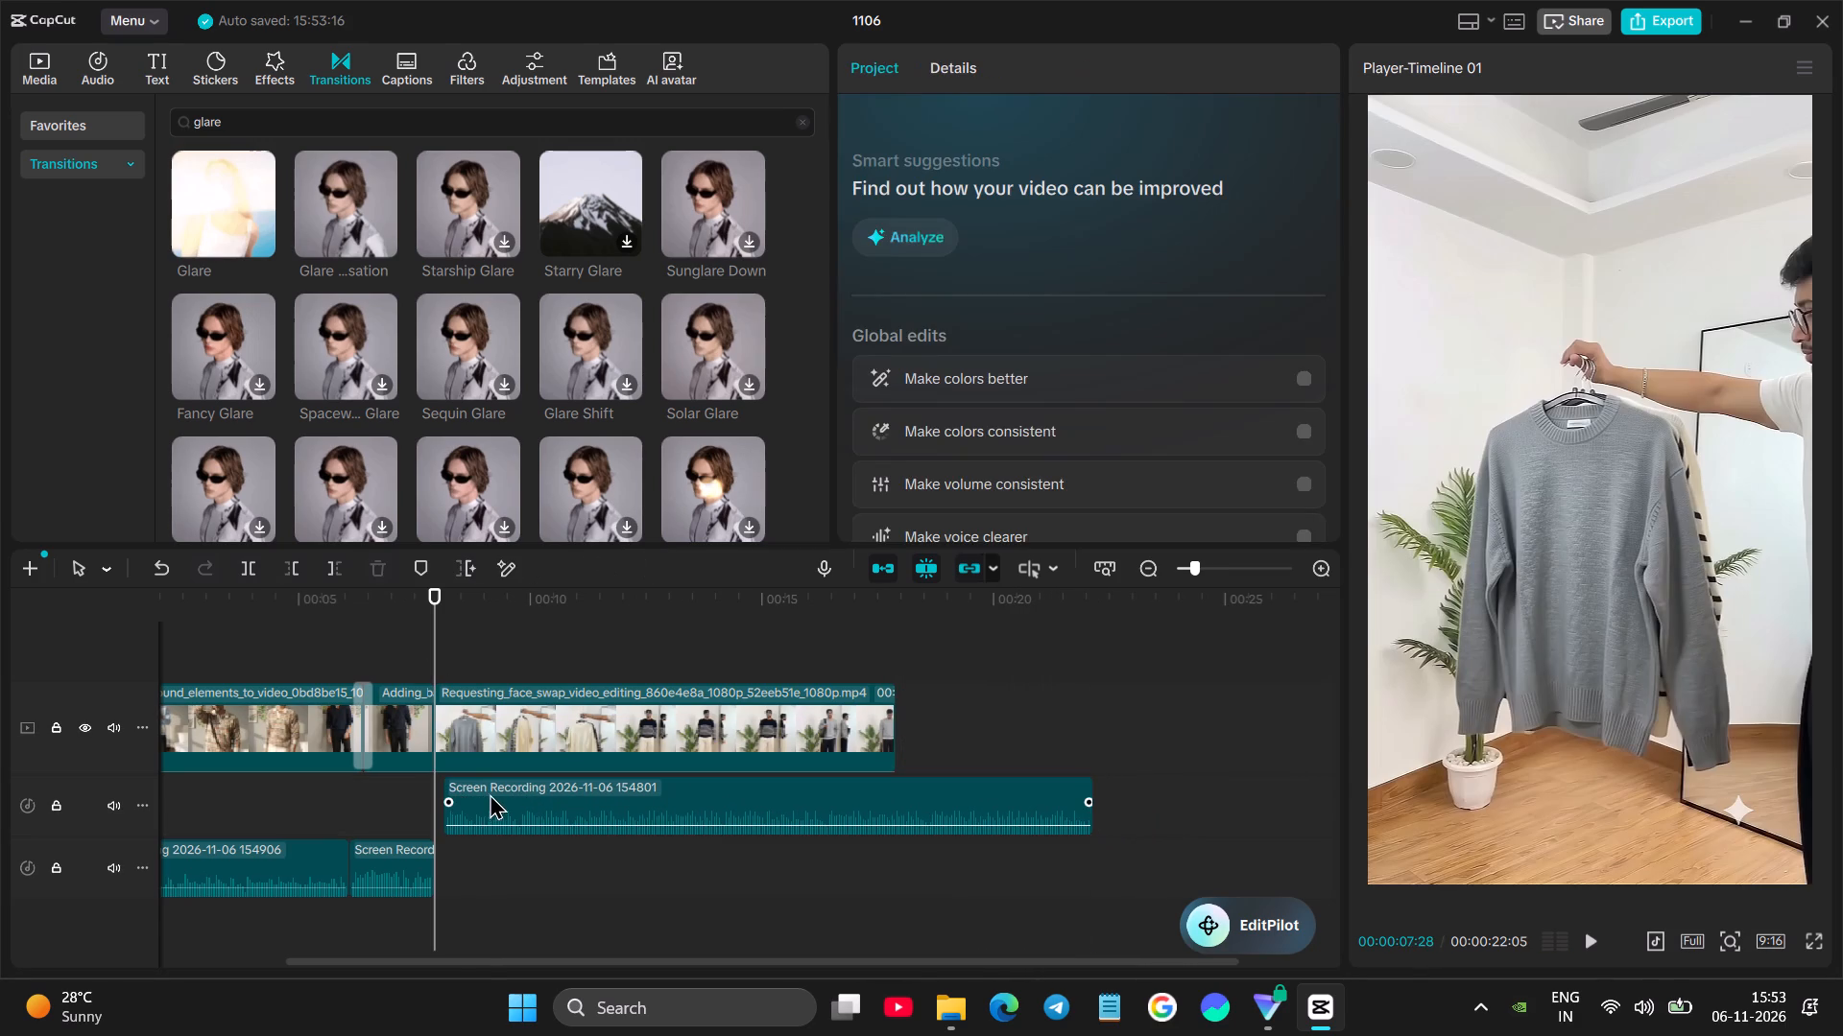
left_click_drag(490, 793, 477, 796)
key("space")
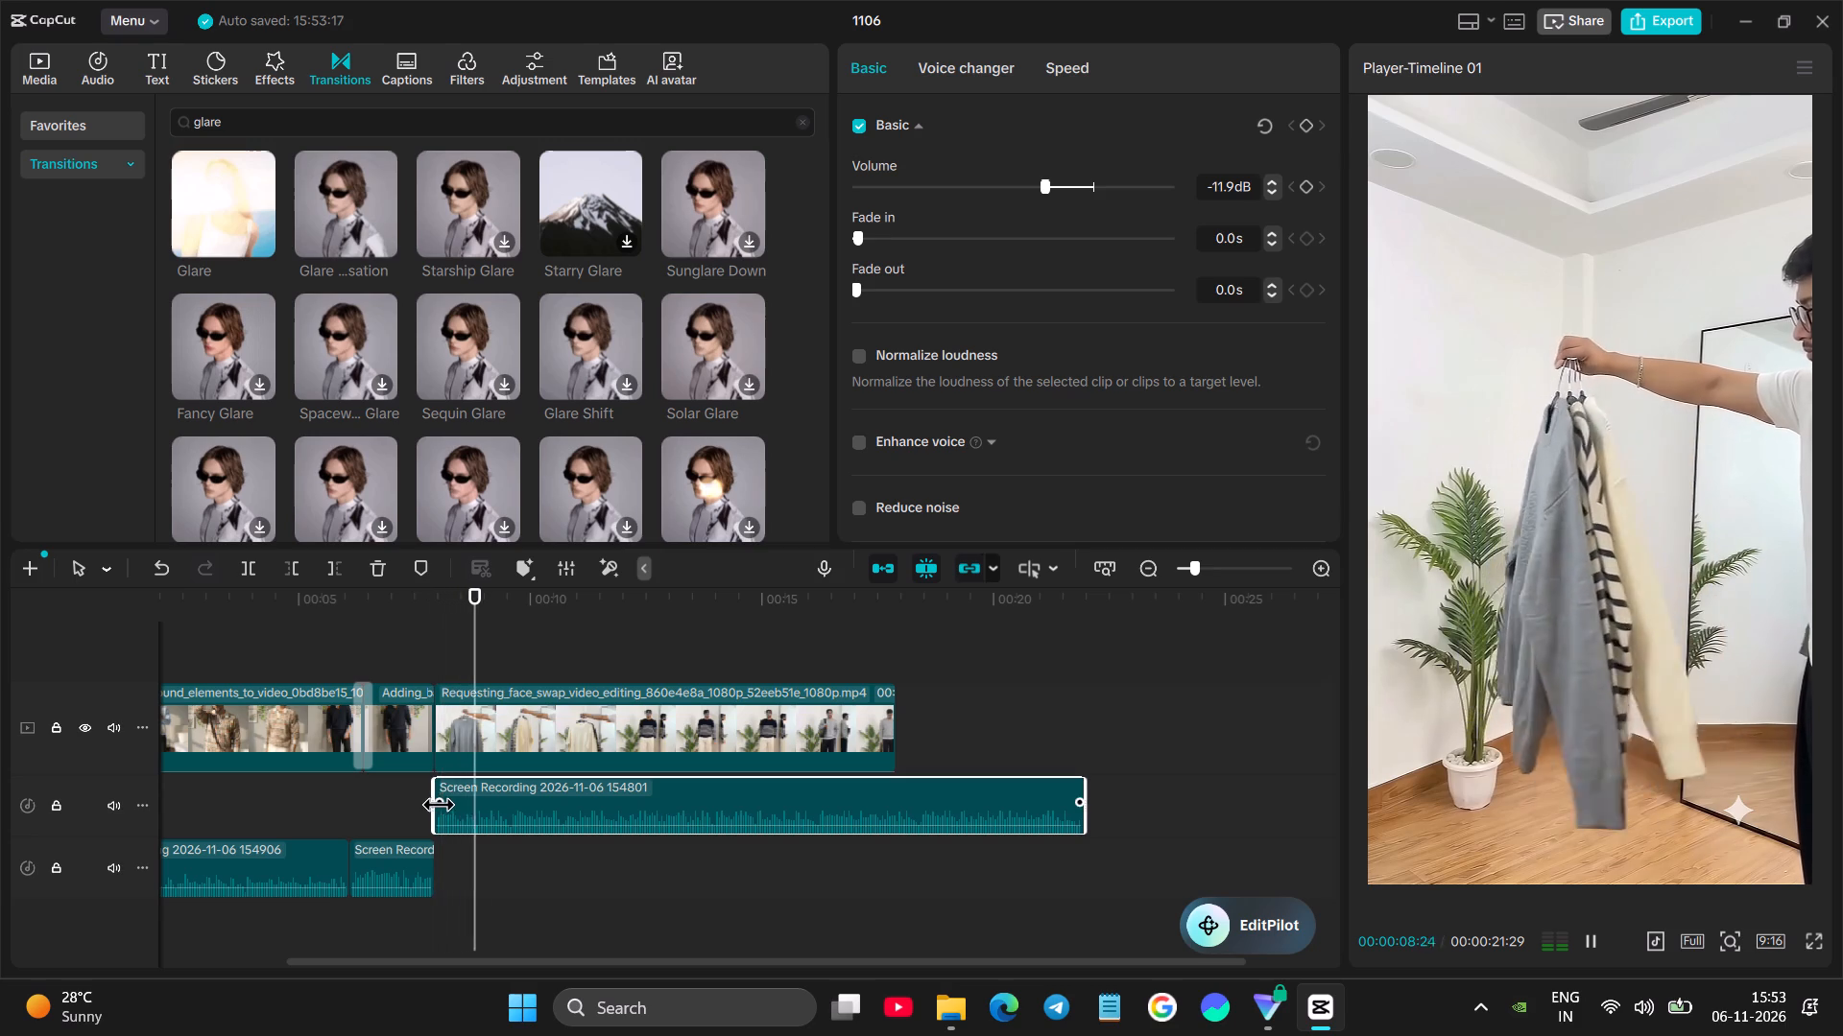
Give recording 154801's audio a 0.4 s fade-in and play across the join between the two outfit clips.
left_click_drag(438, 804, 456, 800)
left_click(390, 652)
key("space")
key("space")
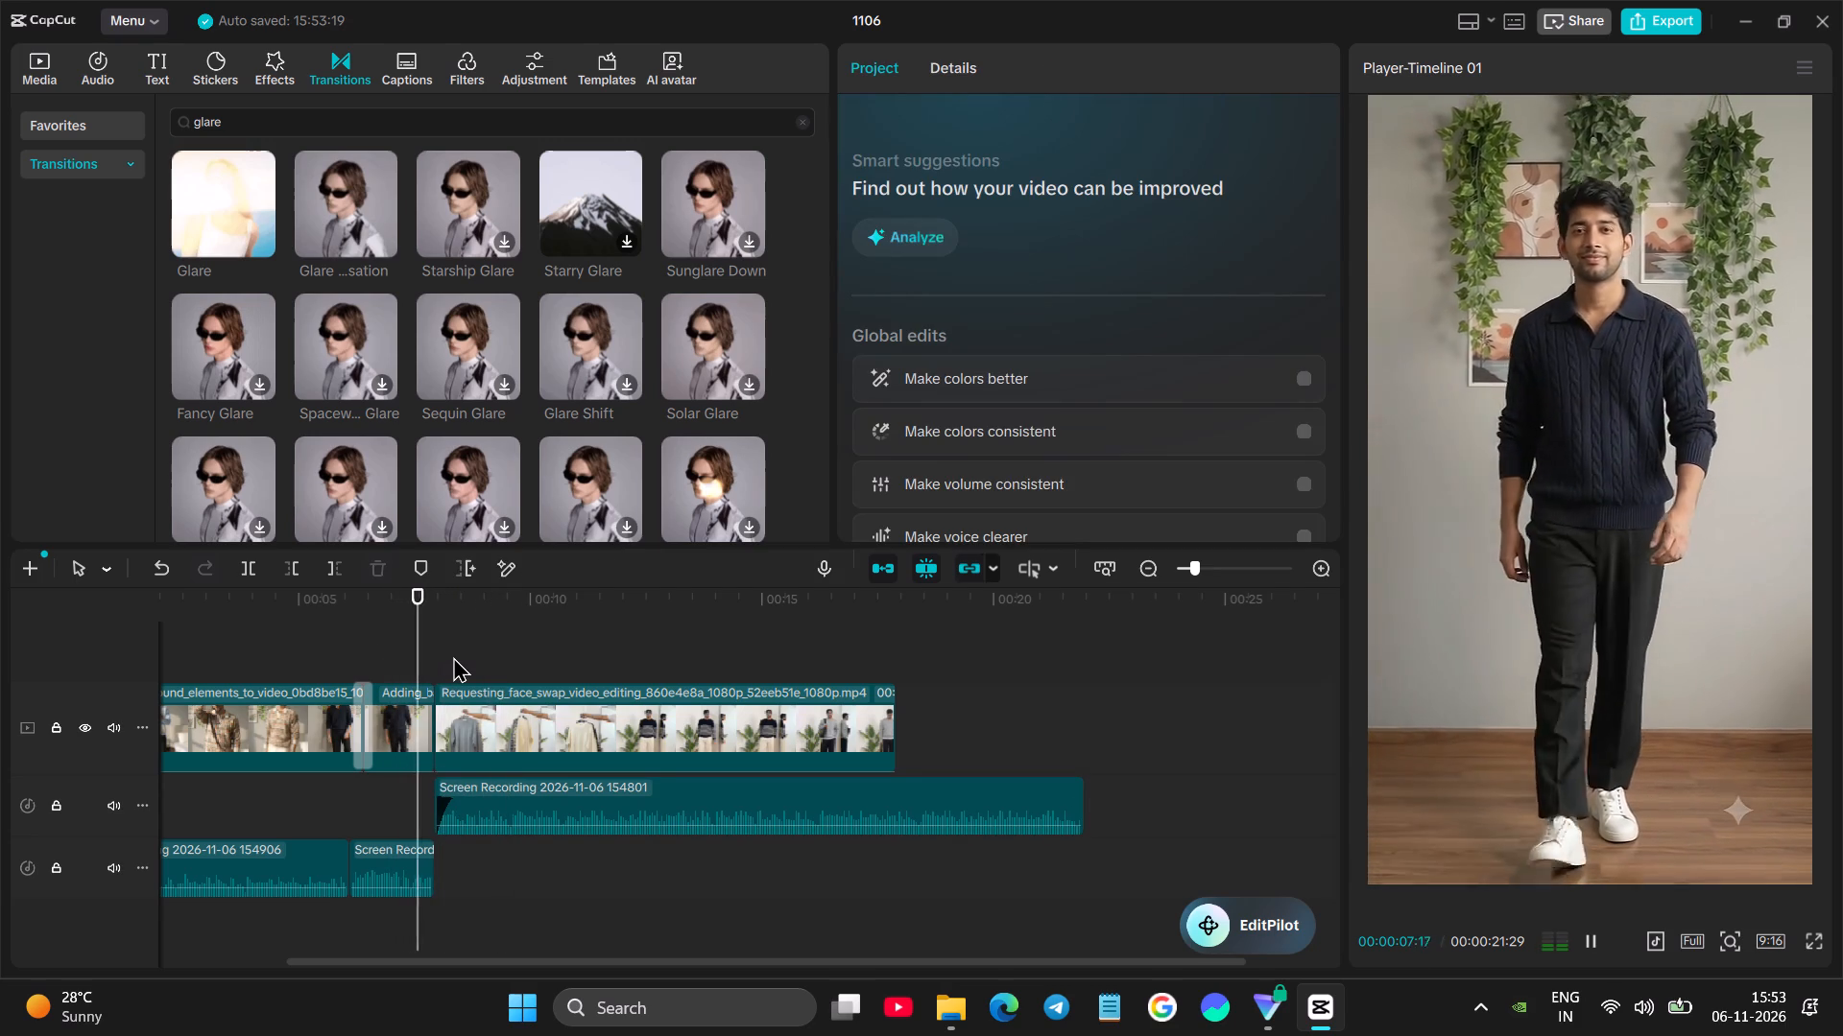
Trim about 1.2 s more off the start of recording 154801's audio and play its new beginning.
left_click(492, 804)
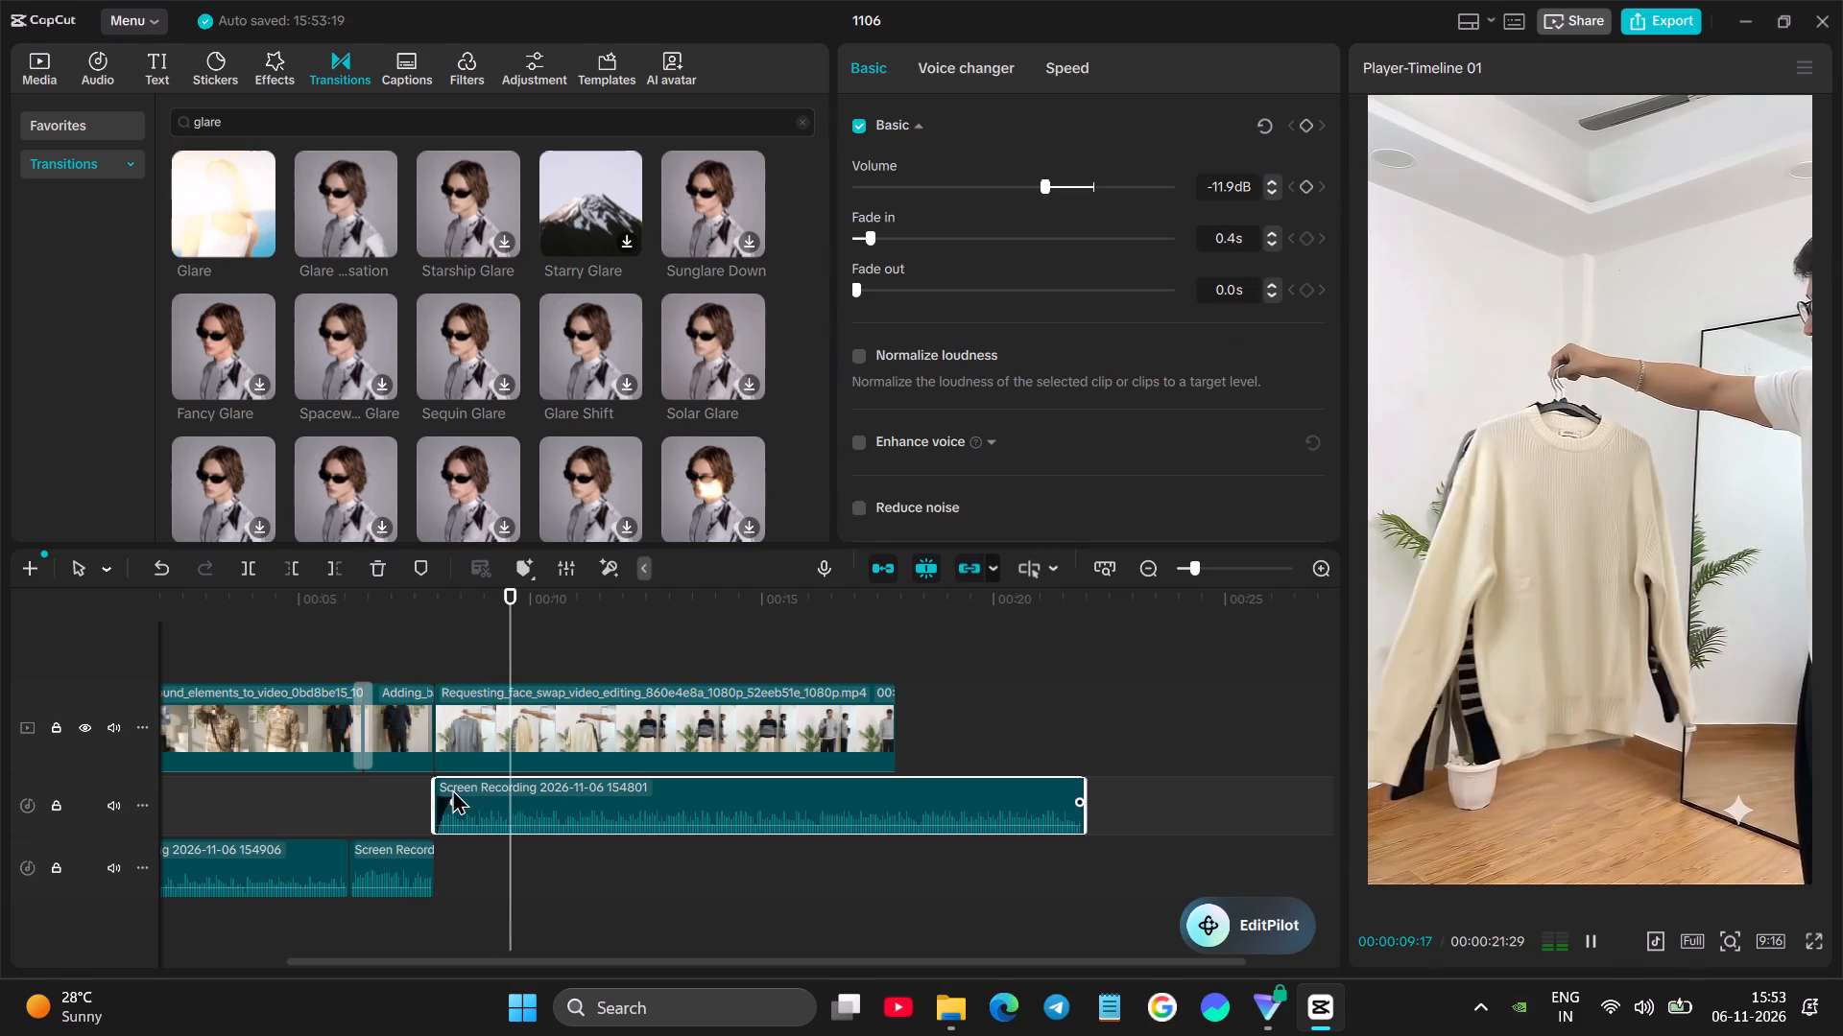
left_click_drag(438, 789, 492, 780)
left_click(494, 856)
key("space")
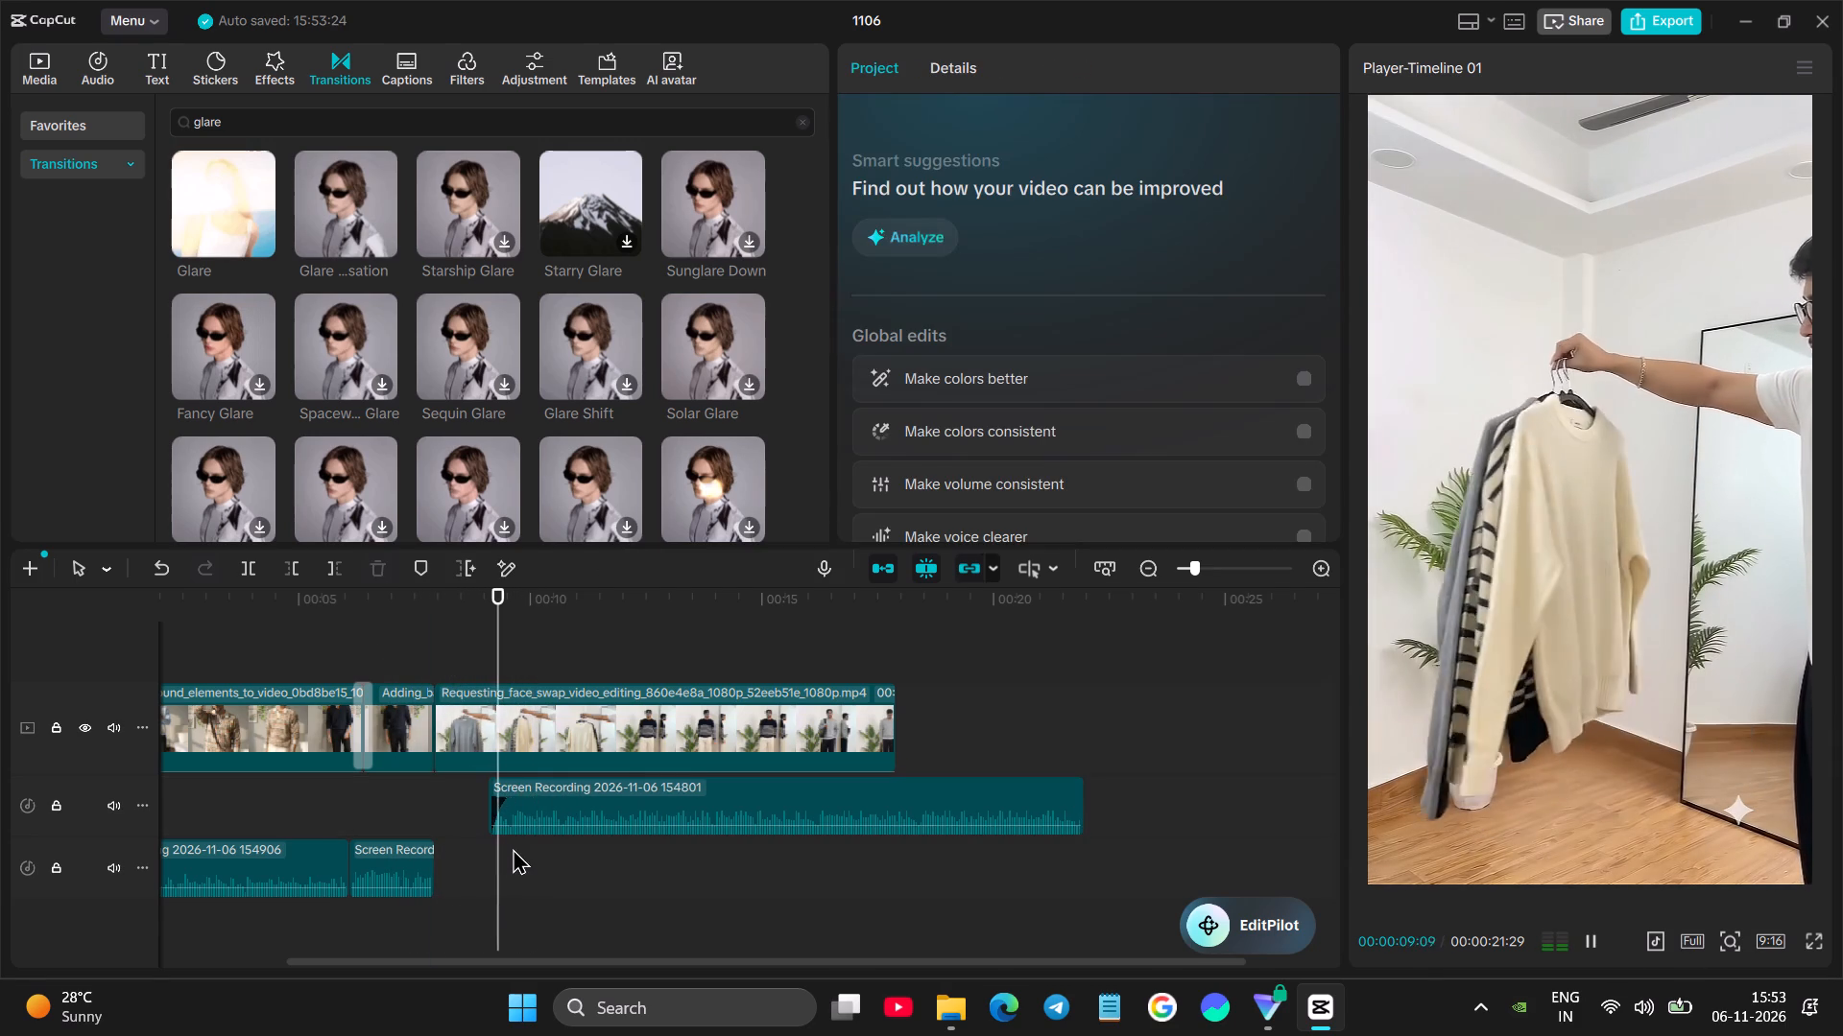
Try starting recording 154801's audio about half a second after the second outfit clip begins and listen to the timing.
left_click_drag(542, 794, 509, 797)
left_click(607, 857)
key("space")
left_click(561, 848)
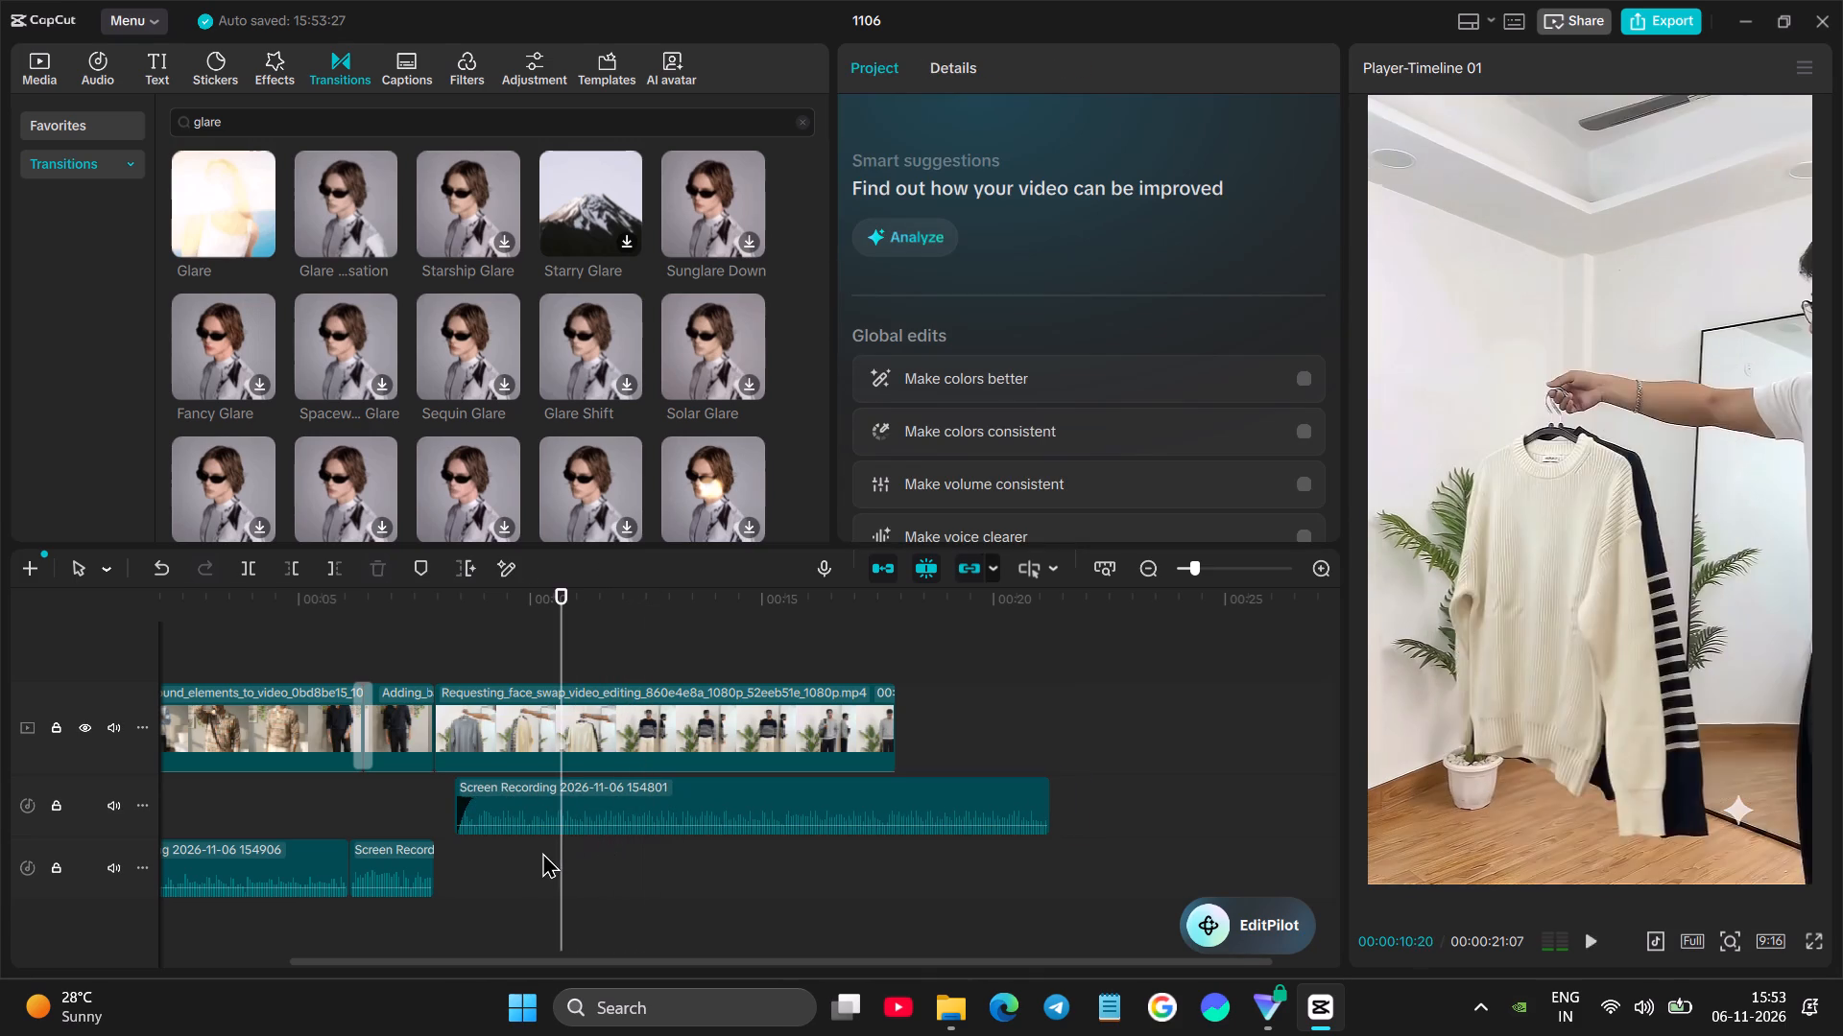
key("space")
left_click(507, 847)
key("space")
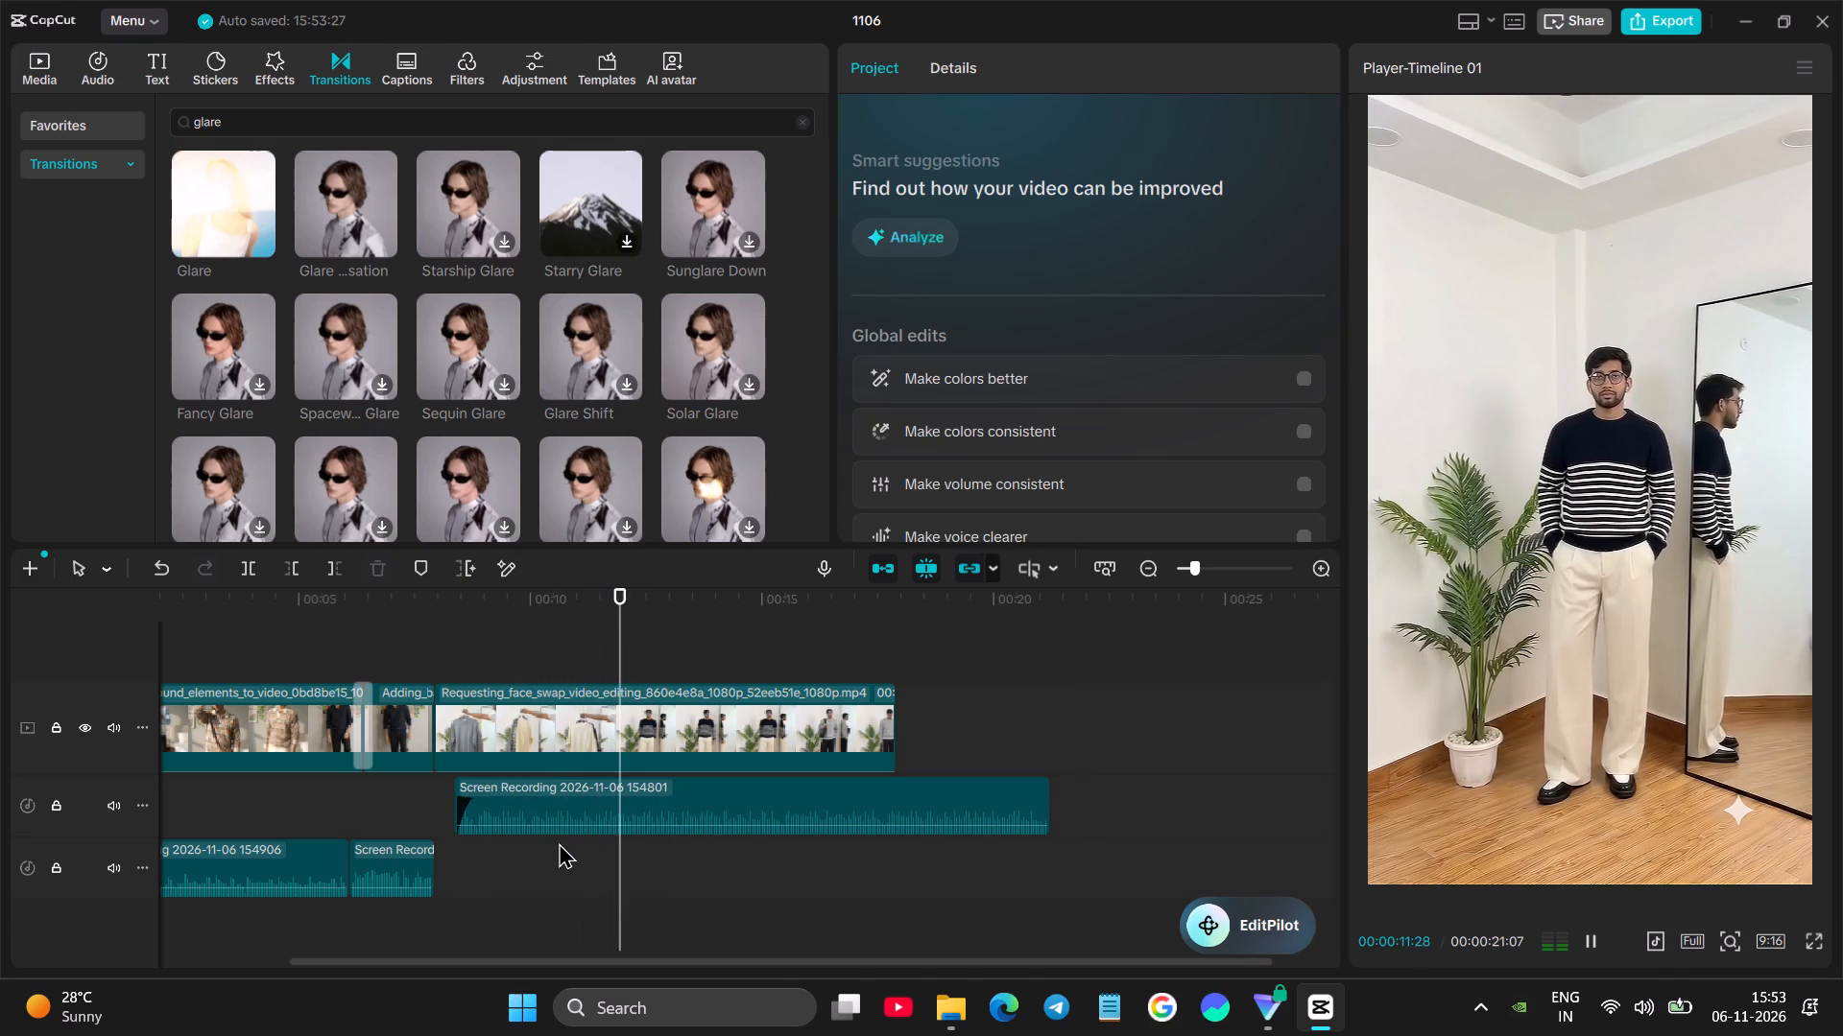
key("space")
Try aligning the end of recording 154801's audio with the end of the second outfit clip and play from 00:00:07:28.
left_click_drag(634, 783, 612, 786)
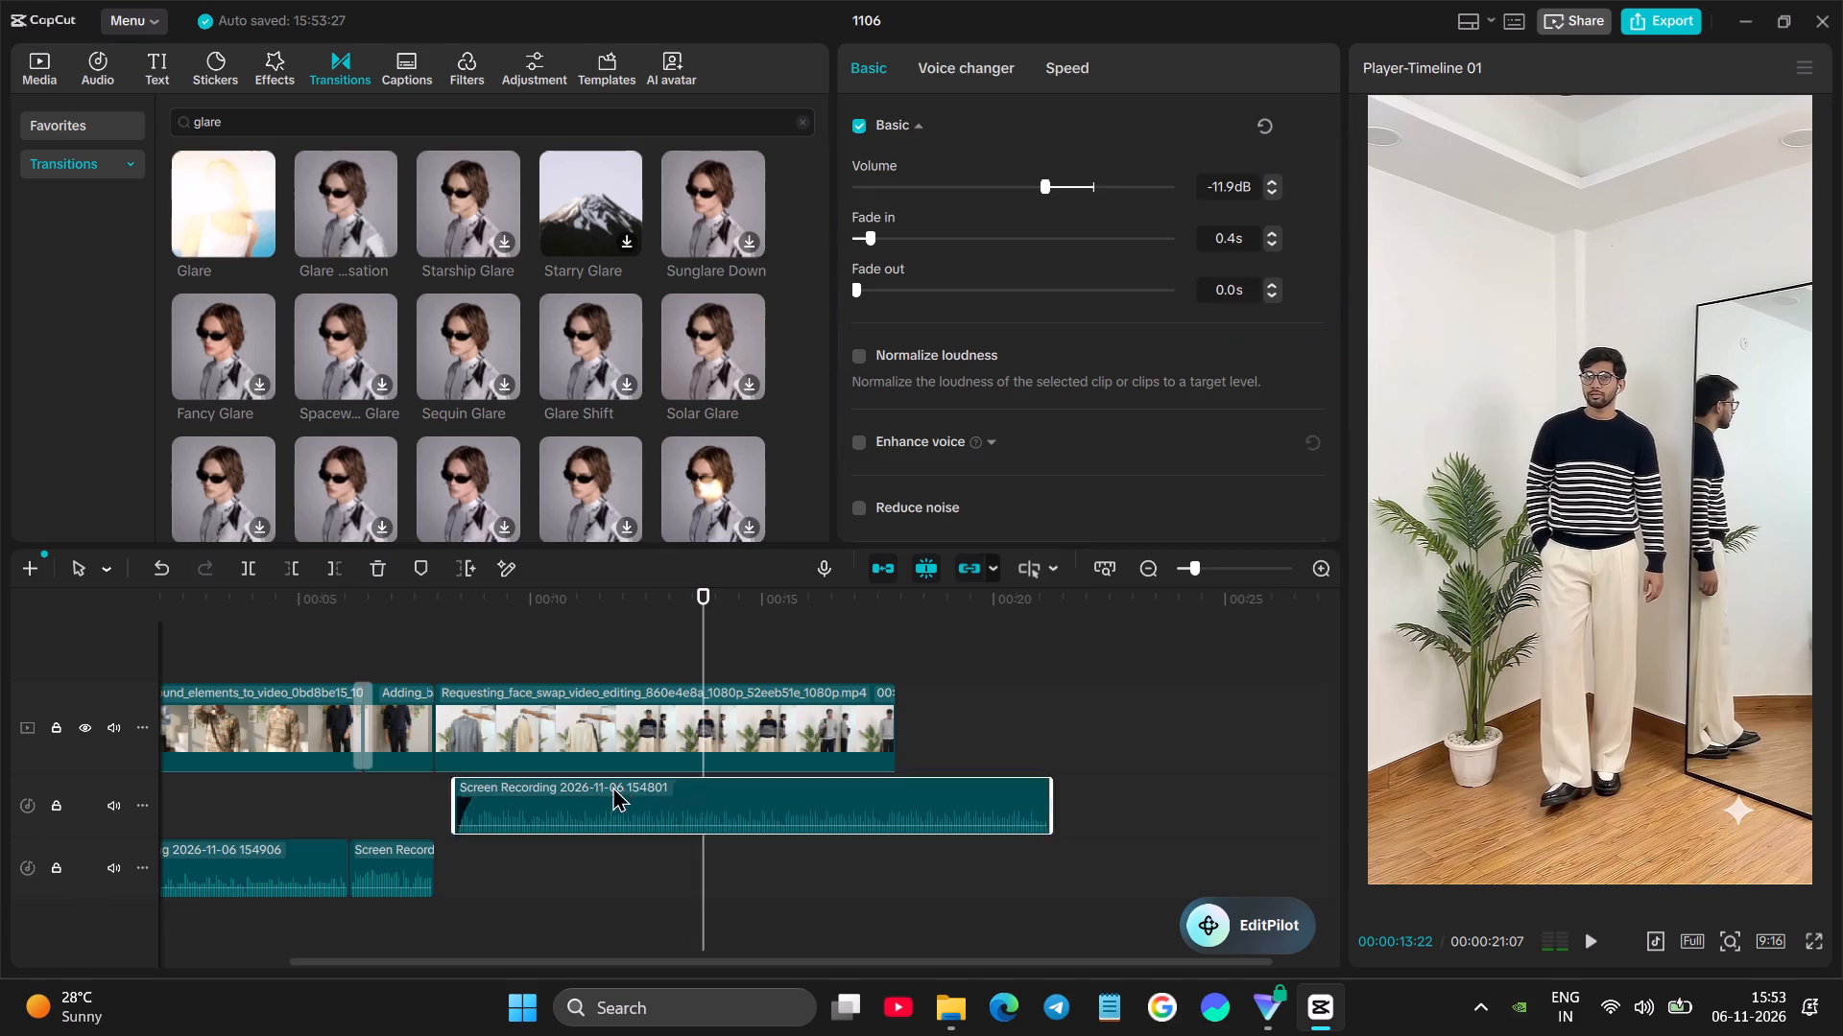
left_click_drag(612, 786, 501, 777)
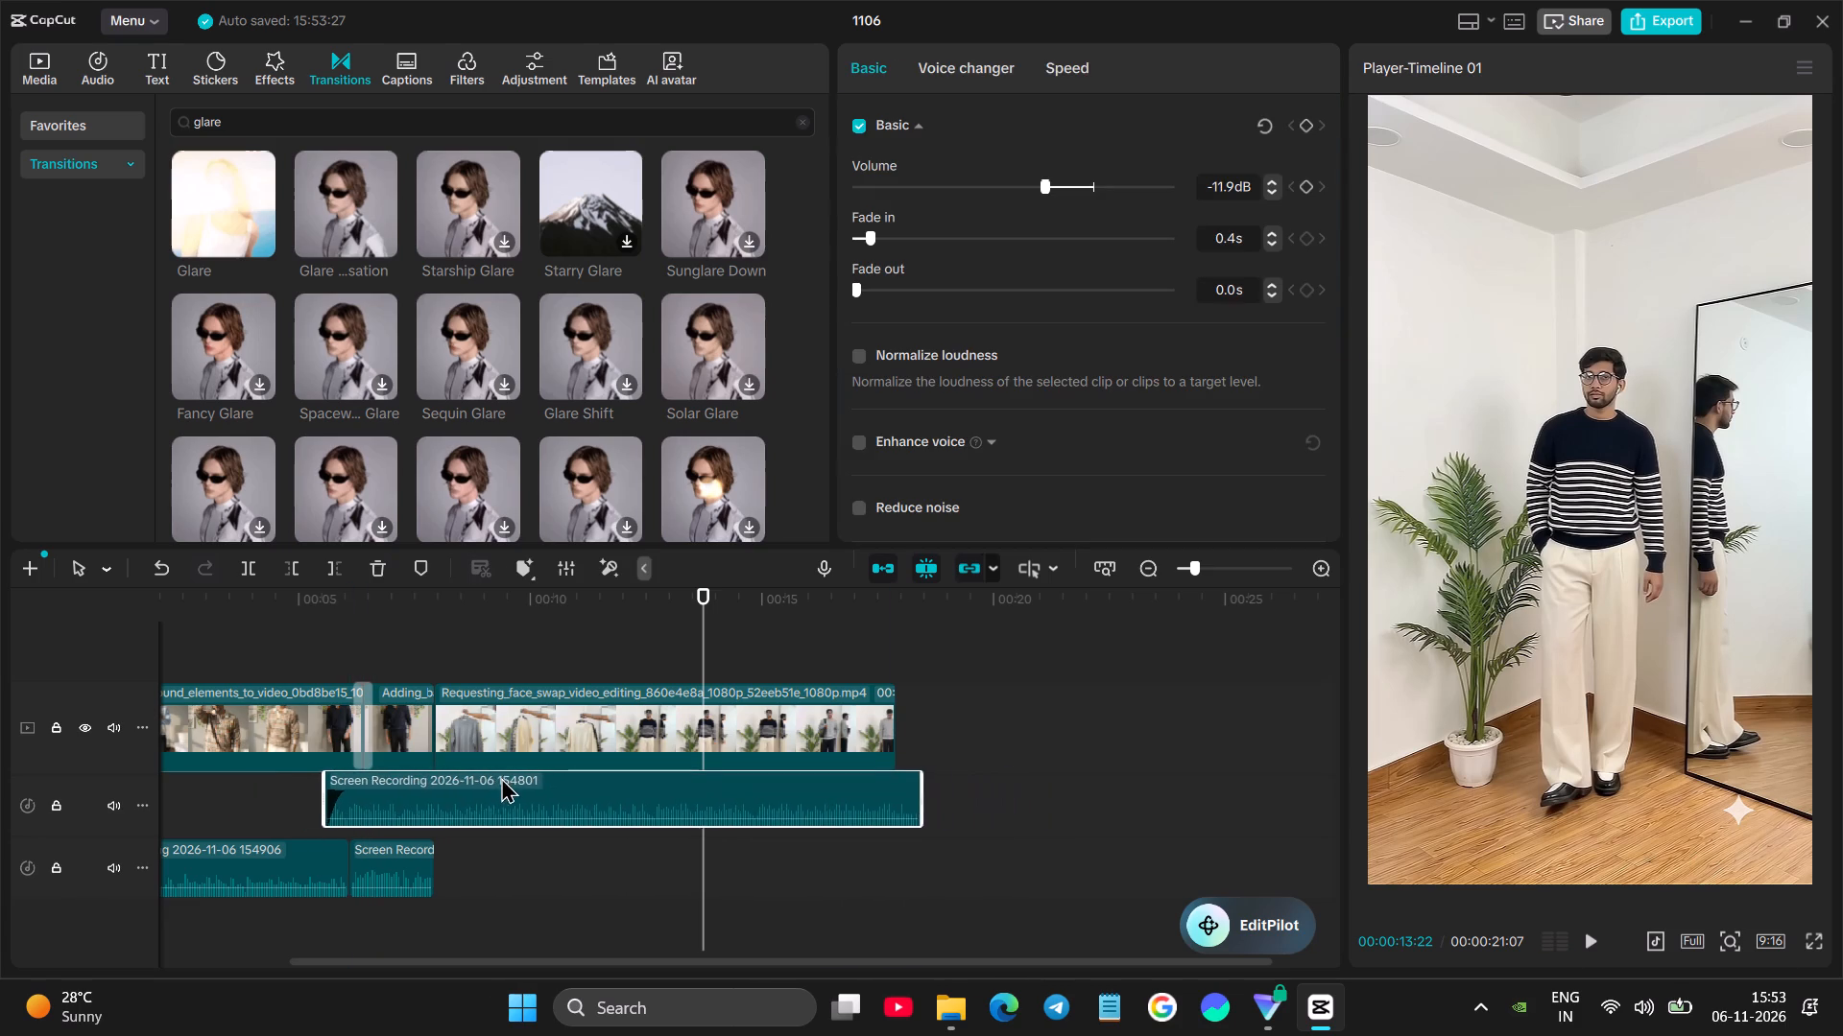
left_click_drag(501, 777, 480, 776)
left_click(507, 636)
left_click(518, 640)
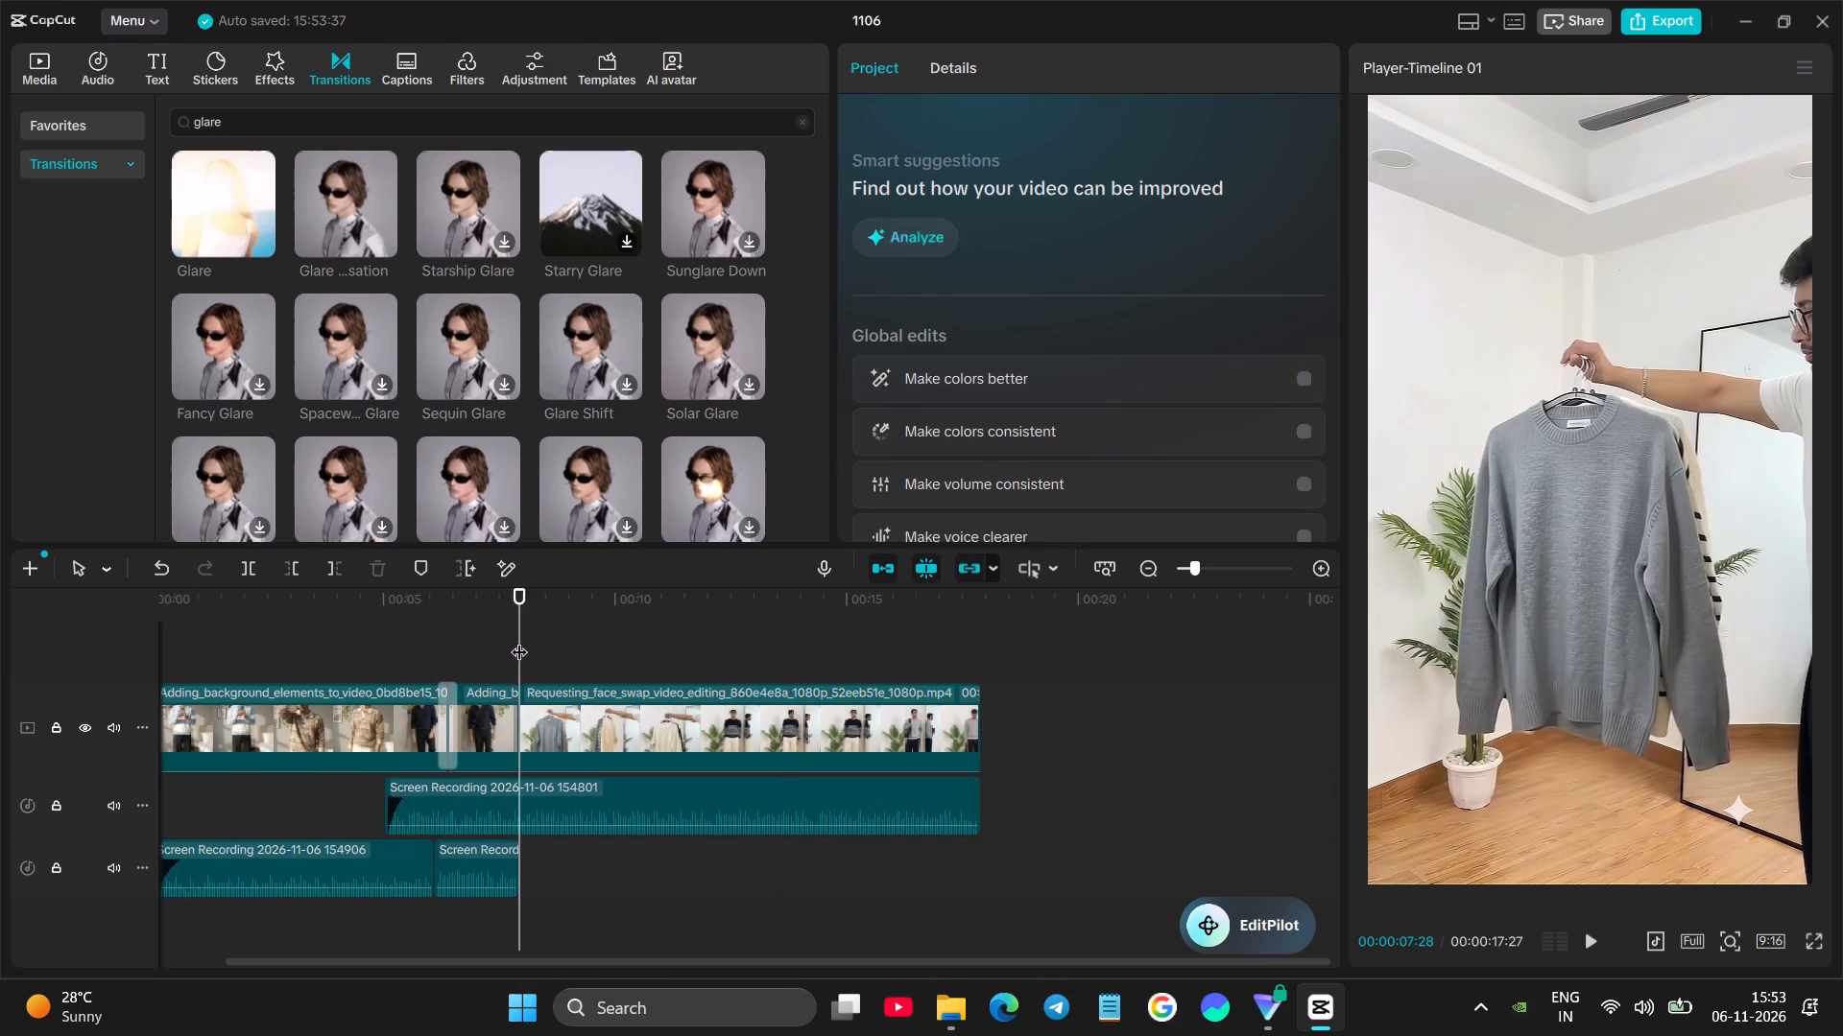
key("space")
Move recording 154801's audio to start with the second outfit clip at 00:00:07:28 and play it.
left_click_drag(512, 798, 645, 794)
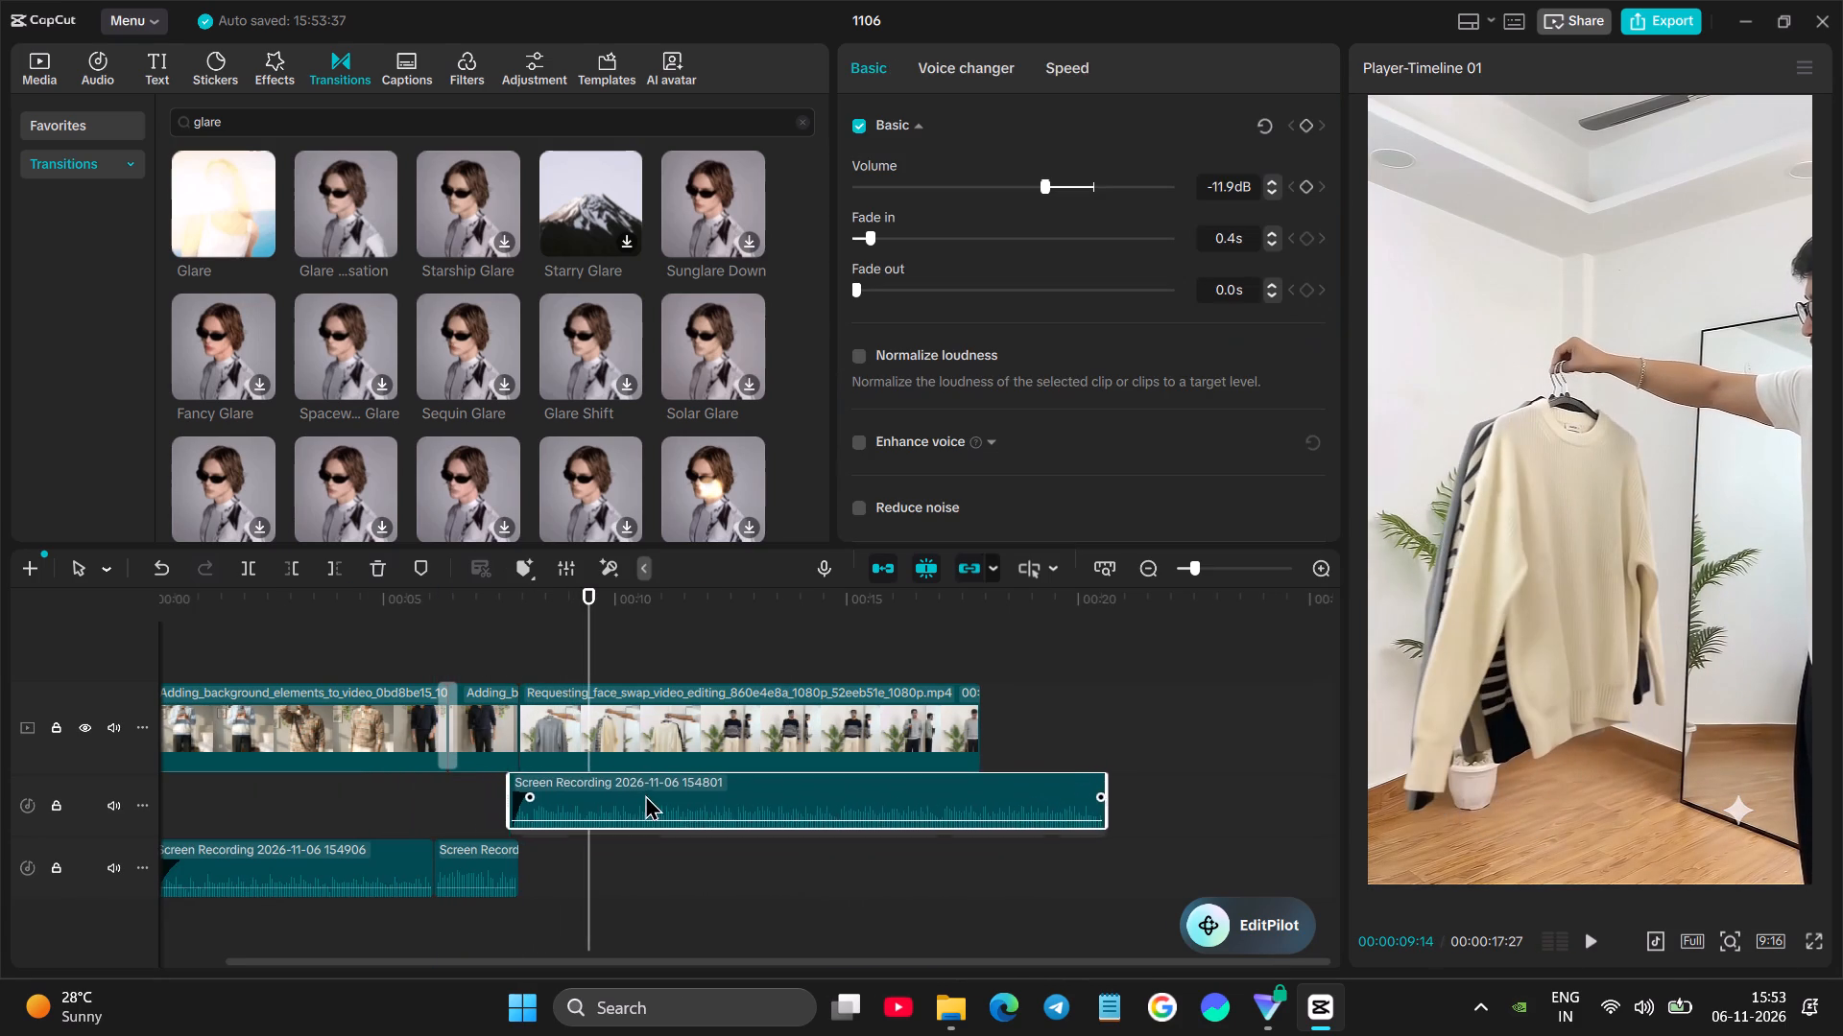
left_click_drag(645, 794, 658, 793)
left_click(519, 647)
left_click_drag(575, 790, 561, 789)
key("space")
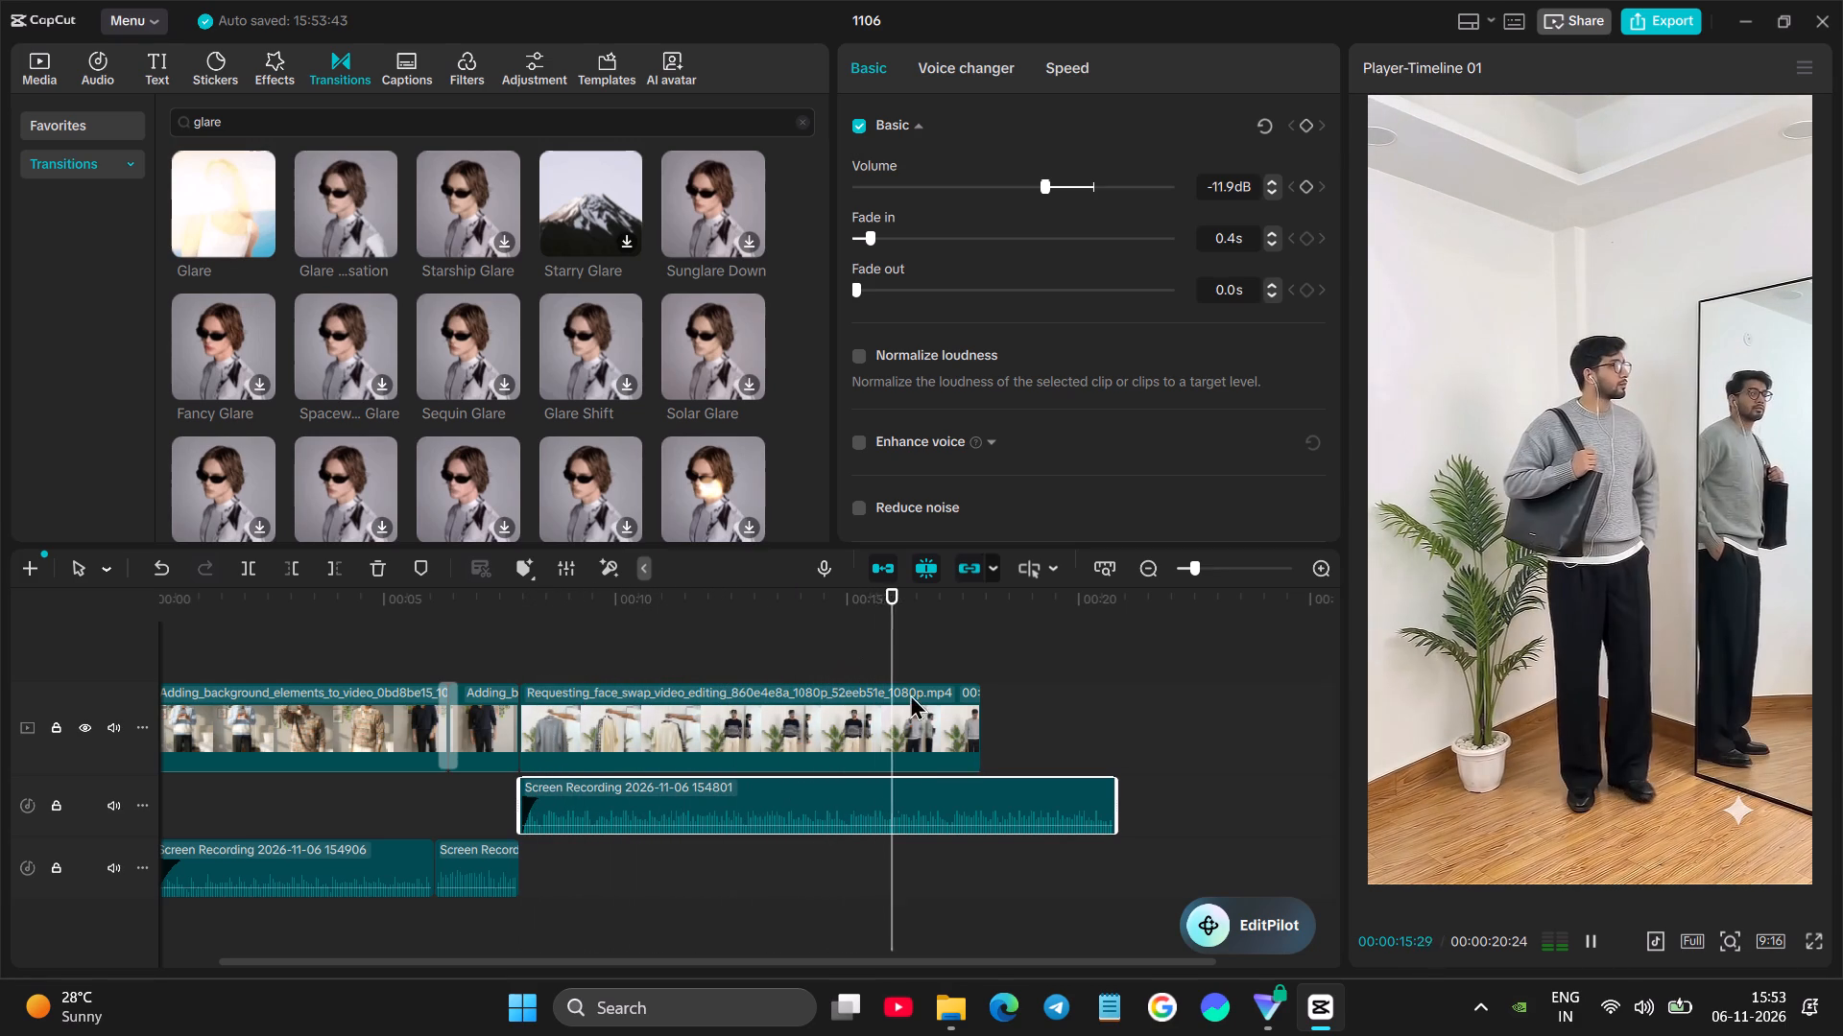
Set the volume of recording 154801's audio to -9.7 dB.
left_click_drag(962, 825, 984, 827)
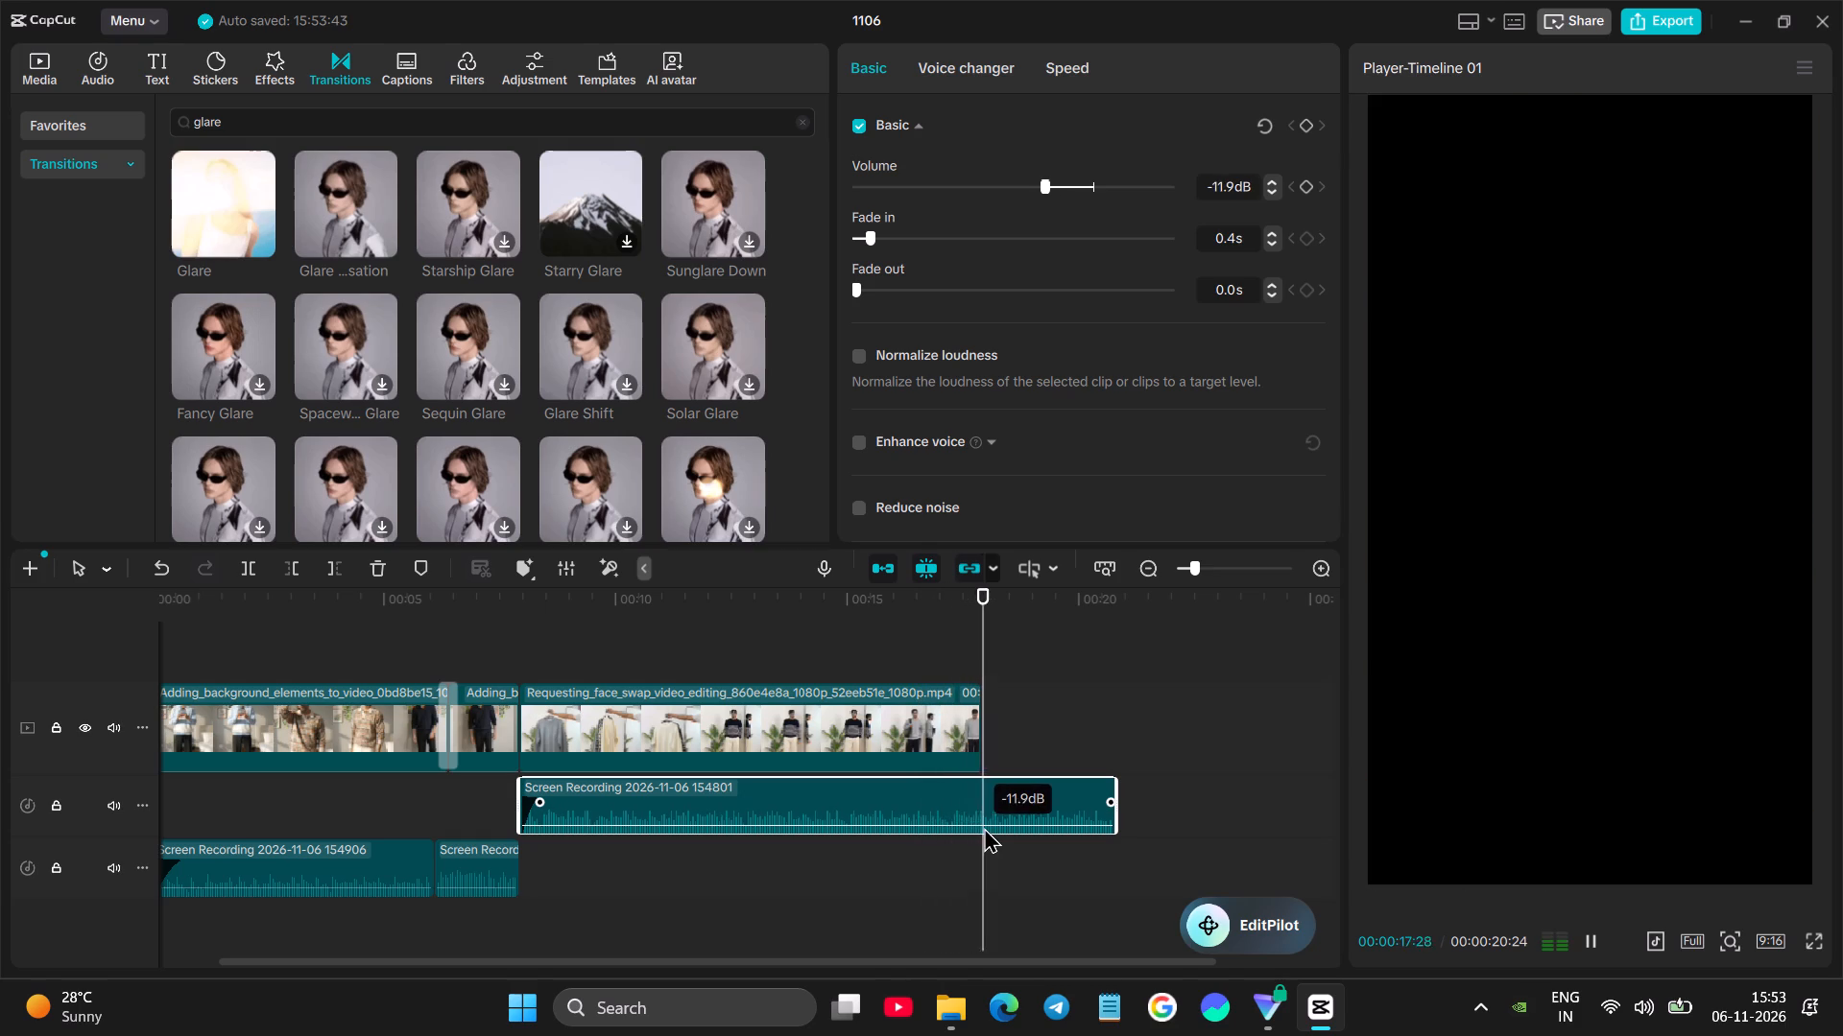
left_click_drag(984, 827, 995, 825)
Trim recording 154801's audio to end with the second outfit clip at 00:00:17:27.
left_click(979, 660)
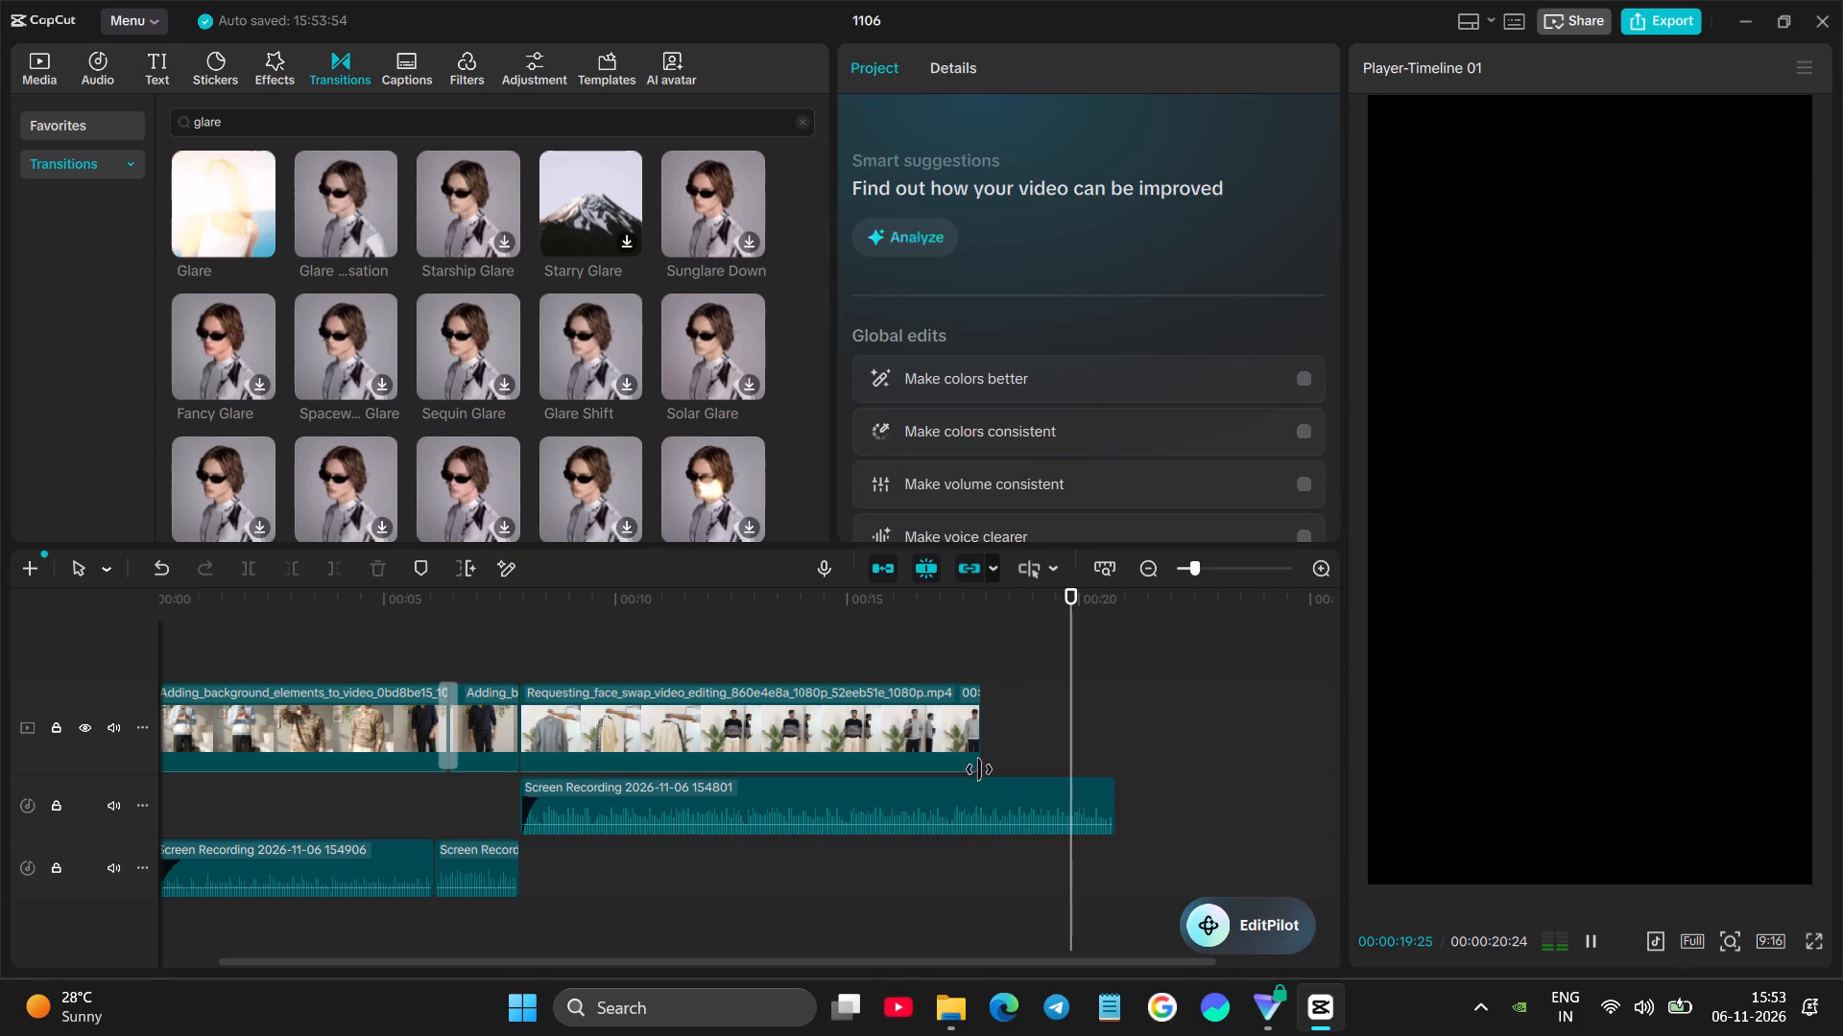
left_click(978, 804)
left_click(339, 577)
Add a short fade-out at the end of recording 154801's audio and play from the second outfit clip's start.
left_click(952, 796)
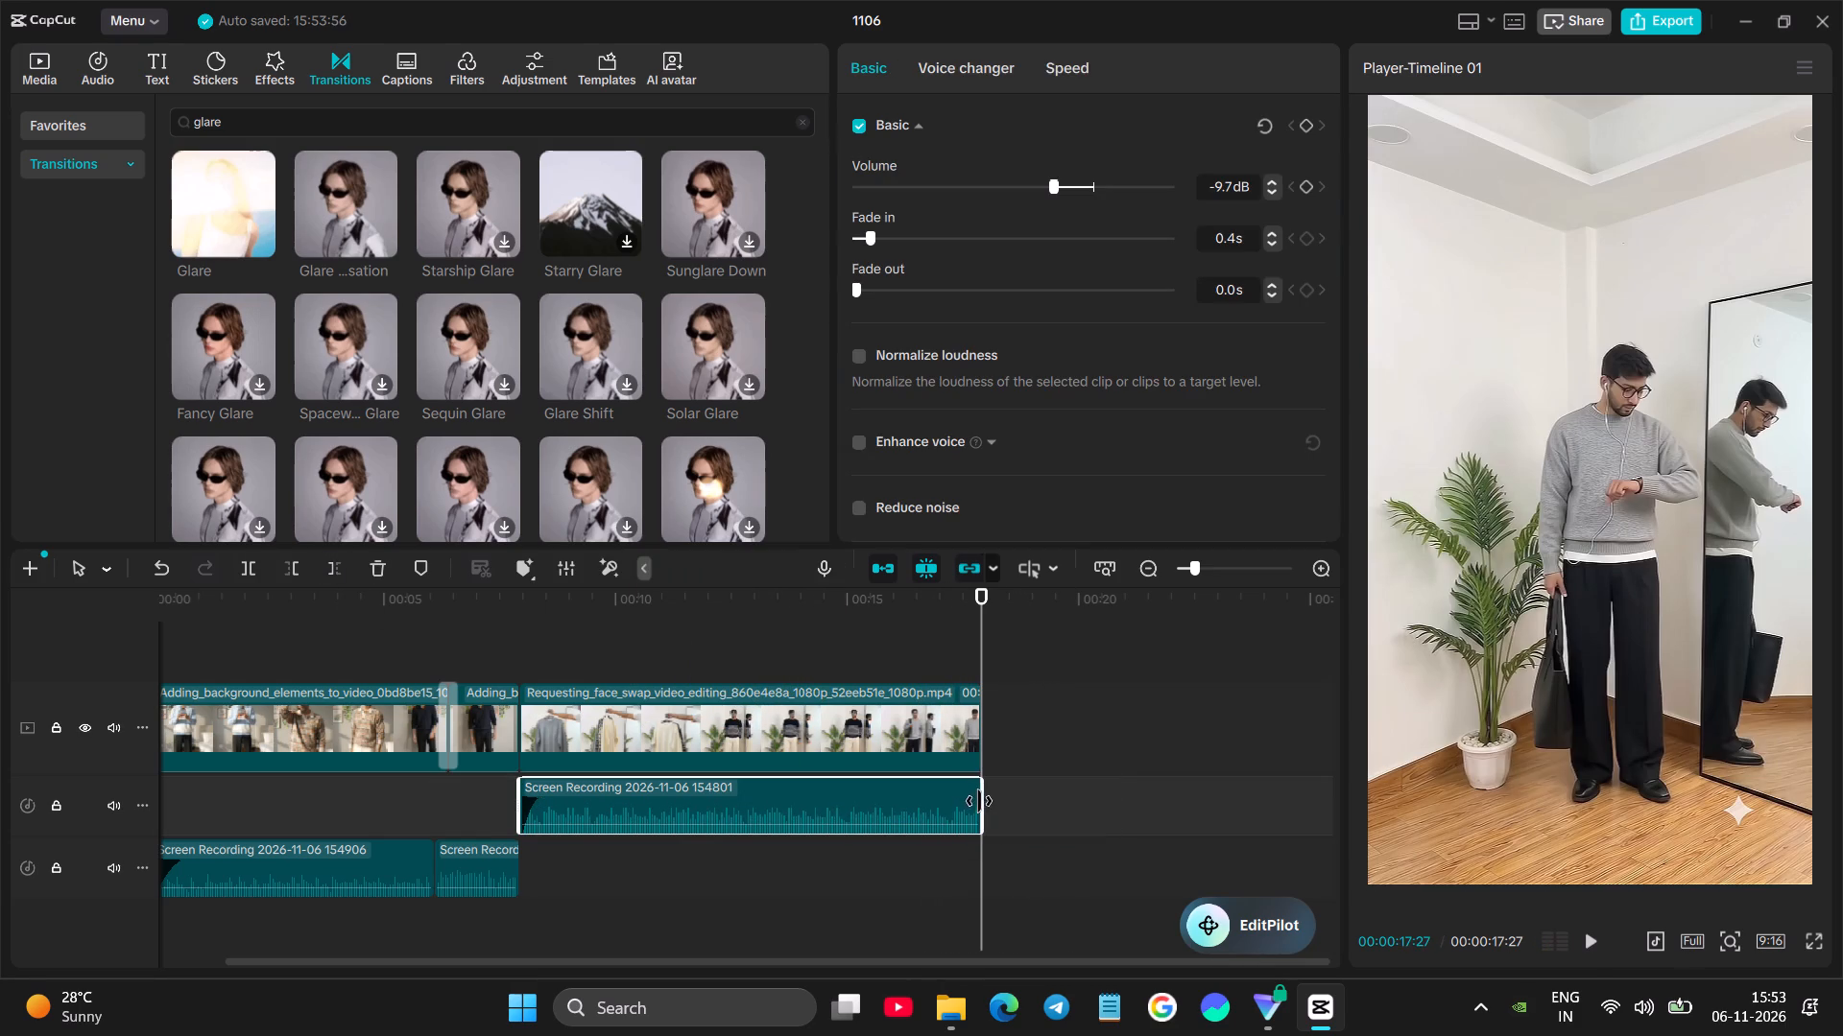
left_click(939, 858)
left_click_drag(974, 798, 949, 804)
left_click(907, 895)
key("space")
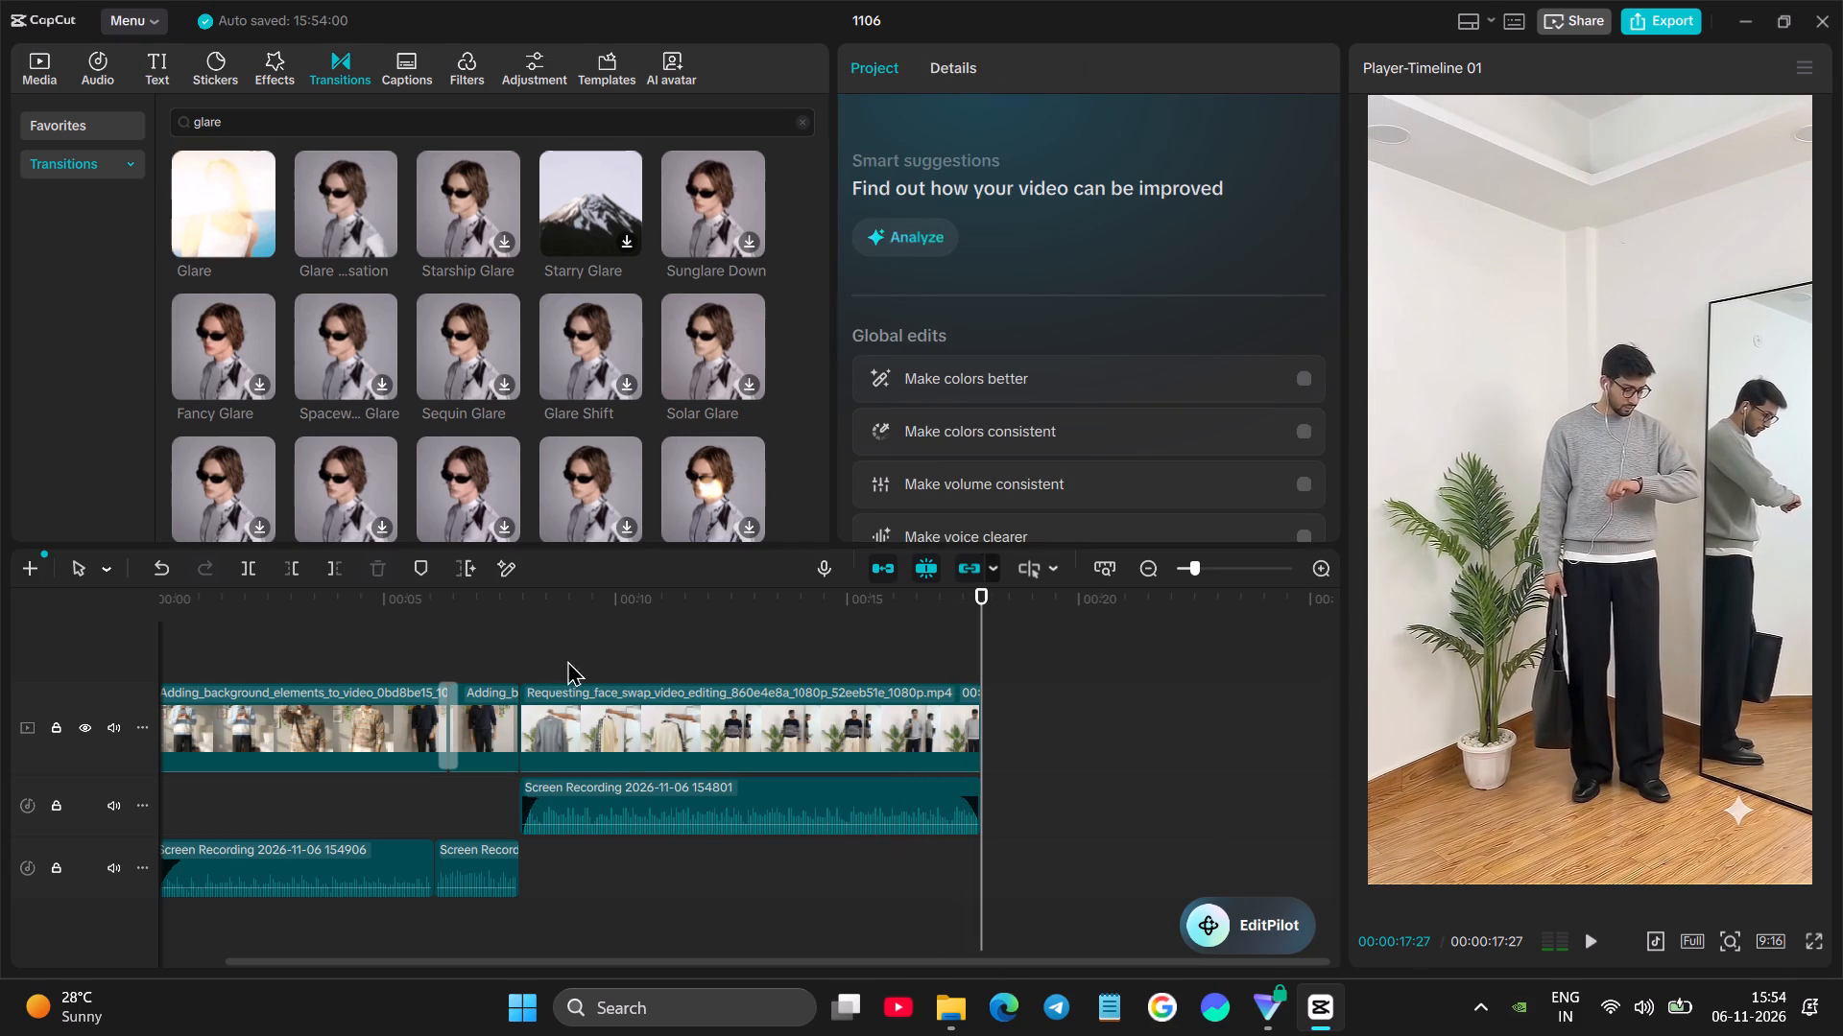
left_click(516, 650)
key("space")
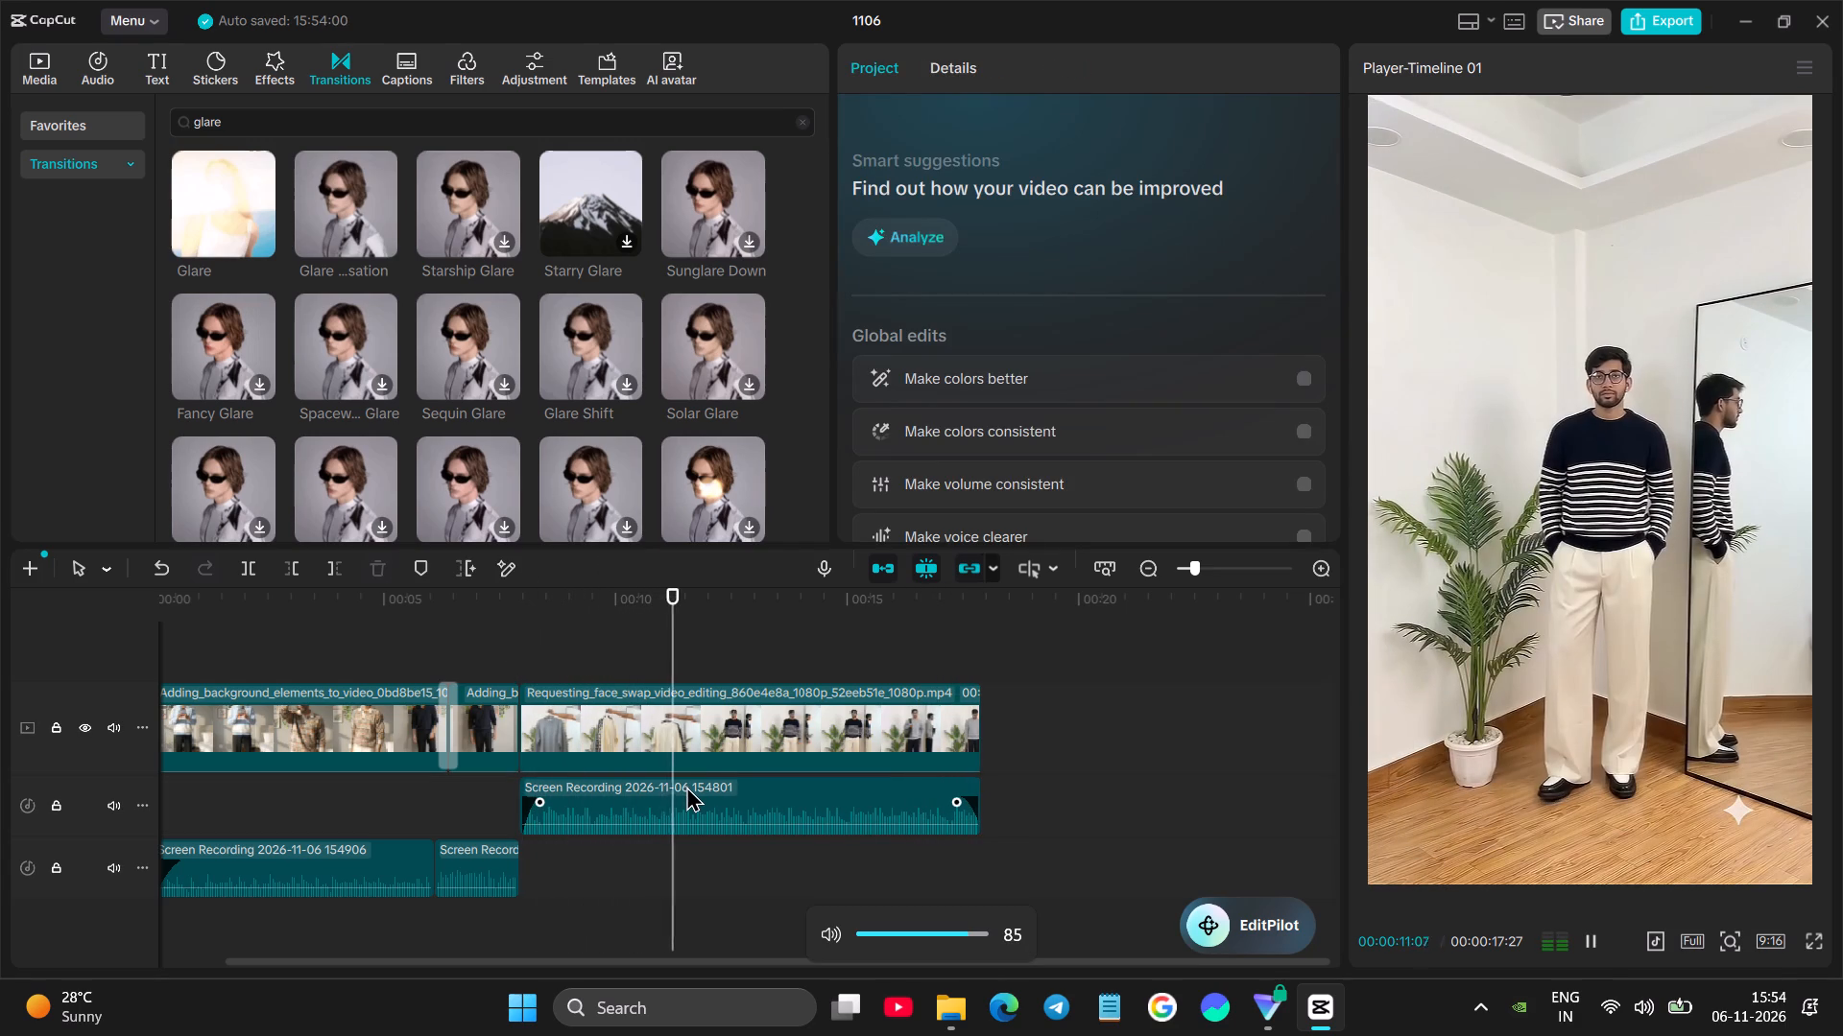
key("space")
Turn on Relight for the second outfit clip with the Ambient green backlight style, placing the light over the mirror beside the man's head.
left_click(610, 715)
scroll(1166, 289, "down", 4)
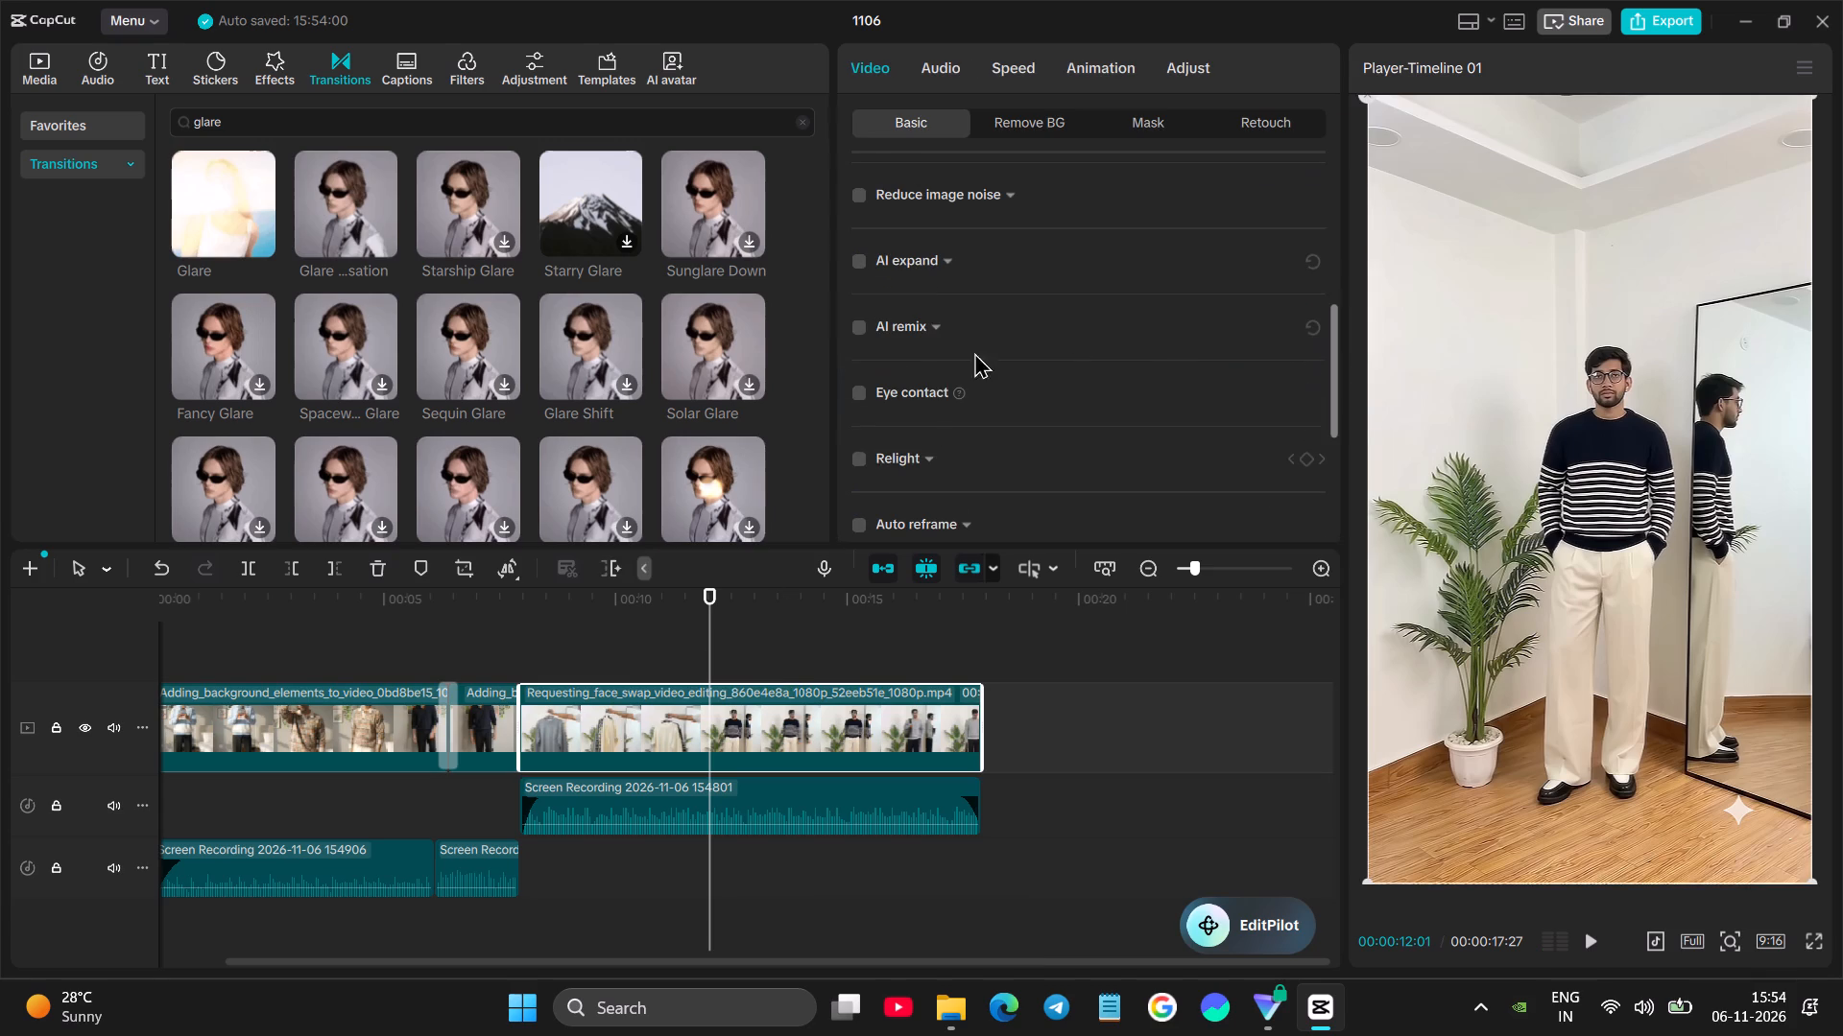
left_click(862, 465)
scroll(1097, 371, "down", 1)
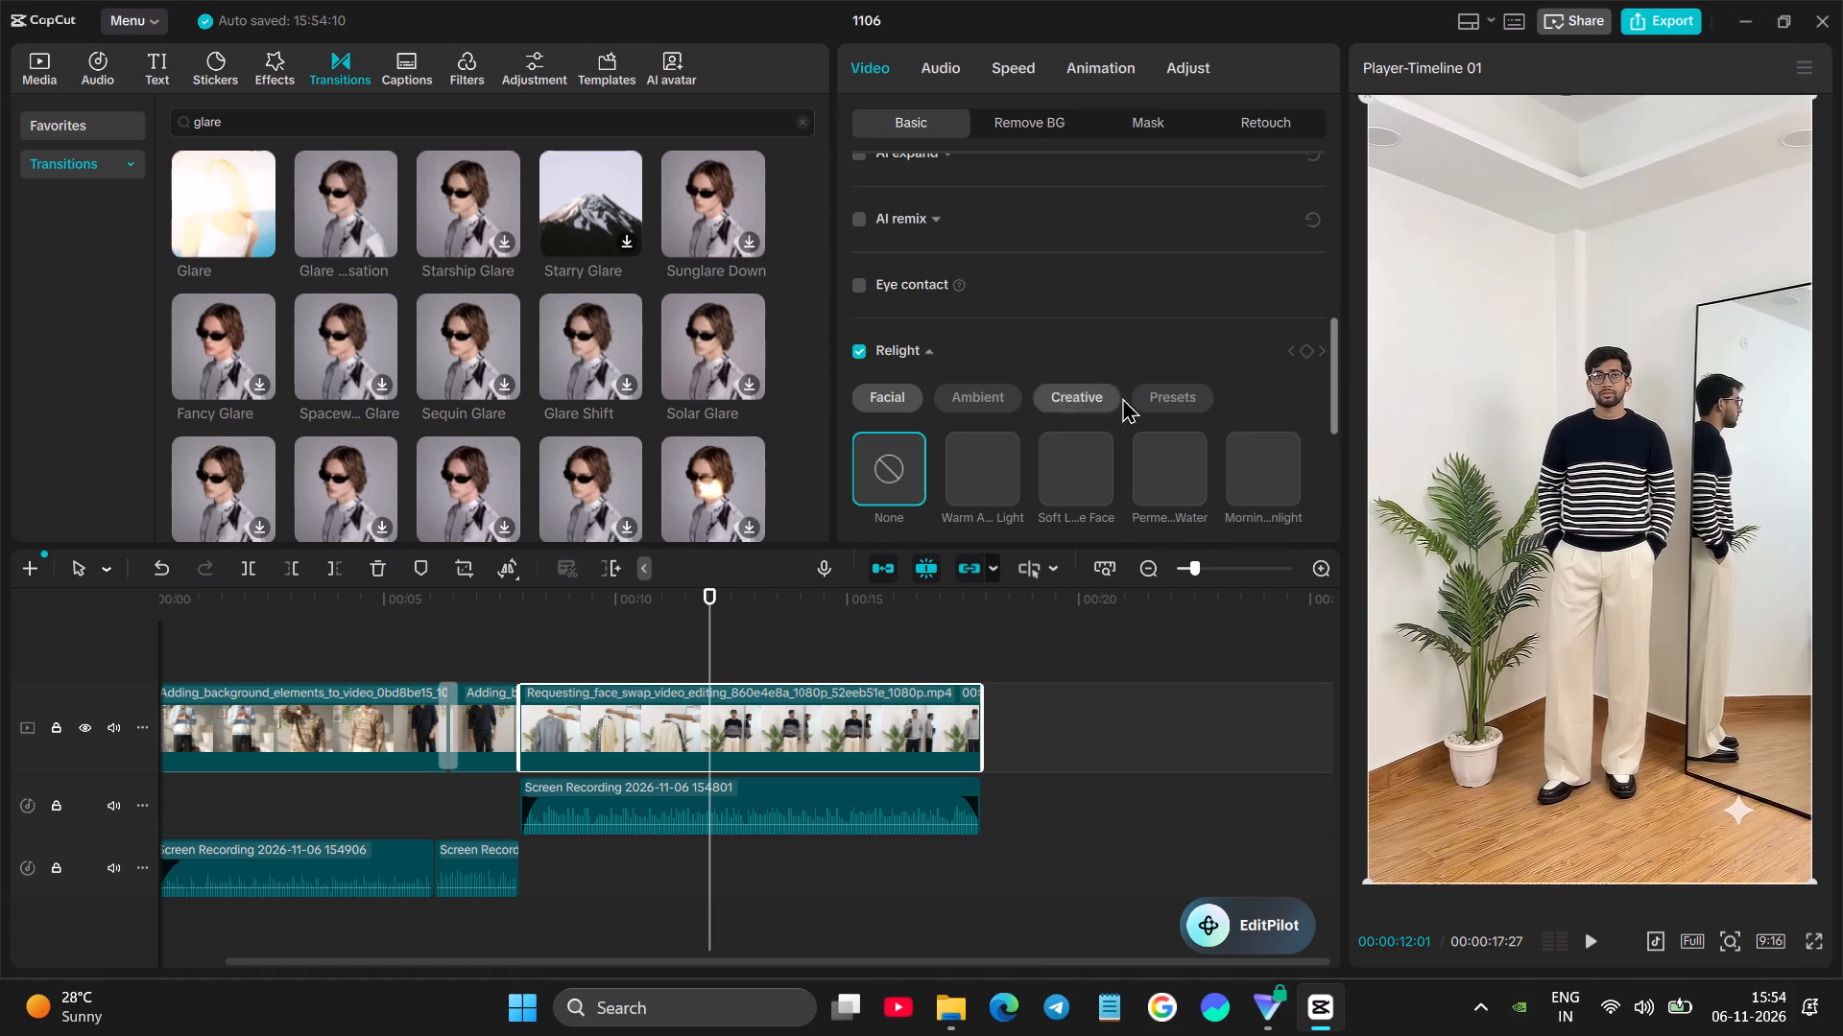
left_click(1183, 412)
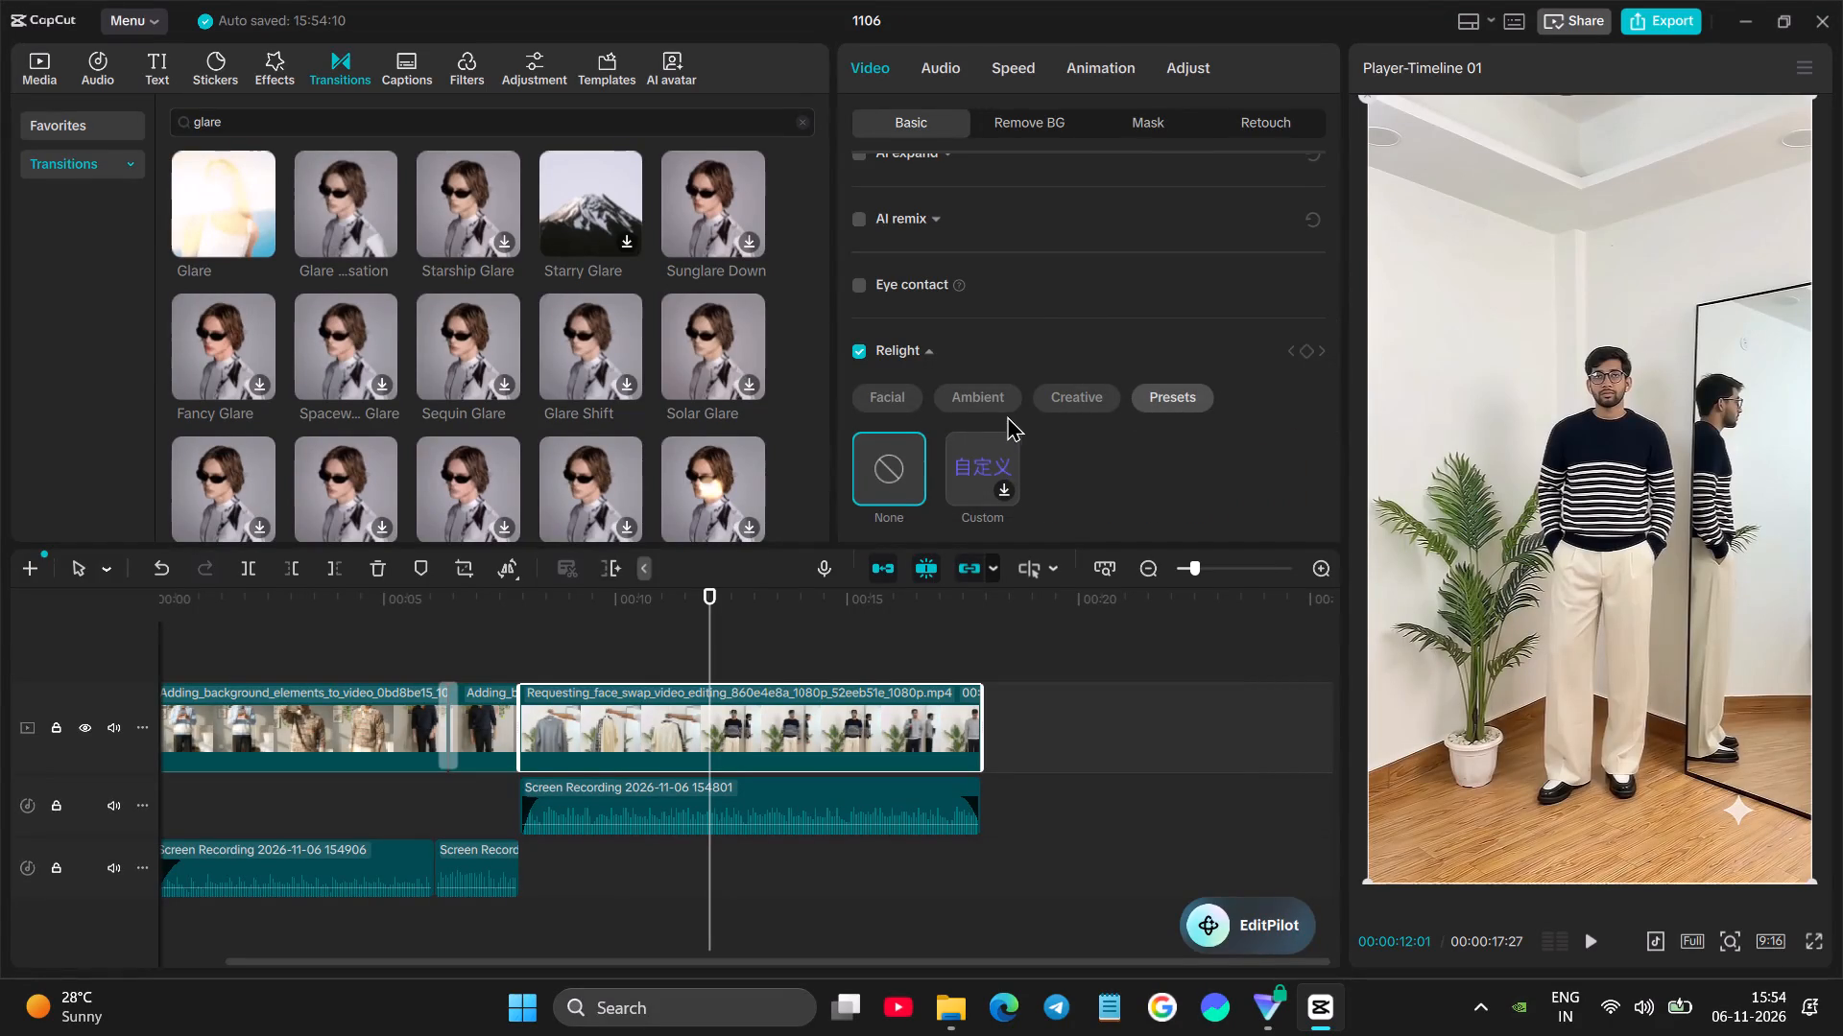
left_click(978, 408)
scroll(1021, 404, "down", 2)
scroll(1004, 324, "up", 1)
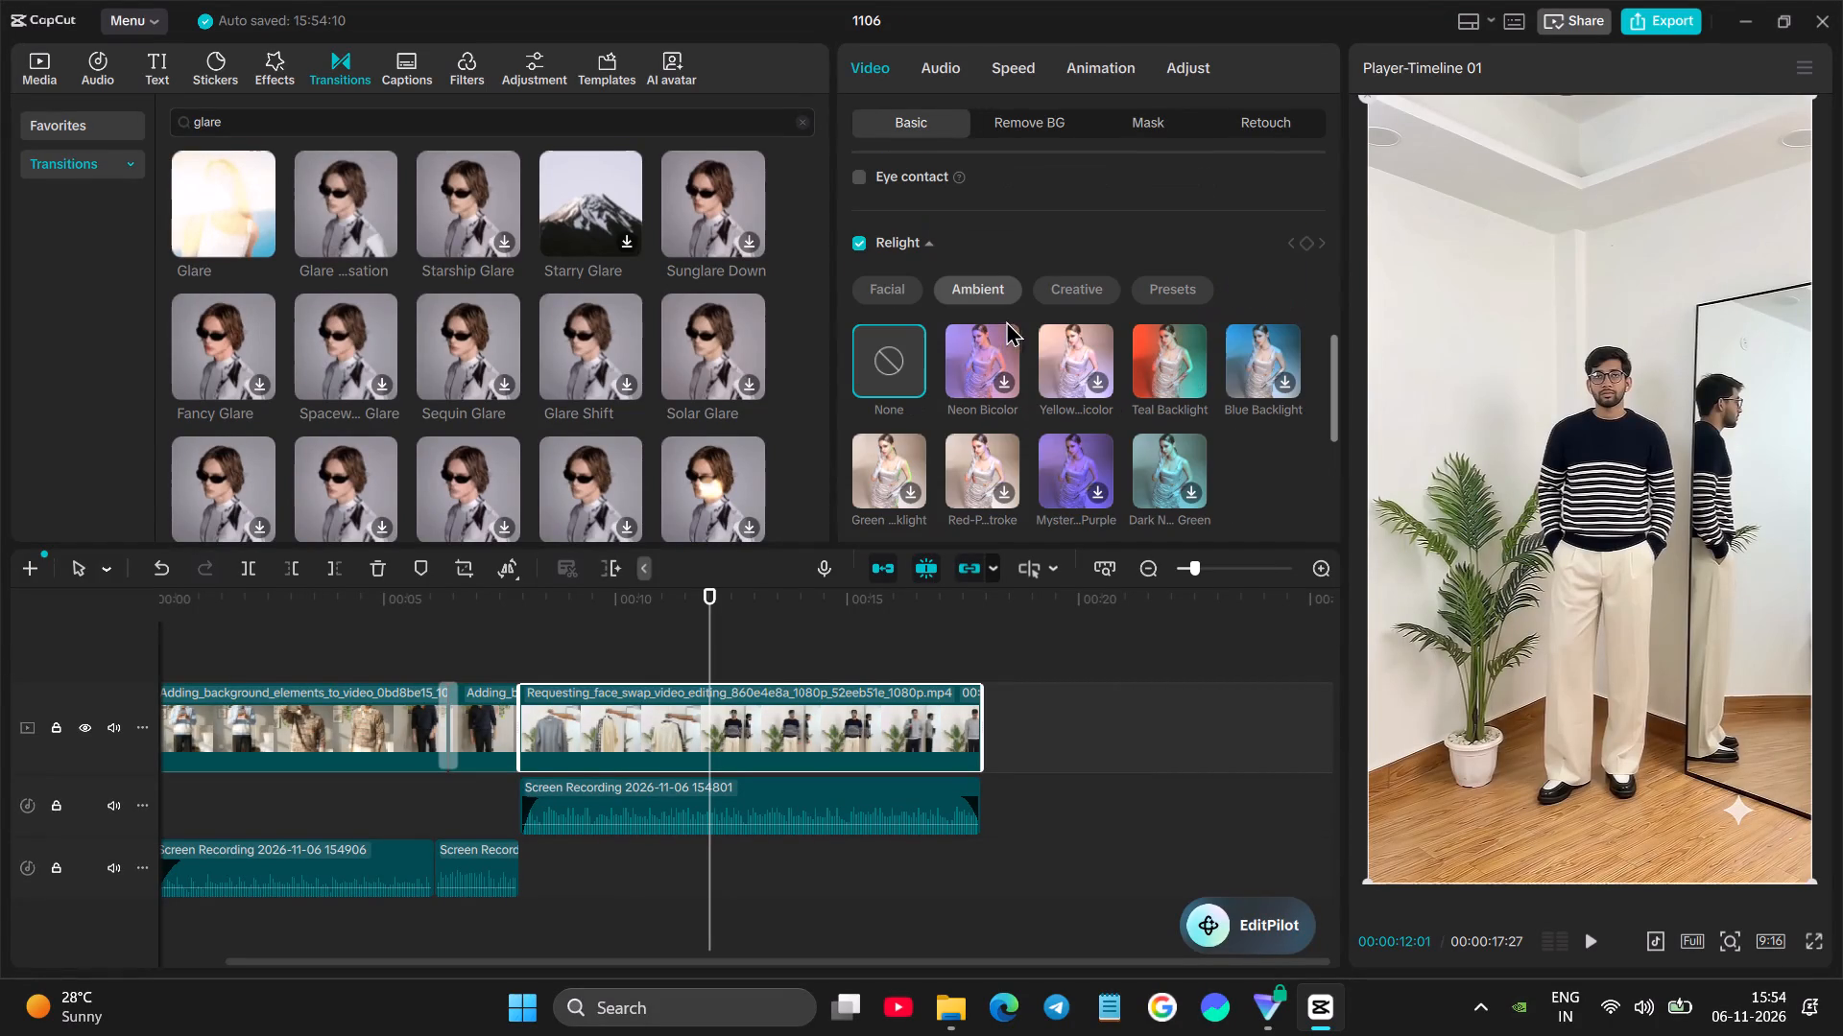
left_click(1065, 291)
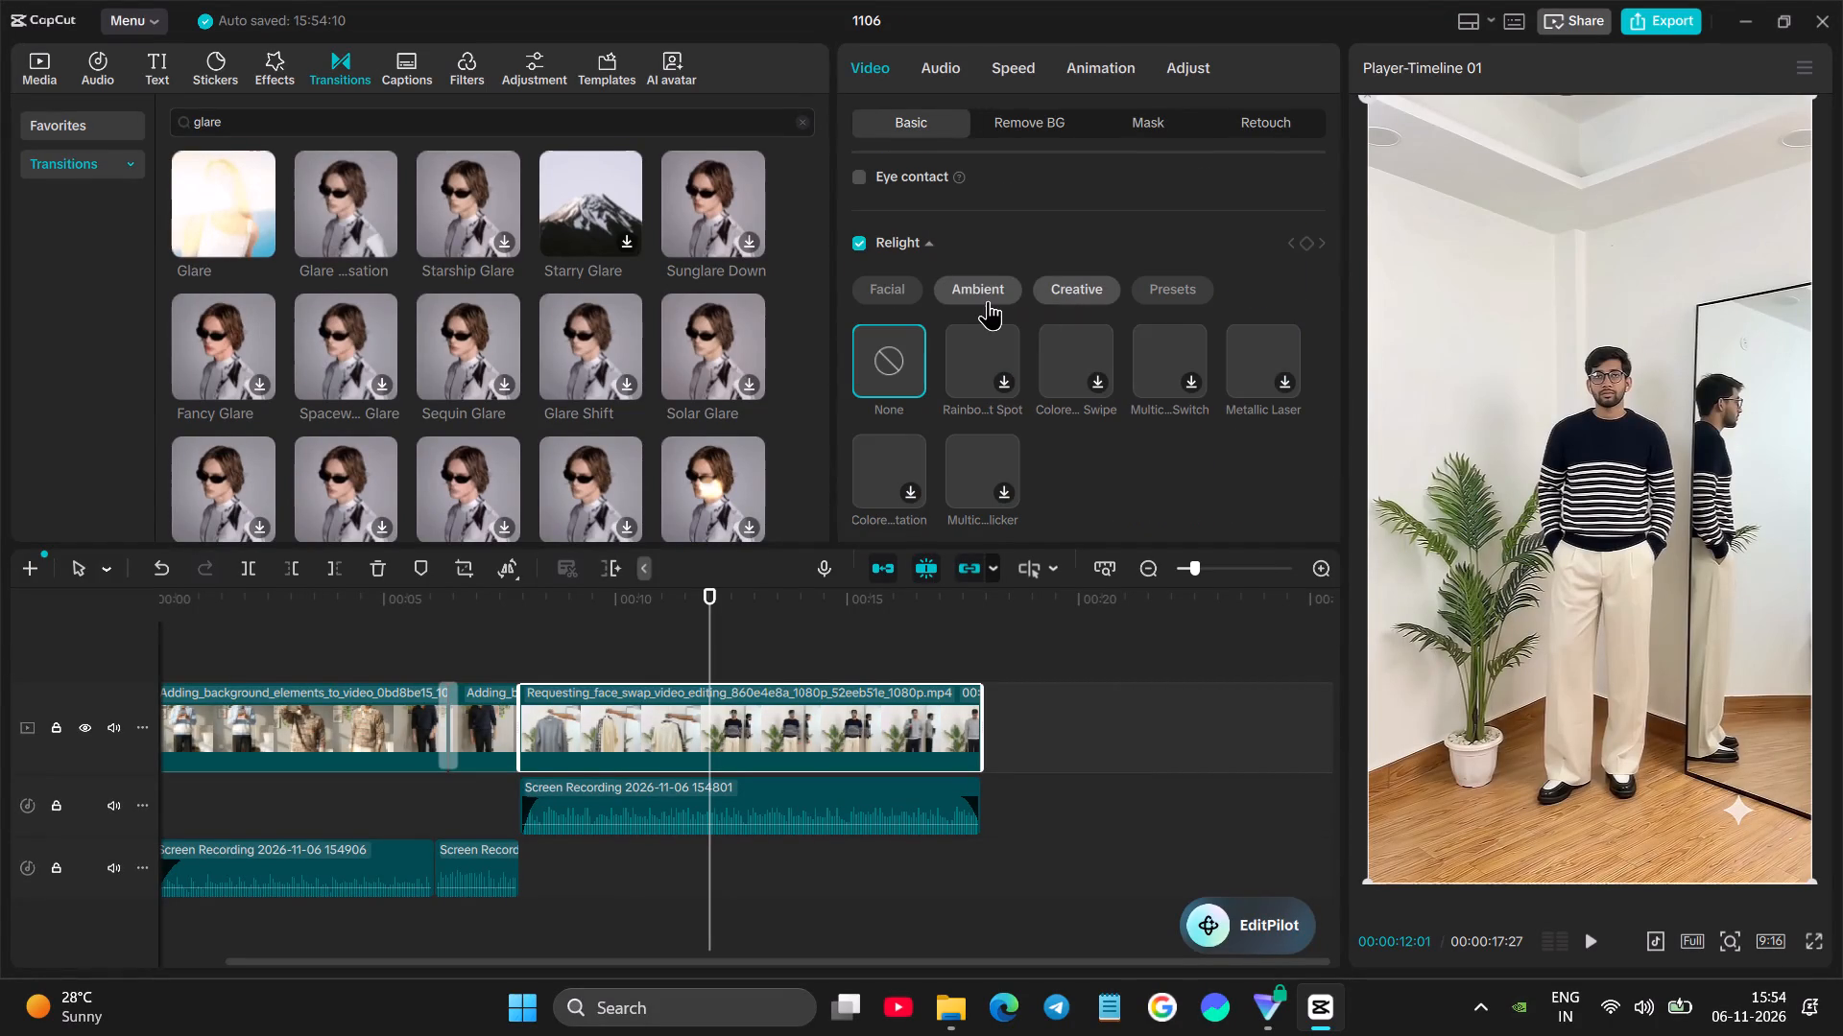
left_click(974, 303)
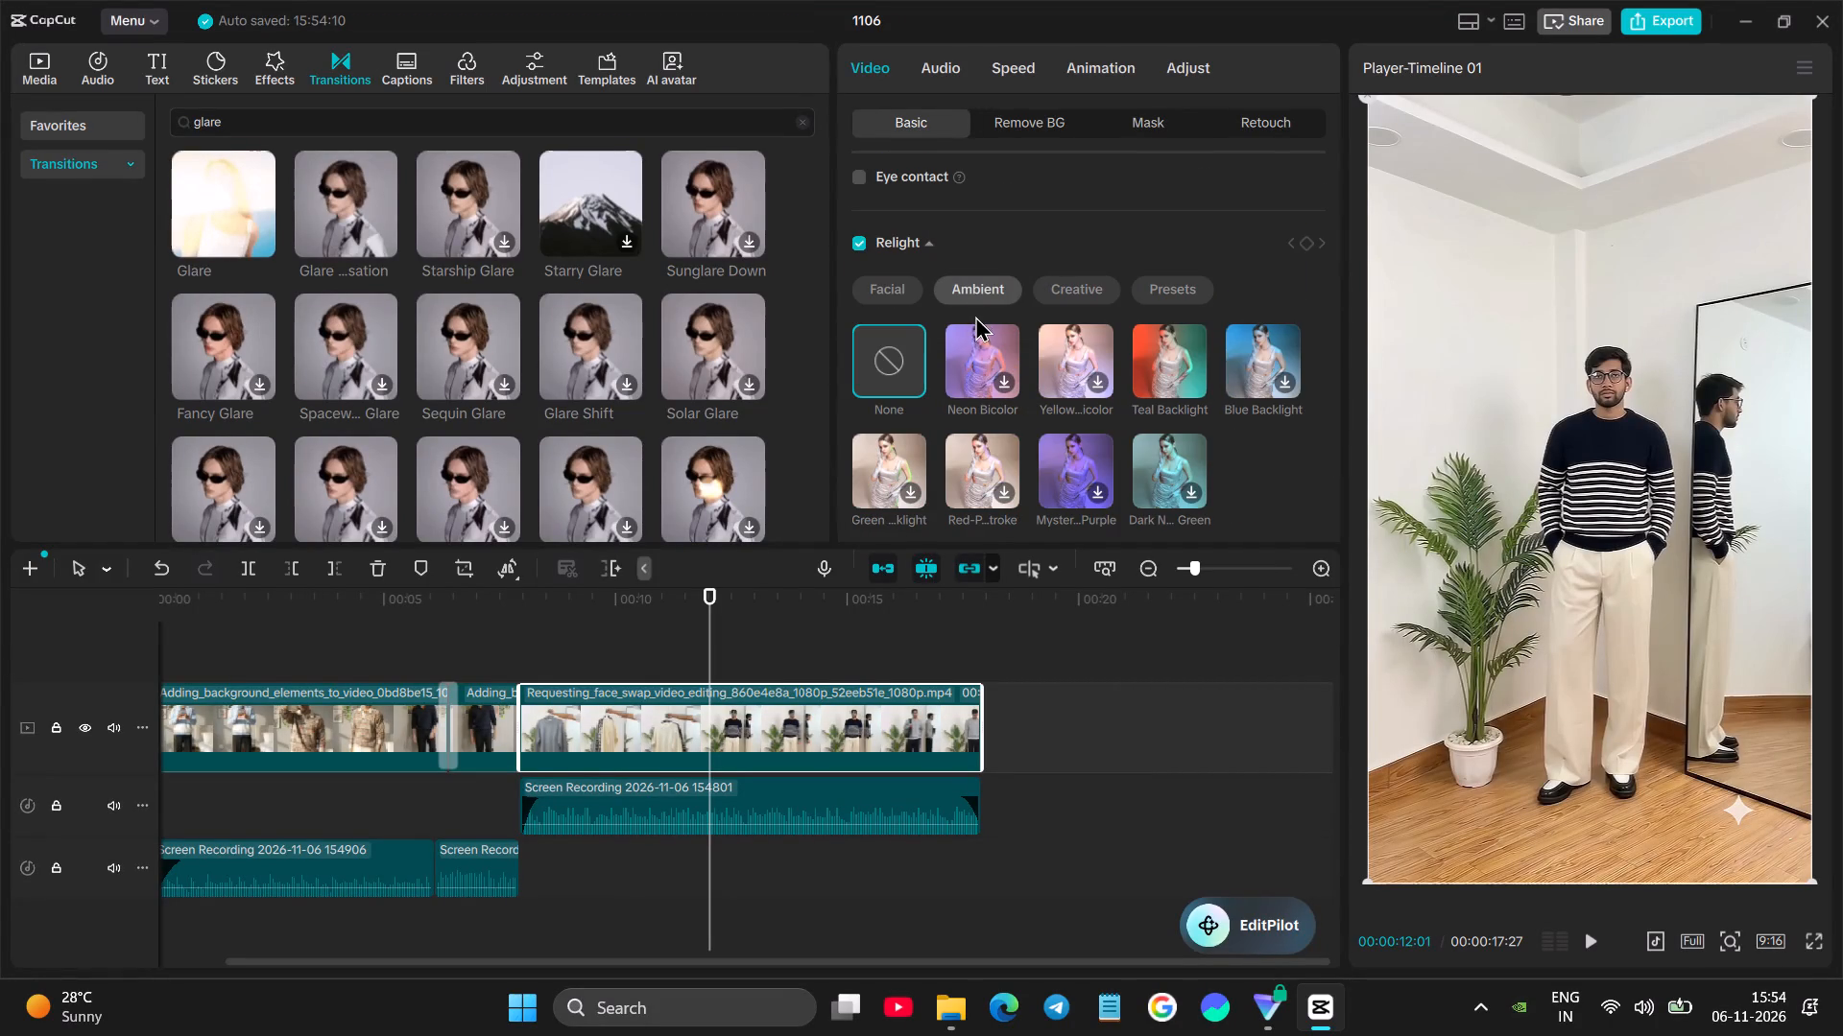
left_click(901, 491)
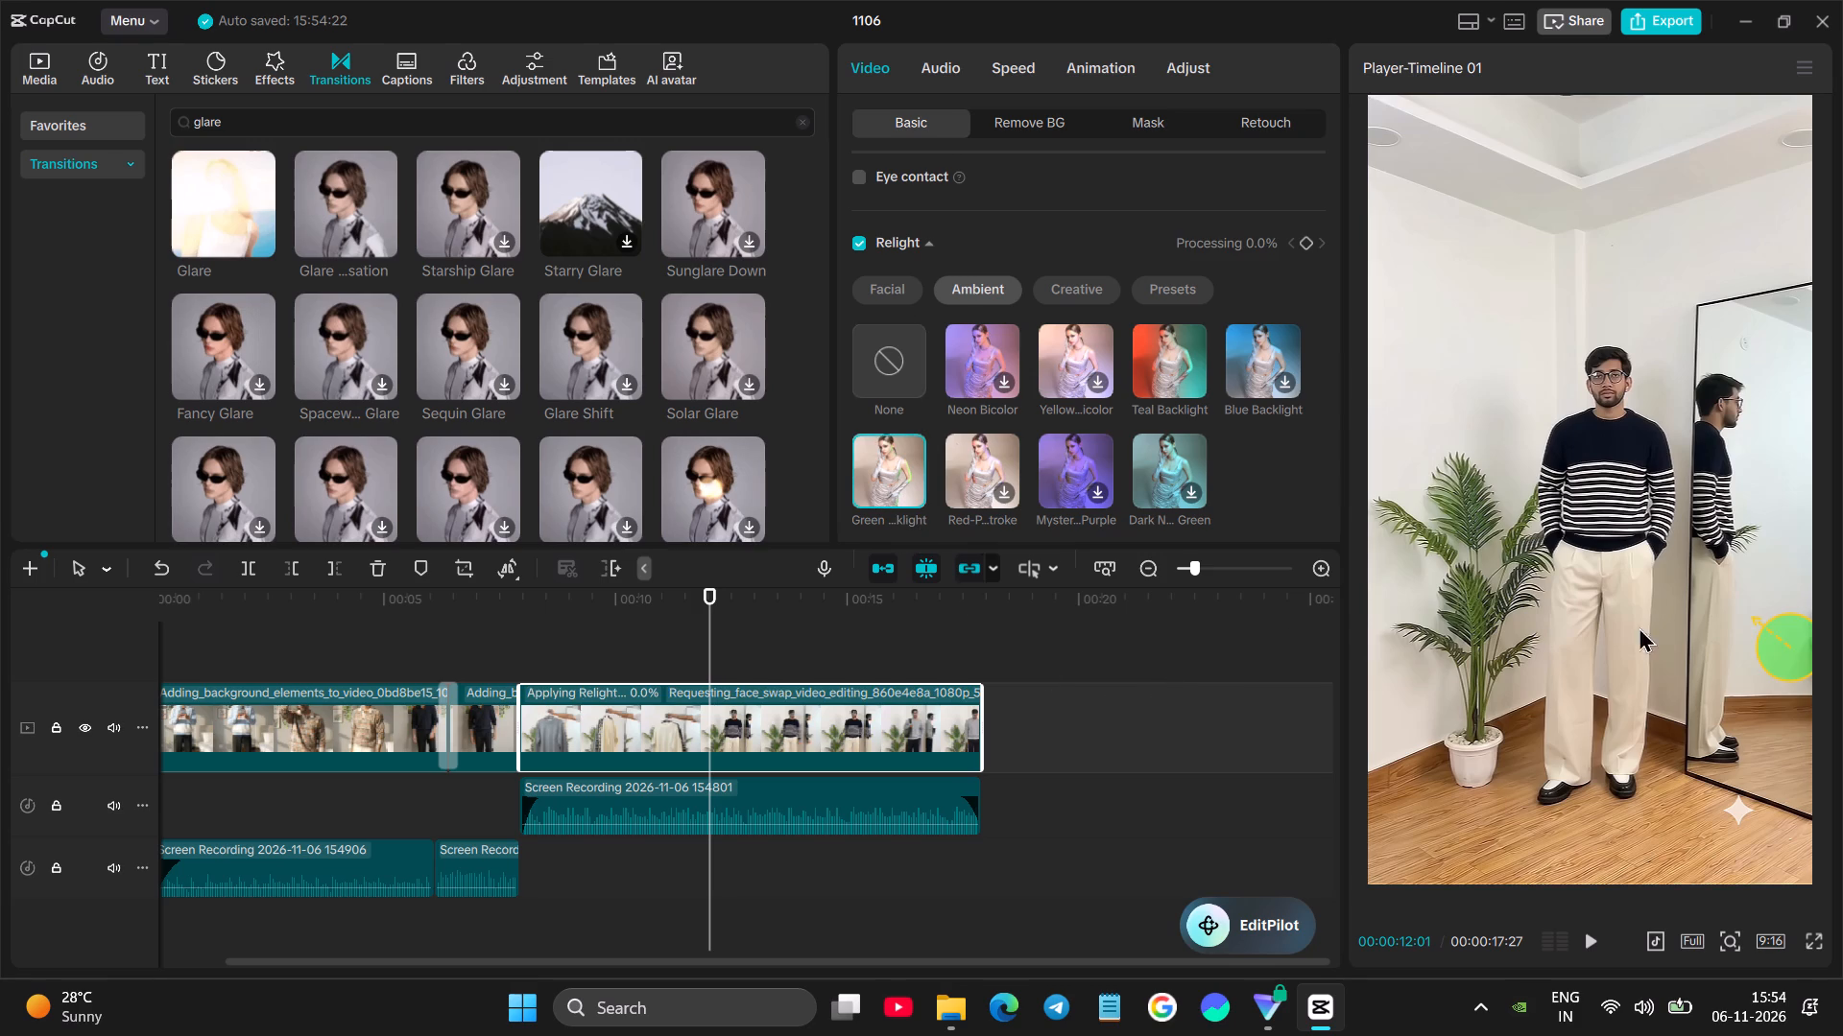
left_click_drag(1783, 642, 1718, 371)
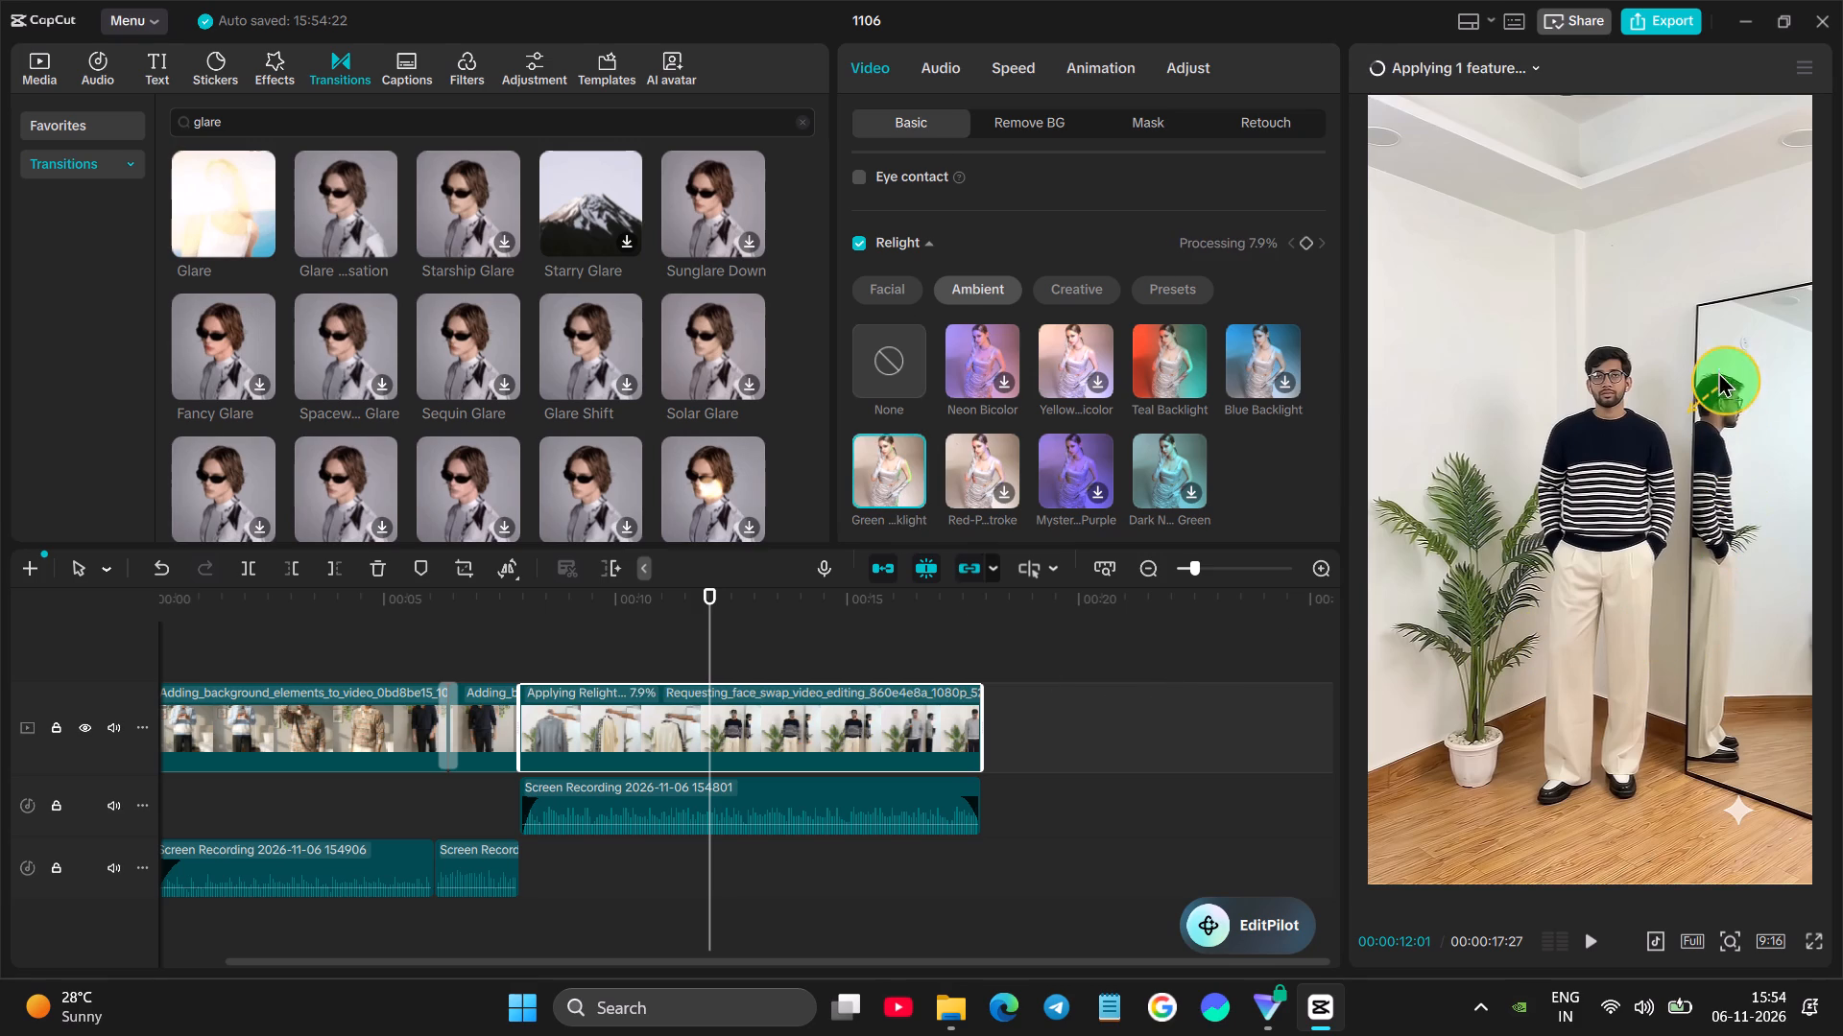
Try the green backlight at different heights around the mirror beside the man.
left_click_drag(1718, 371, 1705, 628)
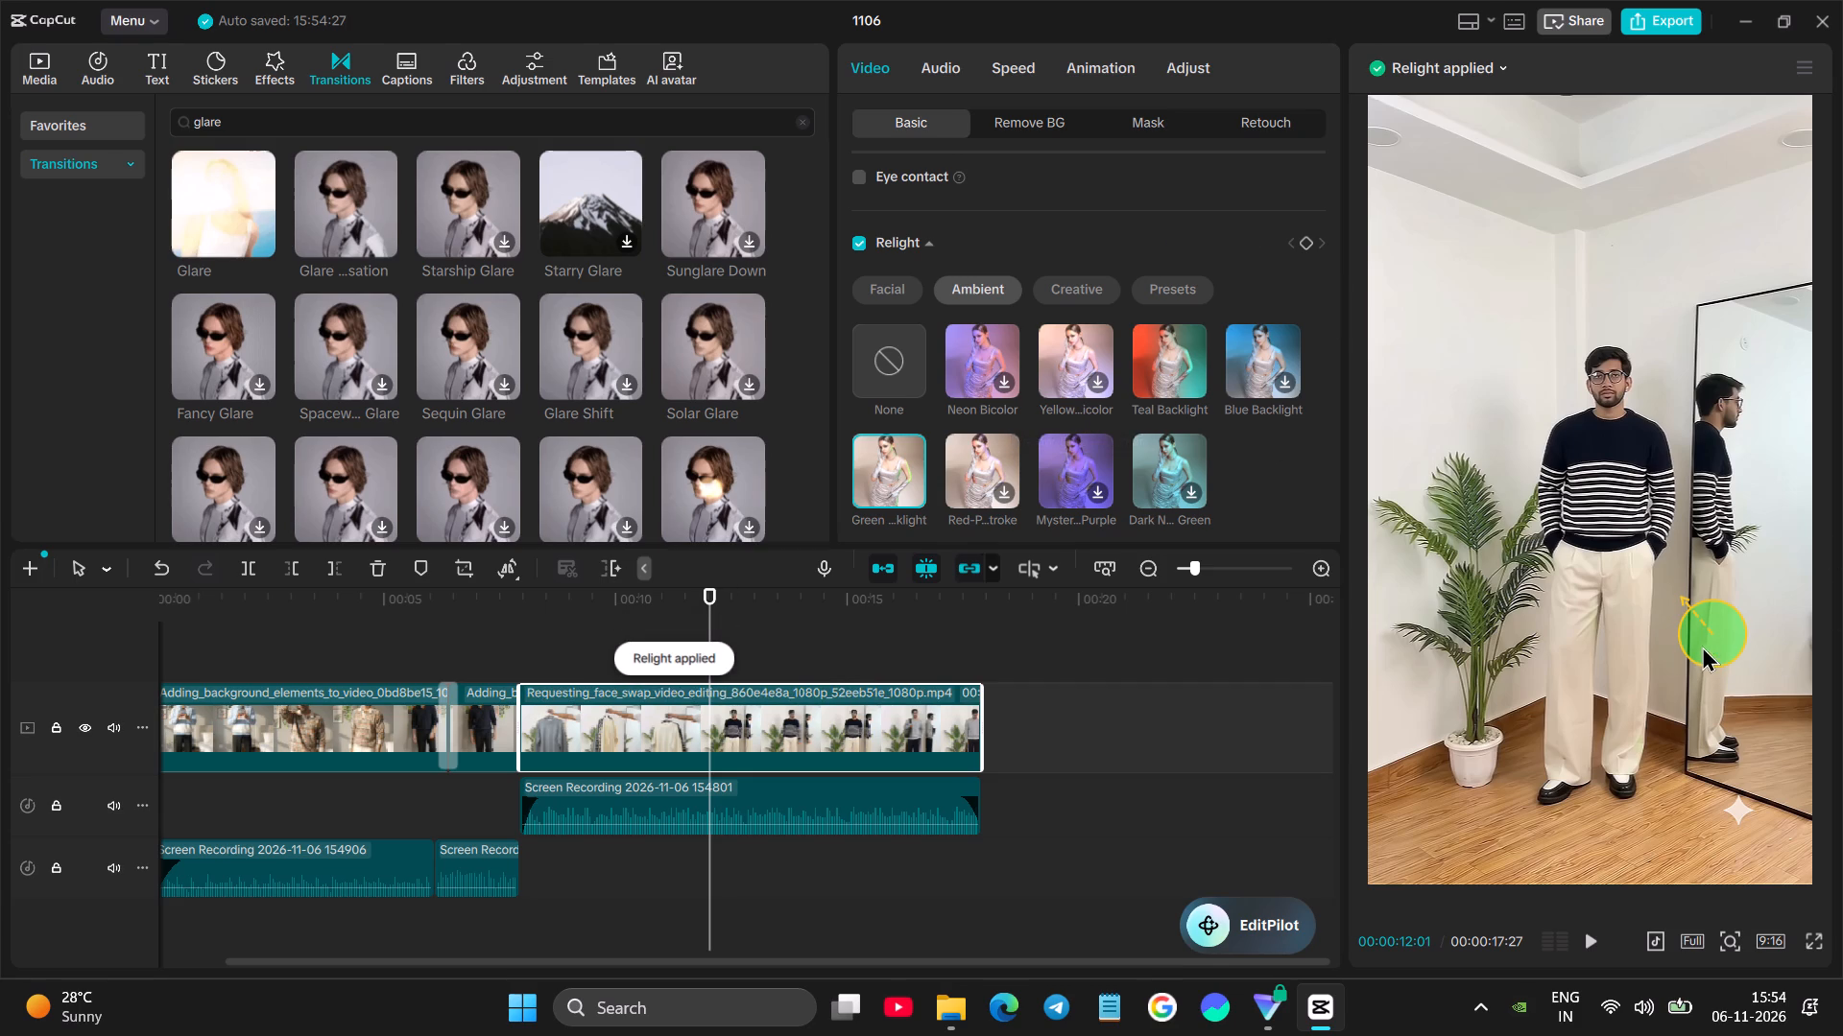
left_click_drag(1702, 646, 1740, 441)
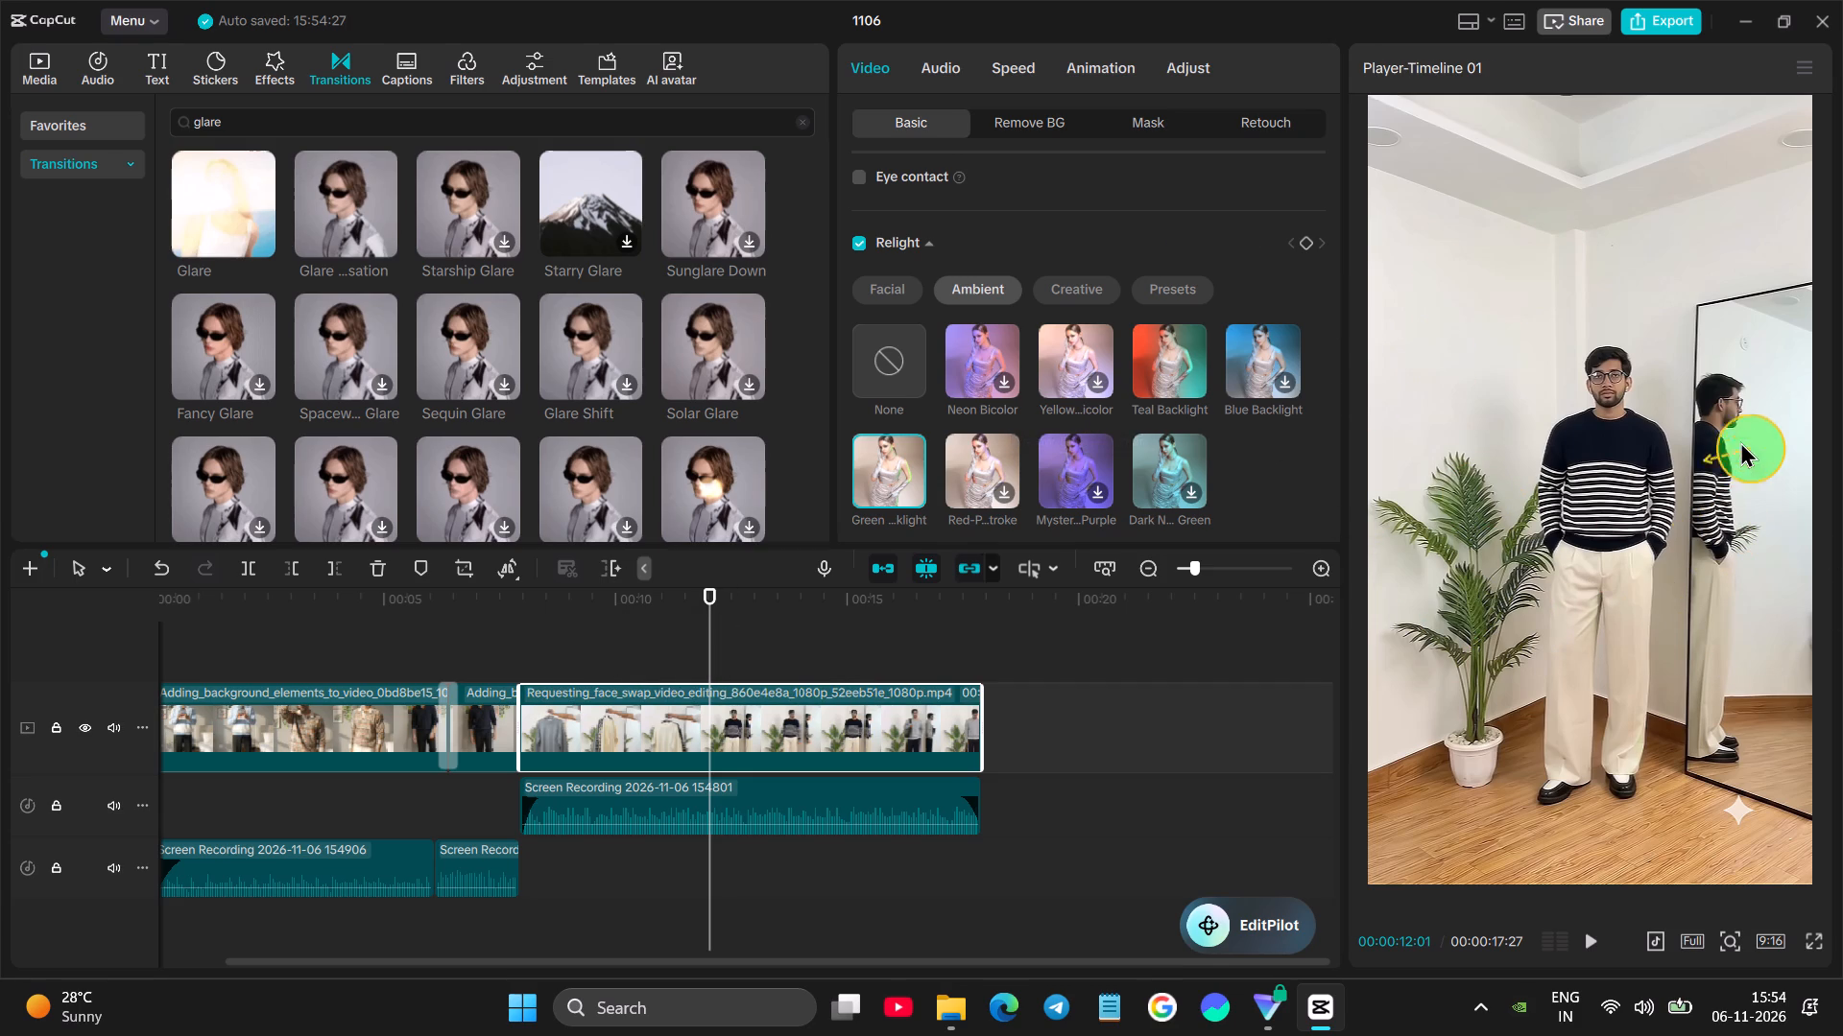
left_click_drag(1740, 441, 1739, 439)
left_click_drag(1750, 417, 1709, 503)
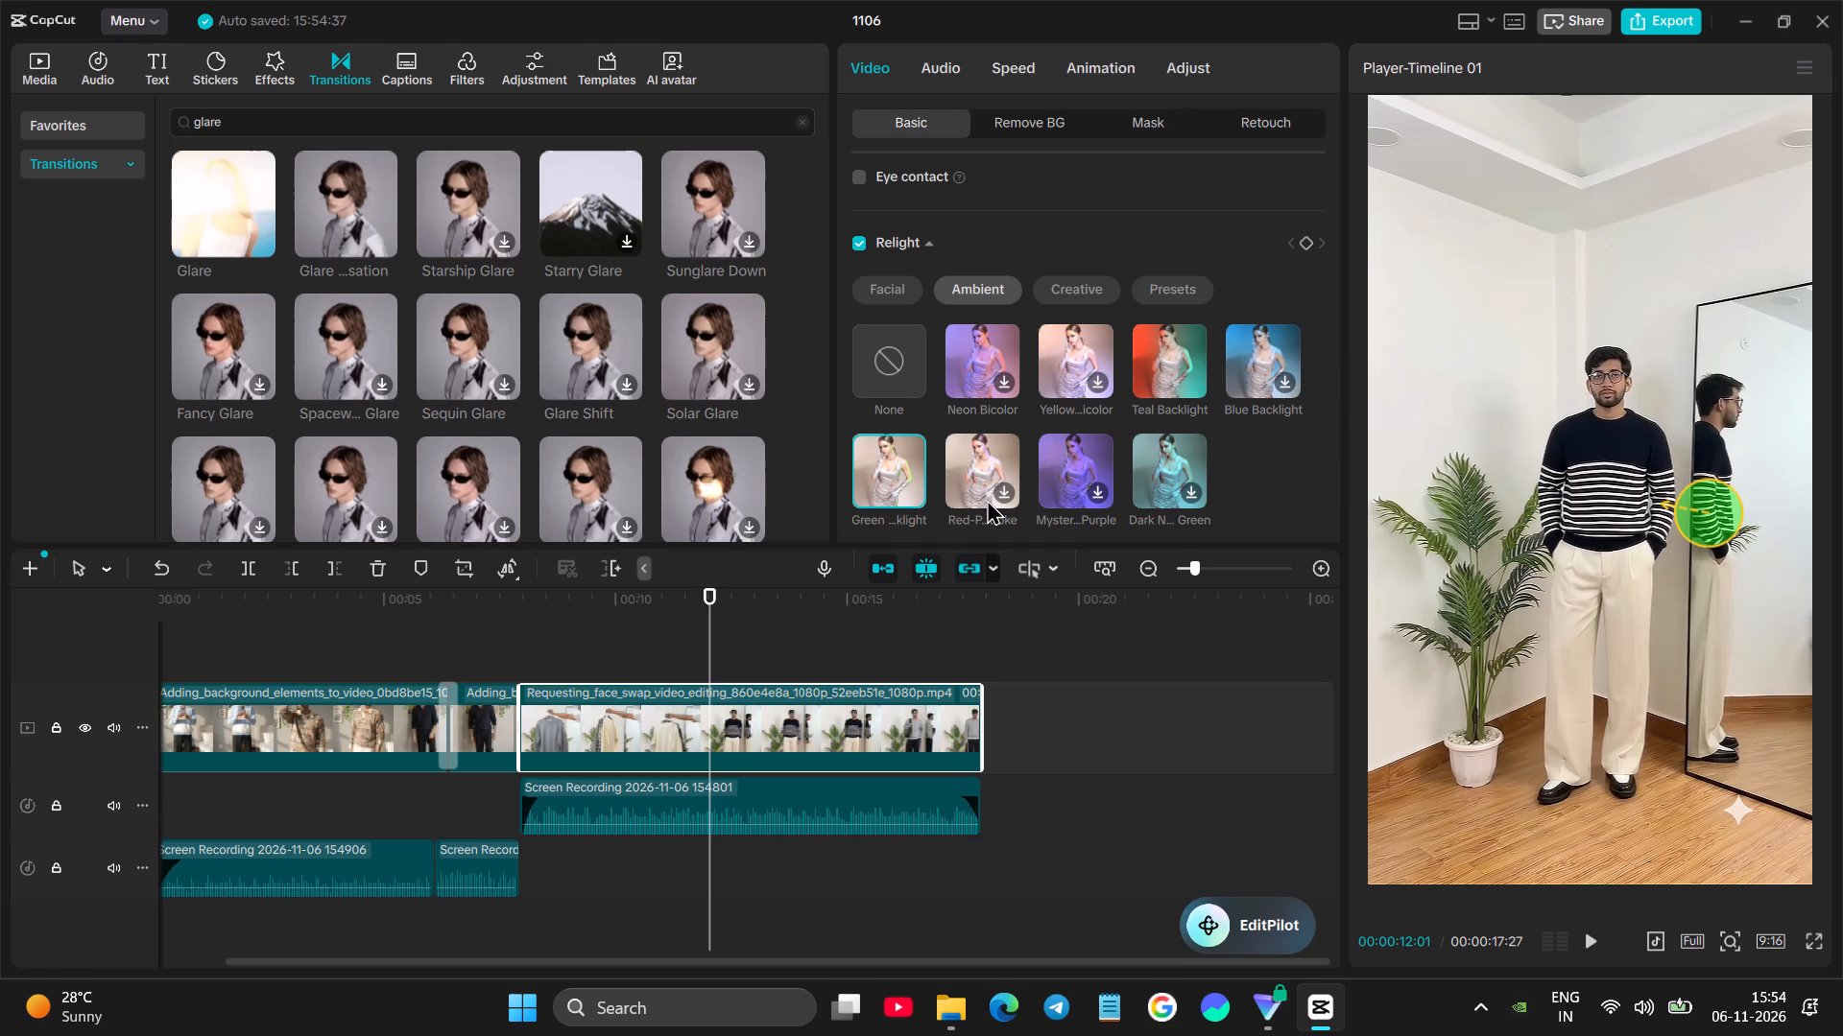
Replace the second outfit clip's Relight style with the yellow bicolor Ambient style and place Light 3 at the man's waist.
left_click(904, 372)
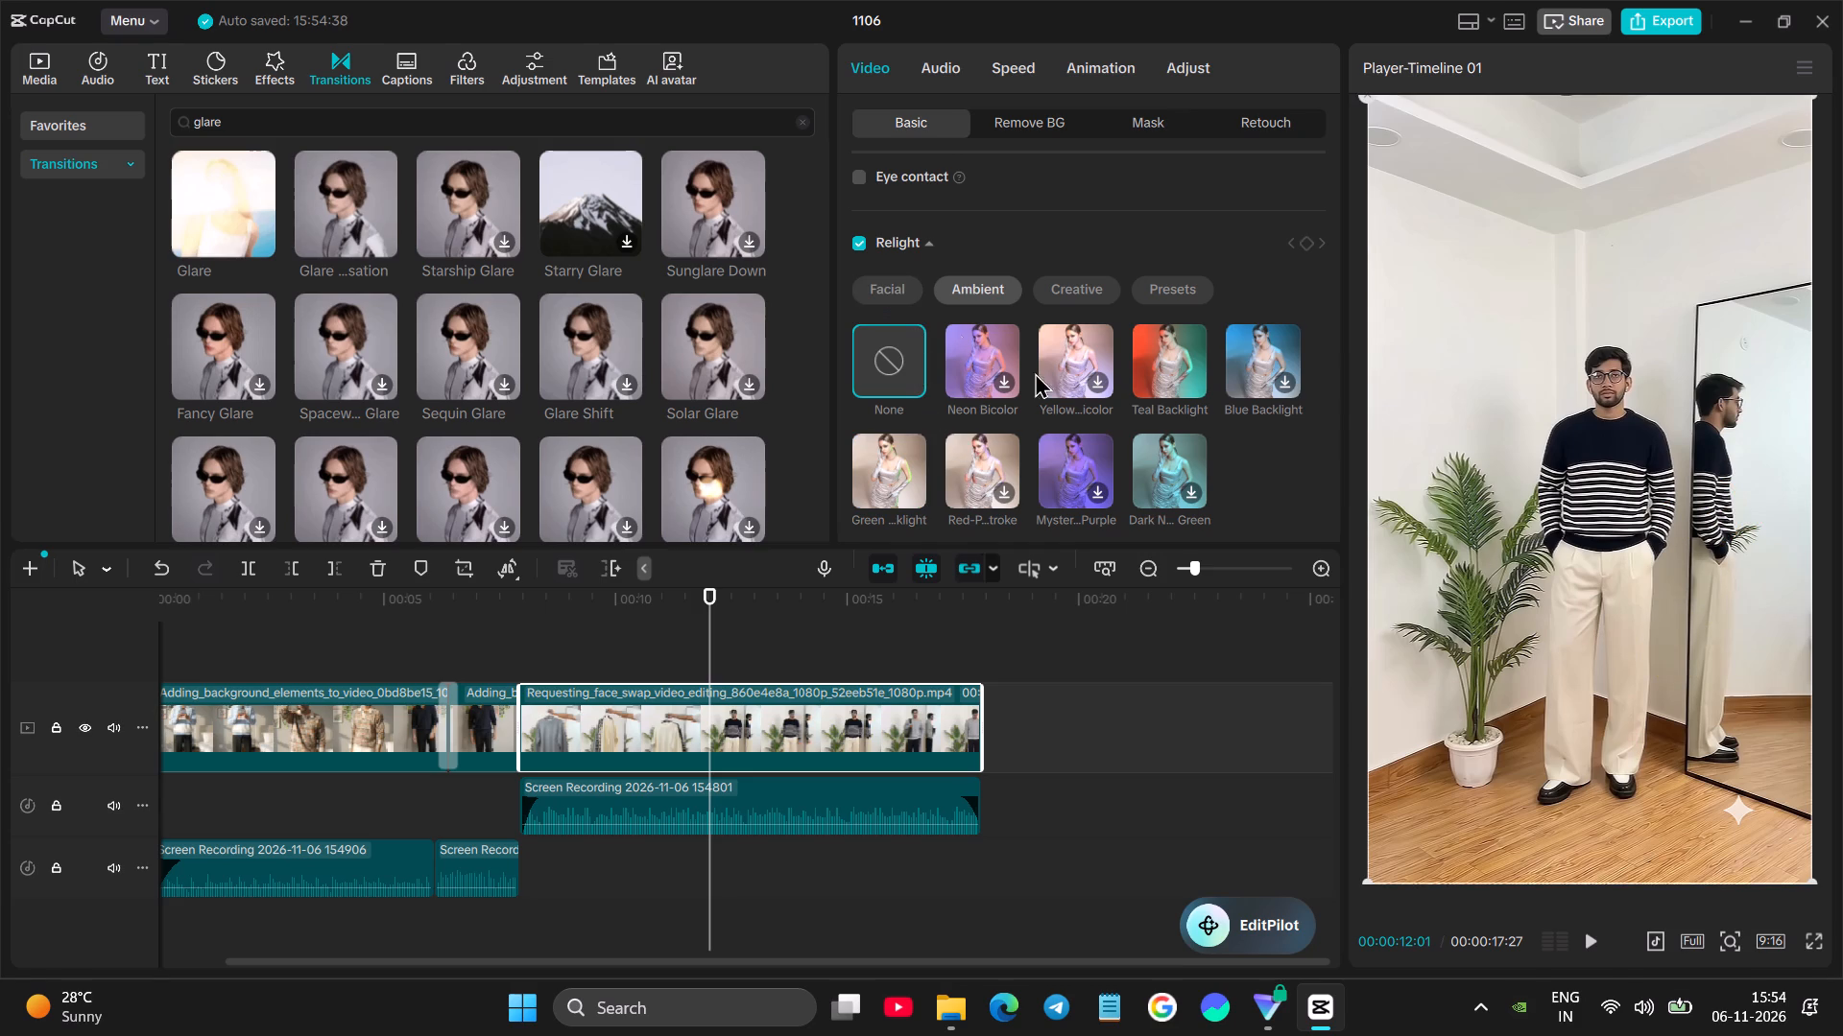
left_click(1093, 377)
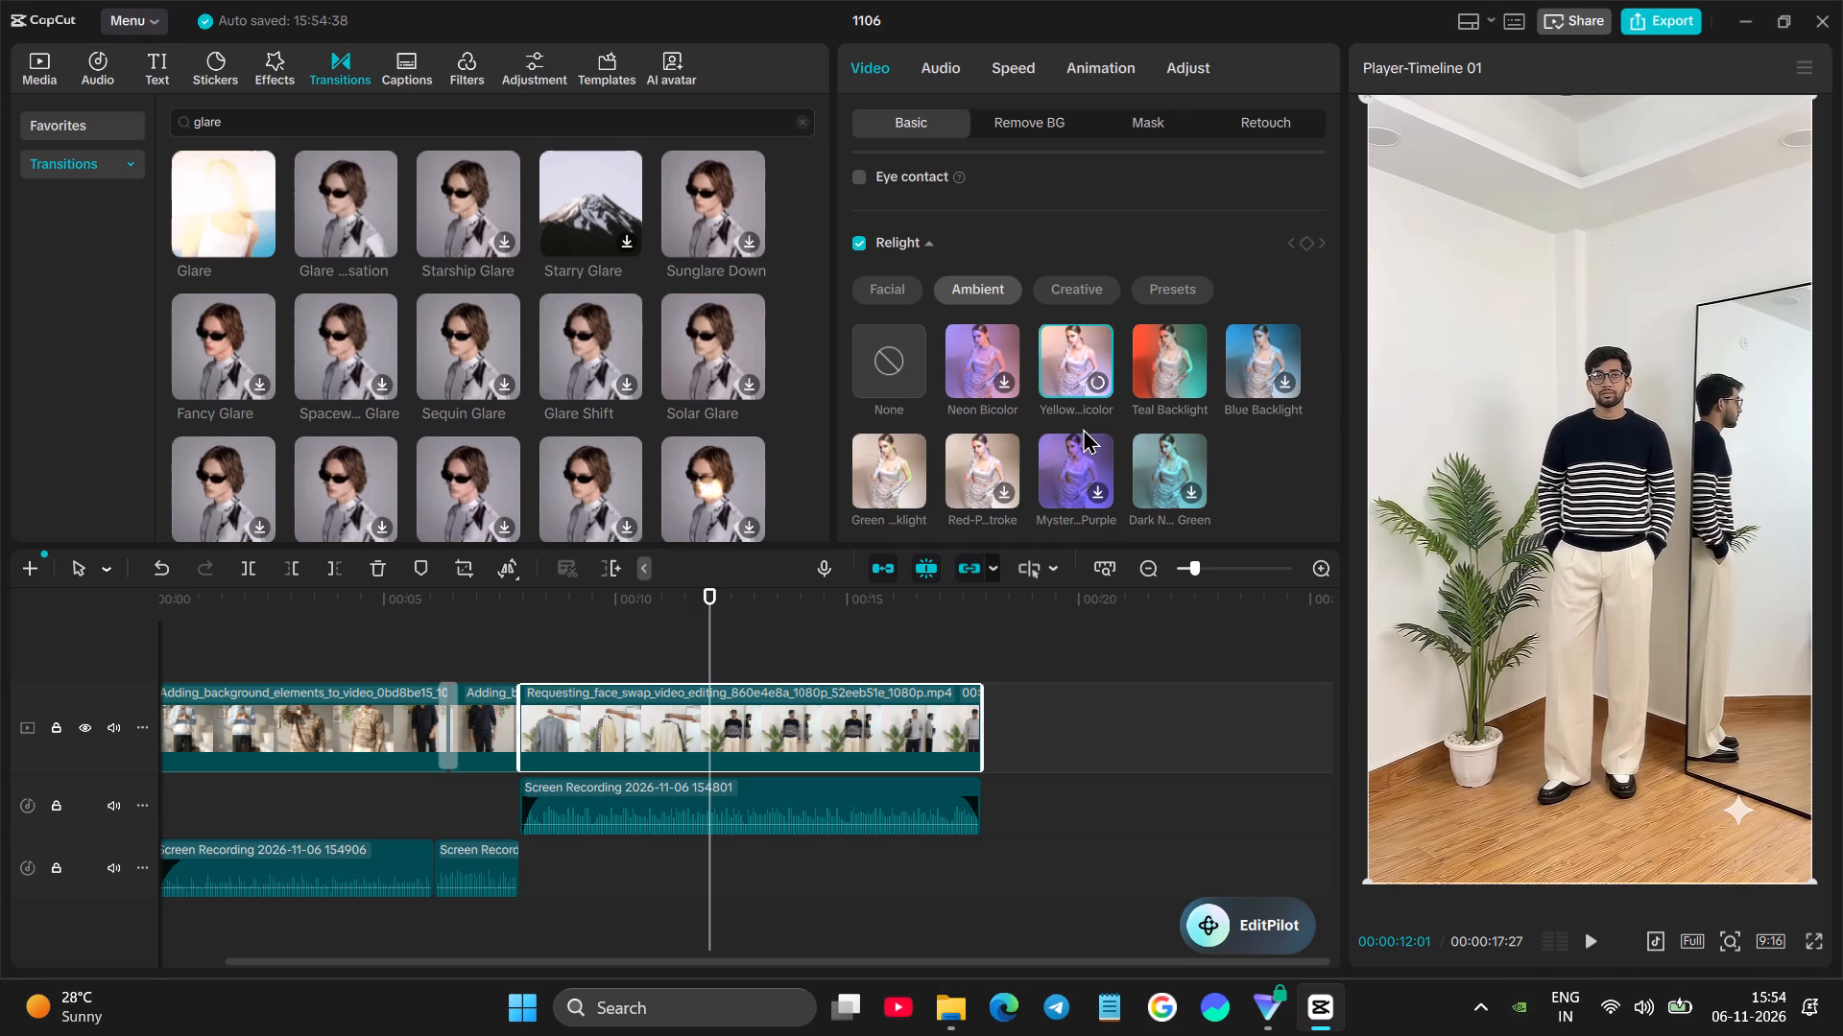
left_click_drag(1635, 403, 1495, 409)
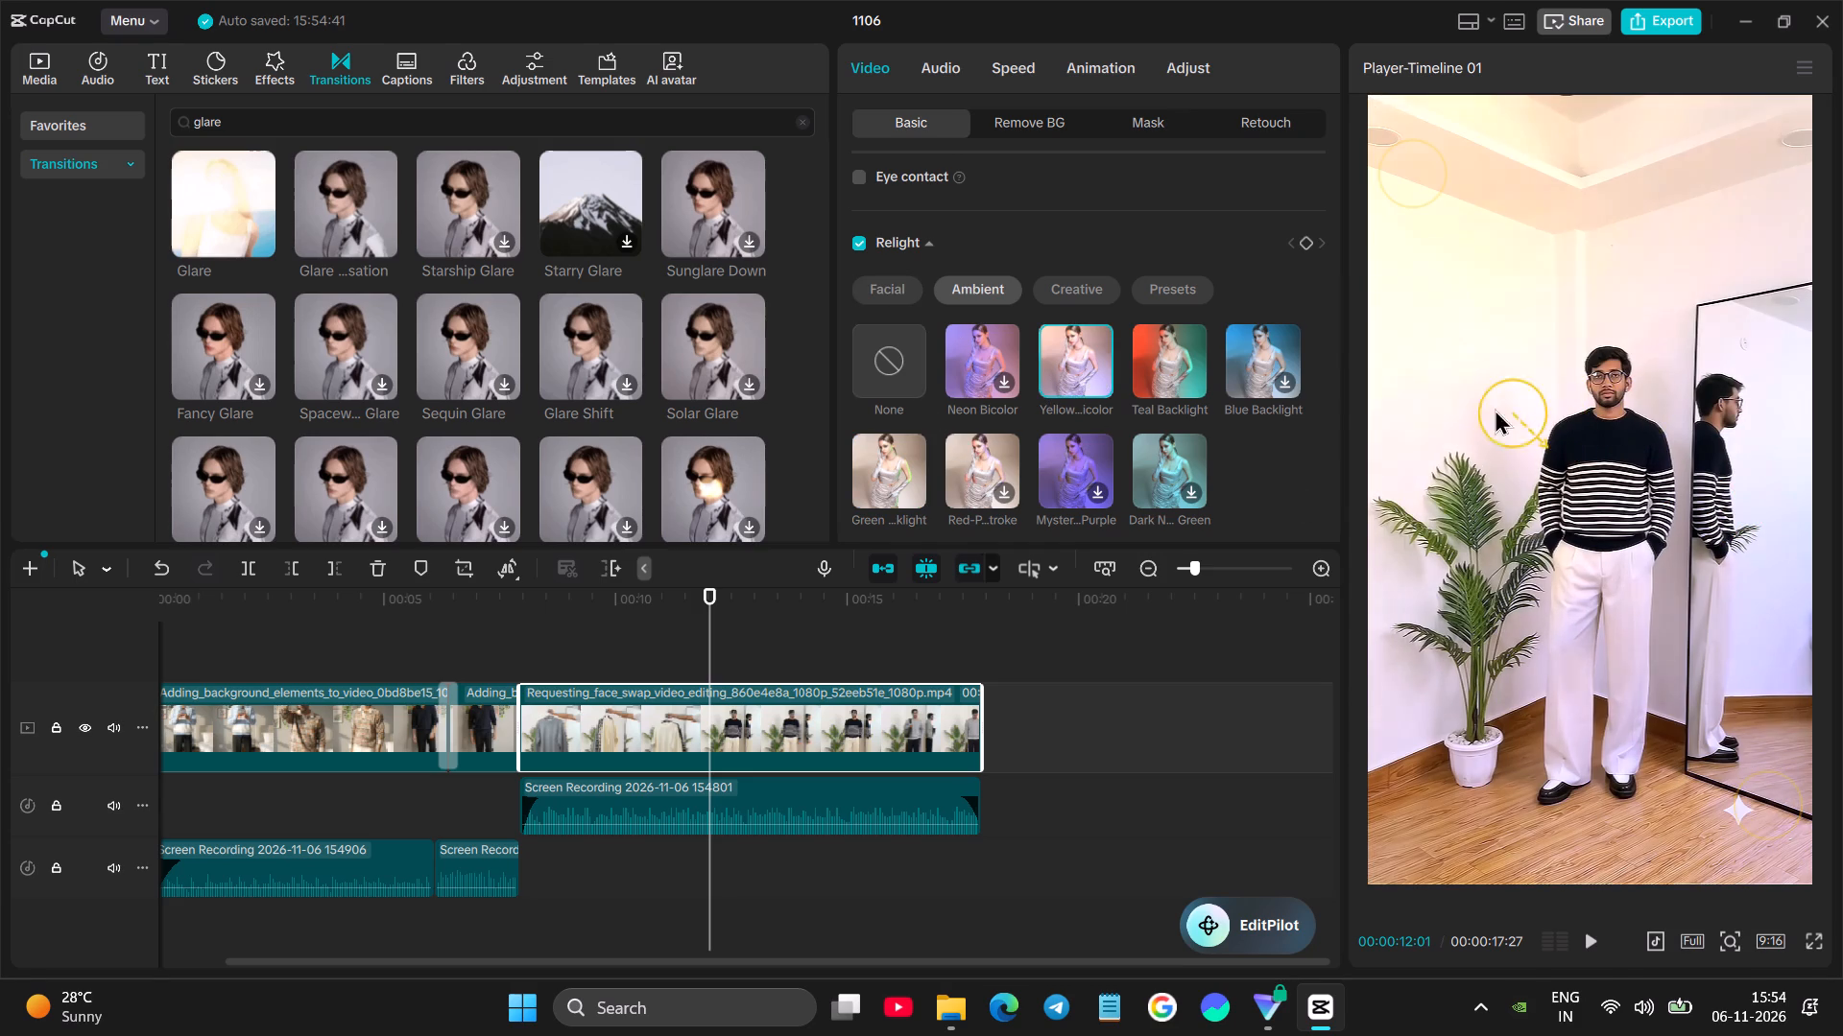
left_click_drag(1495, 409, 1518, 772)
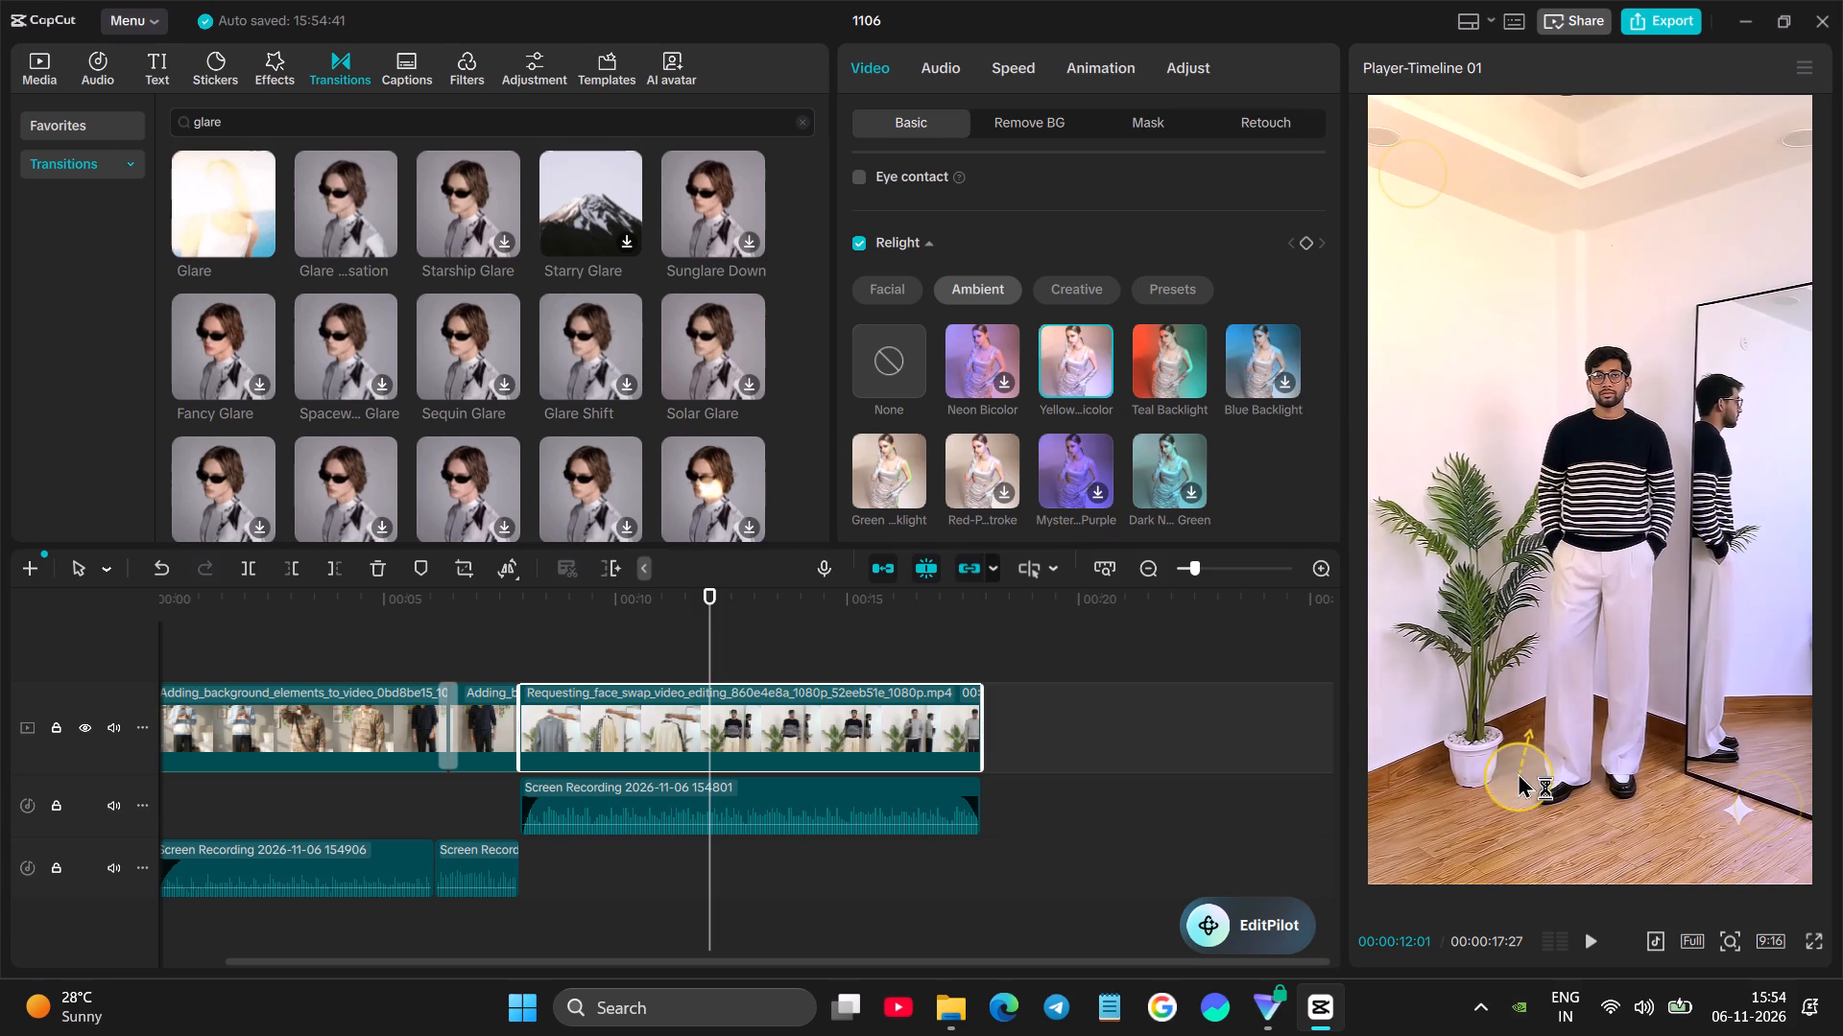
left_click_drag(1518, 772, 1615, 552)
Move orange Light 2 near the upper-left ceiling corner of the frame and set its intensity to 20 and radius to 56.
left_click_drag(1412, 185, 1743, 198)
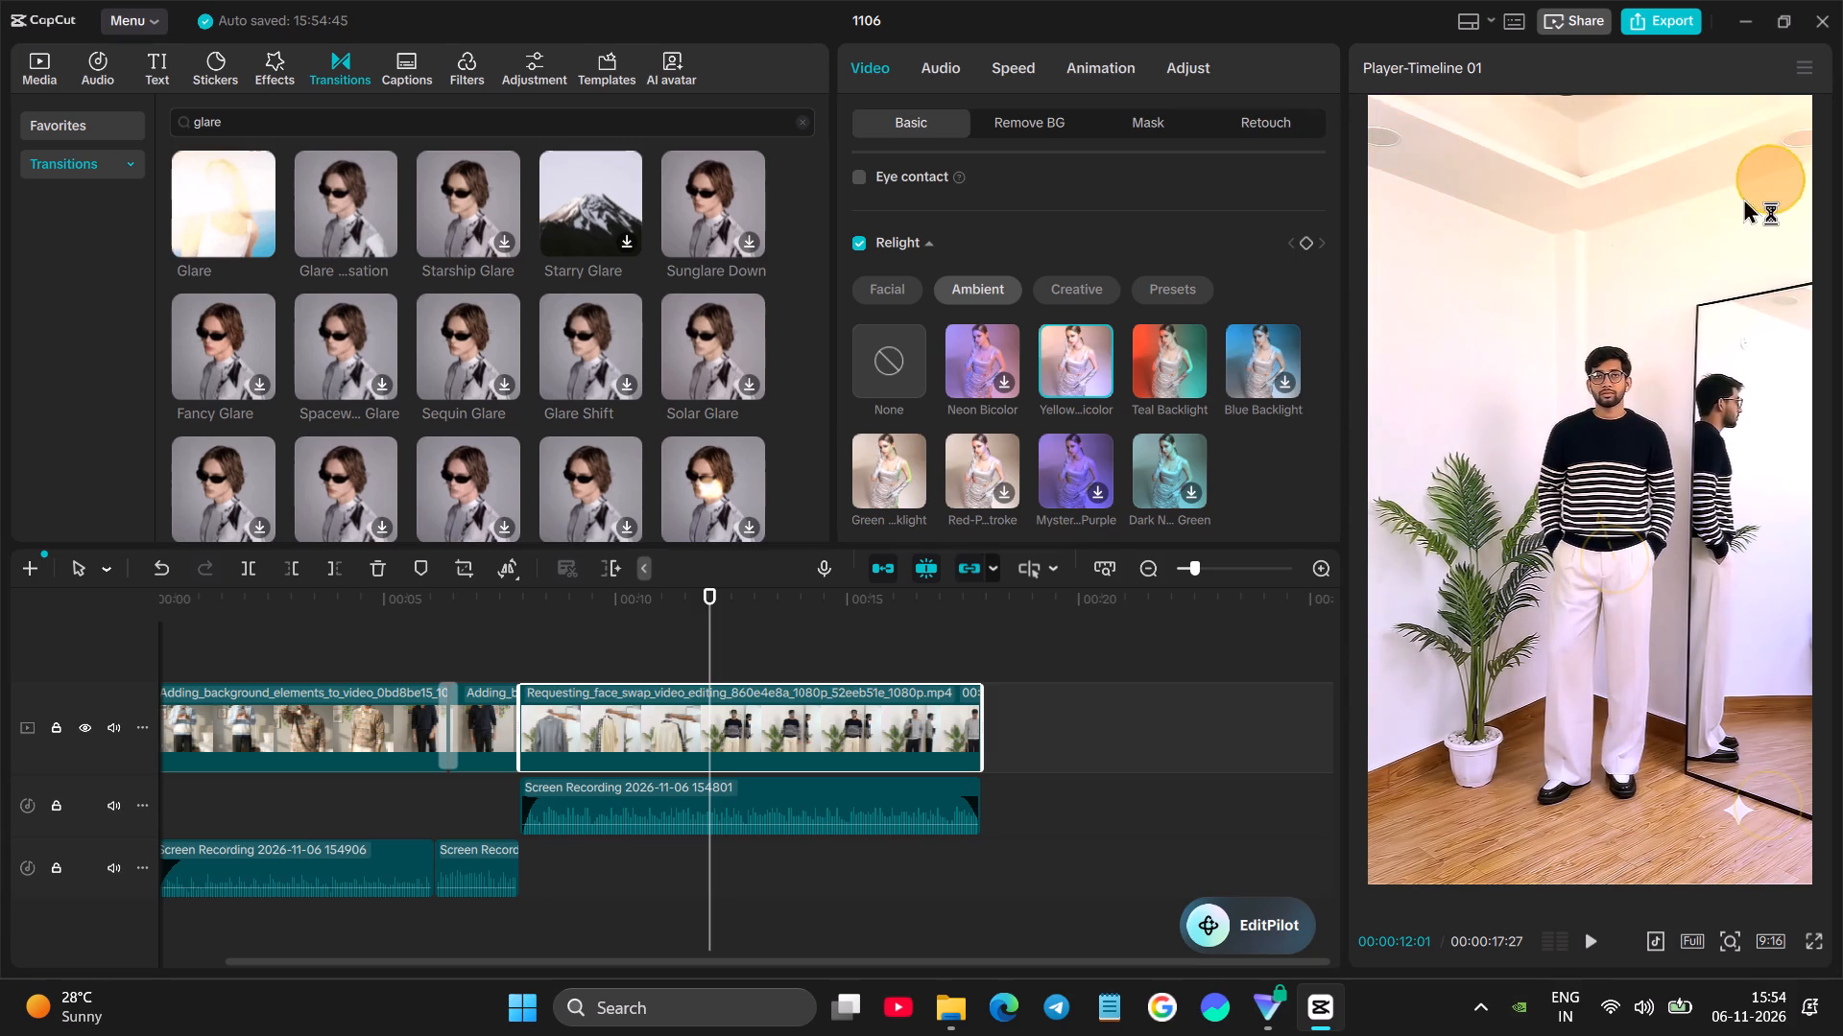
left_click_drag(1743, 198, 1394, 719)
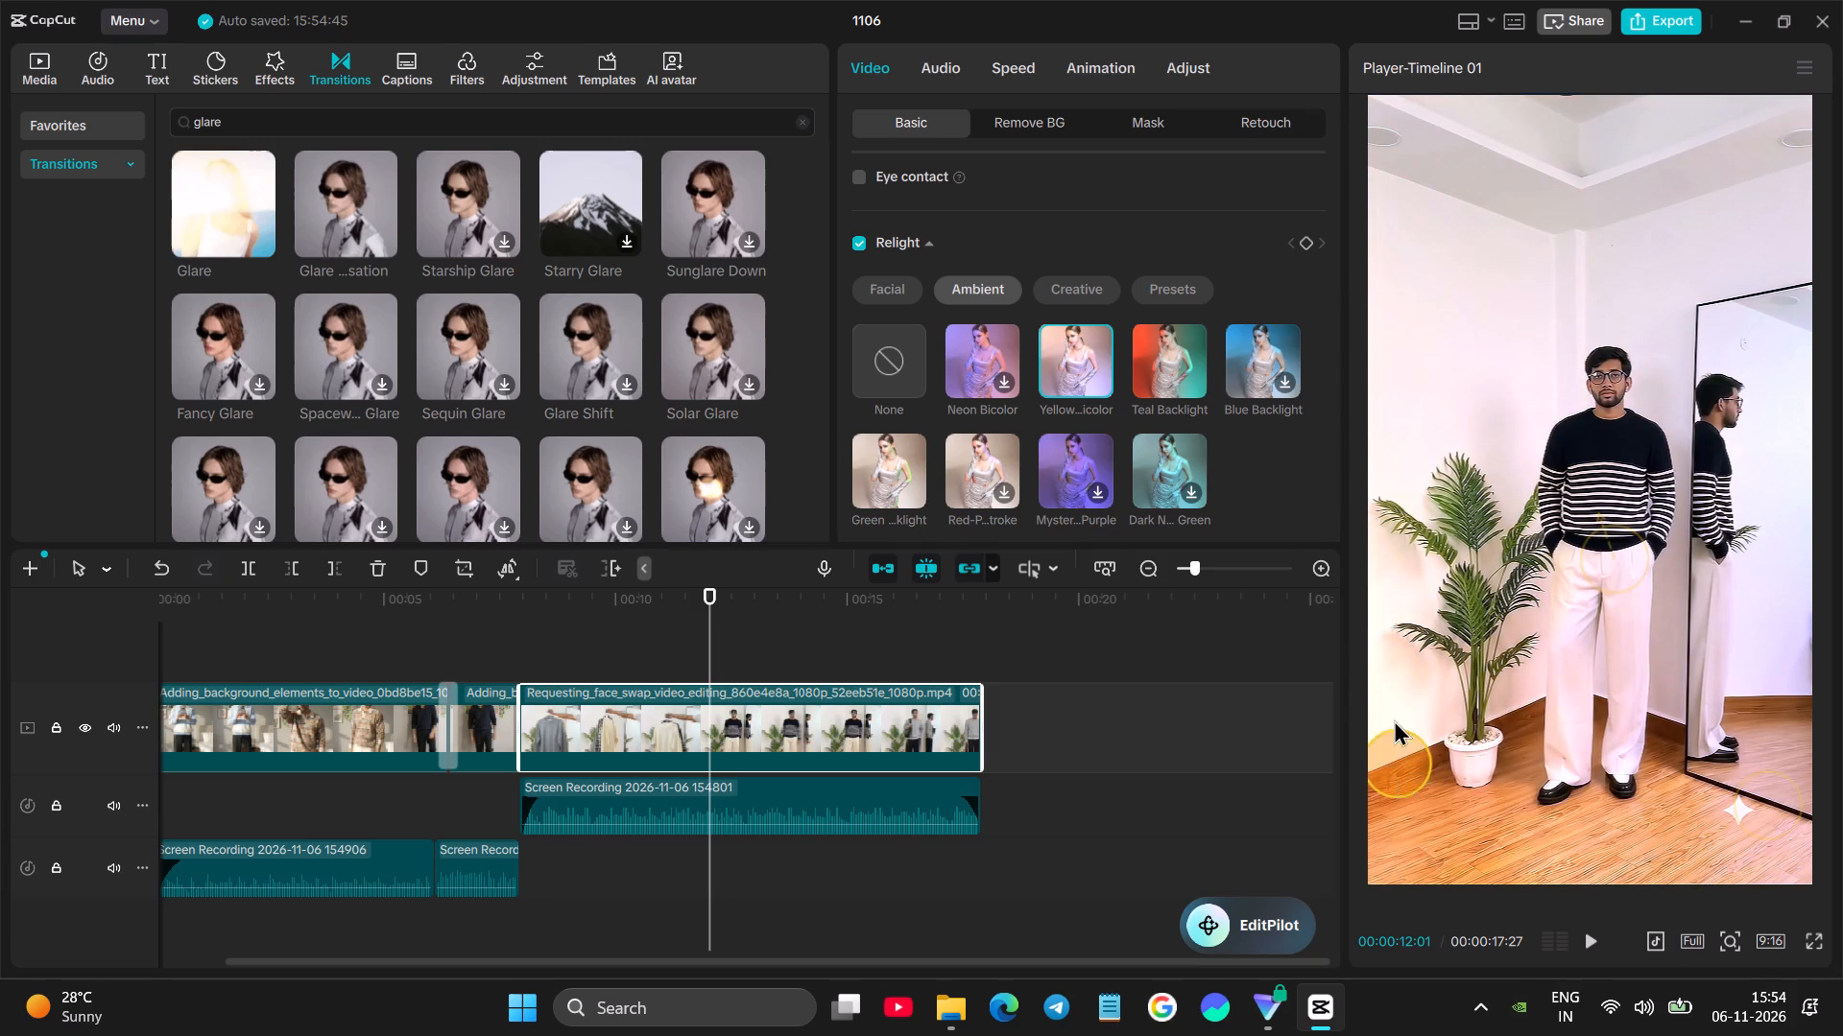
left_click_drag(1394, 719, 1389, 148)
scroll(1114, 398, "down", 2)
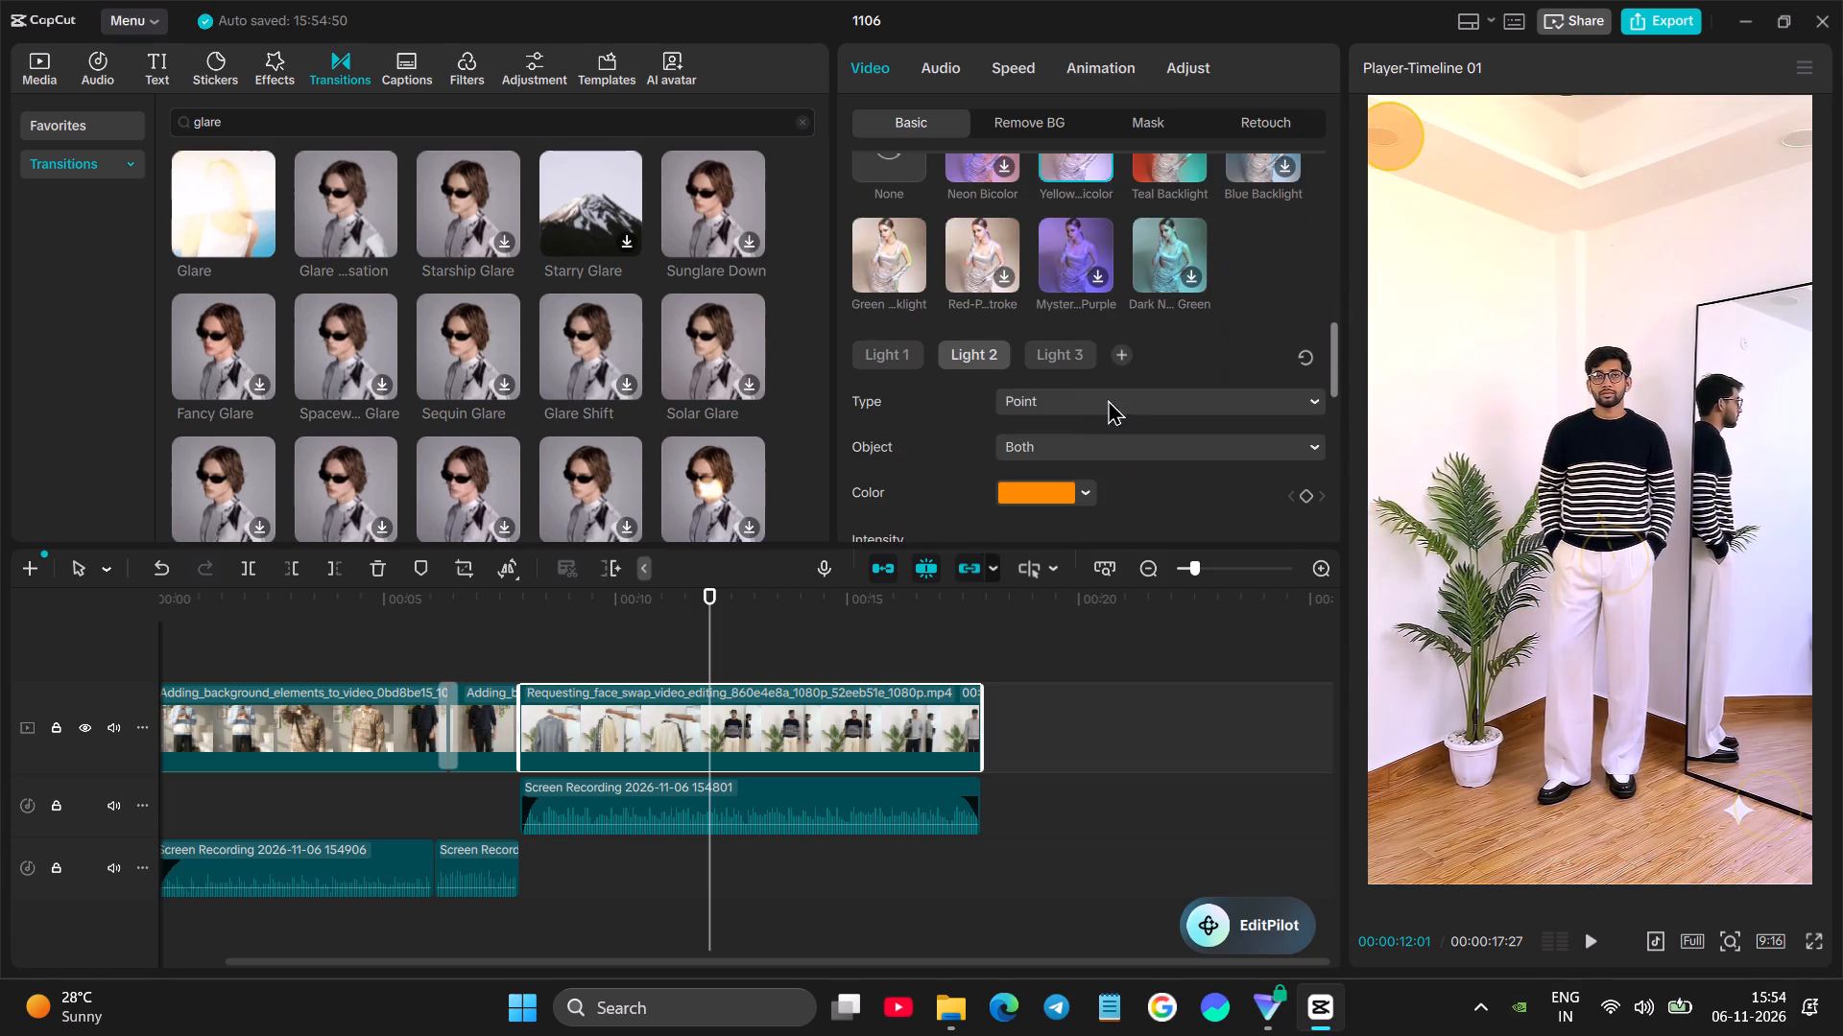
scroll(1067, 431, "down", 1)
left_click_drag(1014, 452, 909, 475)
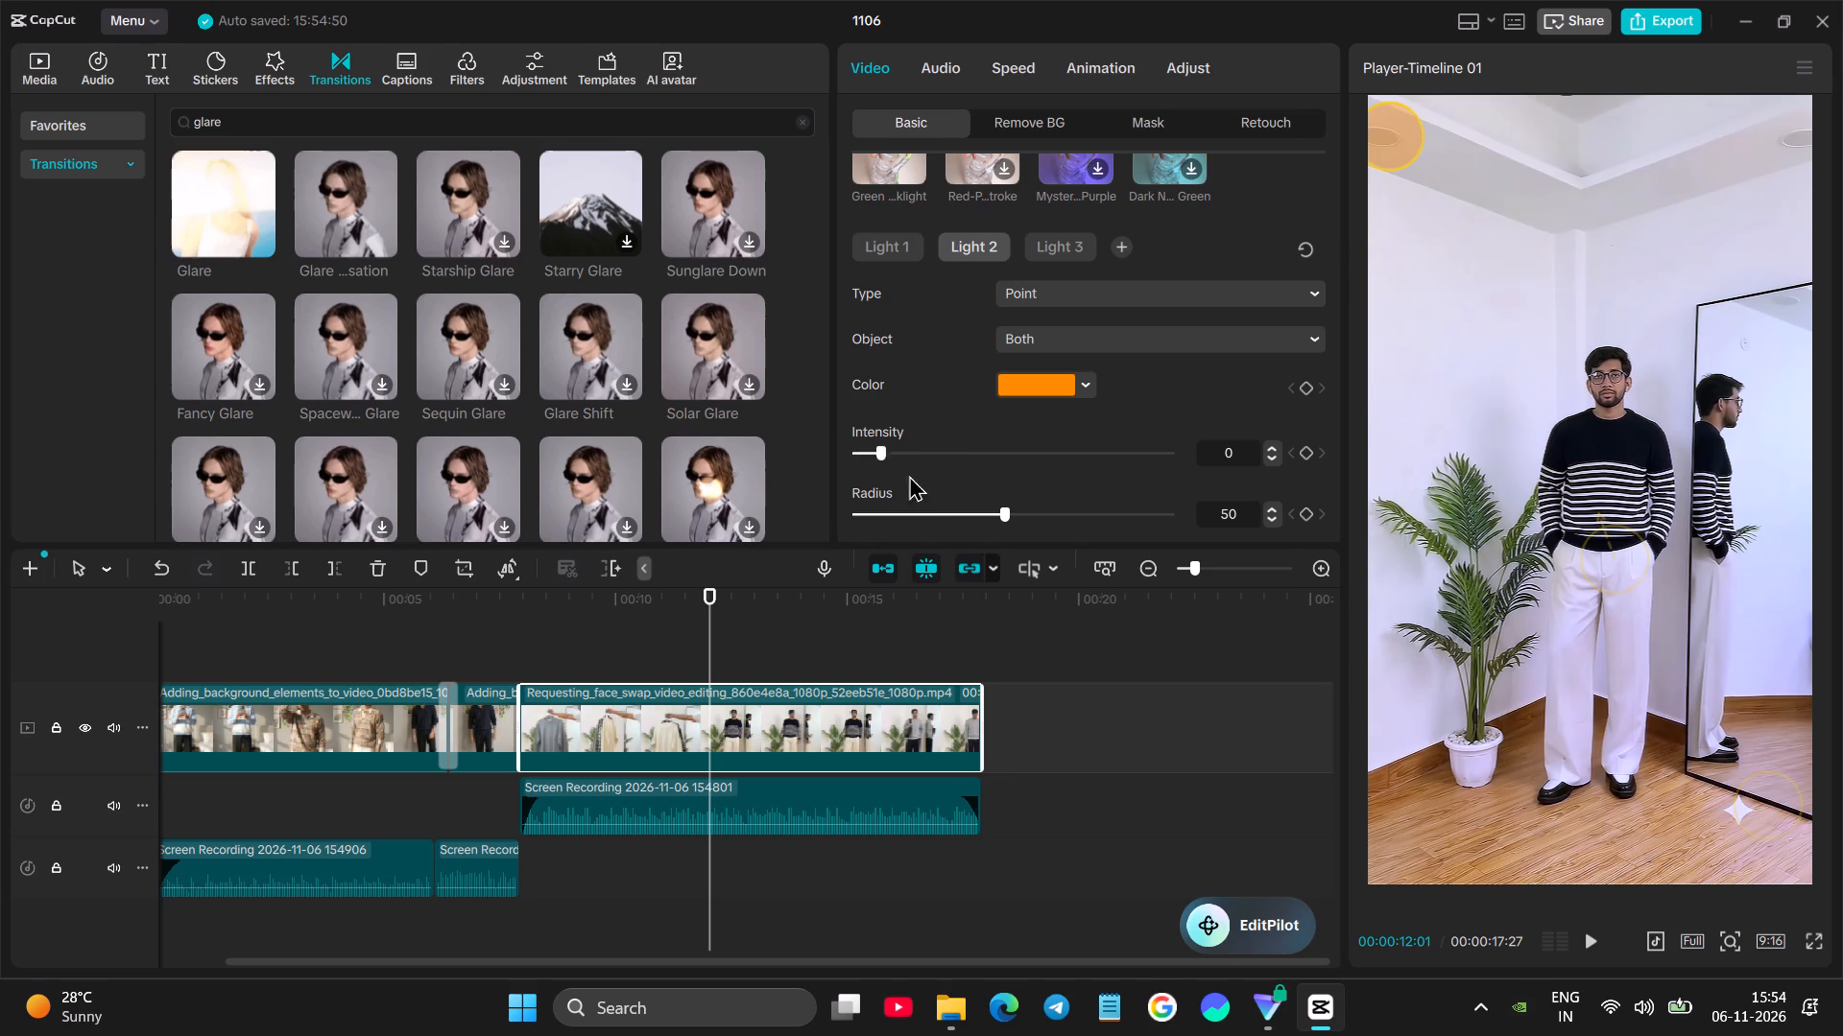
left_click_drag(909, 475, 920, 483)
left_click_drag(1005, 507, 1023, 539)
Place blue Light 1 on the floor below the mirror, in the lower-right corner of the video frame.
left_click_drag(1763, 795, 1639, 806)
left_click_drag(1776, 351, 1746, 423)
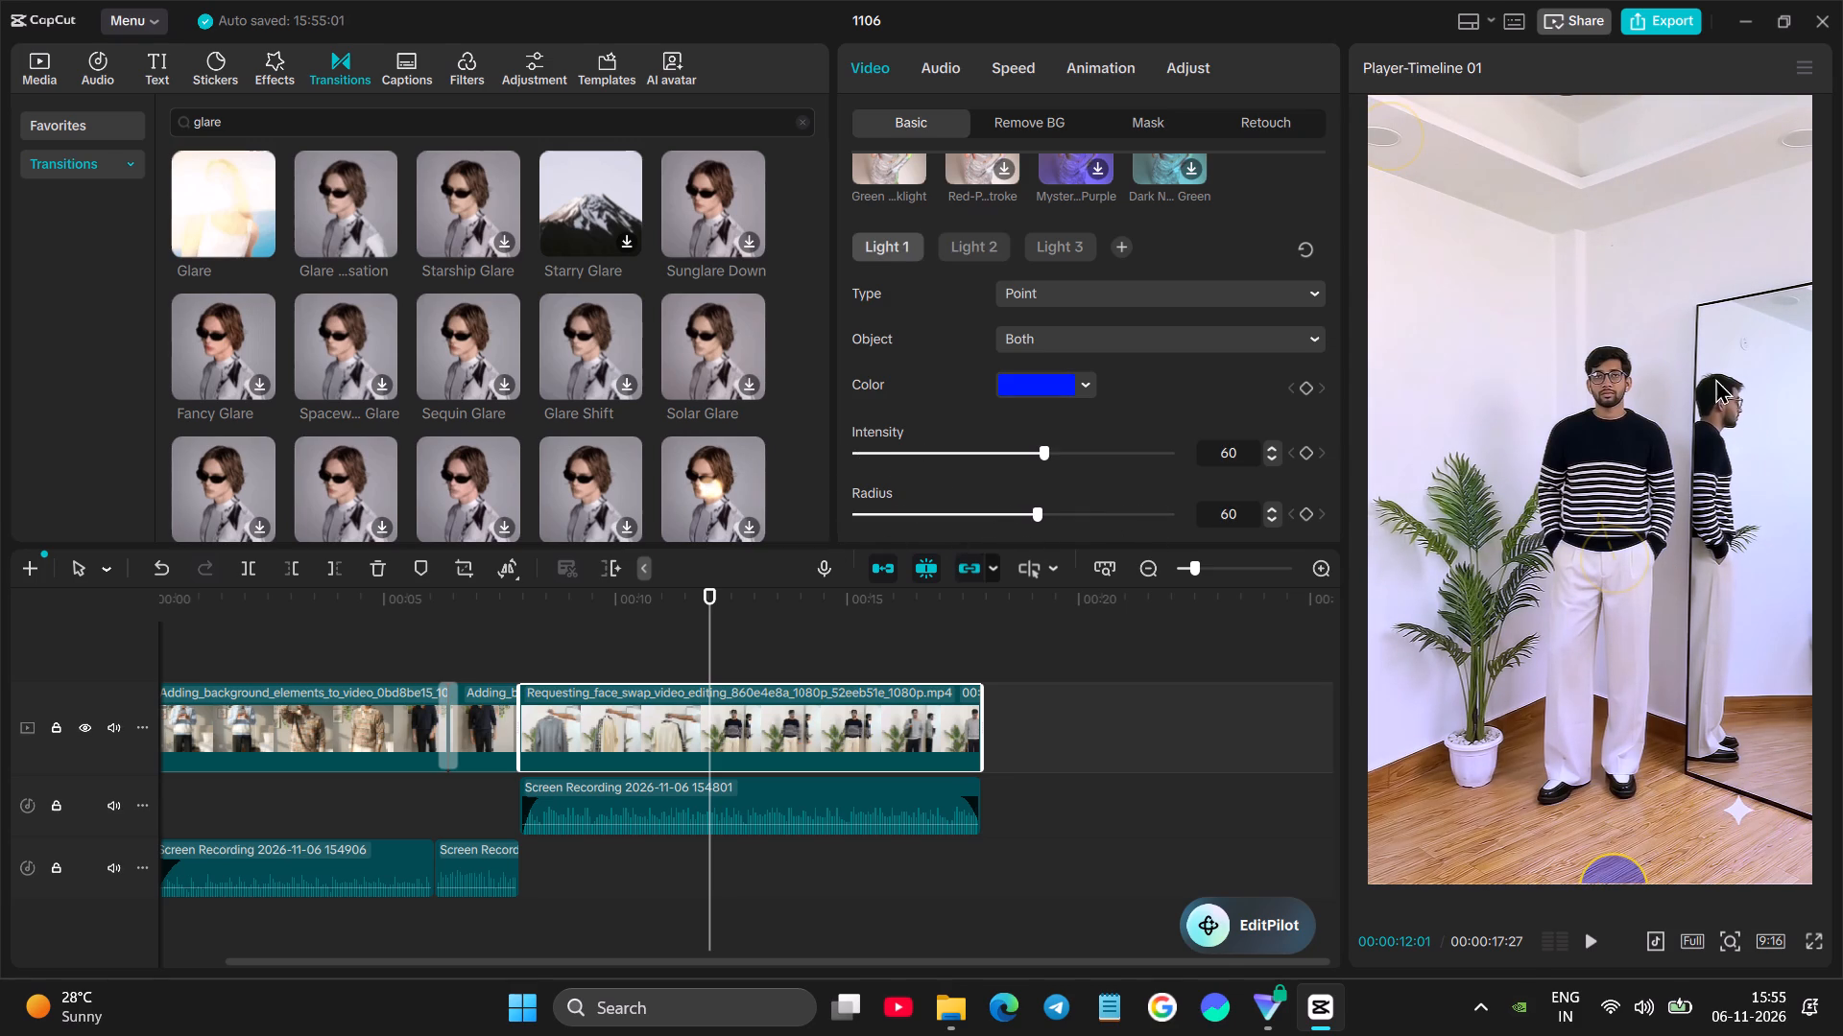
left_click_drag(1426, 771, 1419, 696)
left_click_drag(1607, 807, 1686, 390)
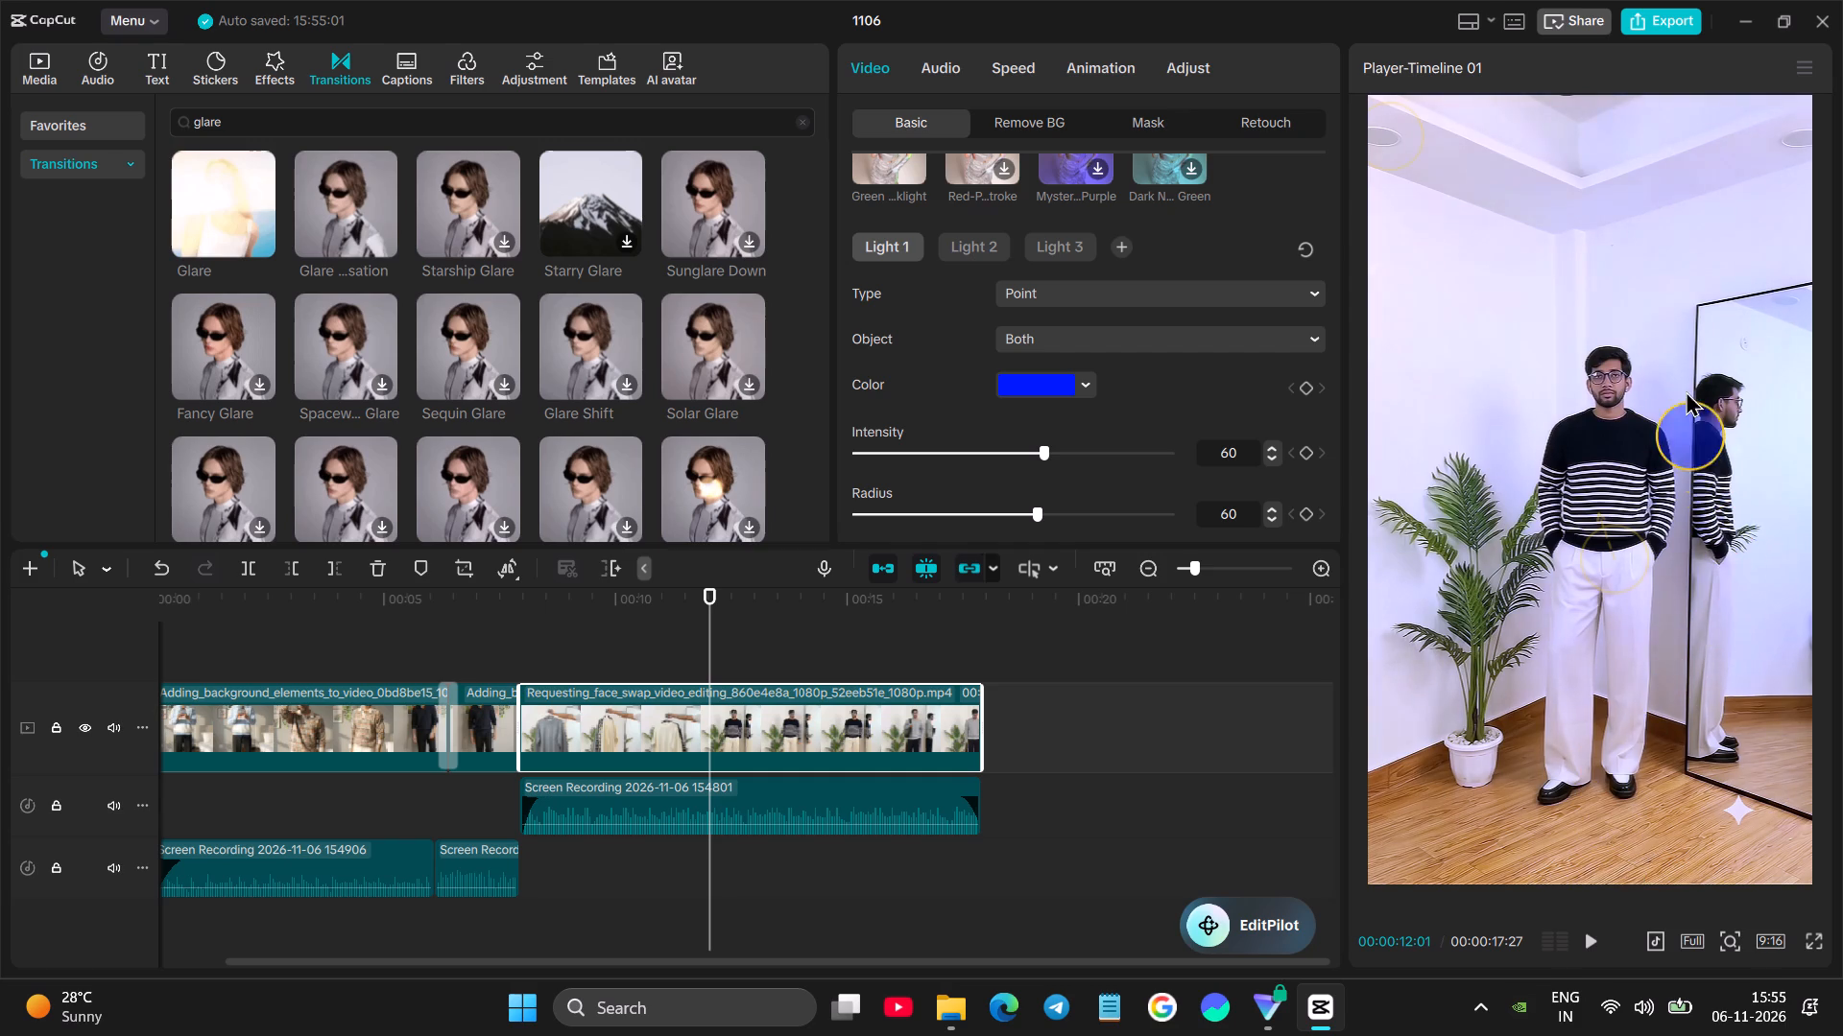
left_click_drag(1686, 390, 1787, 765)
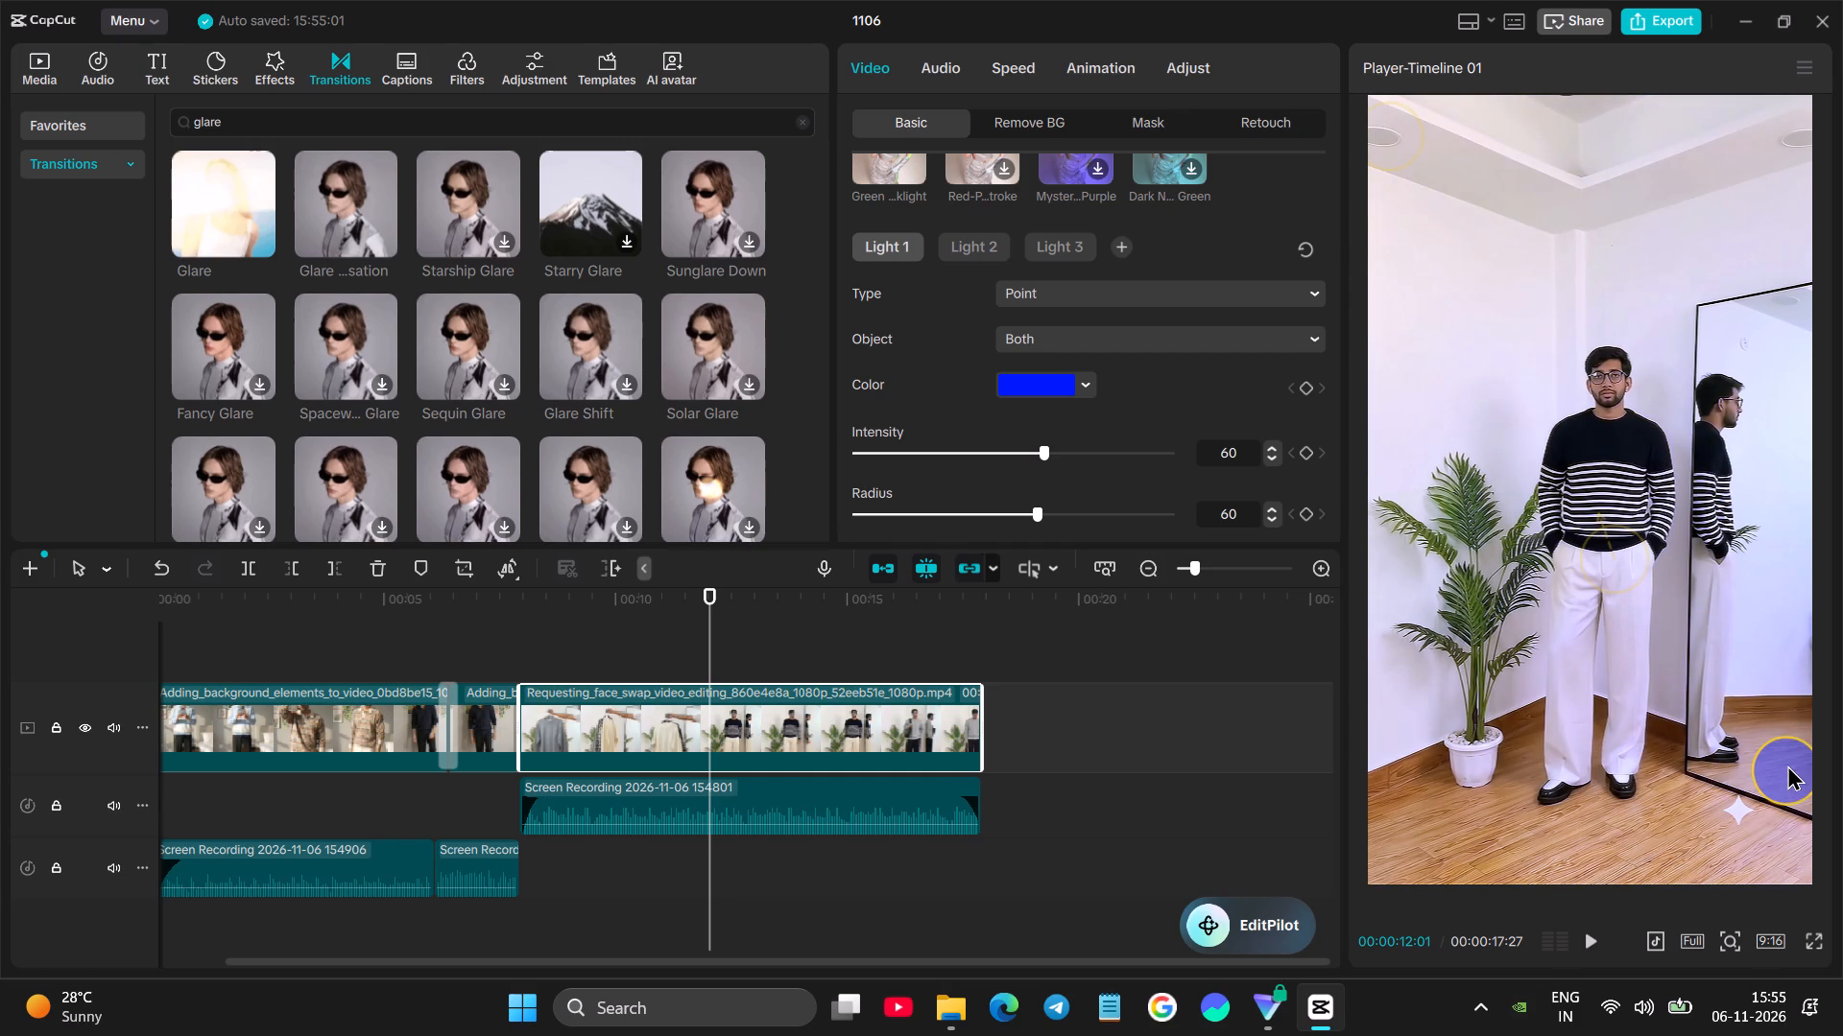
left_click_drag(1787, 765, 1766, 852)
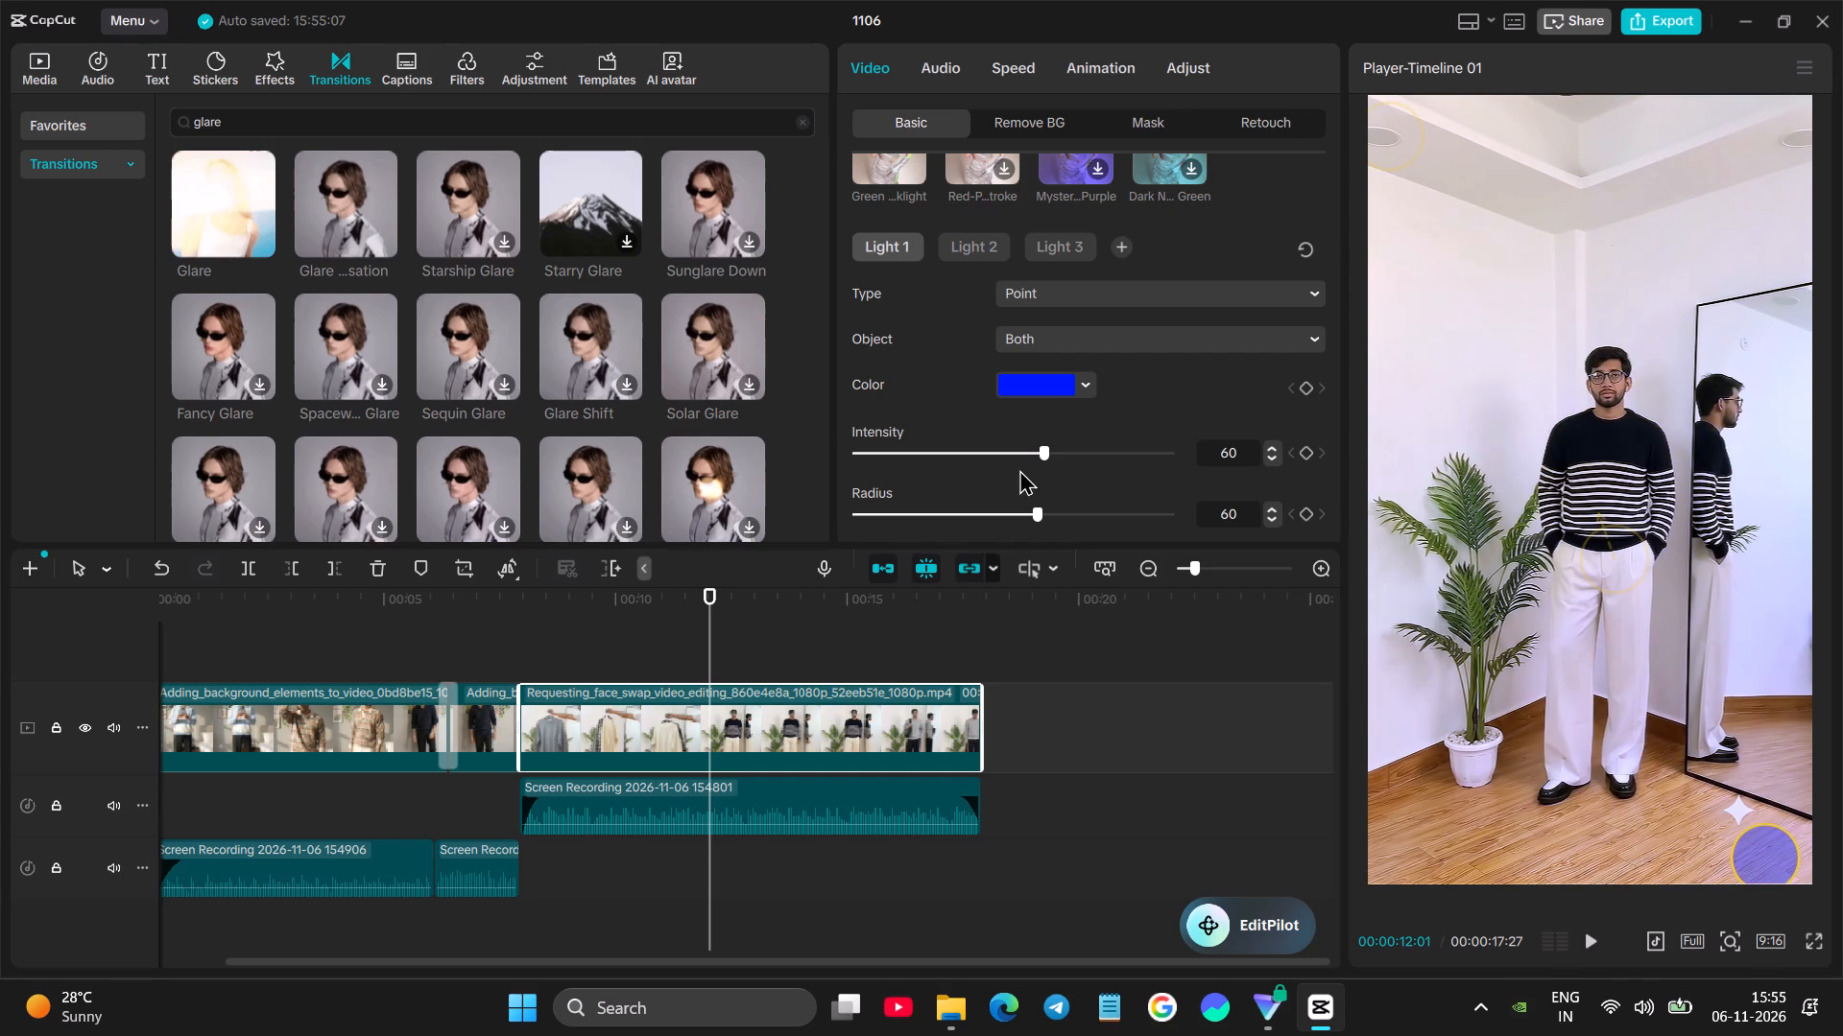
Lower blue Light 1's intensity slightly and set its radius to 54.
left_click_drag(1049, 452, 774, 471)
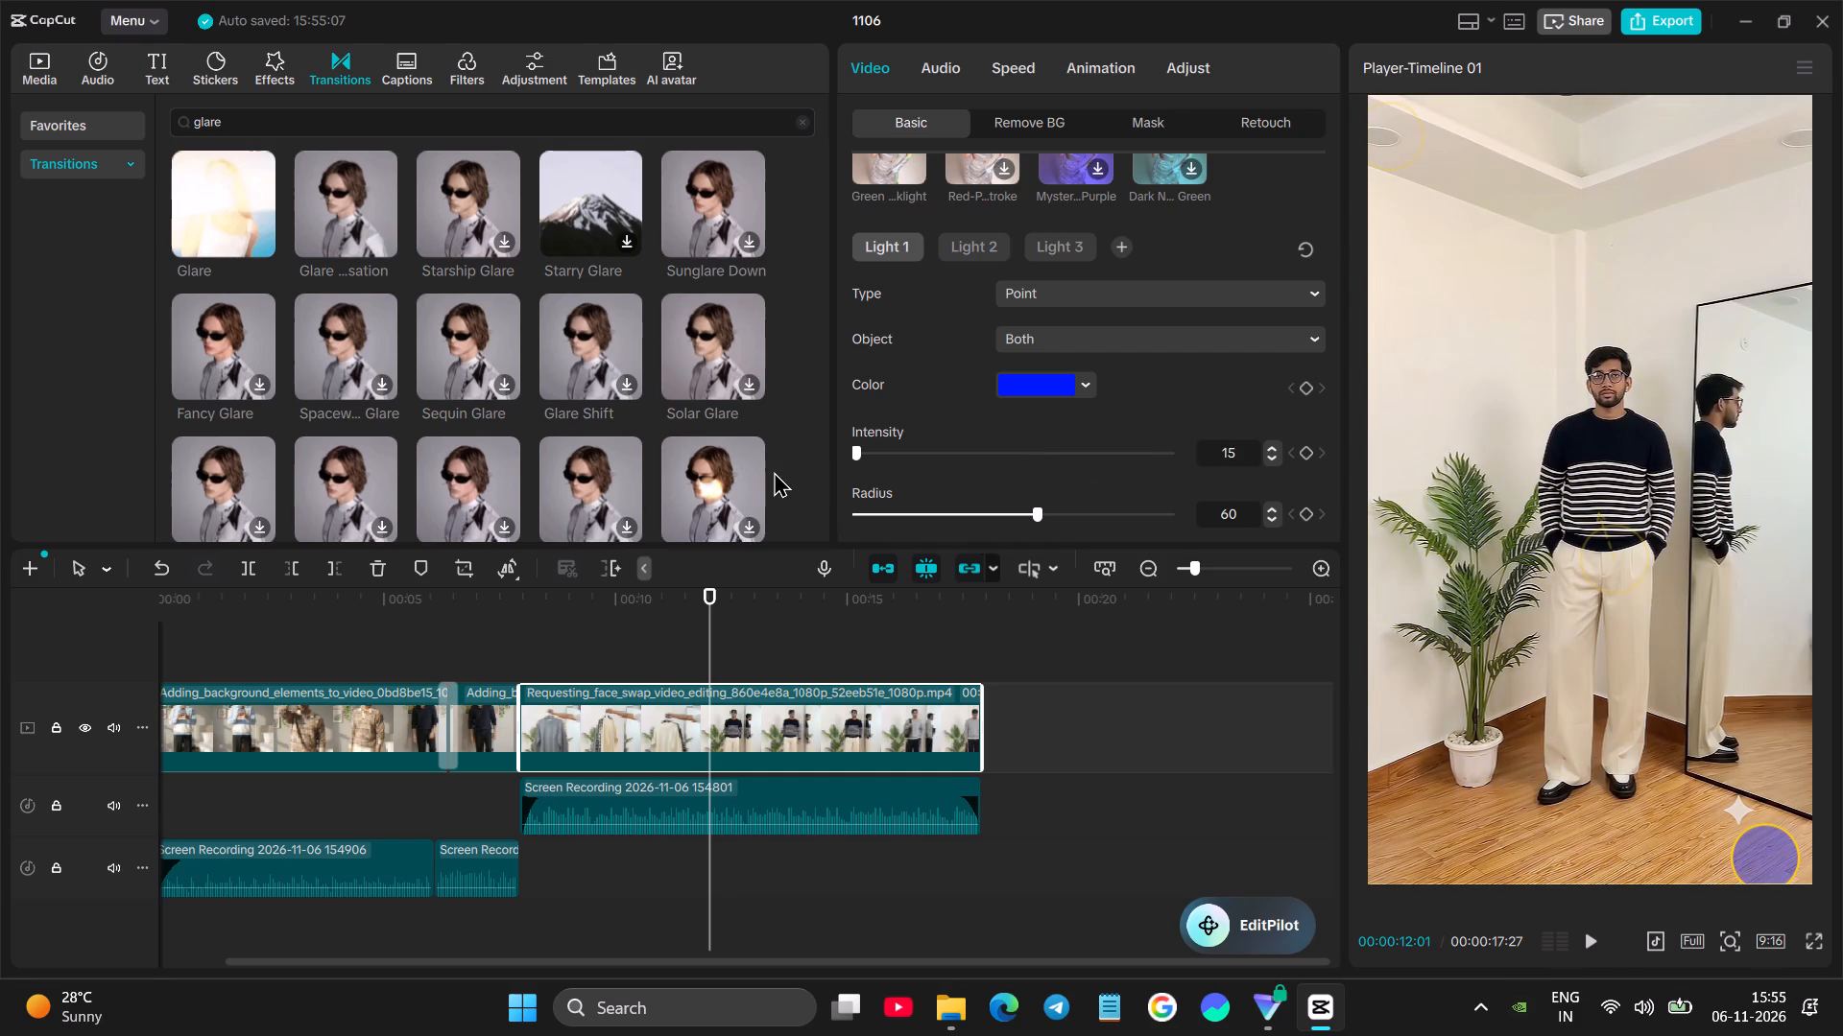
left_click_drag(774, 471, 991, 441)
left_click_drag(1037, 511, 808, 573)
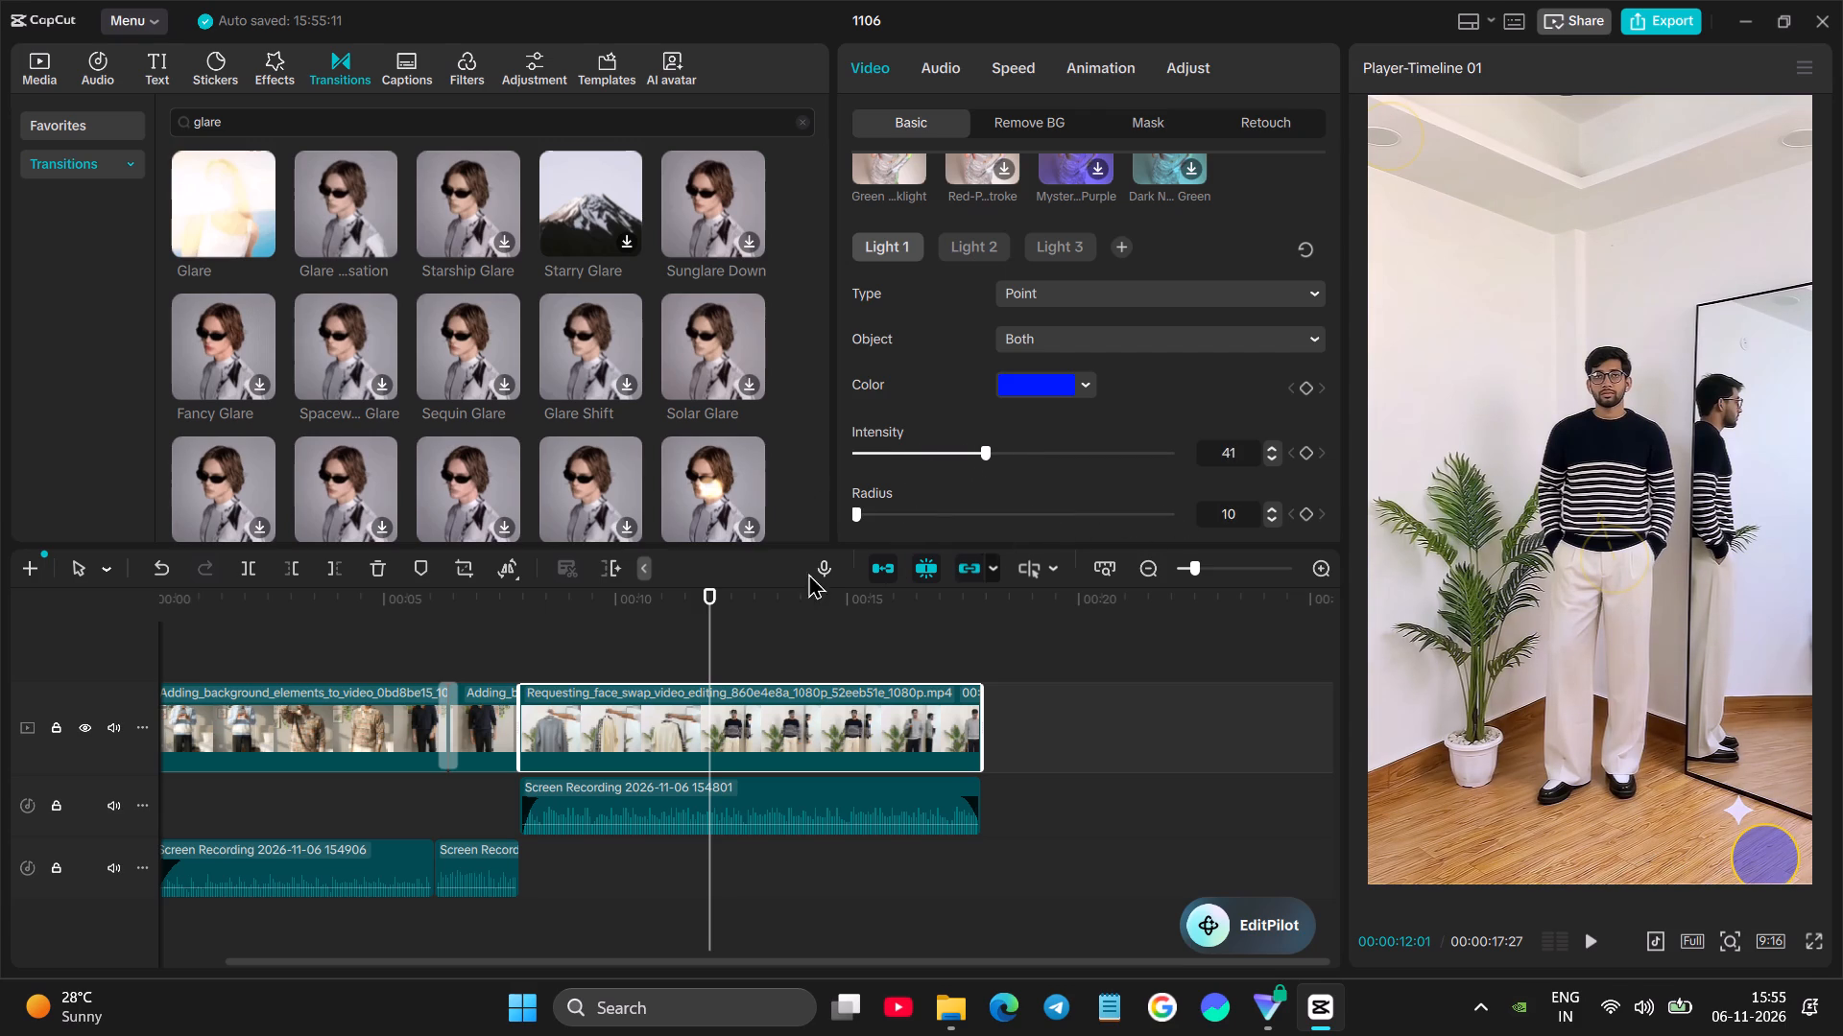
left_click_drag(808, 573, 1017, 549)
left_click_drag(995, 448, 943, 471)
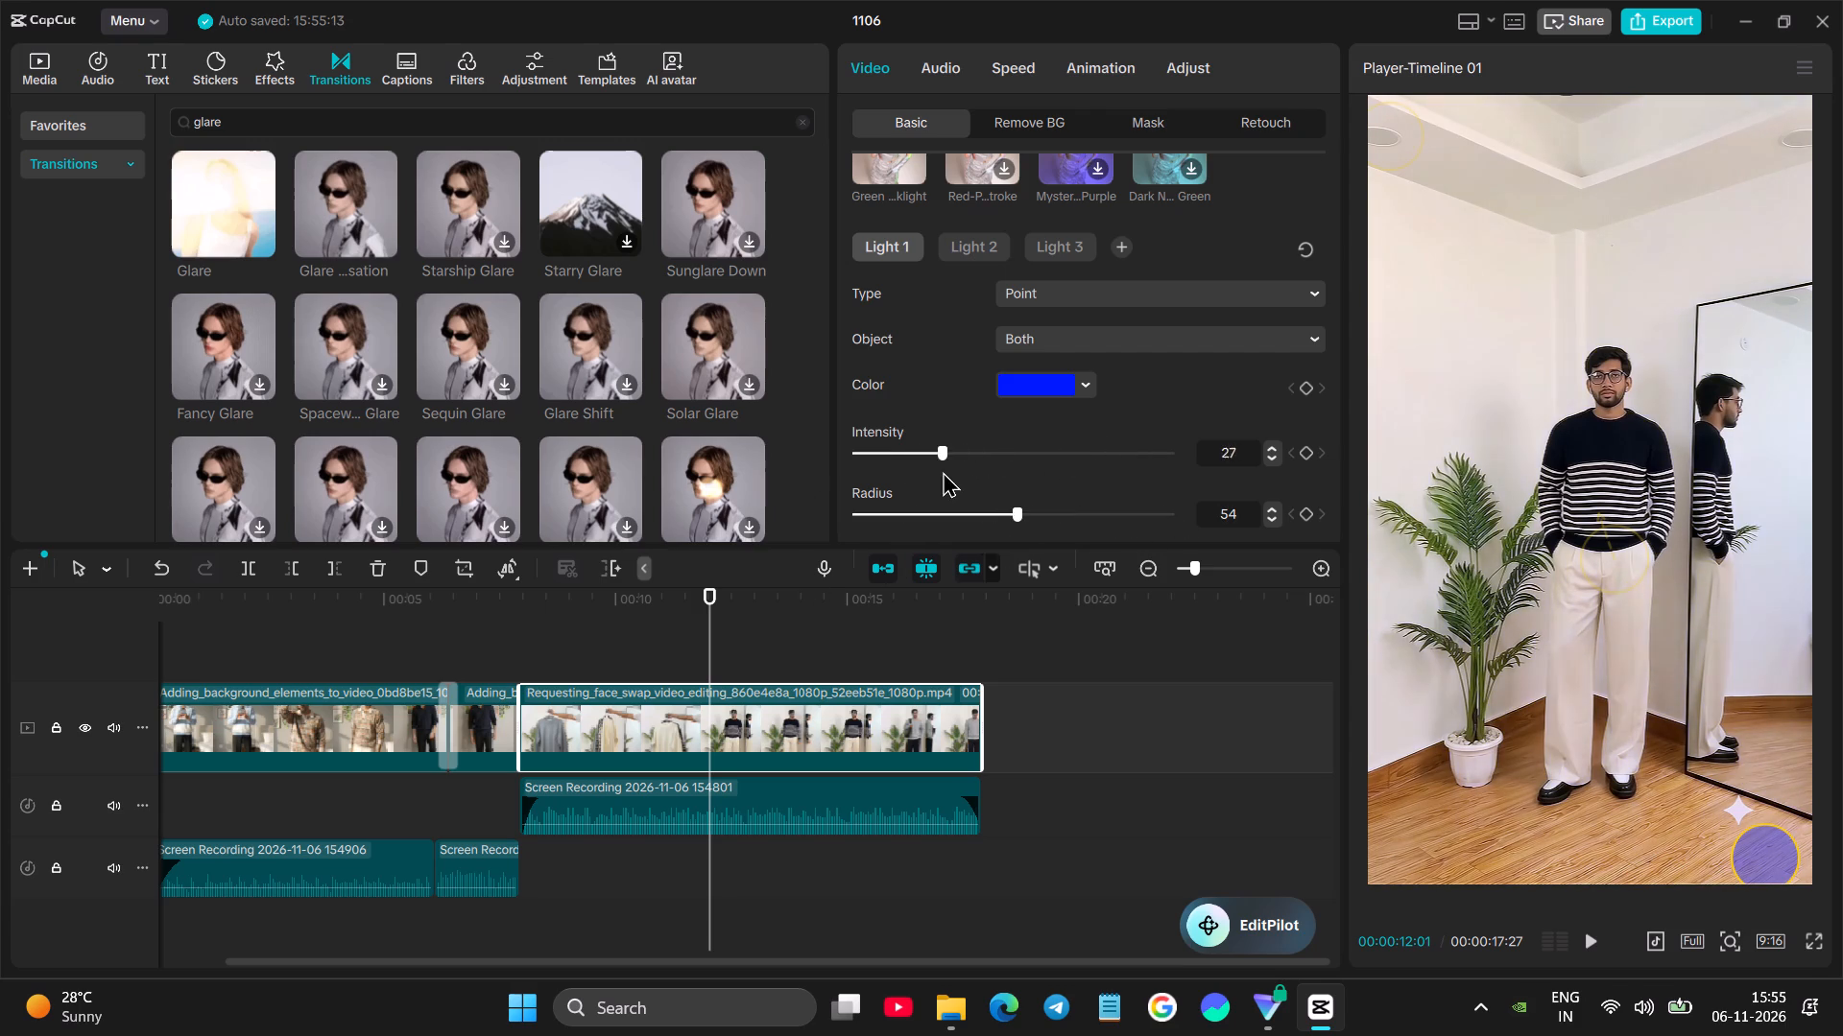
left_click_drag(943, 471, 1016, 458)
Play the relit second outfit clip in full screen from 00:00:12:01 nearly to its end, and return to the editor.
left_click(1812, 940)
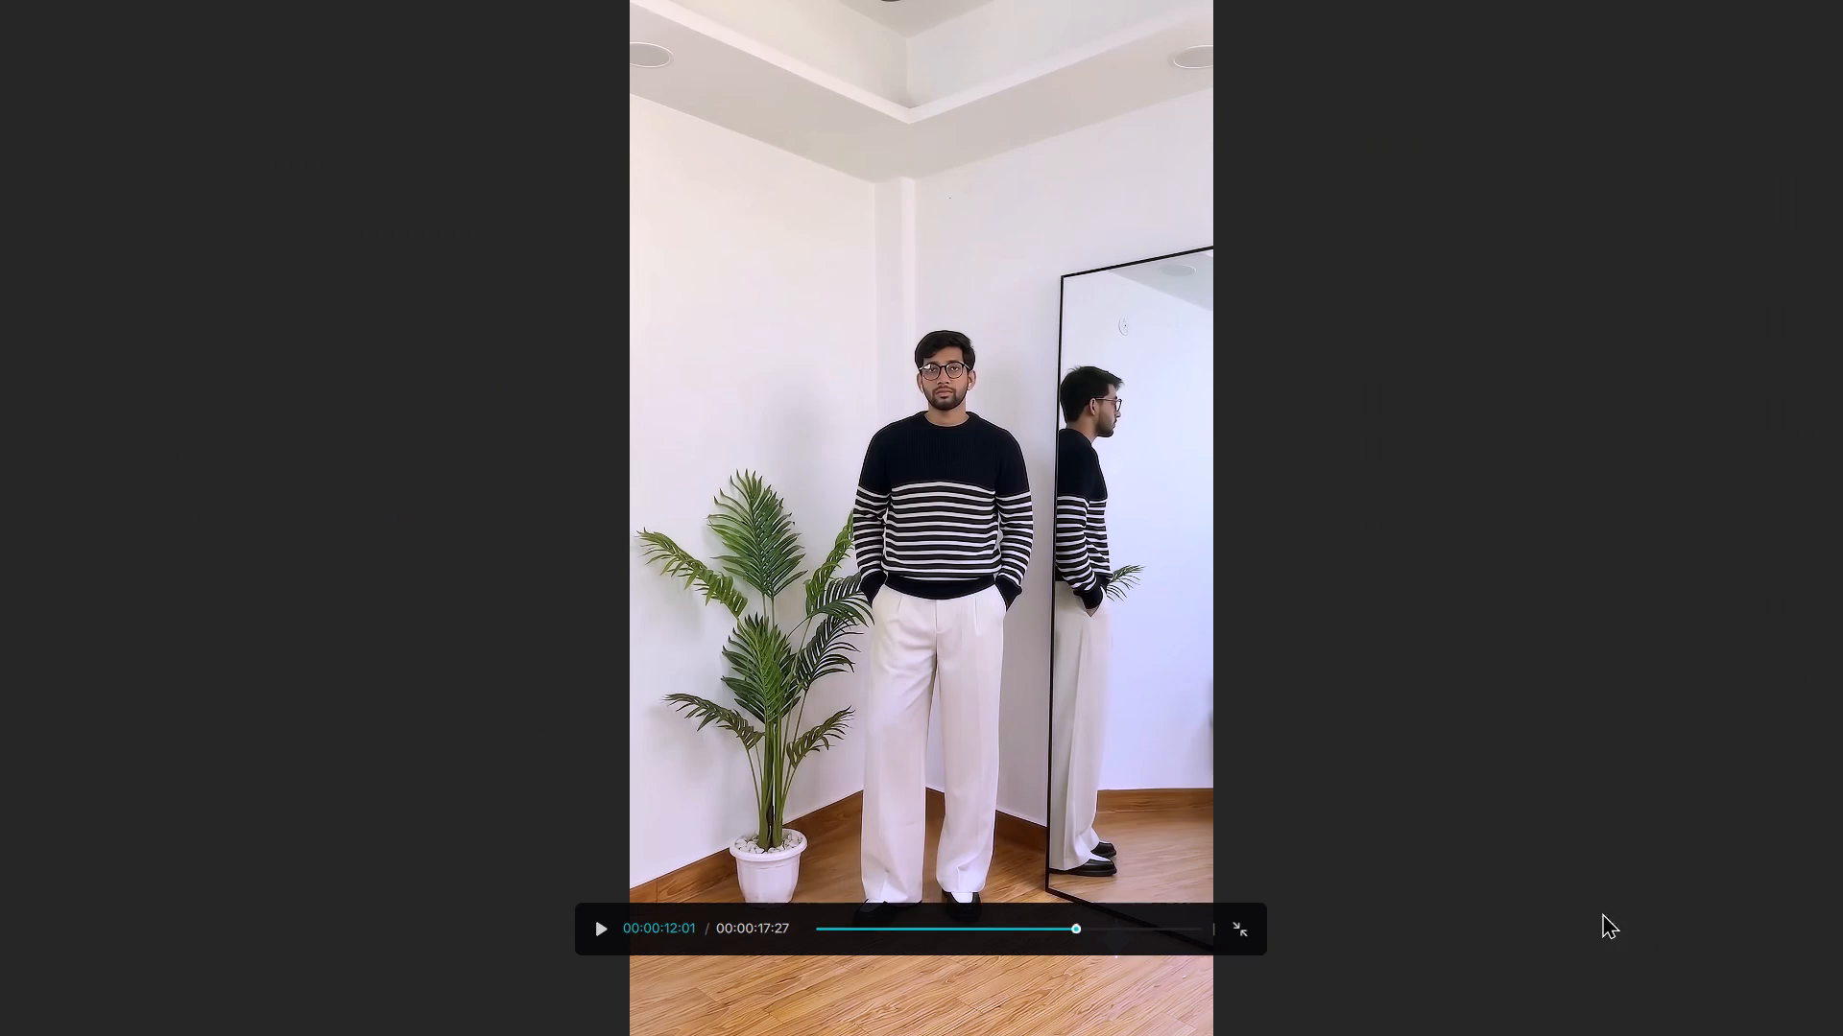
key("space")
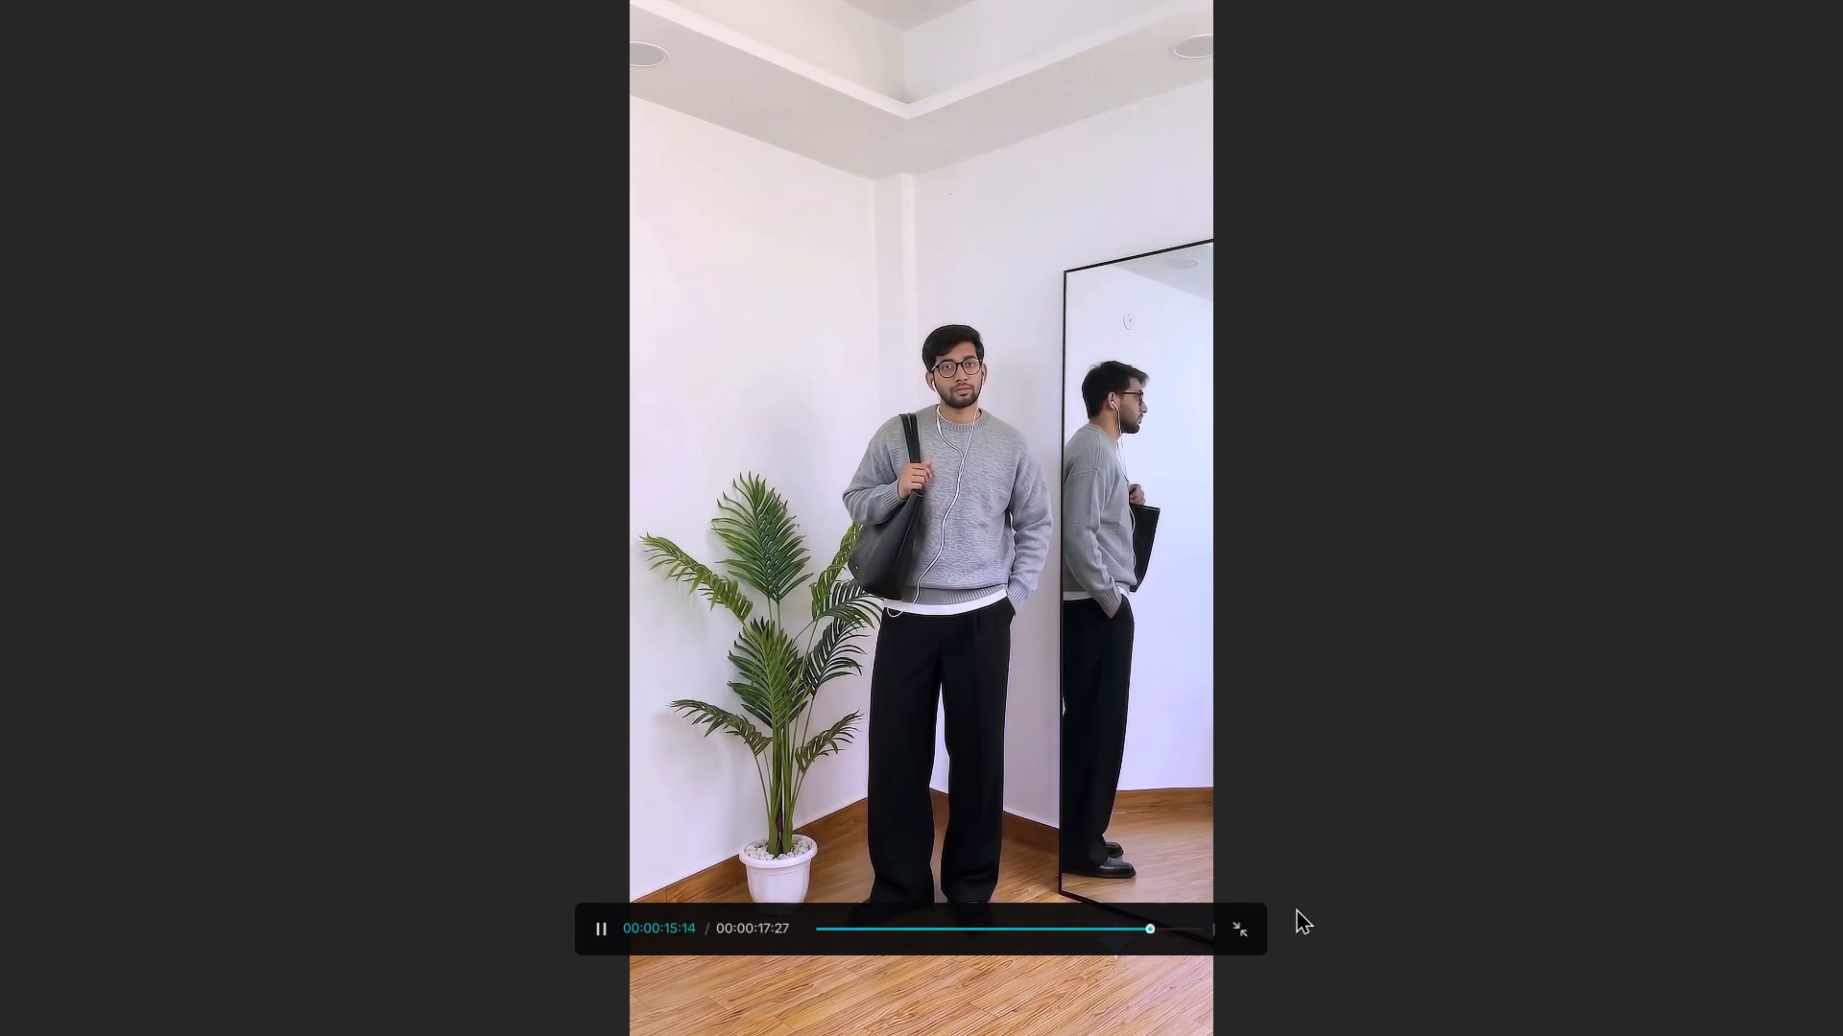
left_click(1238, 933)
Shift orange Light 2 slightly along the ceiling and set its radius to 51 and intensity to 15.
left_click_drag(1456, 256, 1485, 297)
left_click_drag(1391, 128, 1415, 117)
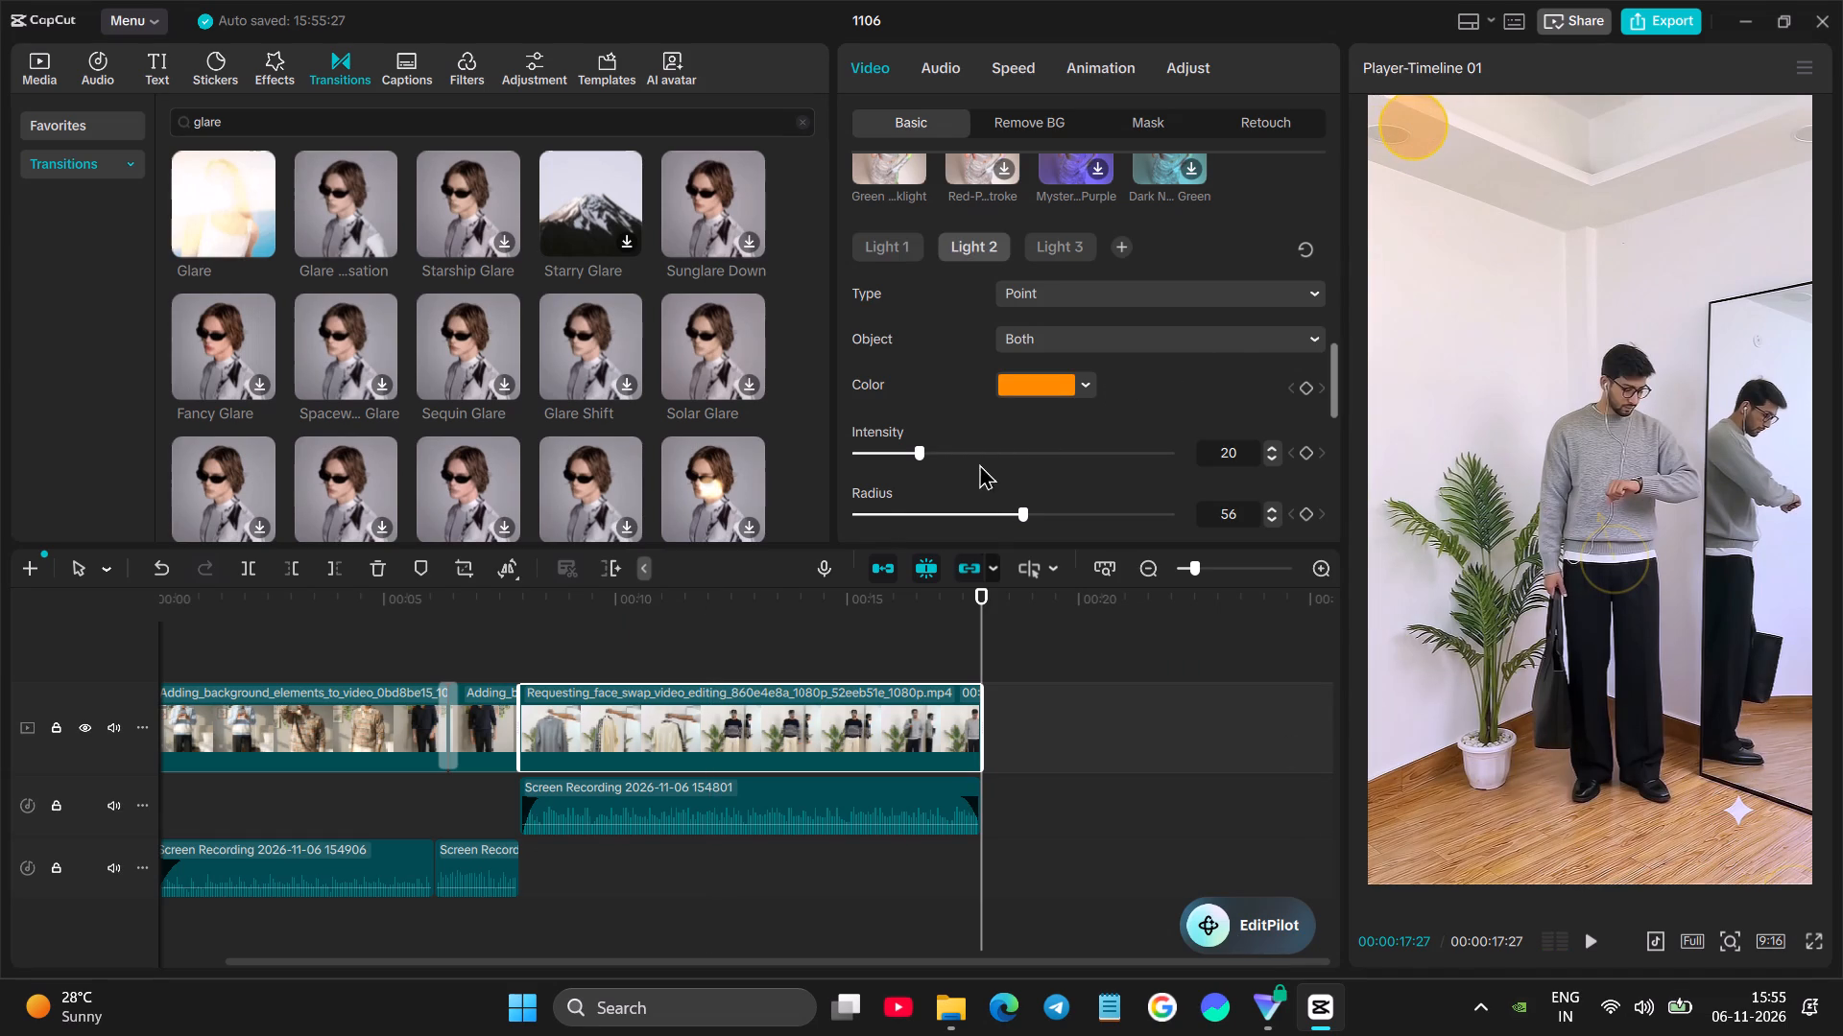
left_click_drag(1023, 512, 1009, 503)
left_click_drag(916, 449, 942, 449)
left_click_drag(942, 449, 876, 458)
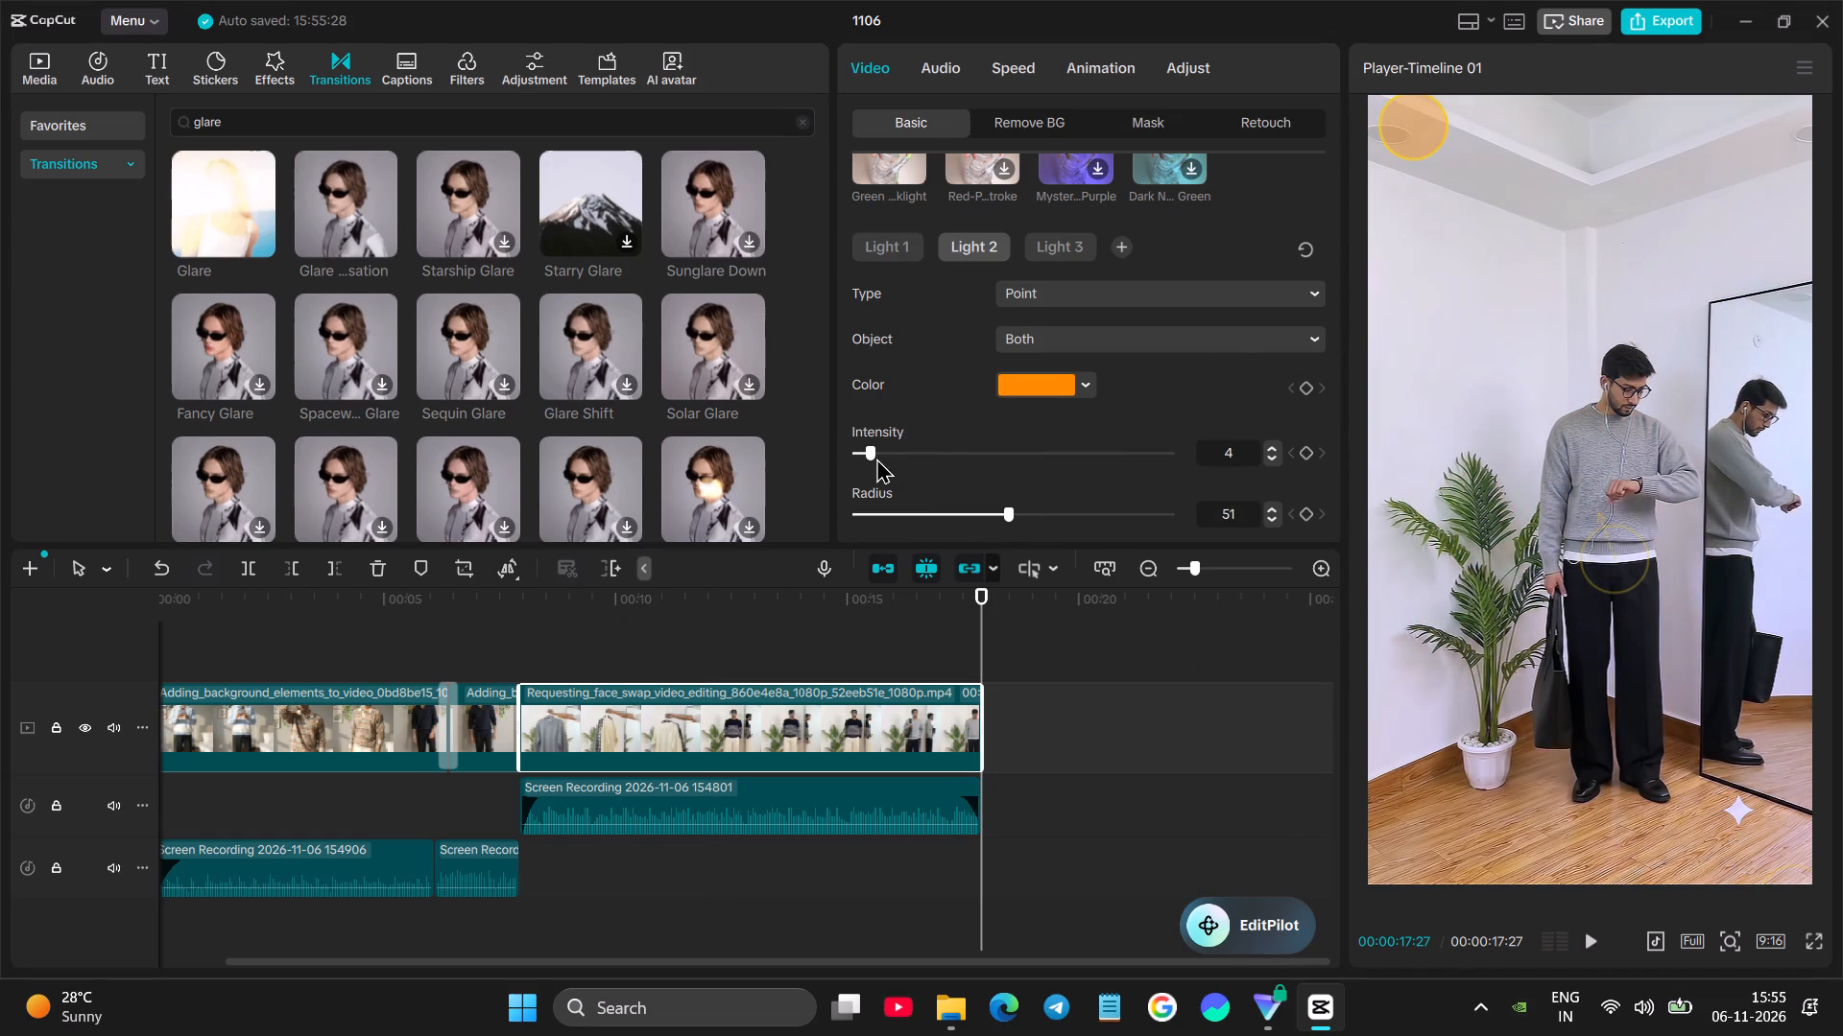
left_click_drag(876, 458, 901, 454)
Move orange Light 2 to the frame's upper-left corner at X -1065, Y 1886 and set its intensity to 10.
left_click_drag(1399, 118, 1356, 94)
left_click_drag(918, 453, 861, 474)
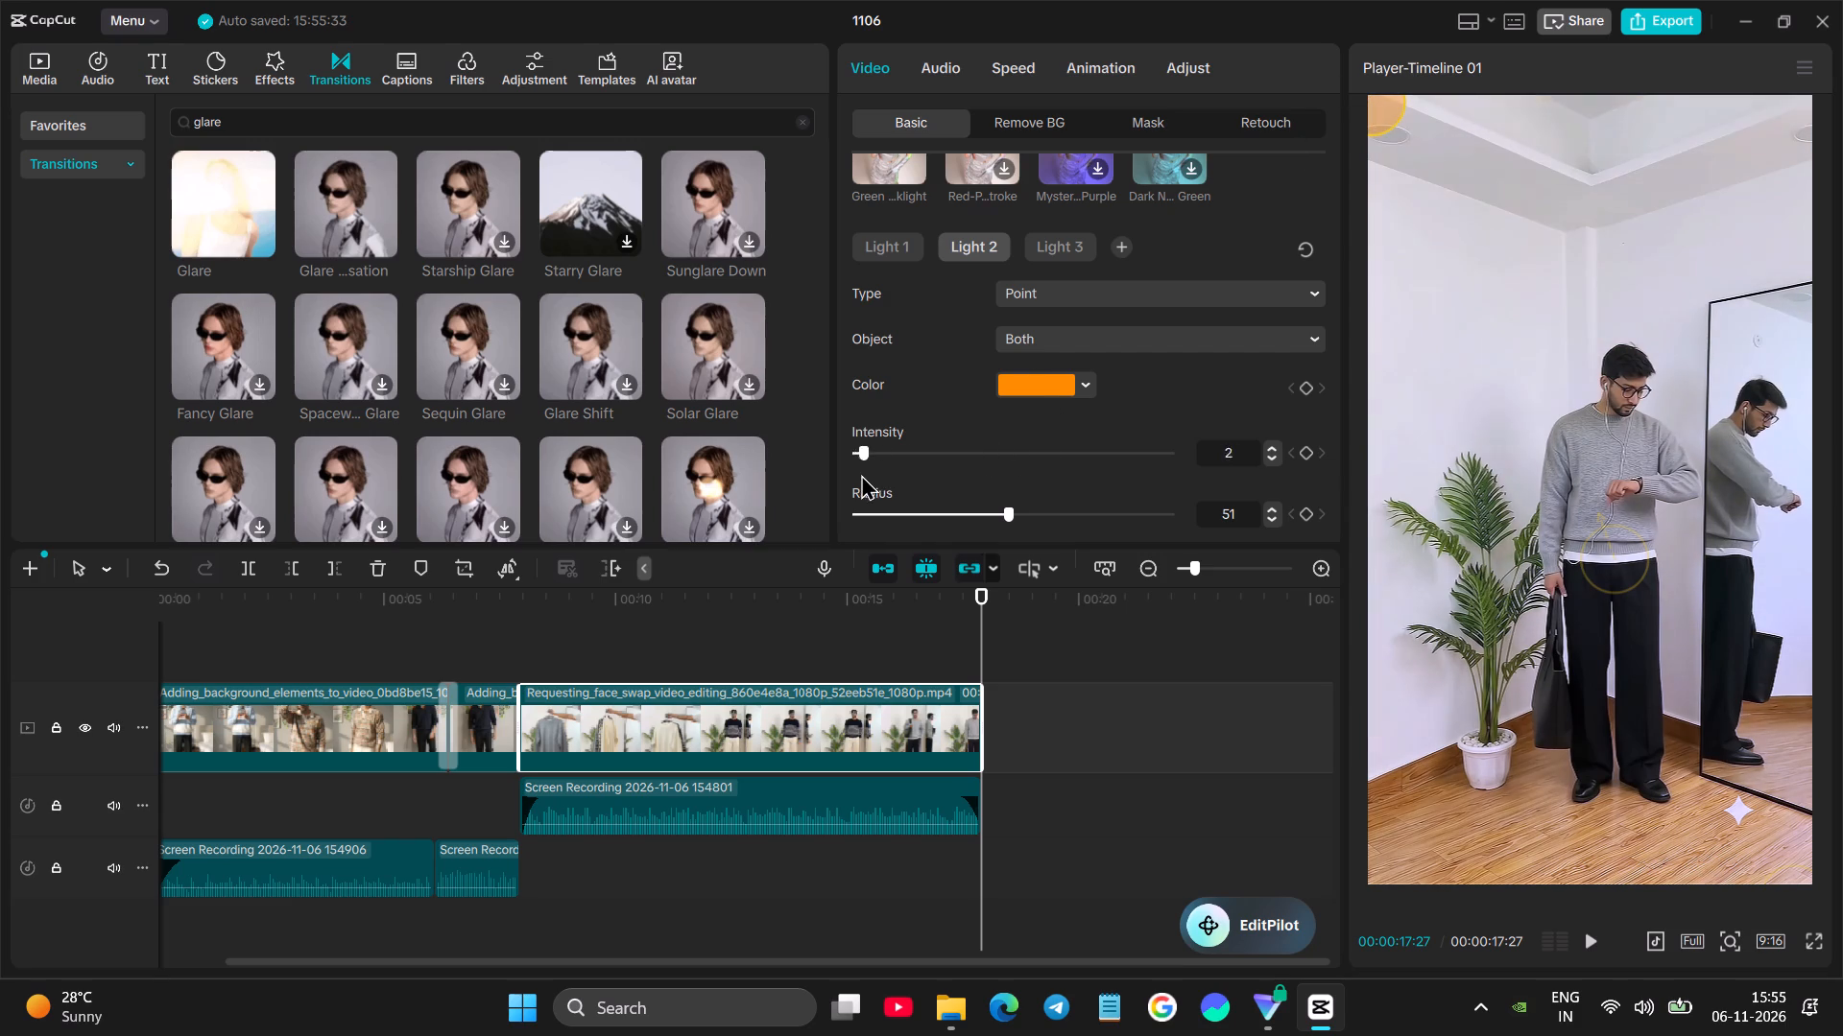
left_click_drag(861, 474, 889, 468)
Set orange Light 2's distance to 24 and its radius to 19.
left_click_drag(1008, 528, 1194, 491)
left_click_drag(1003, 479, 922, 489)
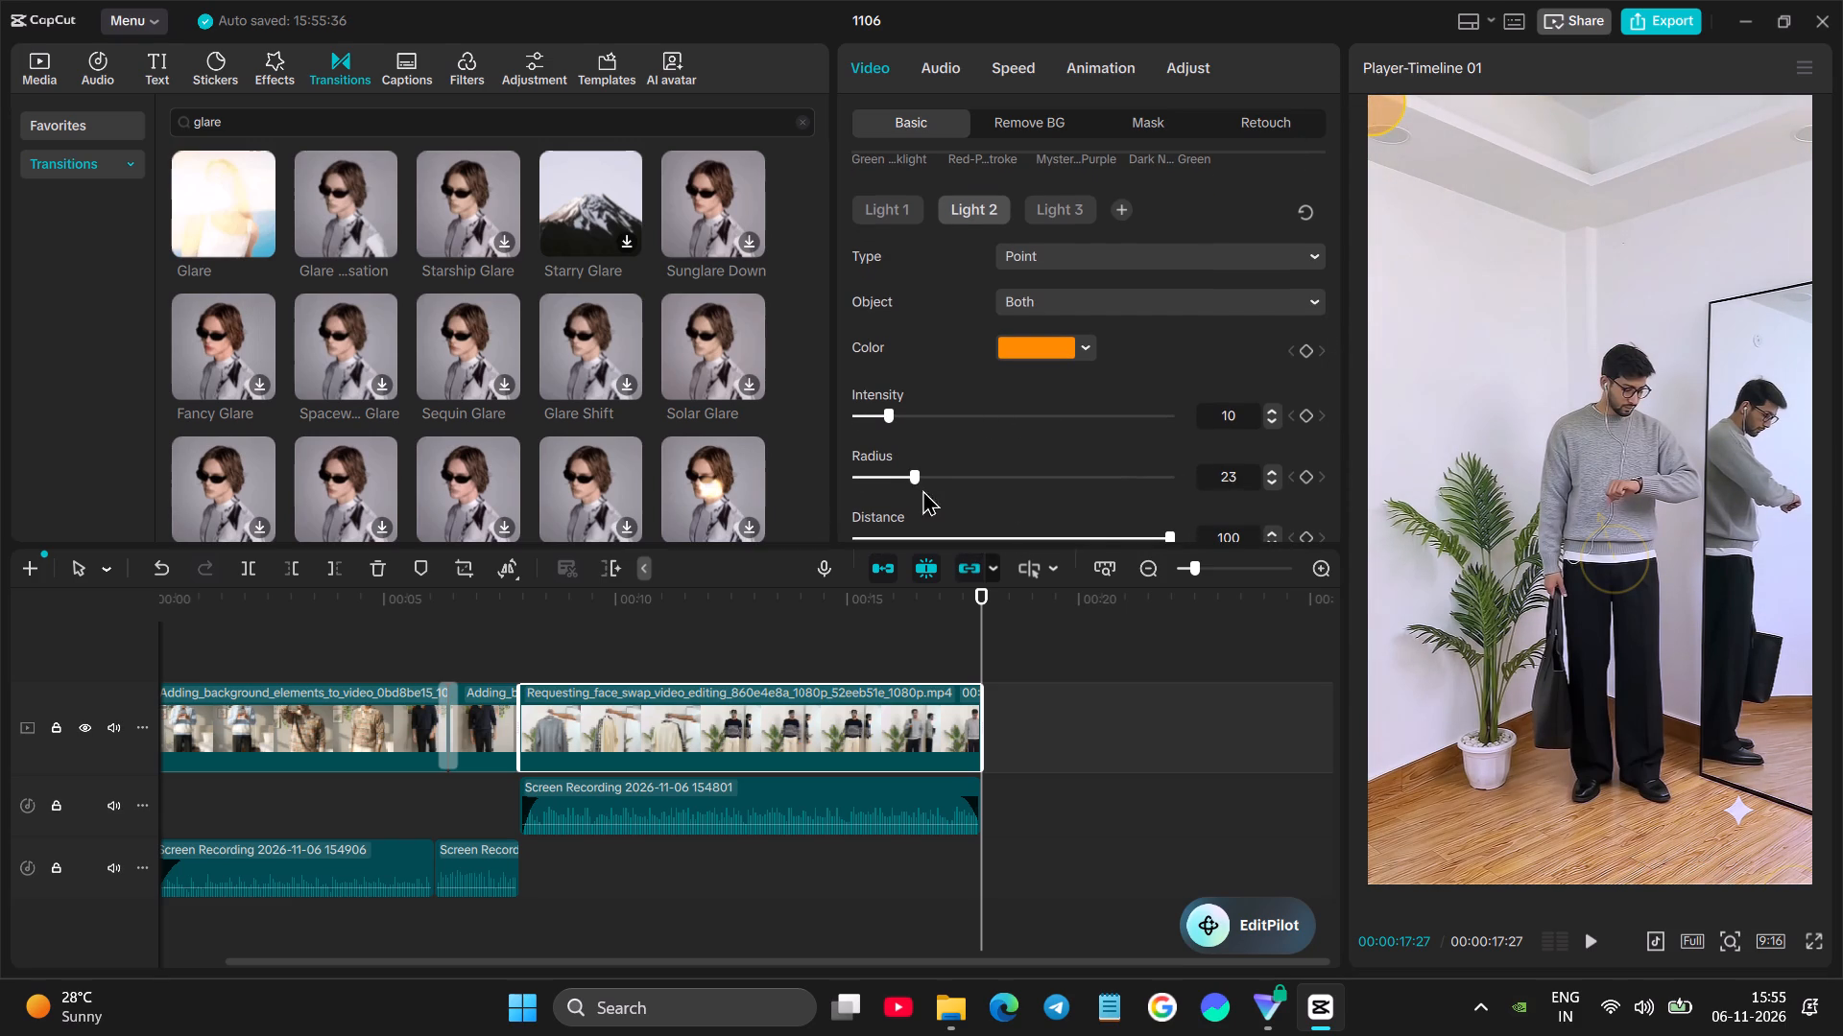
left_click_drag(922, 489, 929, 490)
left_click_drag(1083, 535, 896, 562)
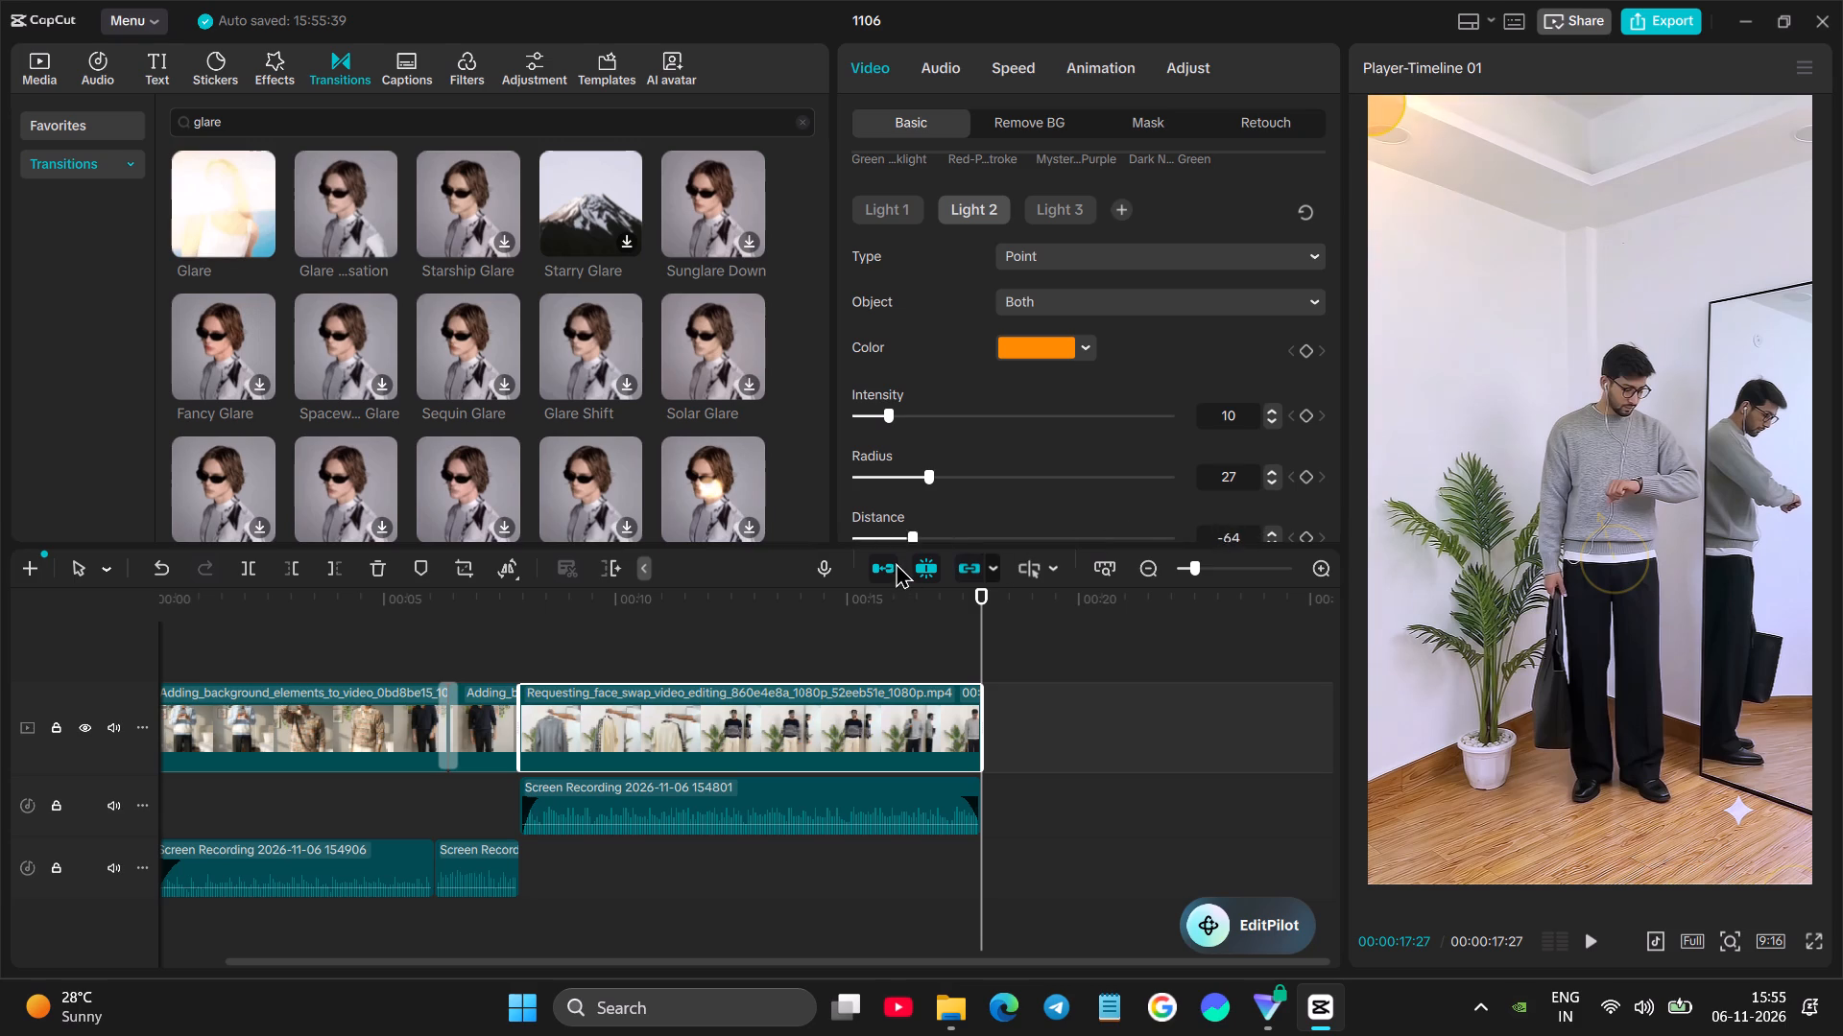
left_click_drag(896, 562, 1043, 544)
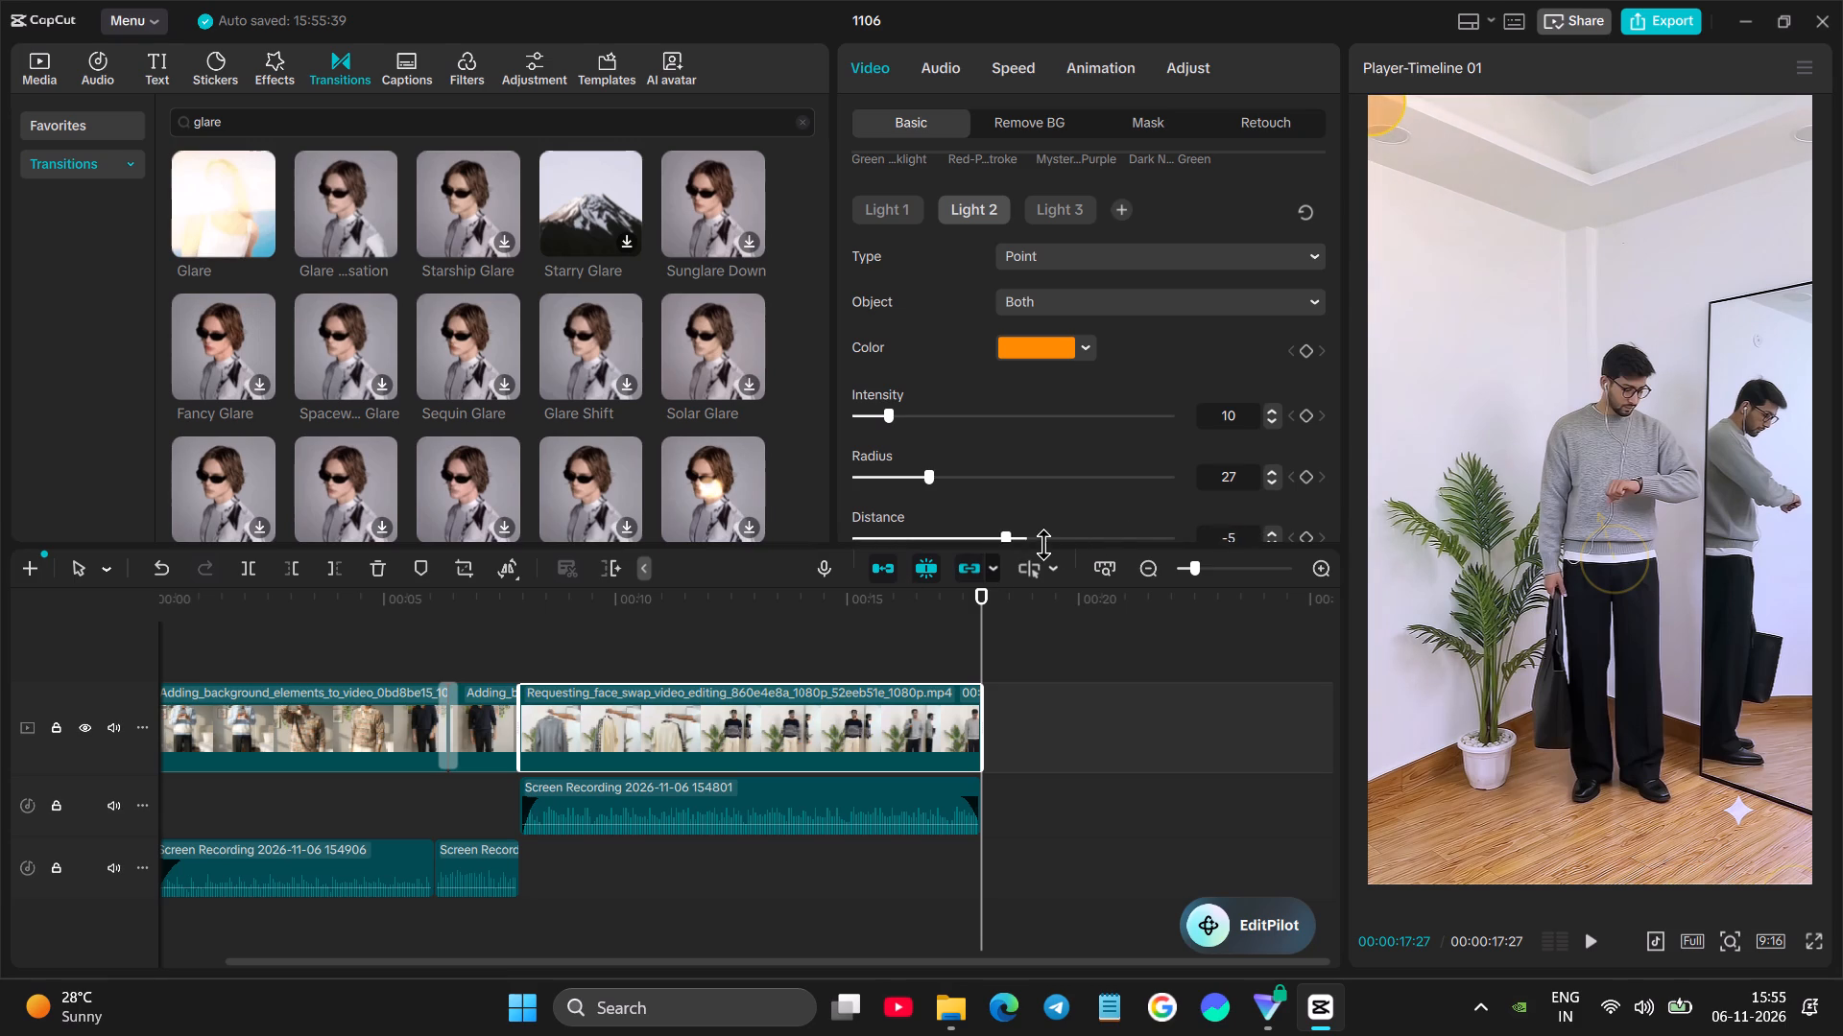
left_click_drag(1043, 544, 1051, 544)
left_click_drag(936, 471, 907, 483)
left_click_drag(907, 483, 904, 483)
Set the Relight highlights to 18 and the brightness to 63.
scroll(989, 427, "down", 2)
left_click_drag(864, 438, 1151, 442)
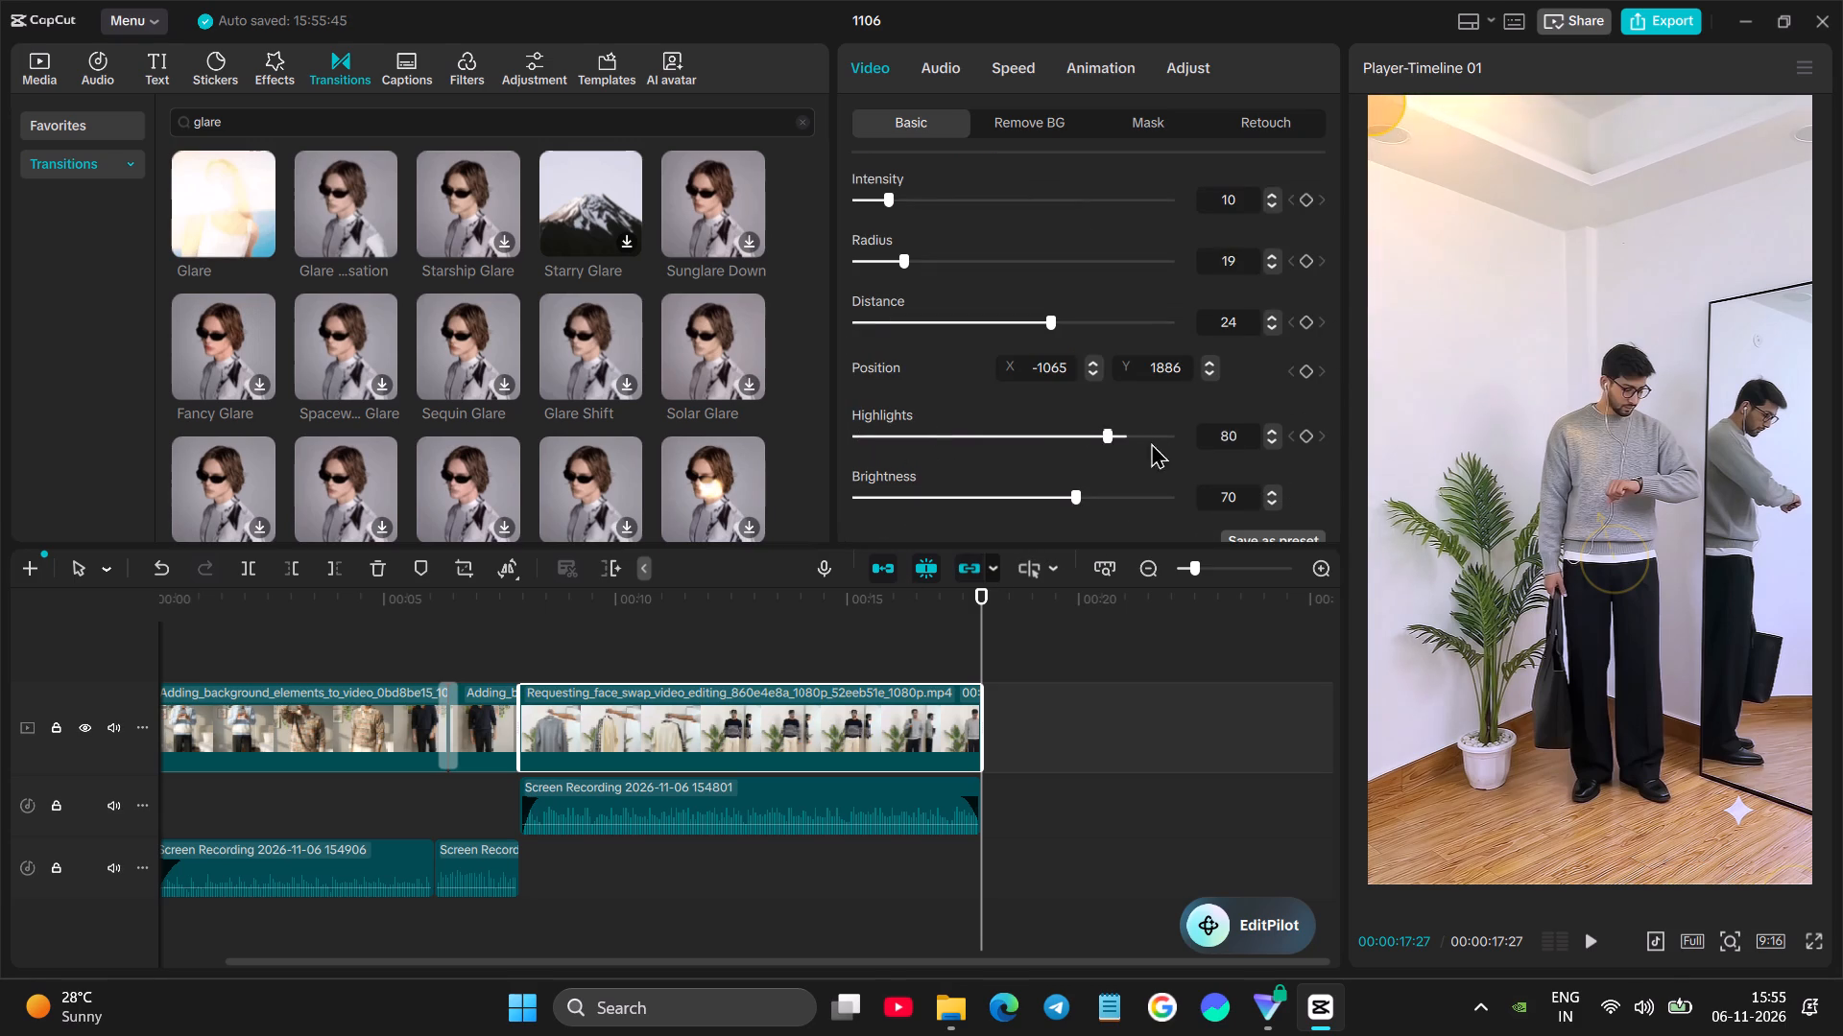
left_click_drag(1151, 442, 912, 463)
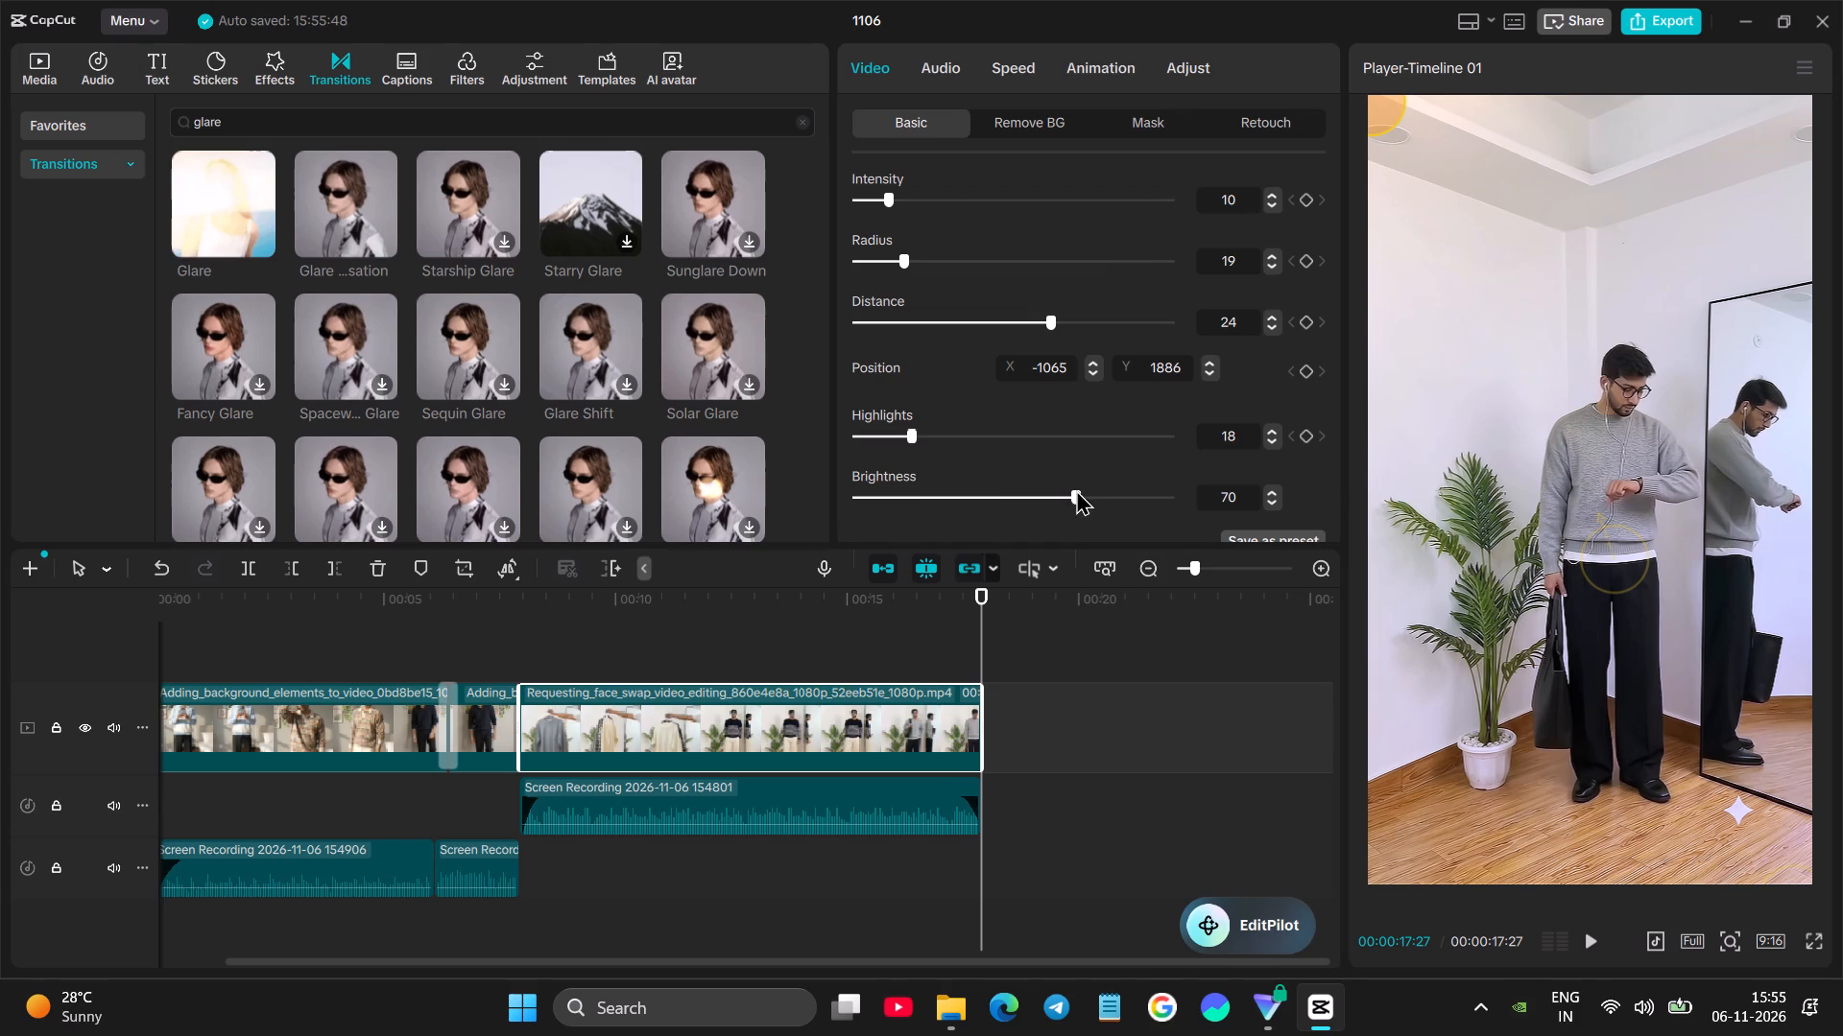
left_click_drag(1070, 489, 1143, 497)
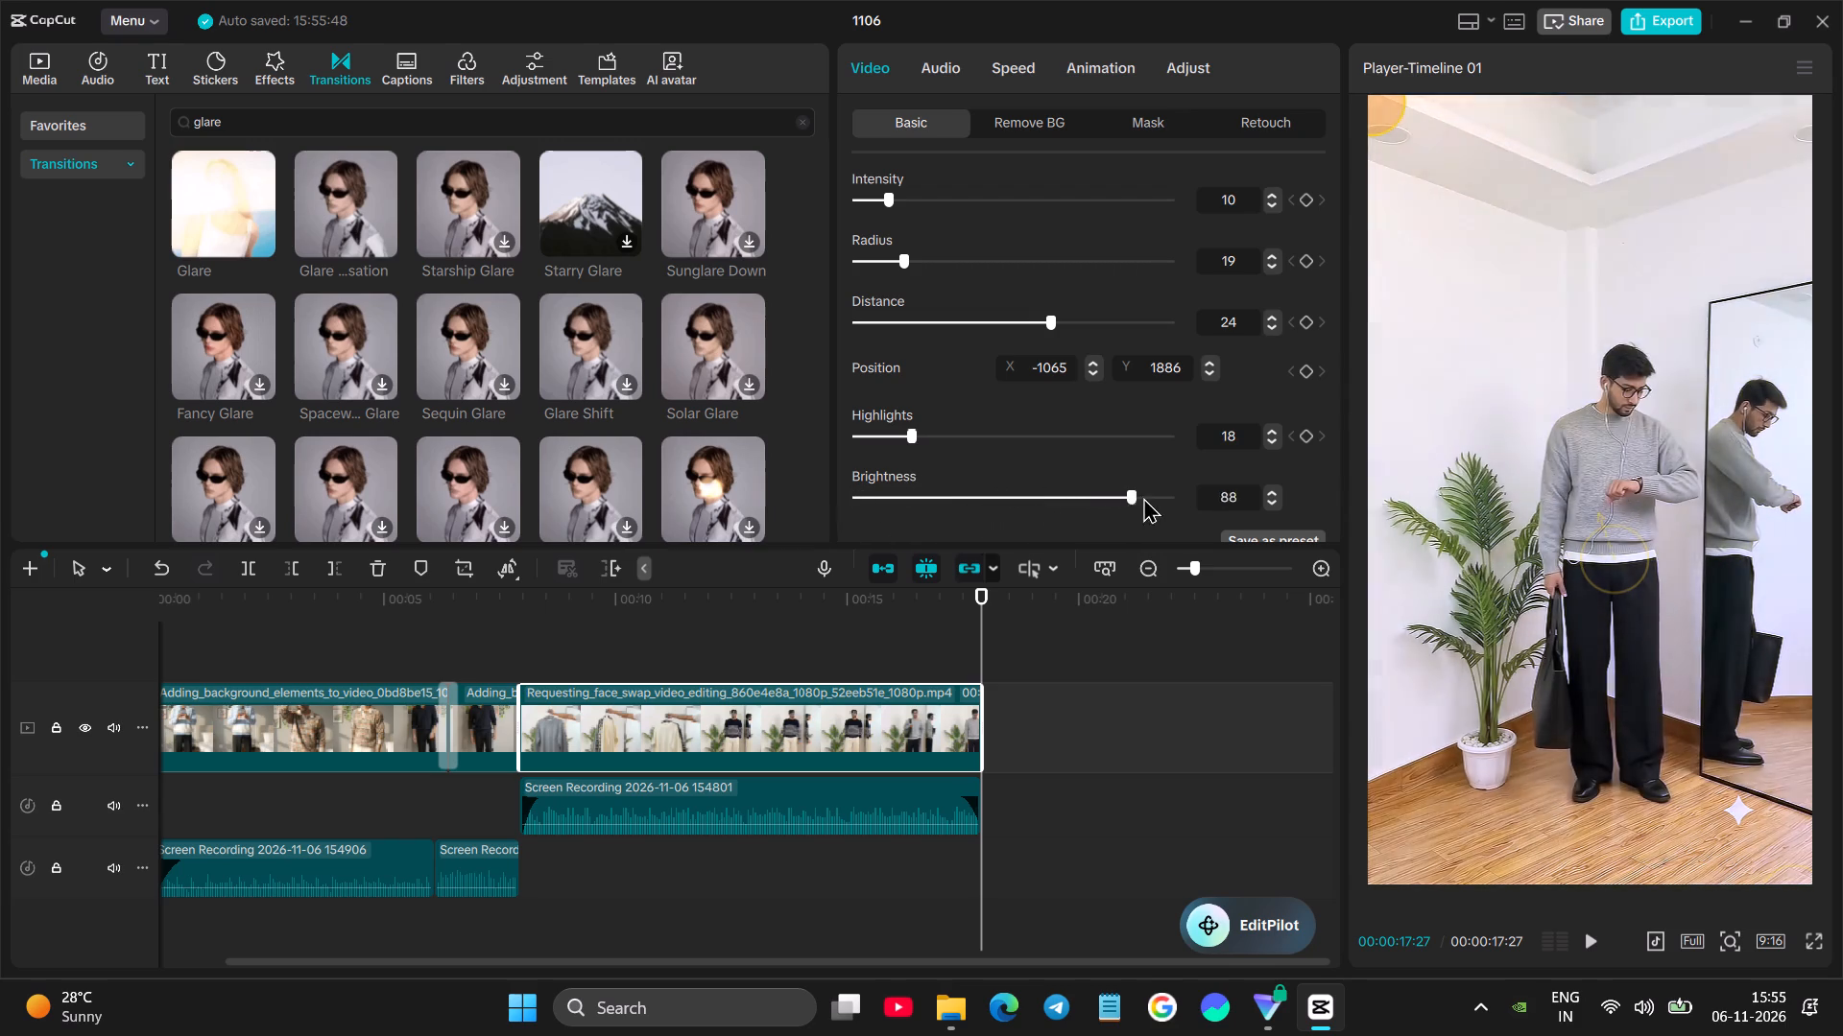
left_click_drag(1143, 497, 1049, 524)
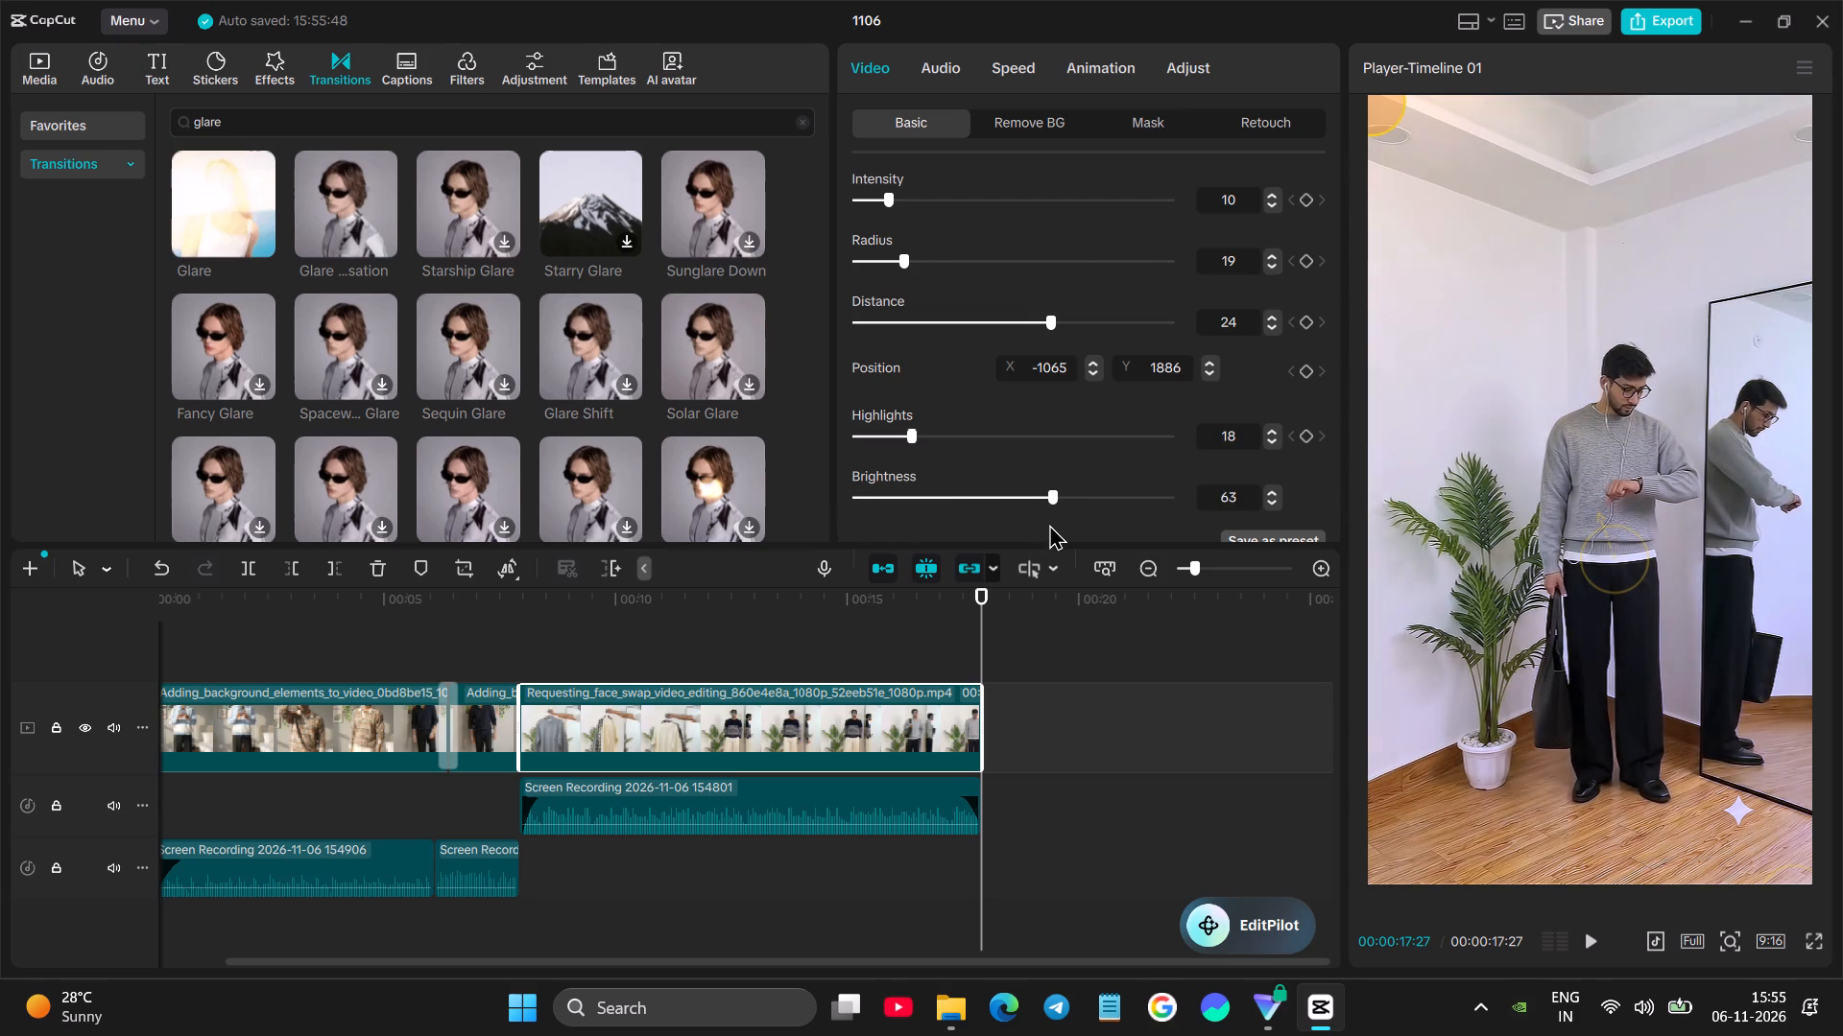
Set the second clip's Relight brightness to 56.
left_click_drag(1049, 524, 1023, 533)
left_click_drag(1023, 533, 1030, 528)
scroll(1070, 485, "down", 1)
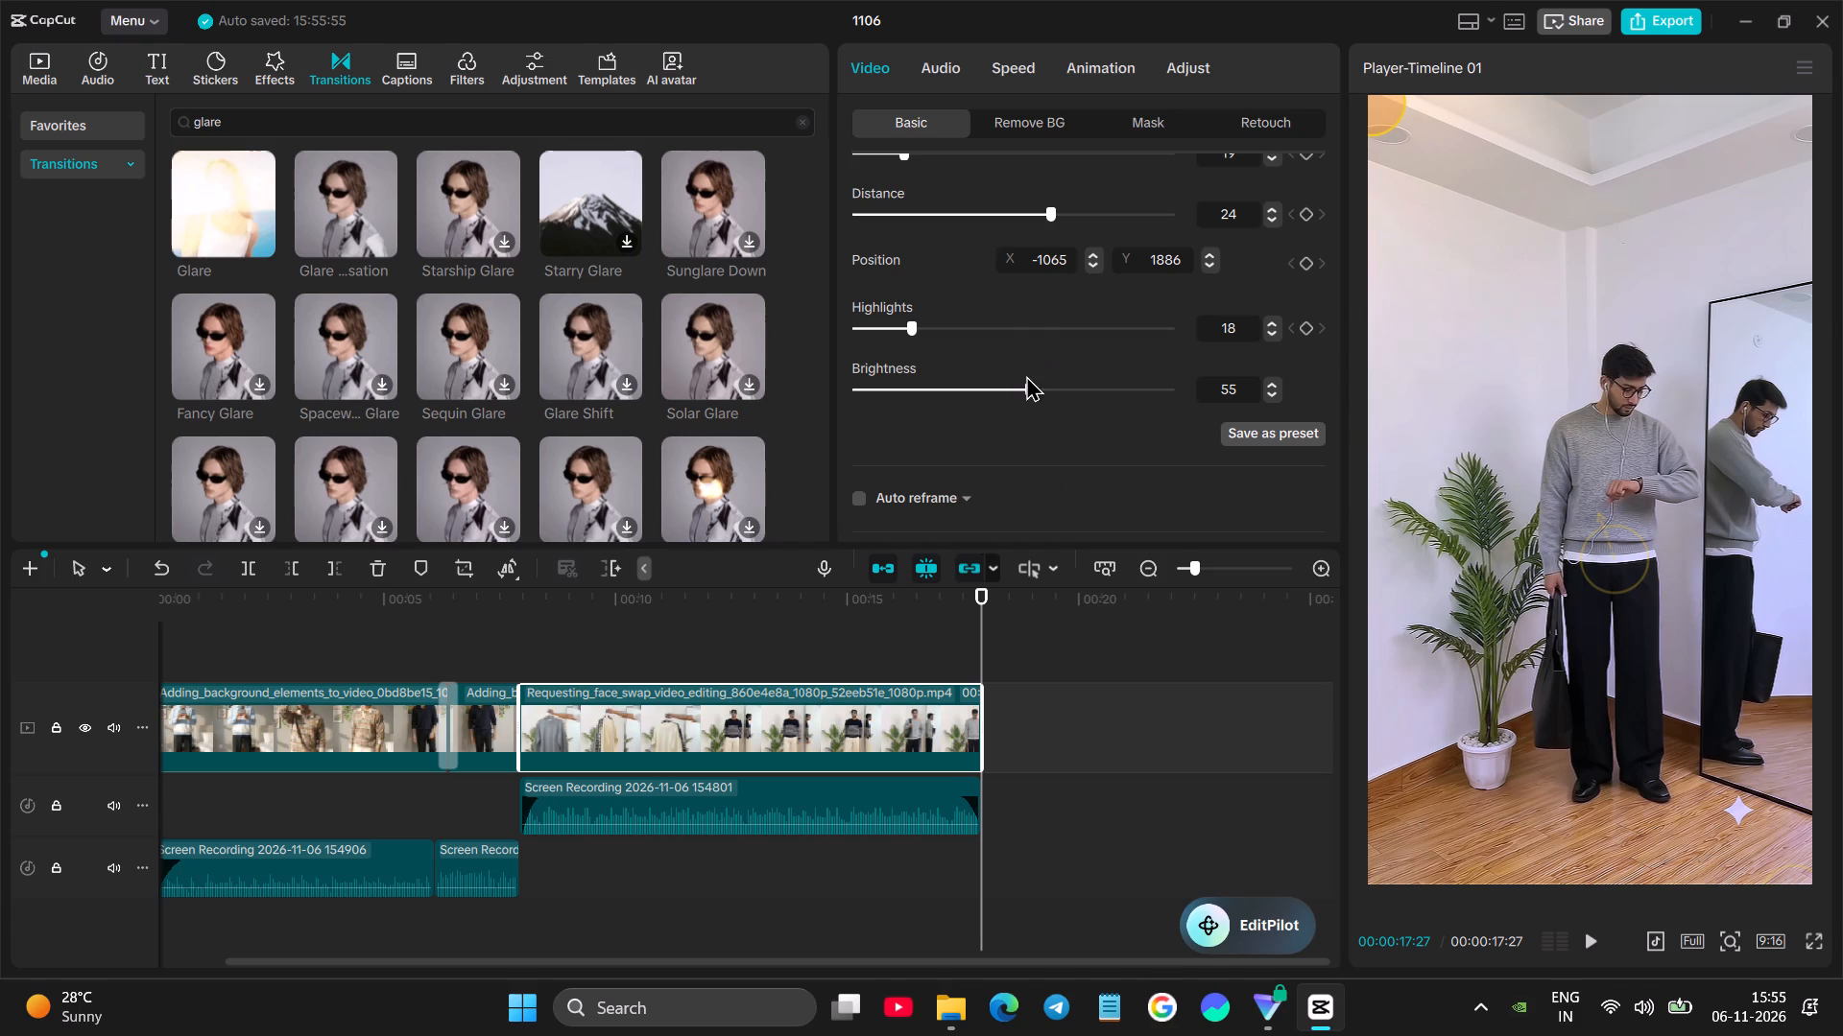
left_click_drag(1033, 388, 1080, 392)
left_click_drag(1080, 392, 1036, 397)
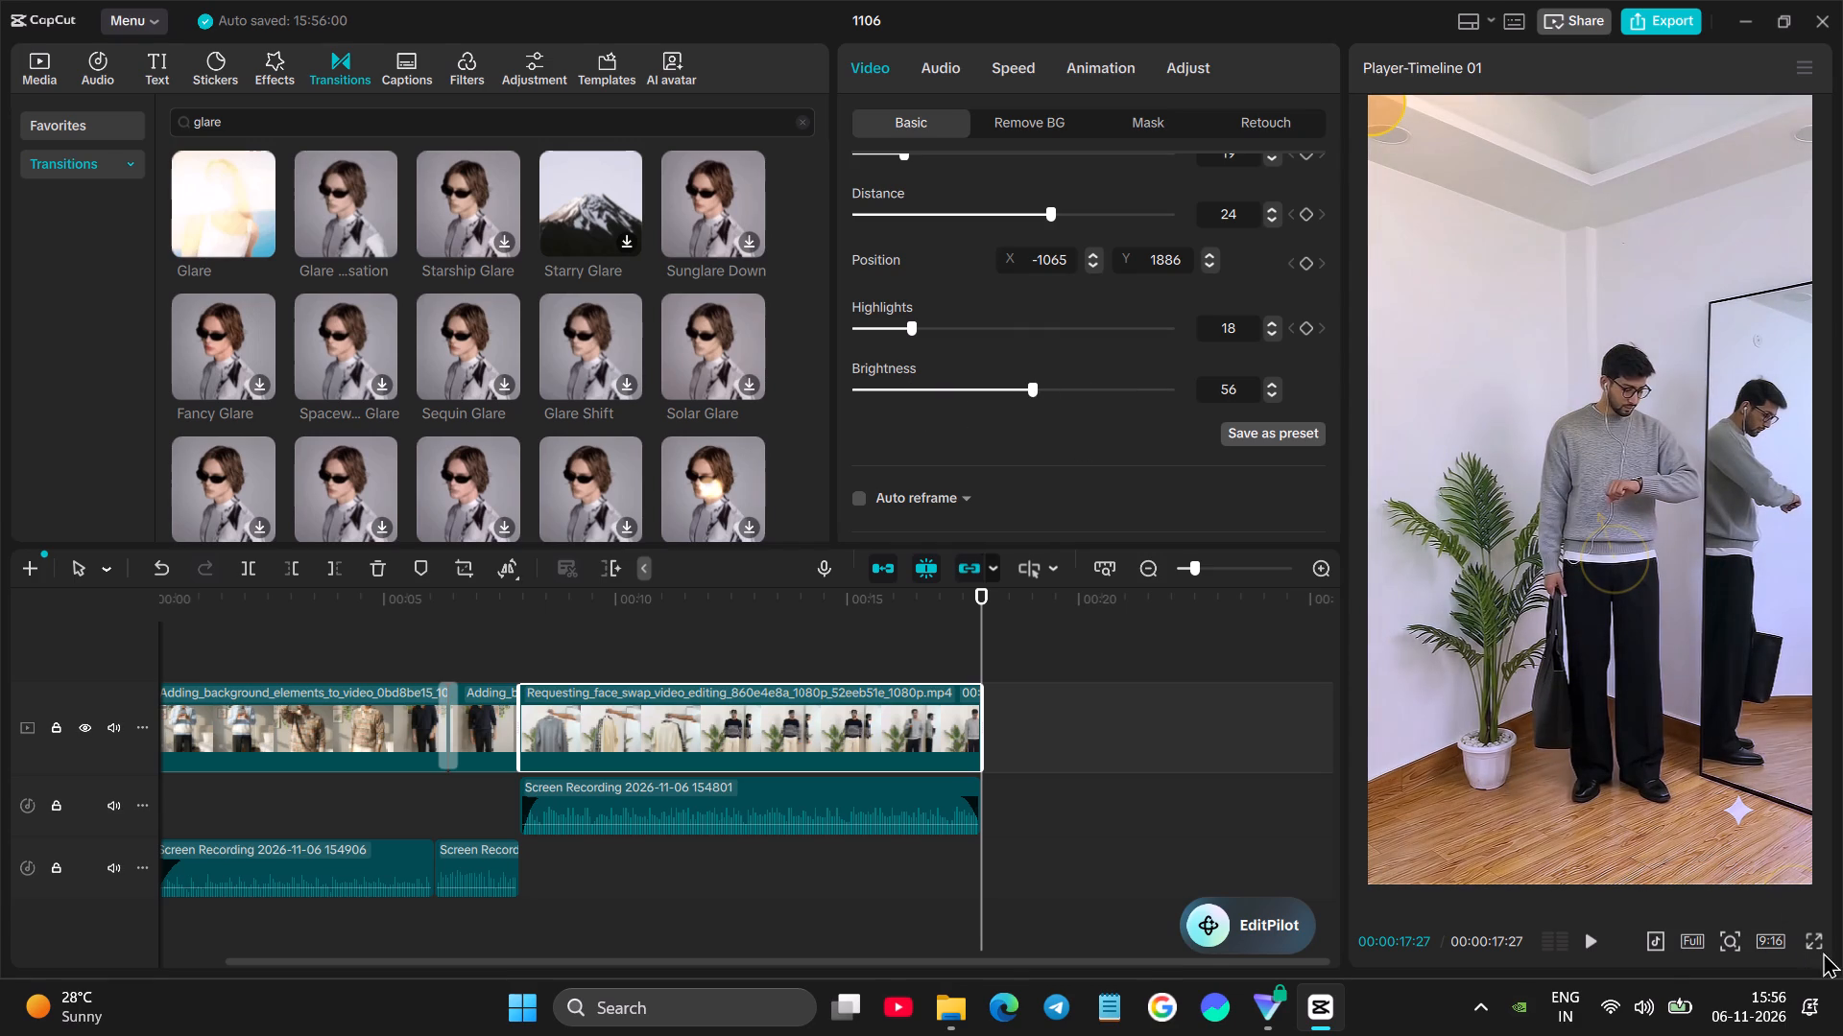
Preview the video full screen from the start, and again from about 00:00:09:06, to examine the second clip's lighting.
left_click(1812, 940)
key("space")
key("space")
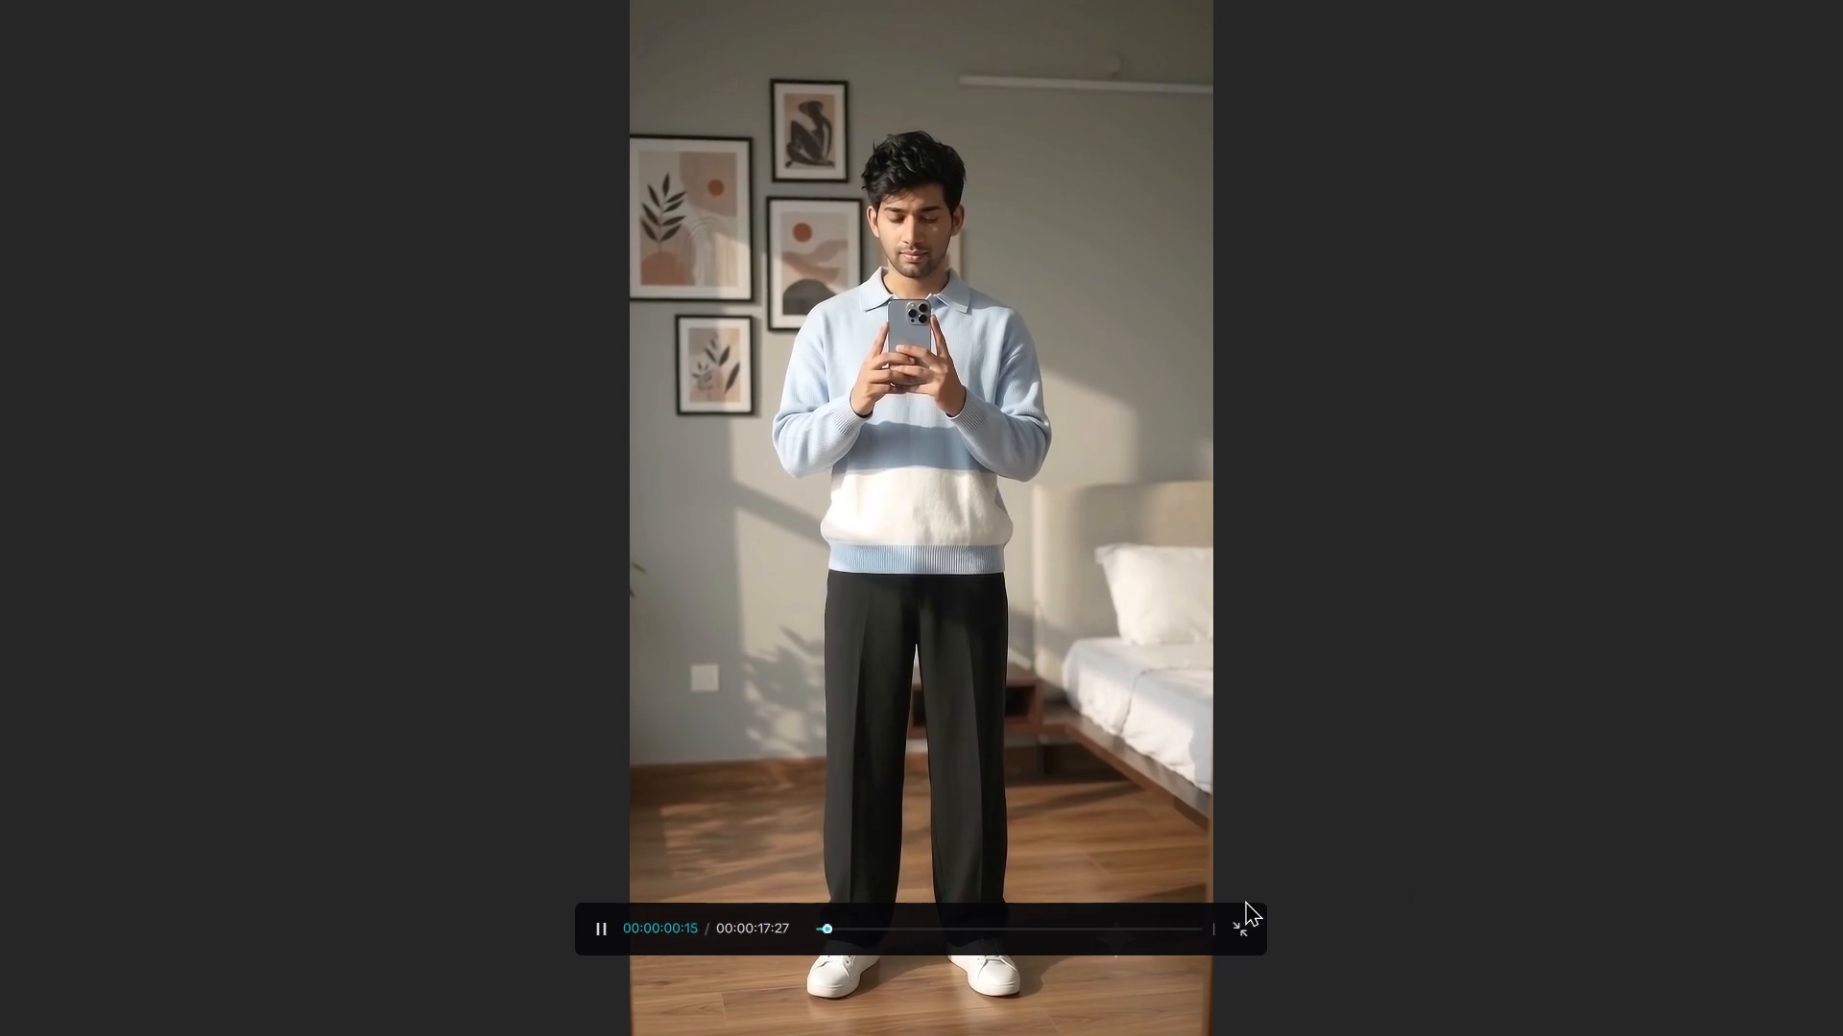
left_click(1249, 930)
left_click(646, 647)
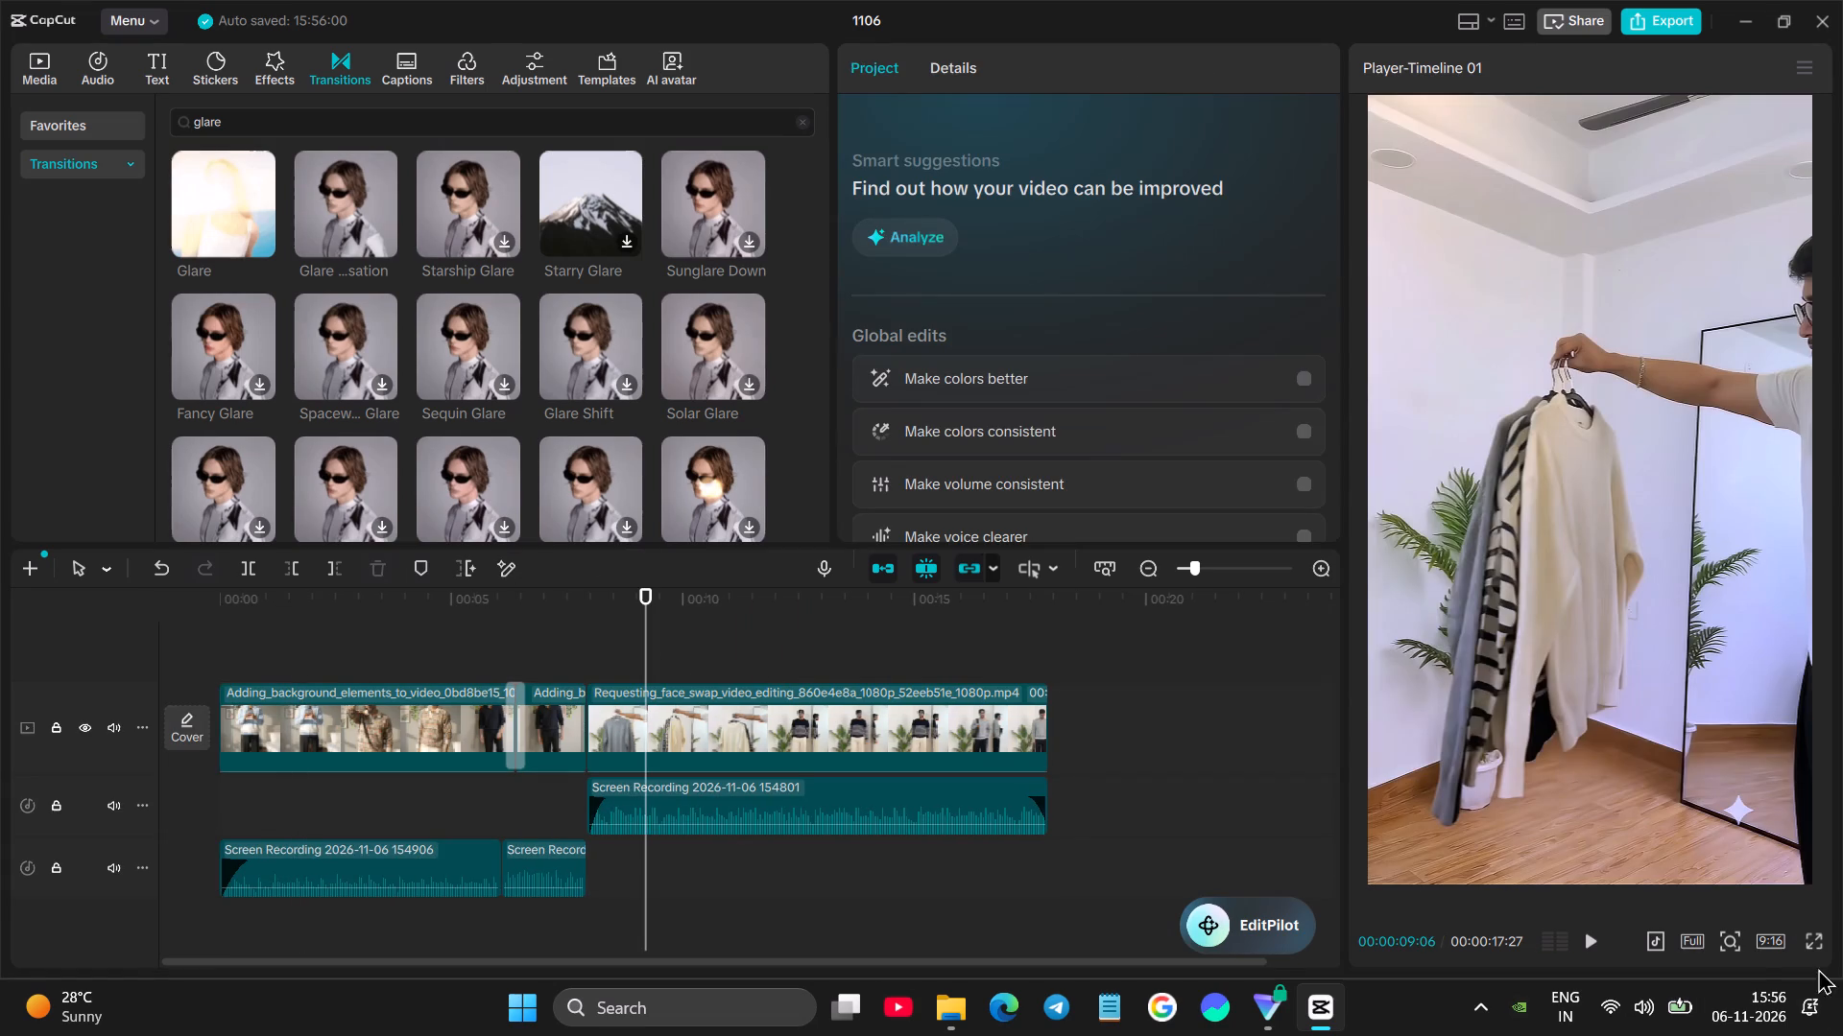
left_click(1808, 938)
key("space")
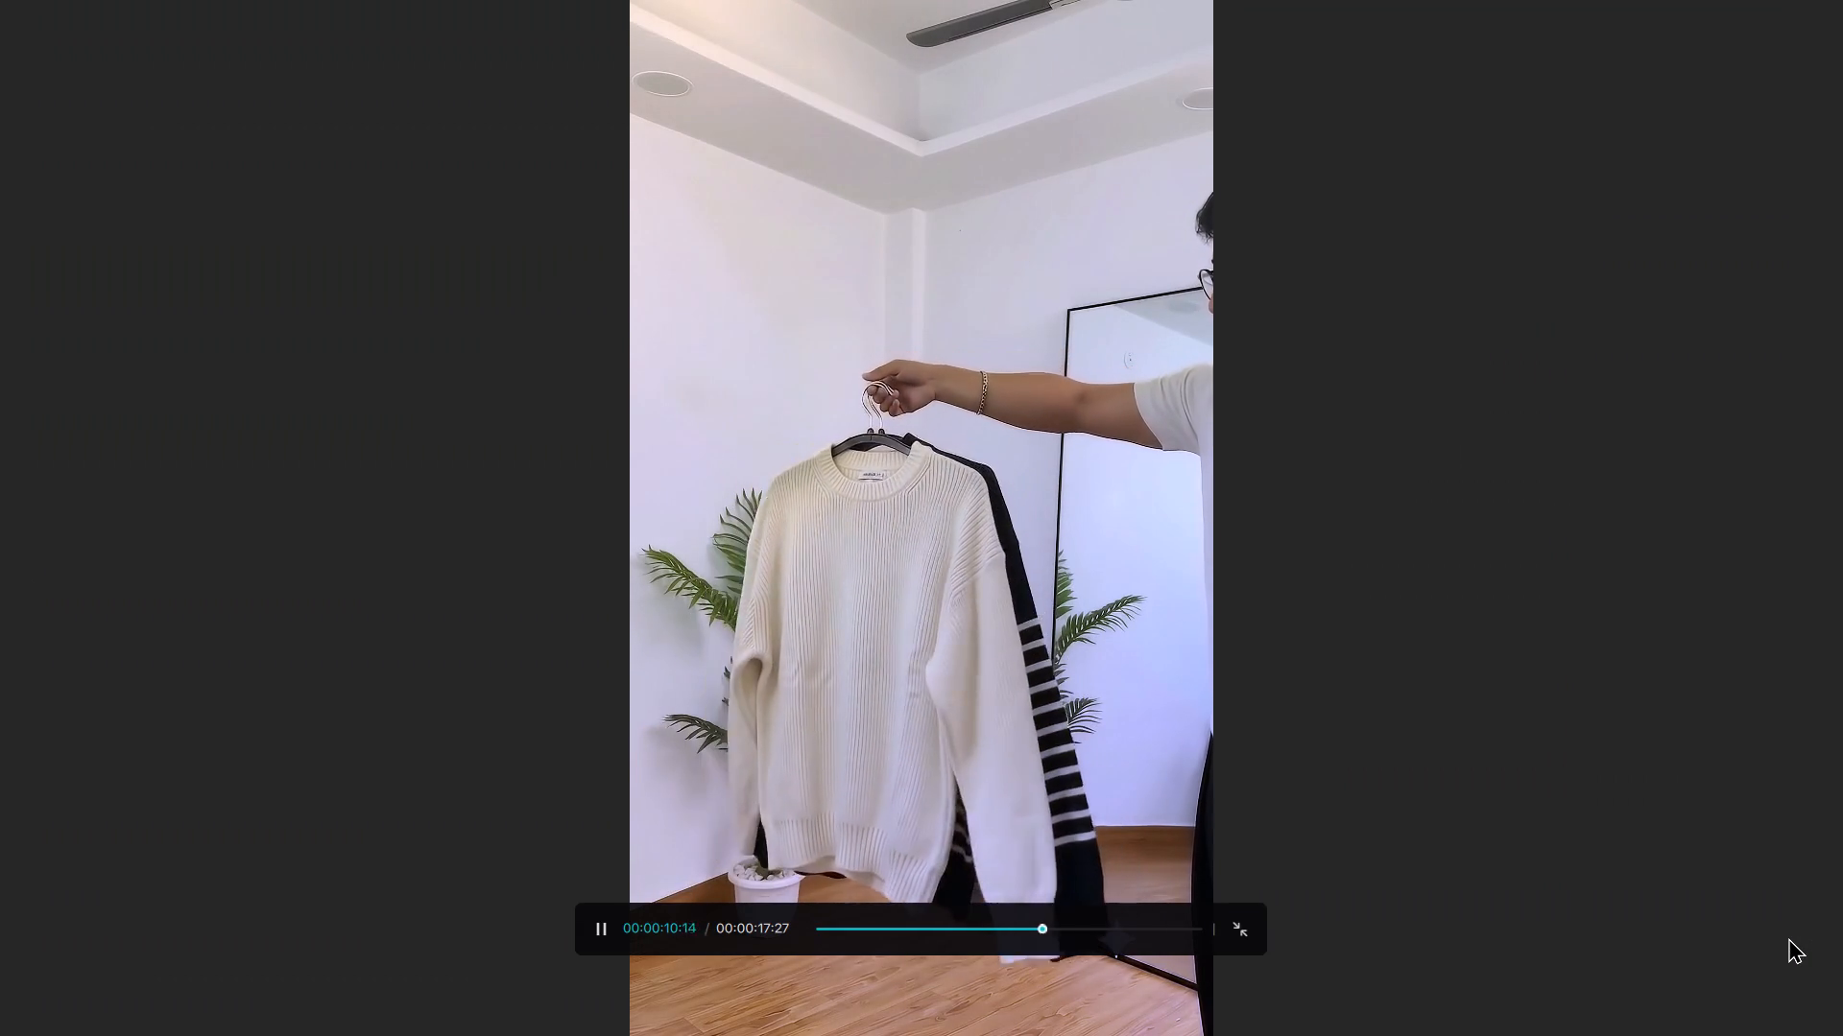
key("space")
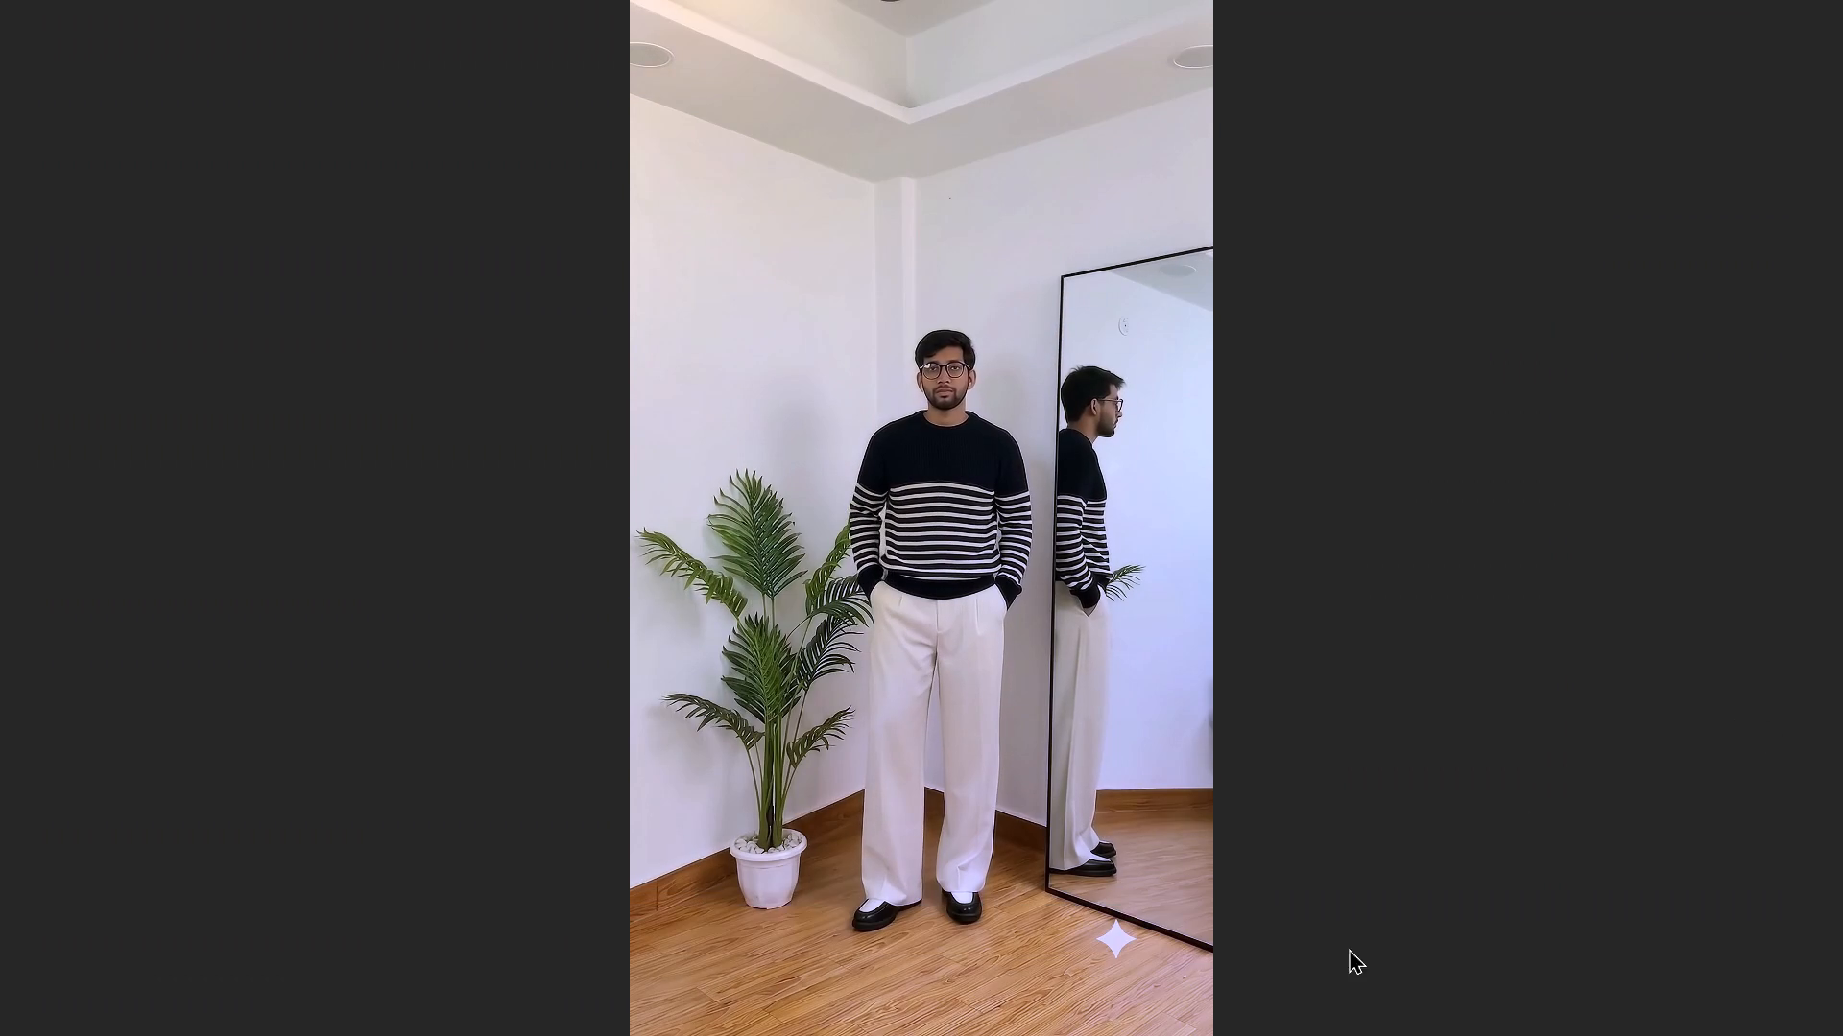
left_click(1284, 976)
left_click(1246, 936)
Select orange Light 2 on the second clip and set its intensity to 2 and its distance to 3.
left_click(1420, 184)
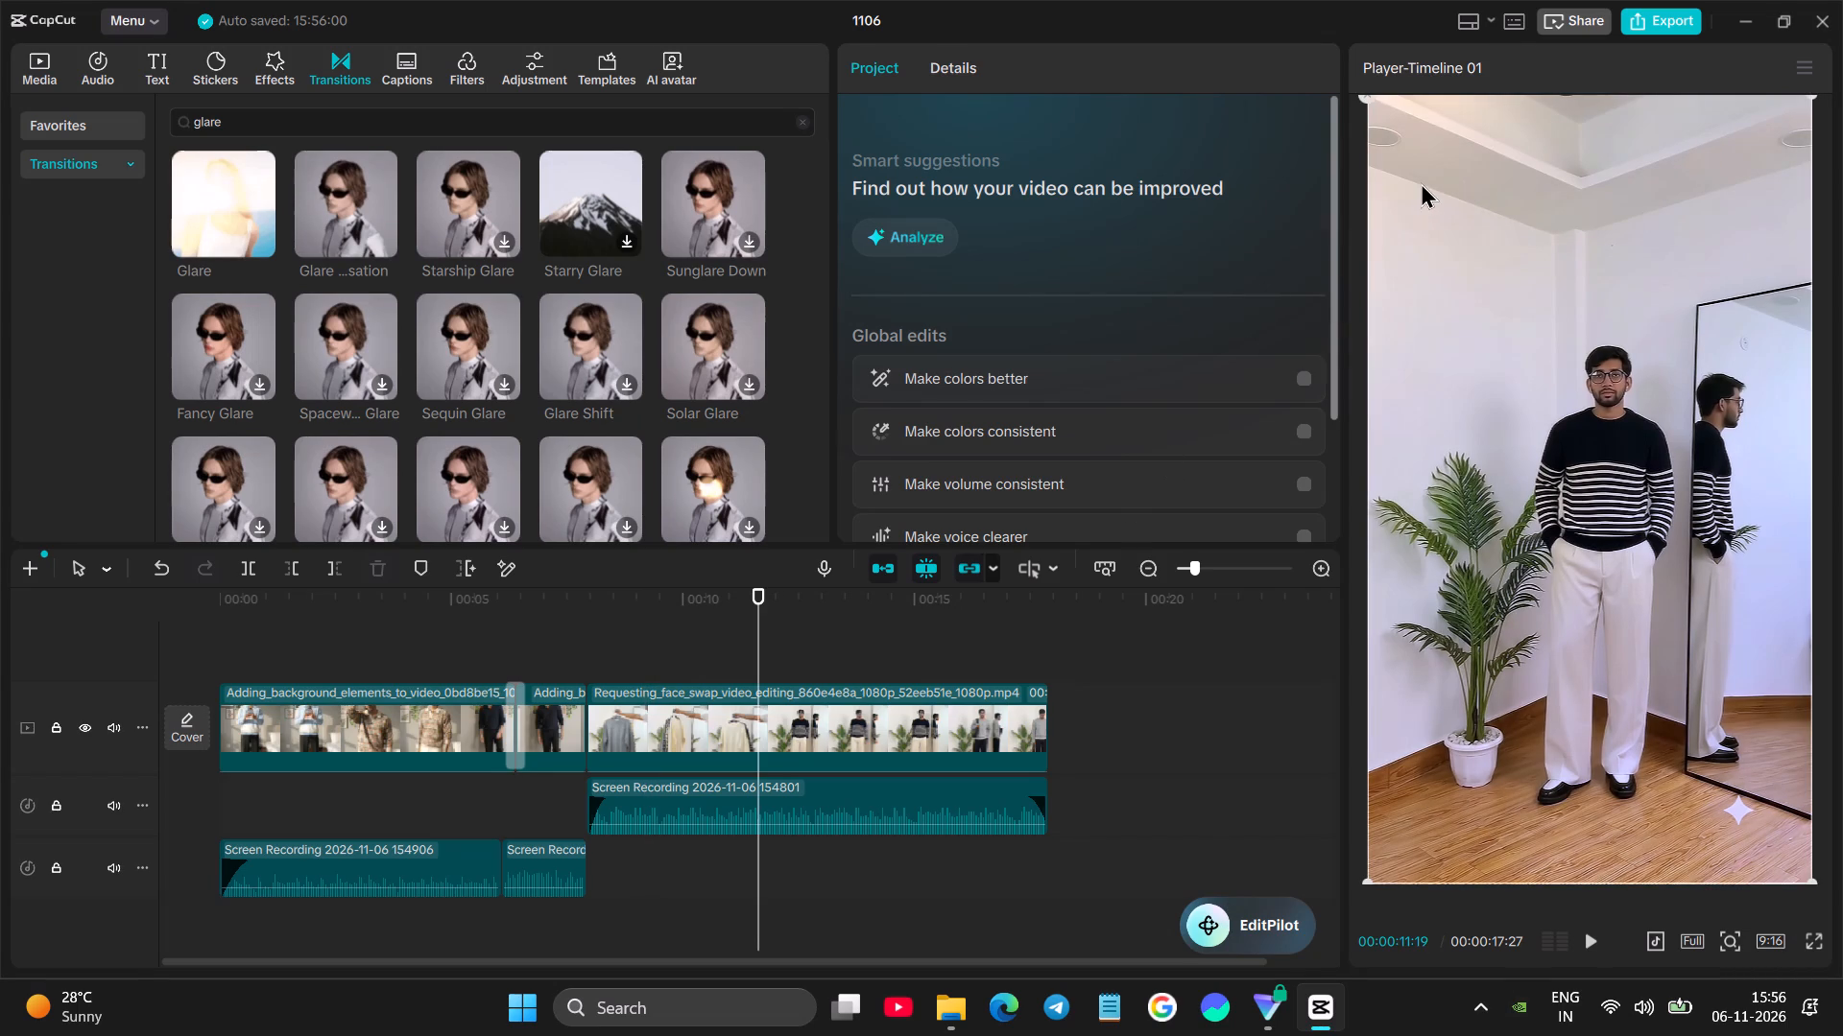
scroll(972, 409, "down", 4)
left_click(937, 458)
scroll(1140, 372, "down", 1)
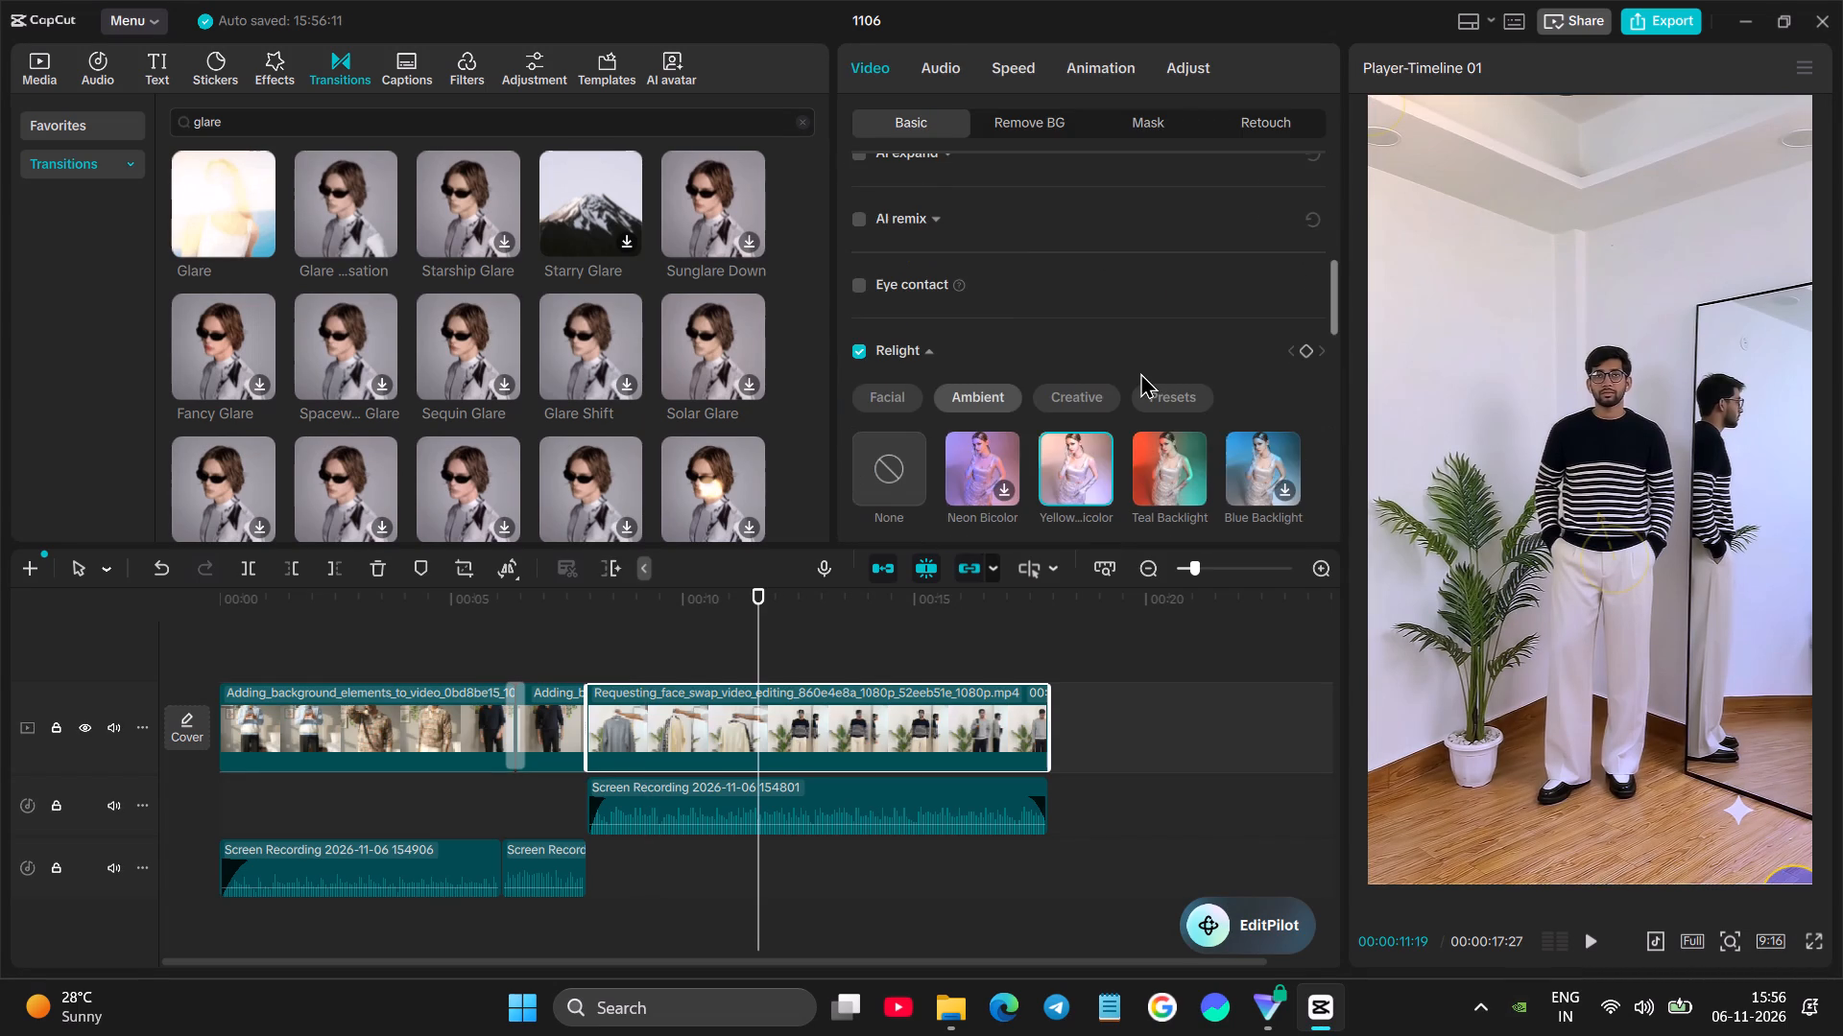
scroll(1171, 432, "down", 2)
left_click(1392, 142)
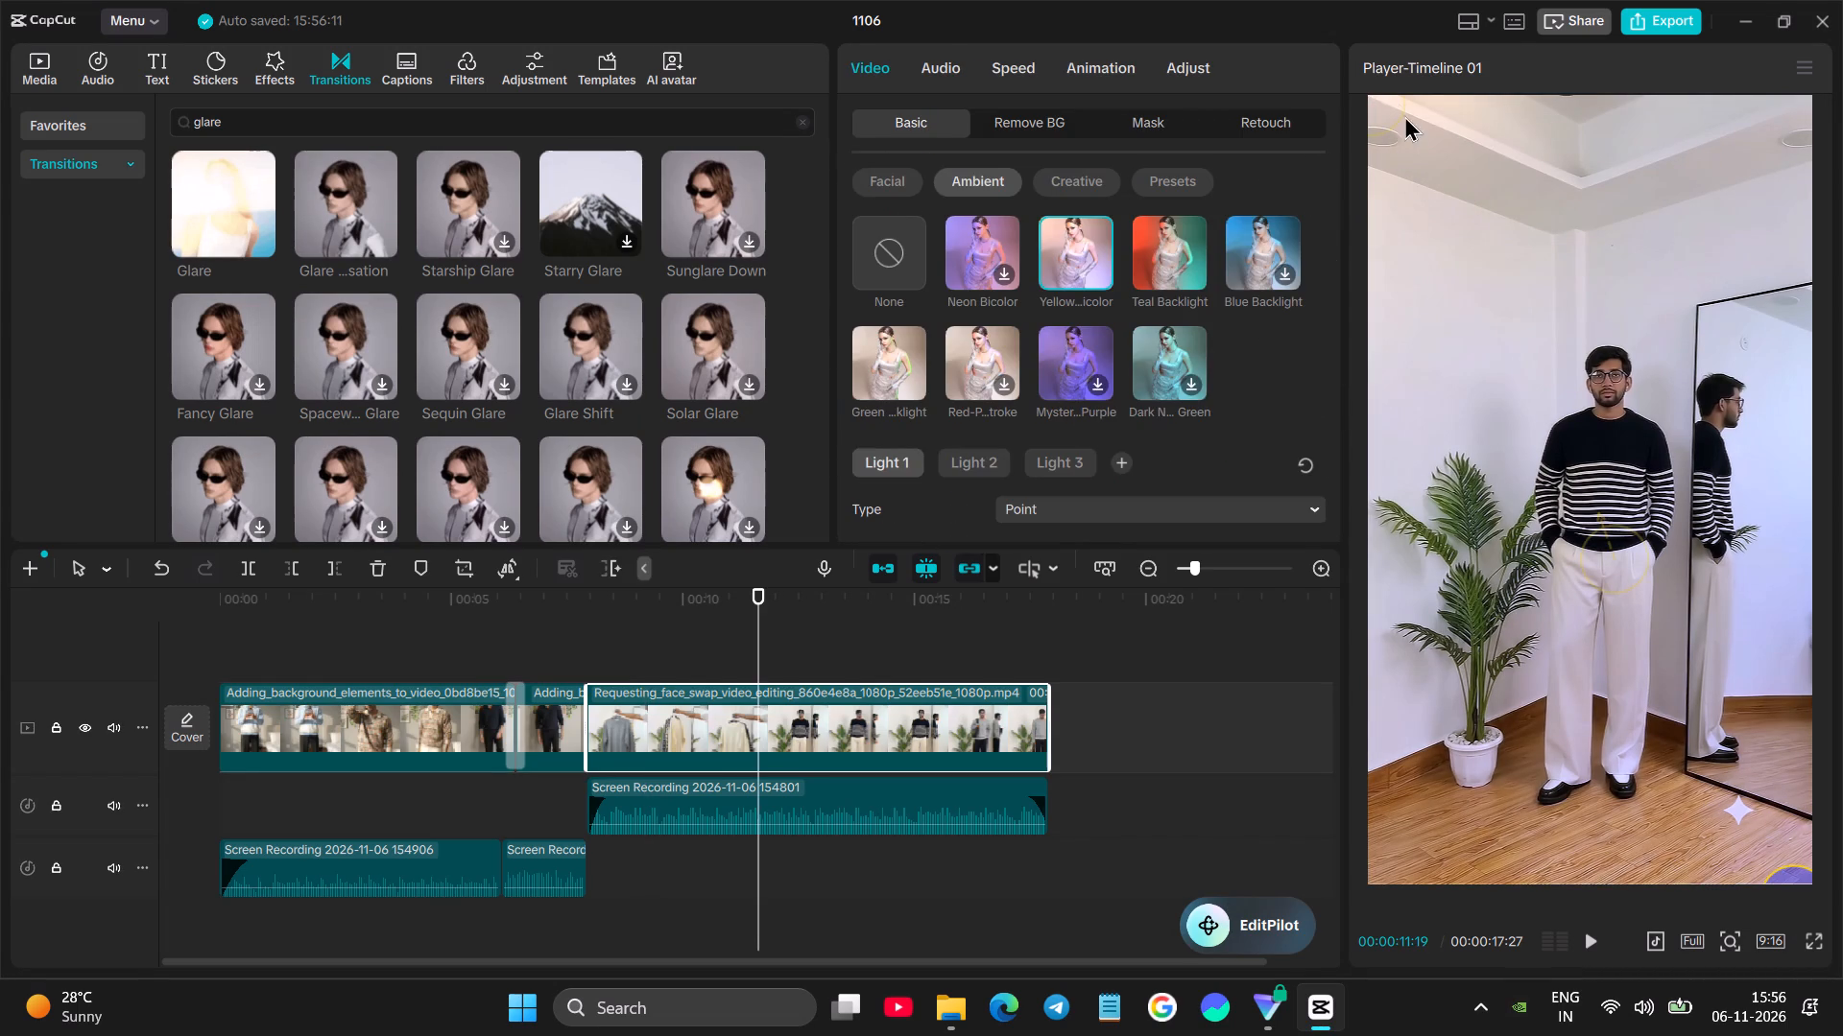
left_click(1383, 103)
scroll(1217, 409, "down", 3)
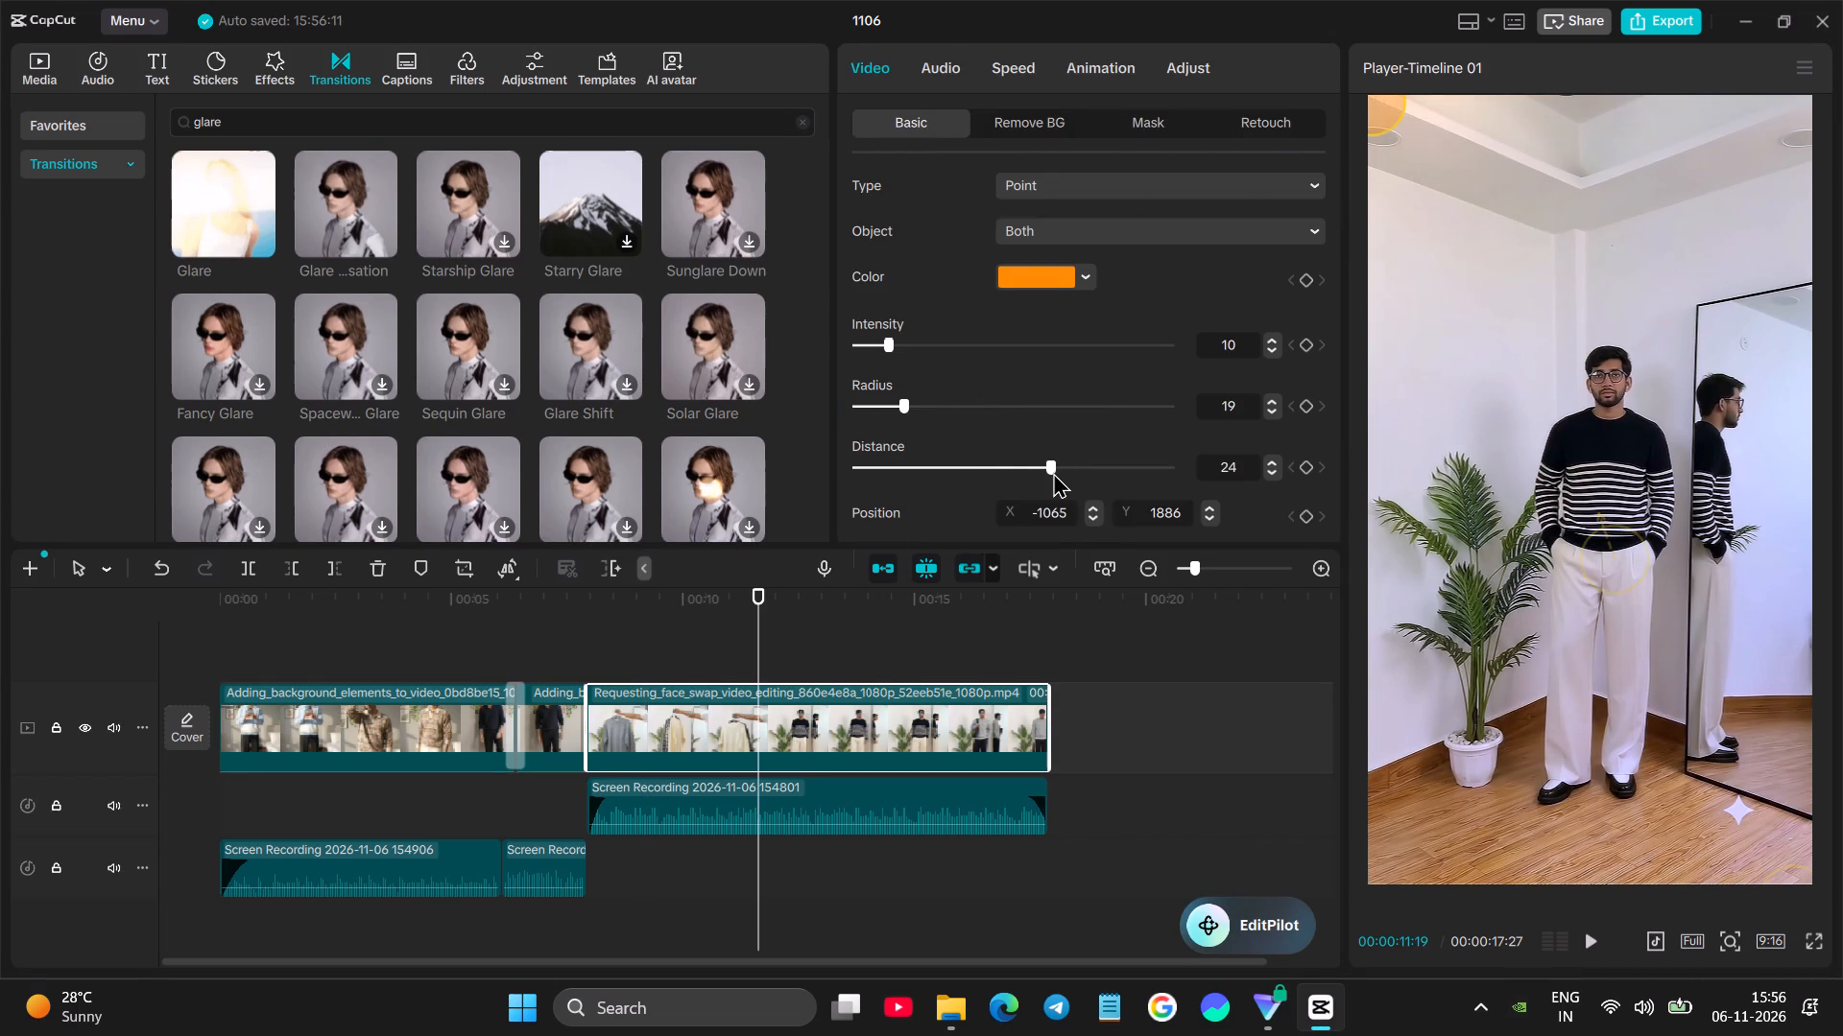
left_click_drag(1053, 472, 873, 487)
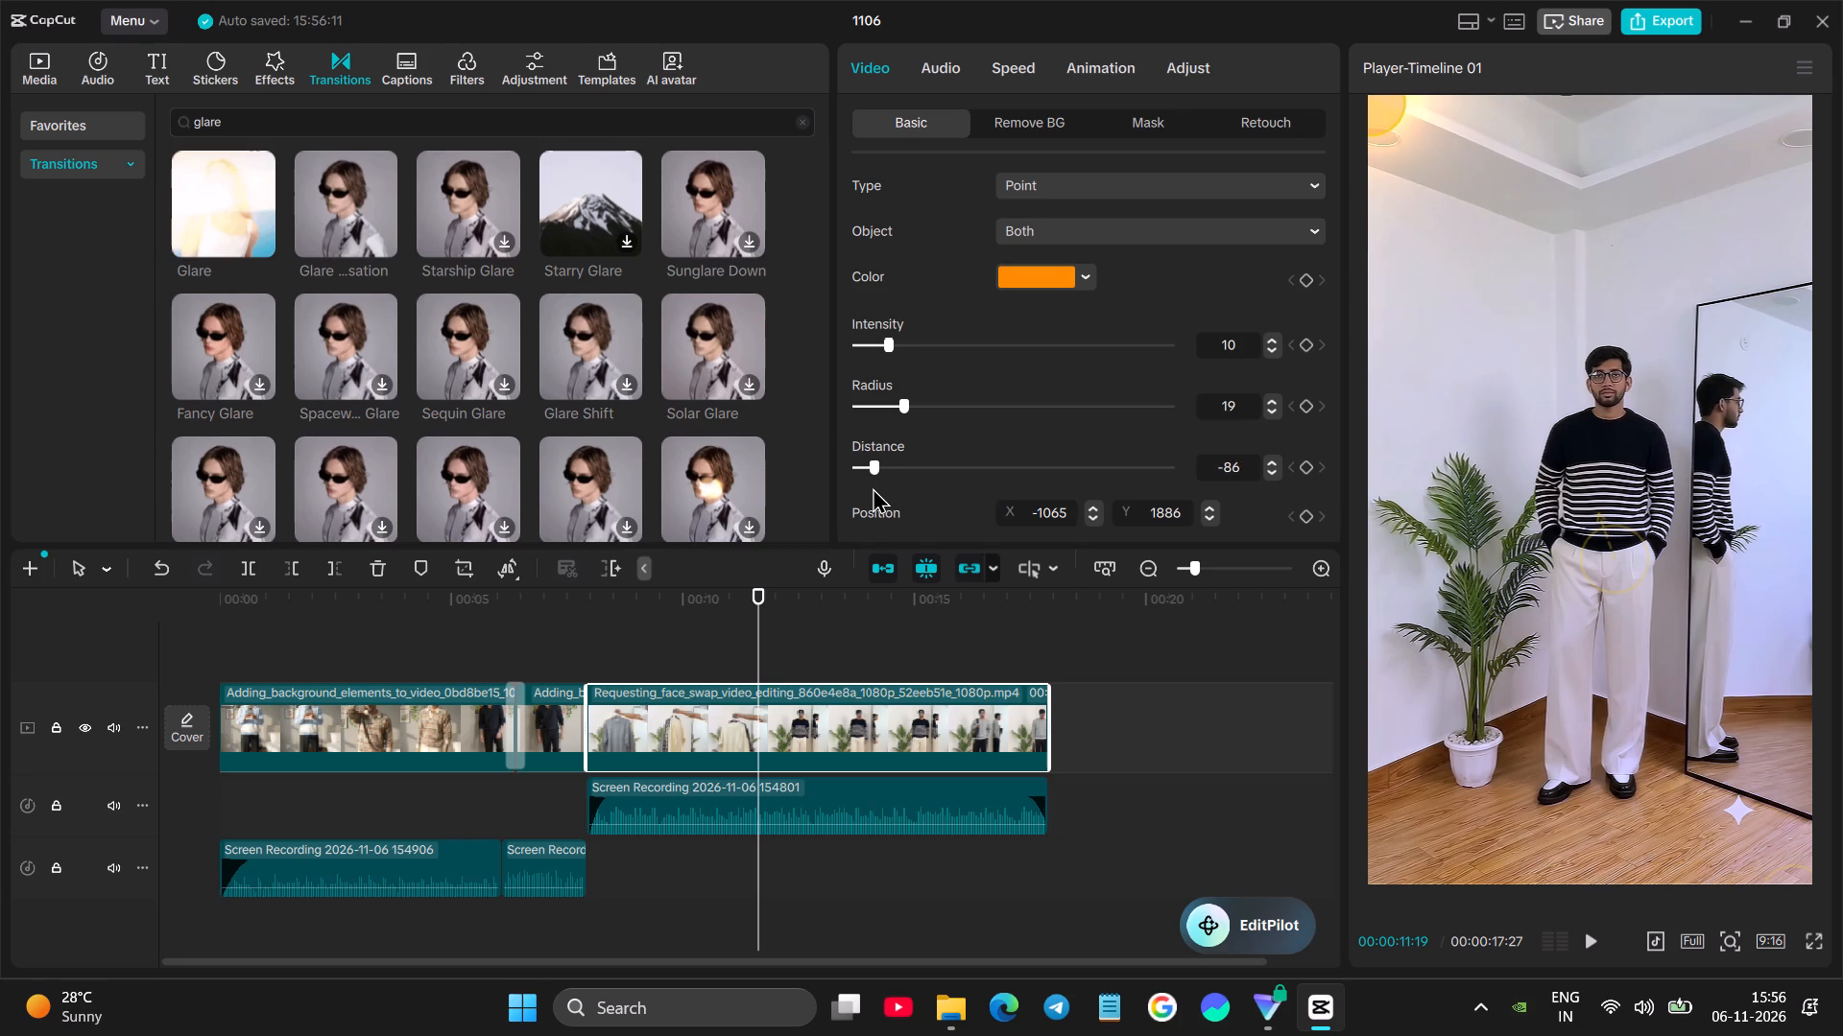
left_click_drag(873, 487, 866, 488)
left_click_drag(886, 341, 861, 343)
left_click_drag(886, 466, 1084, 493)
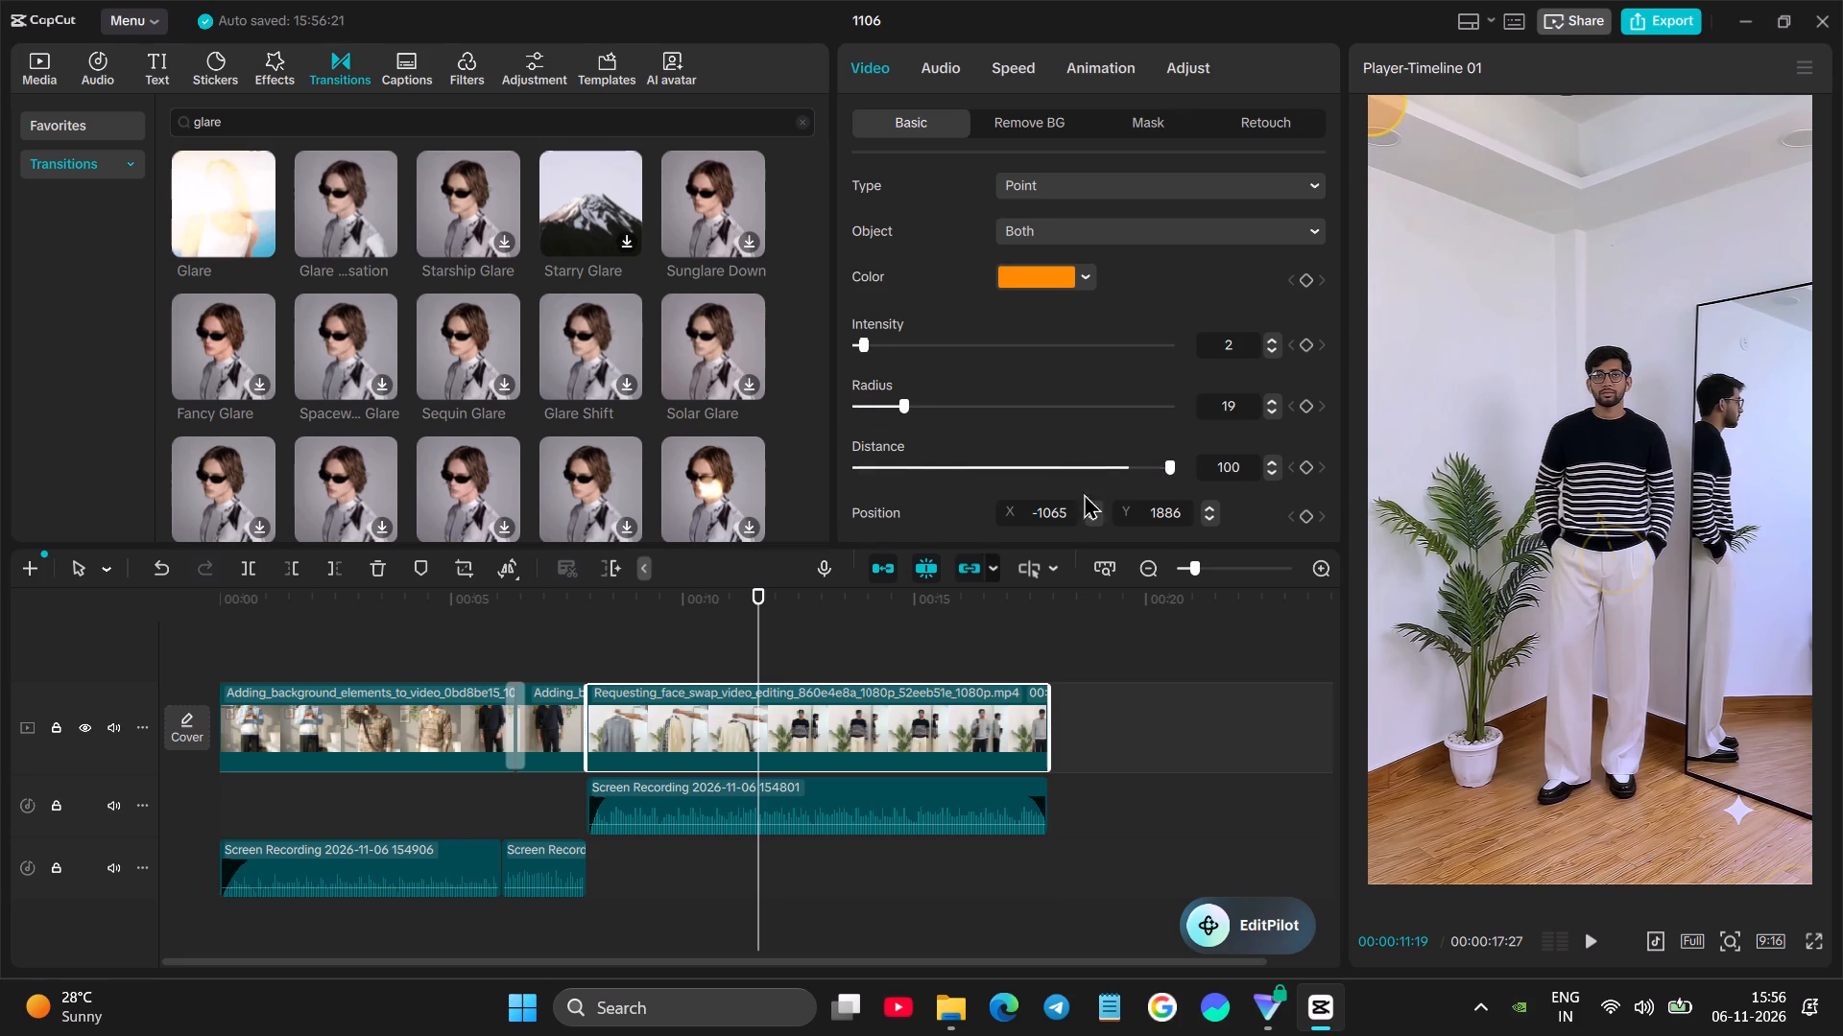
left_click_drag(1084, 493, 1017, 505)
Preview the second clip full screen from several points to examine the weakened orange light.
left_click(1811, 945)
key("space")
key("space")
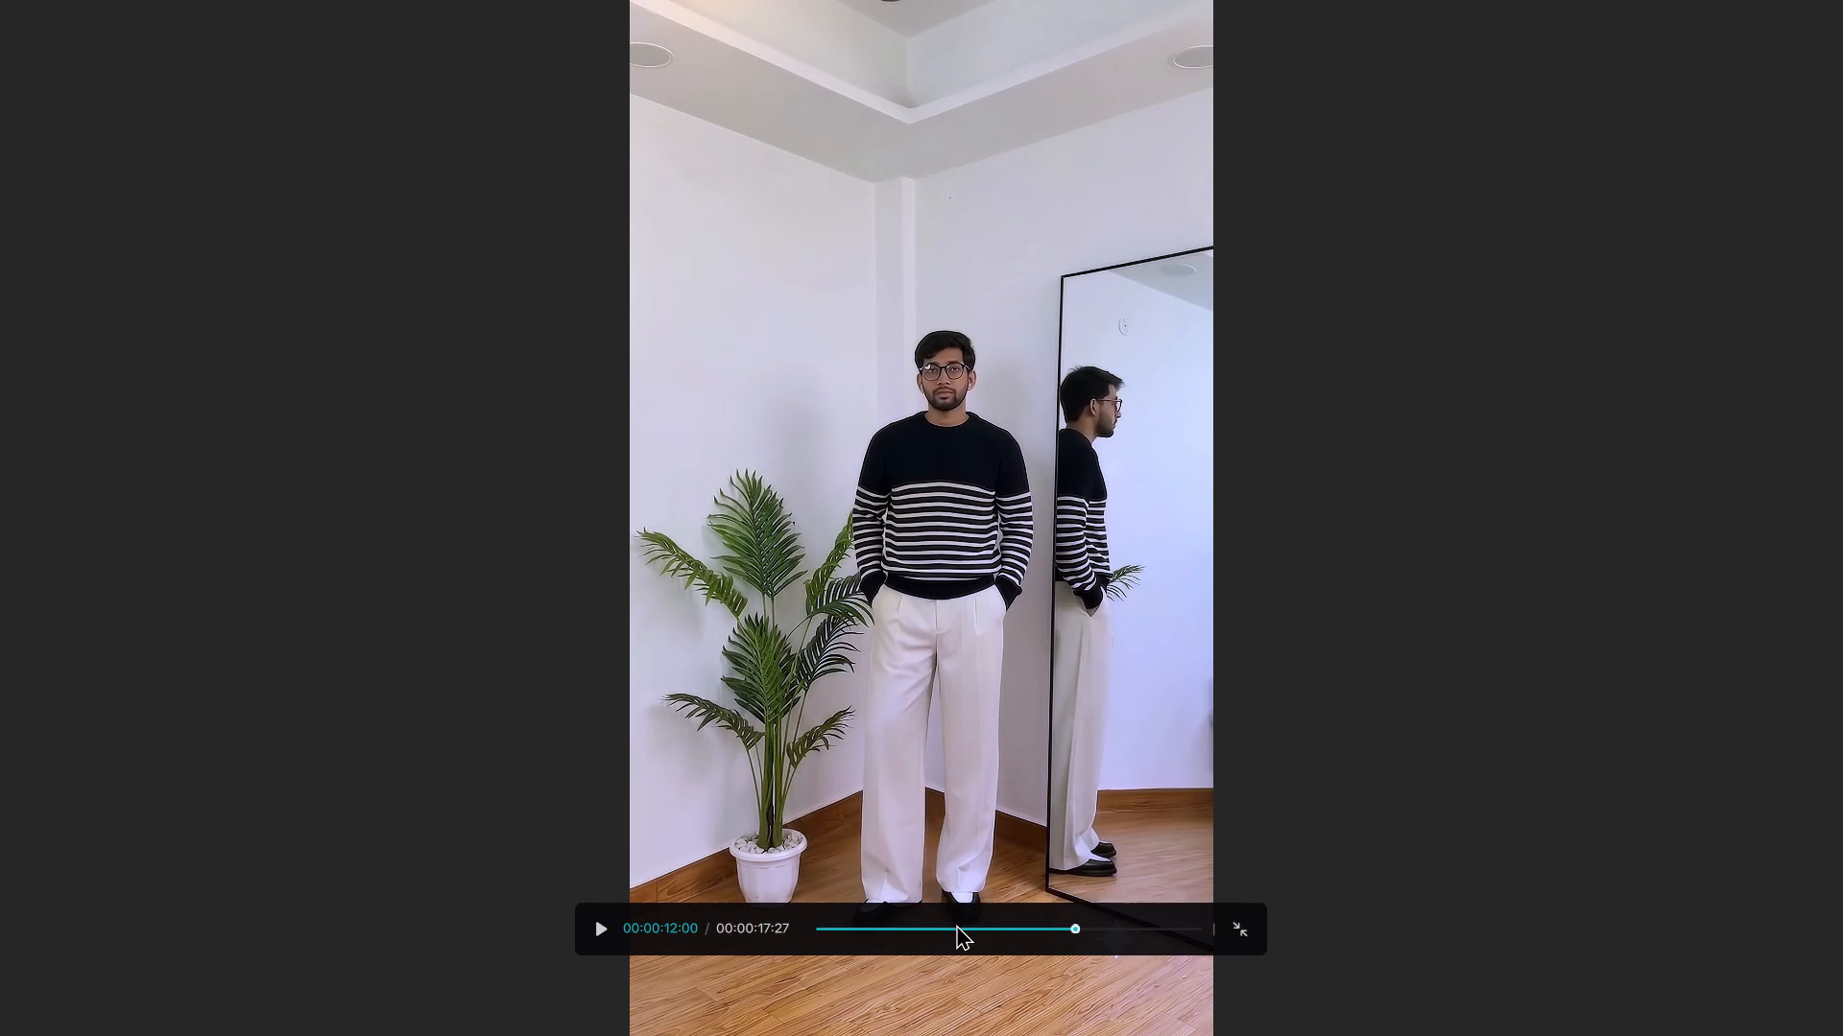
left_click(956, 924)
left_click(968, 929)
left_click(985, 931)
left_click(999, 931)
key("space")
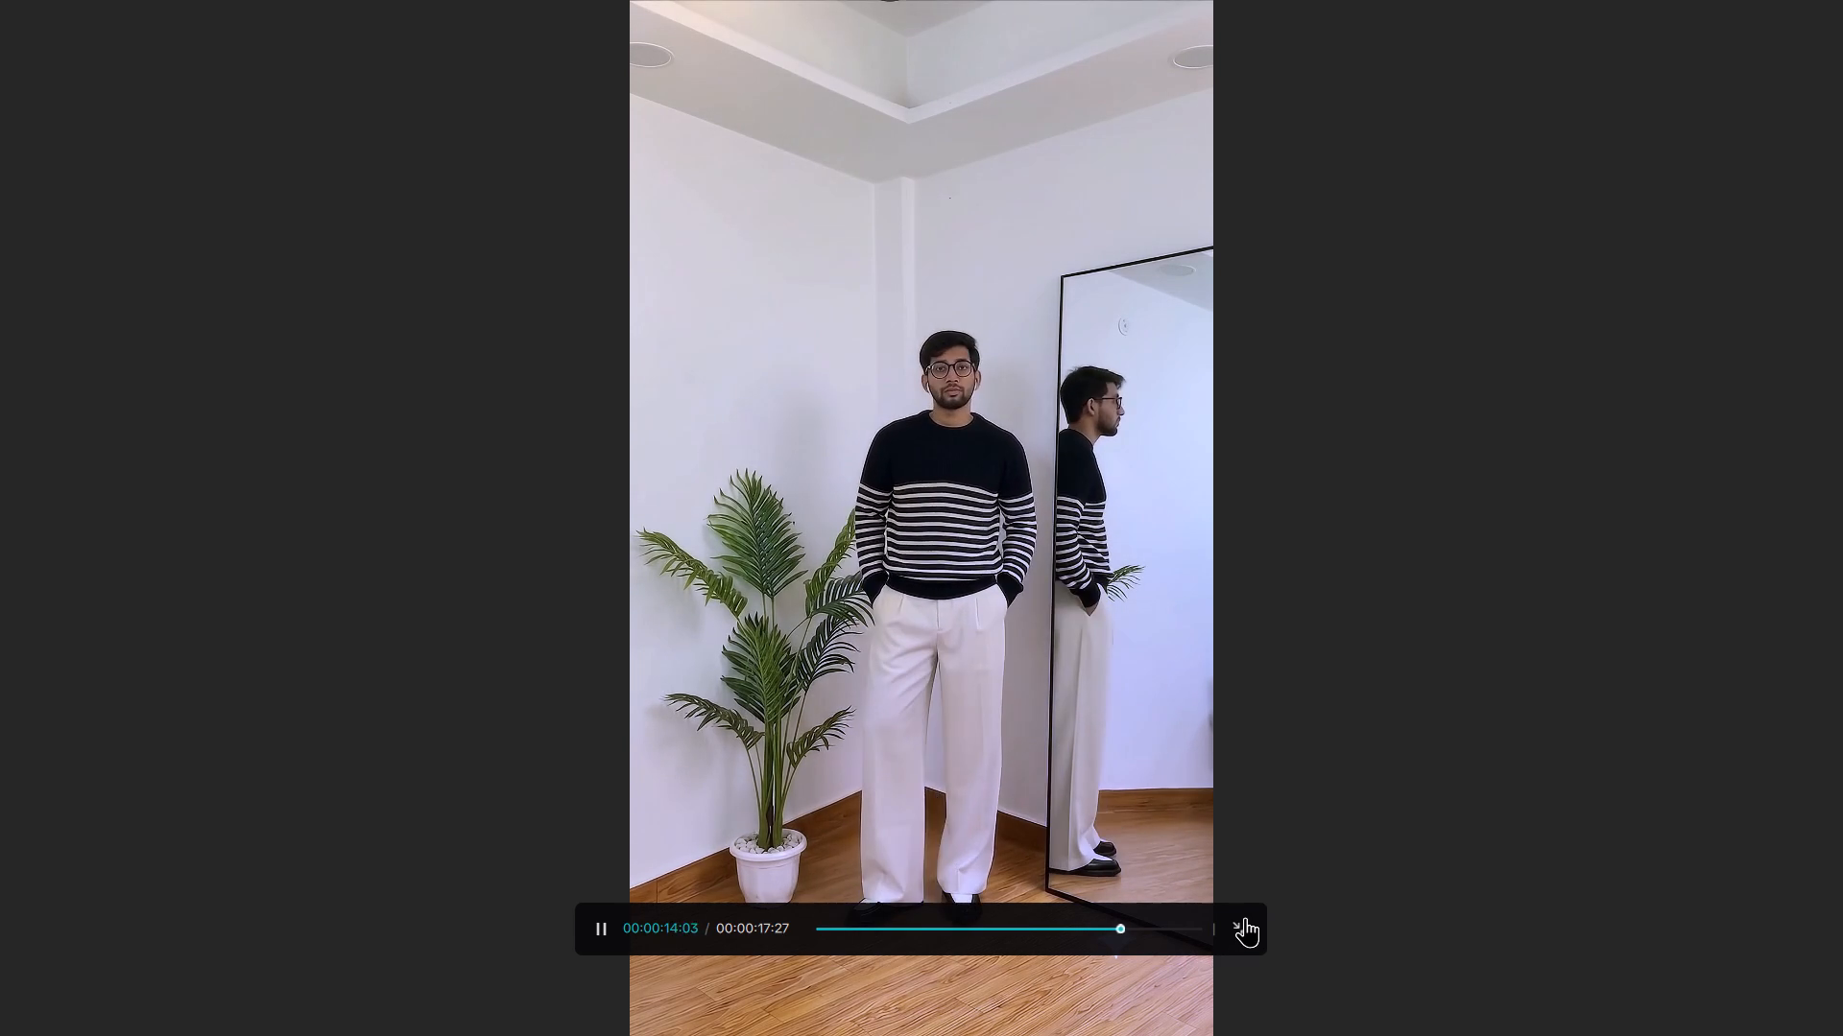
key("space")
left_click(1238, 930)
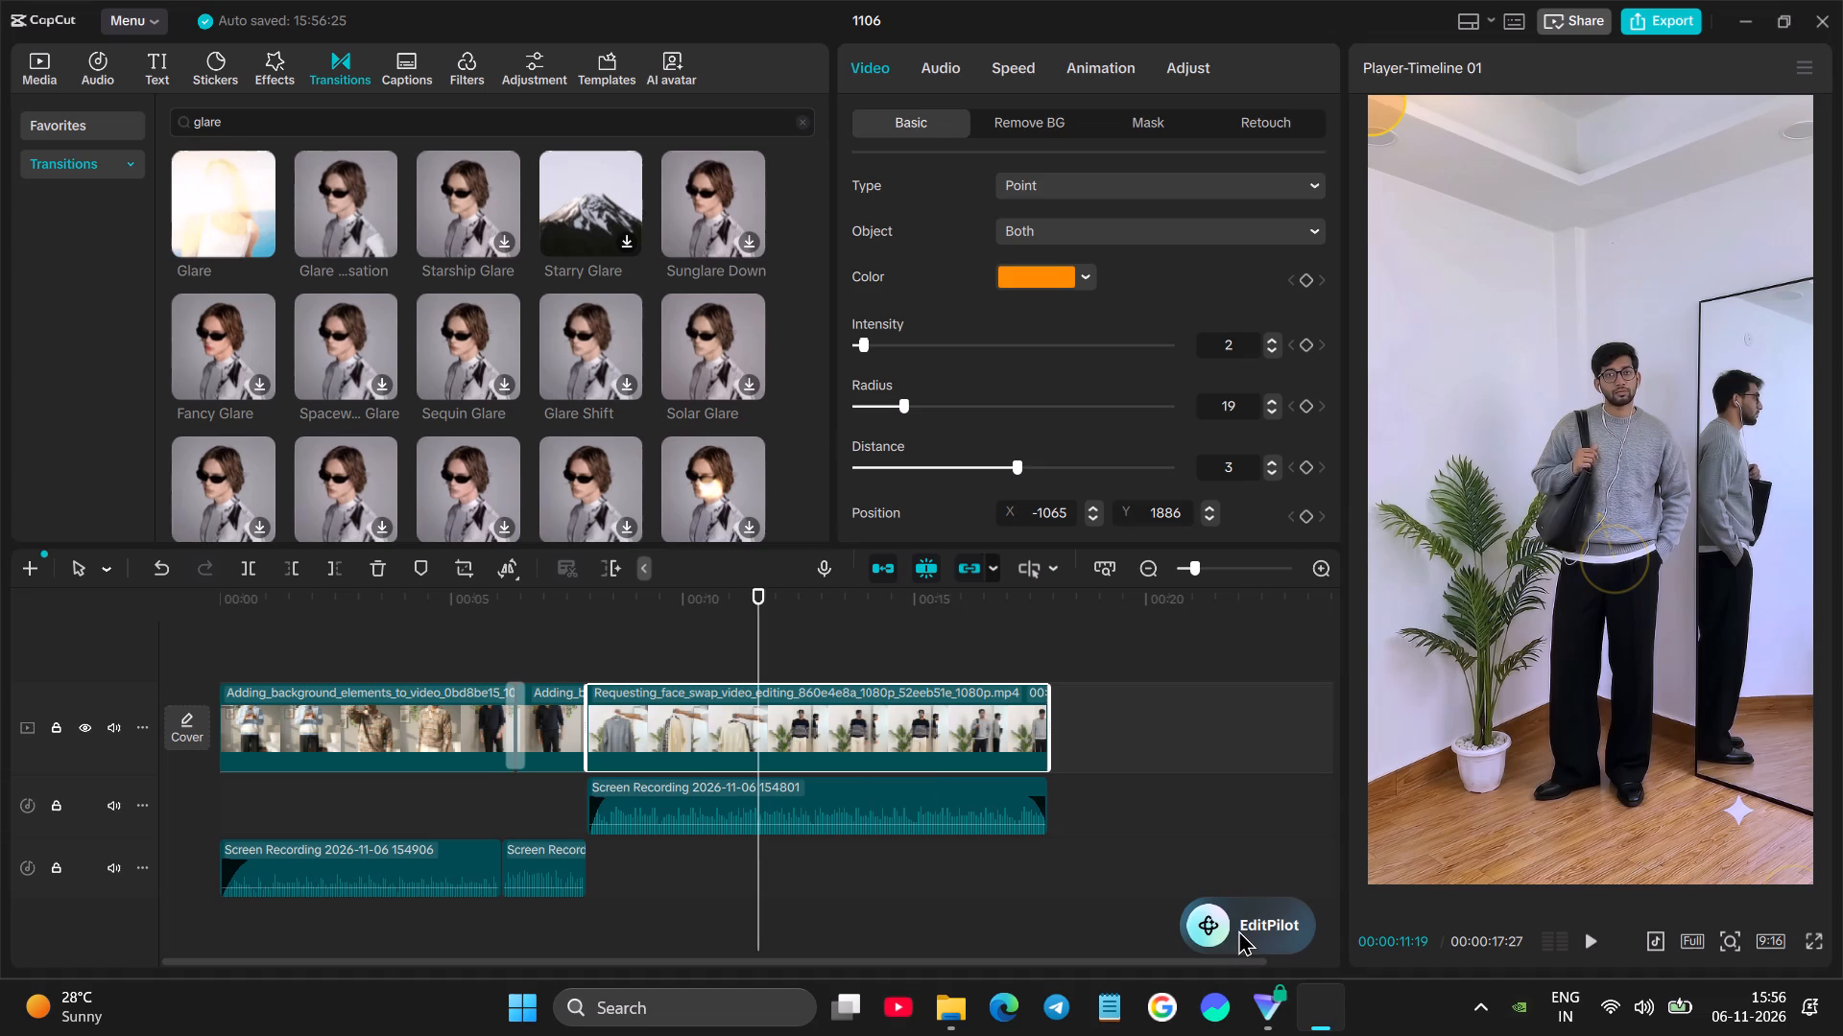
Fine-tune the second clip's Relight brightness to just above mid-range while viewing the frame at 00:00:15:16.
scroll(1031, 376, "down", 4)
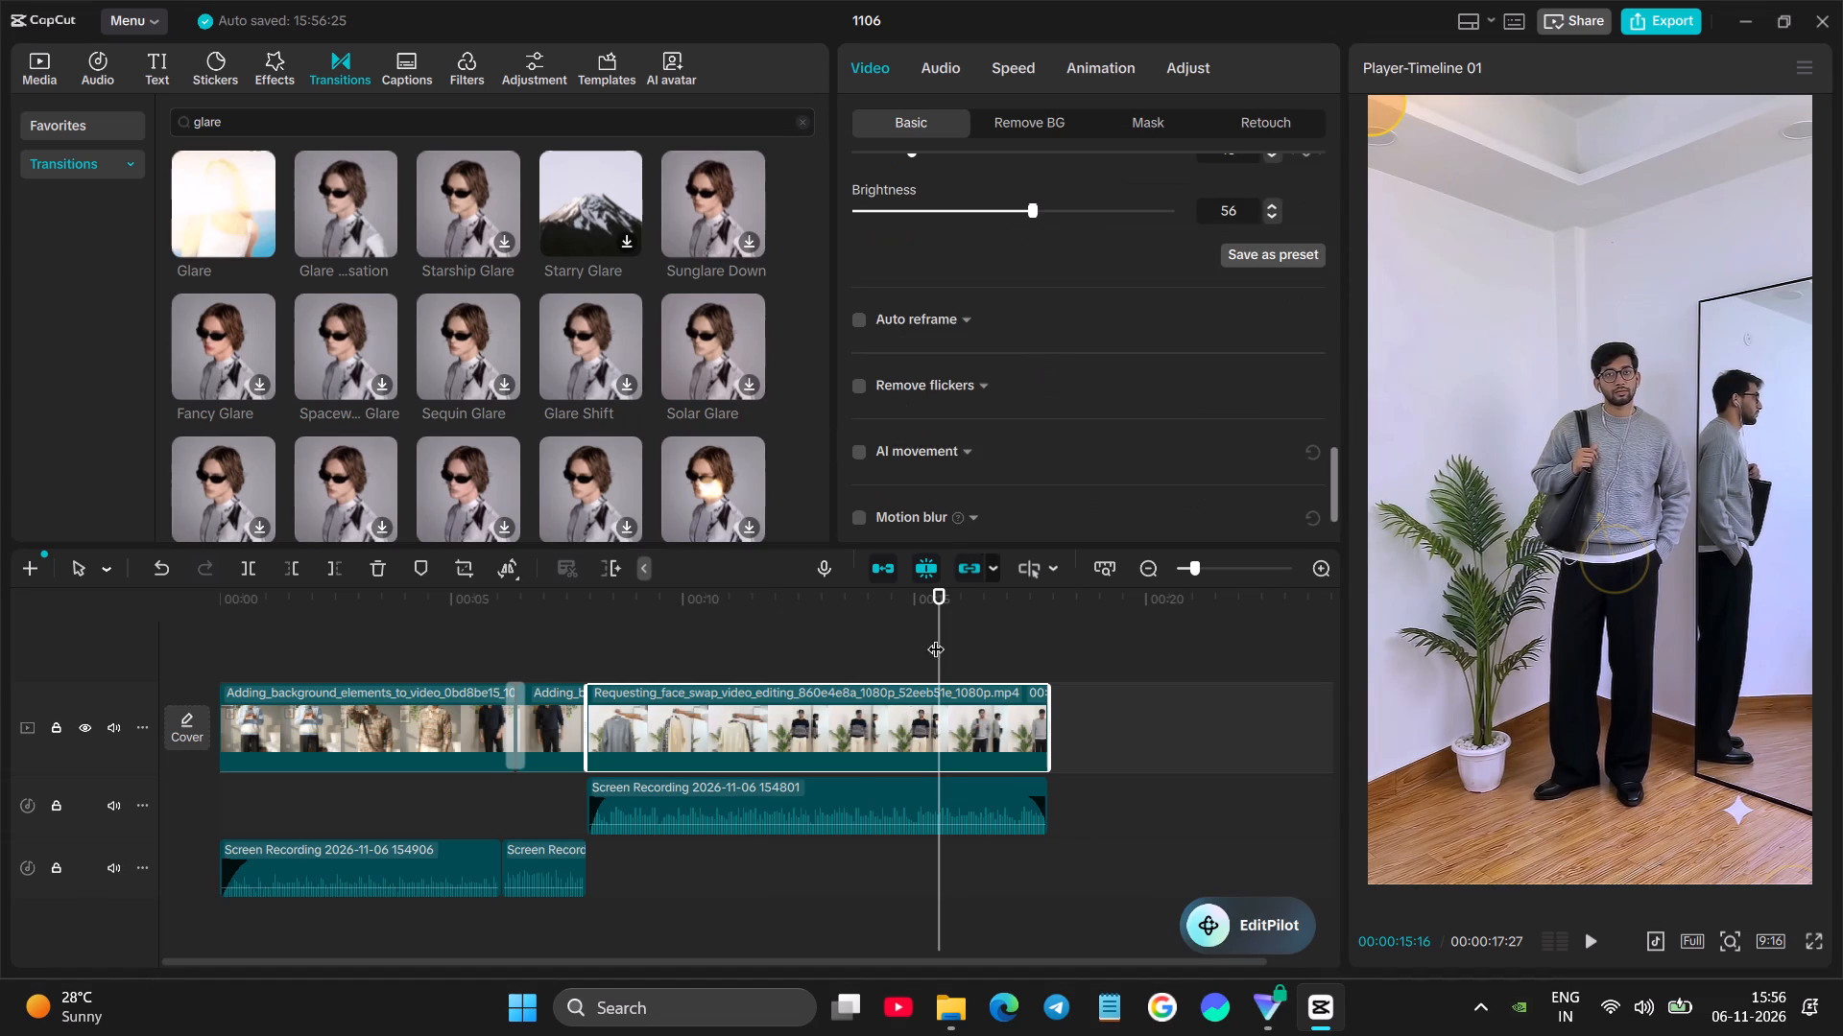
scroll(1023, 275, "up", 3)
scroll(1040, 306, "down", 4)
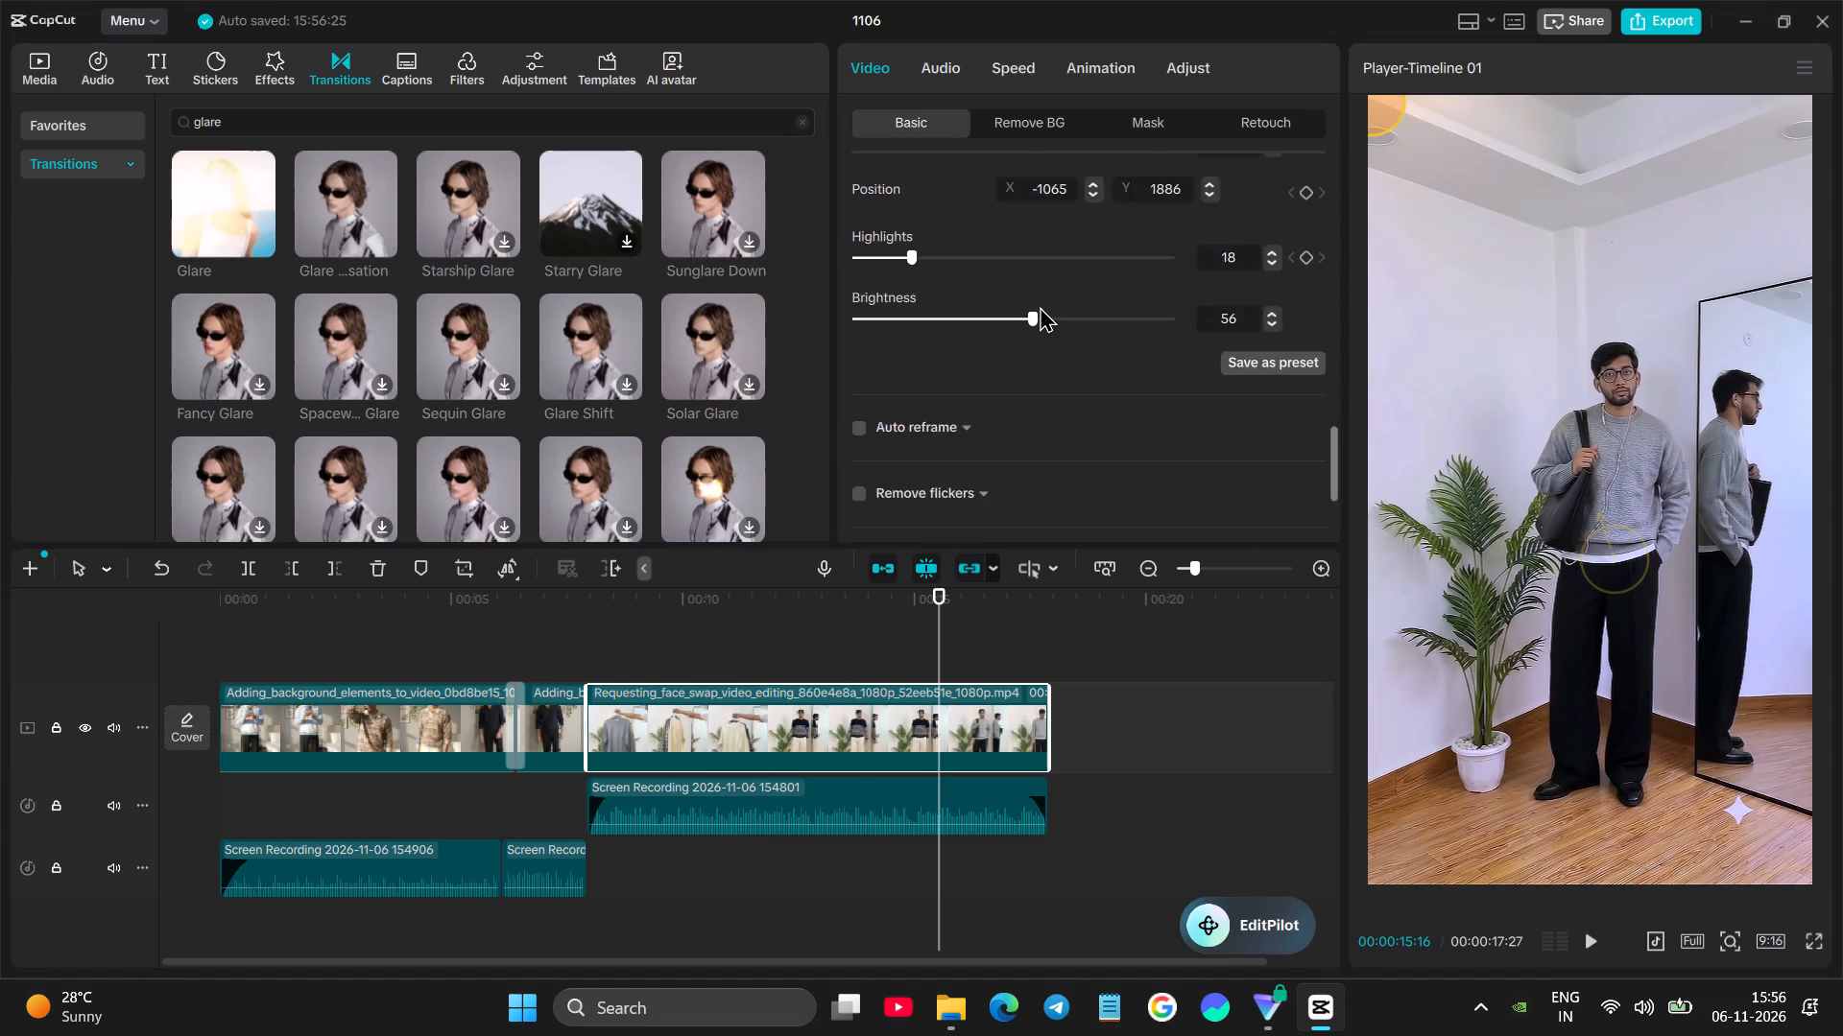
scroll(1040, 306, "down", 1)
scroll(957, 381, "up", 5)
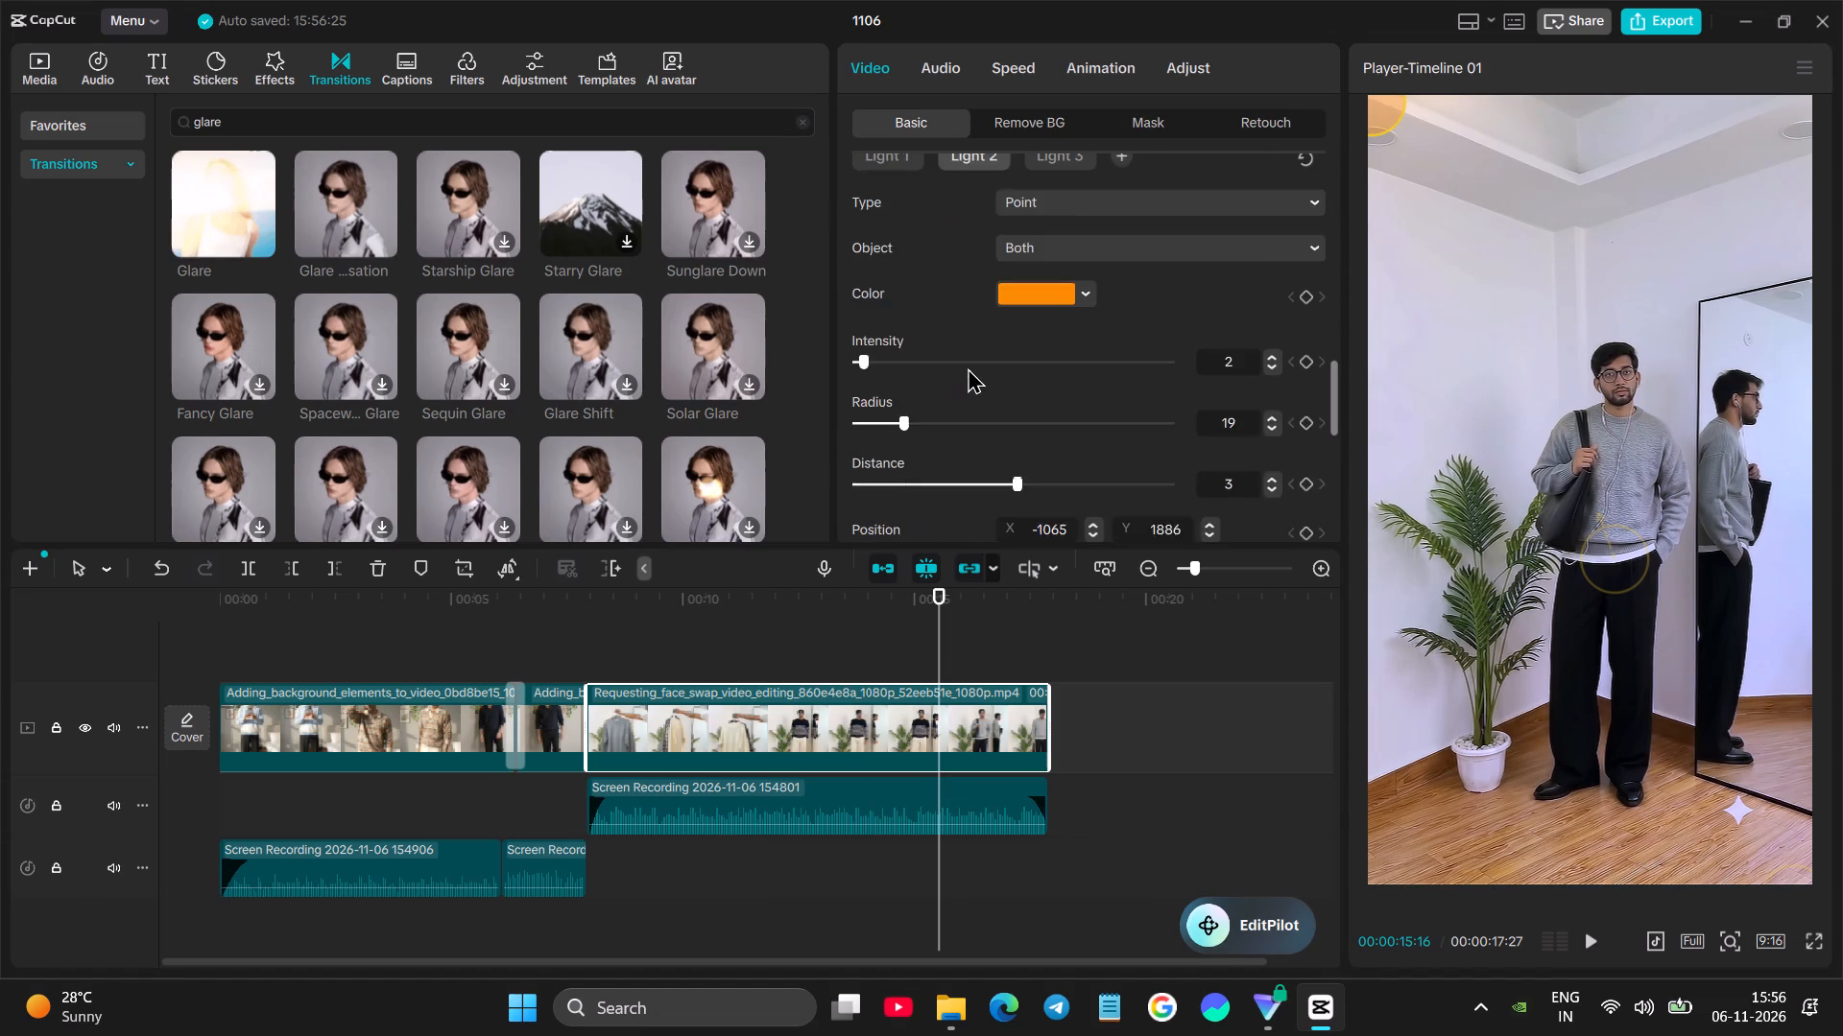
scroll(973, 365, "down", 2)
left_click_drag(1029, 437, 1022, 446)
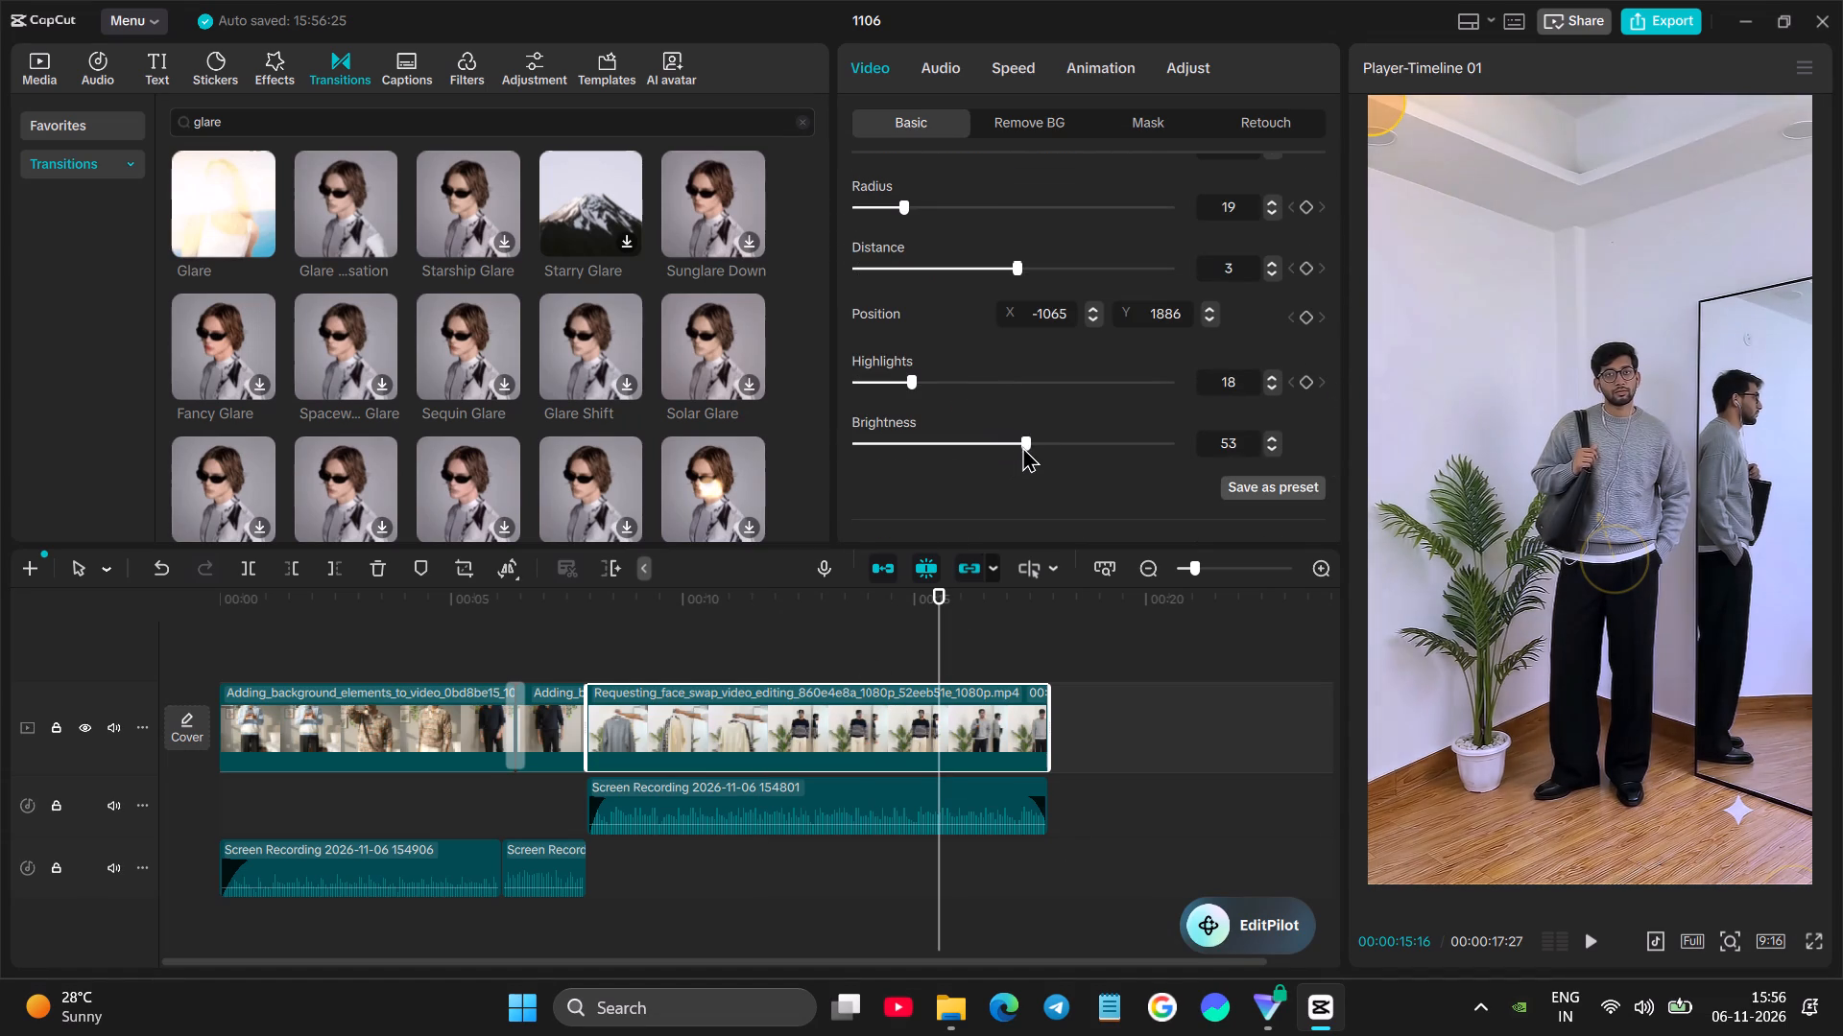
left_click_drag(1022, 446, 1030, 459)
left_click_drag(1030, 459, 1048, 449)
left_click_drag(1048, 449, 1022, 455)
Turn on Auto adjust for the second clip and set its intensity to 38.
left_click(1196, 70)
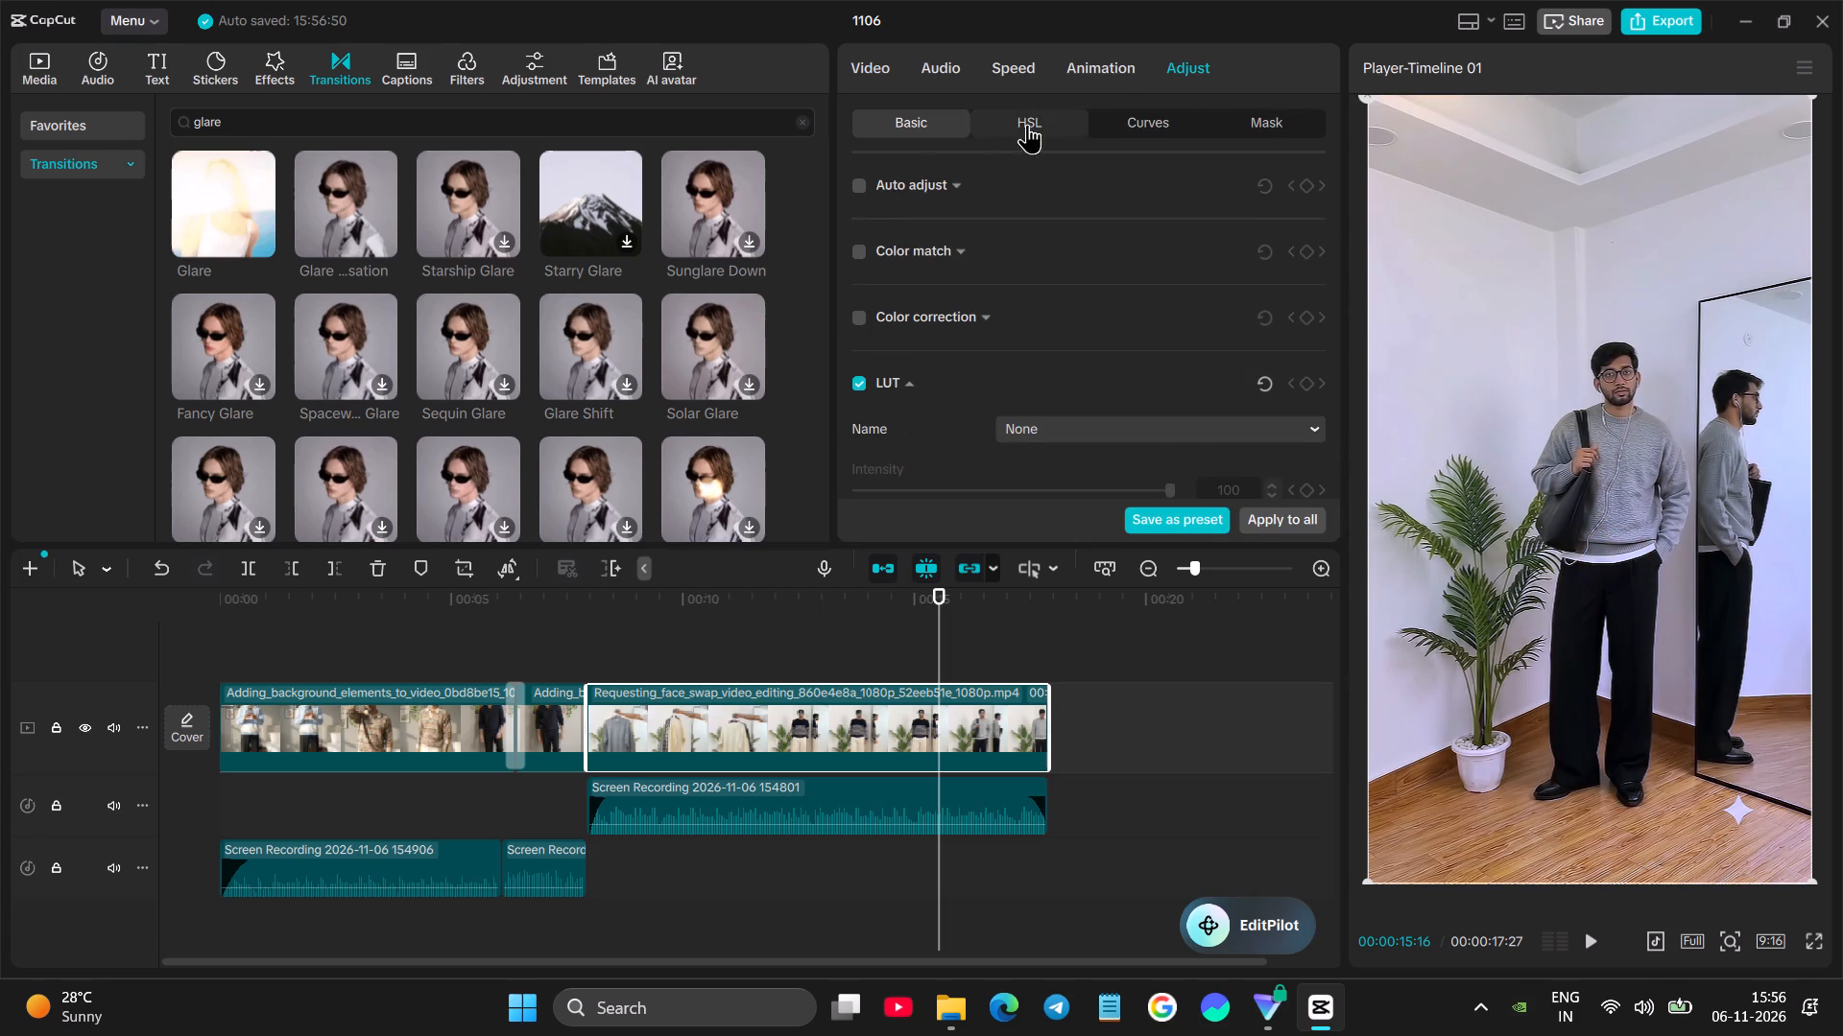
left_click(861, 189)
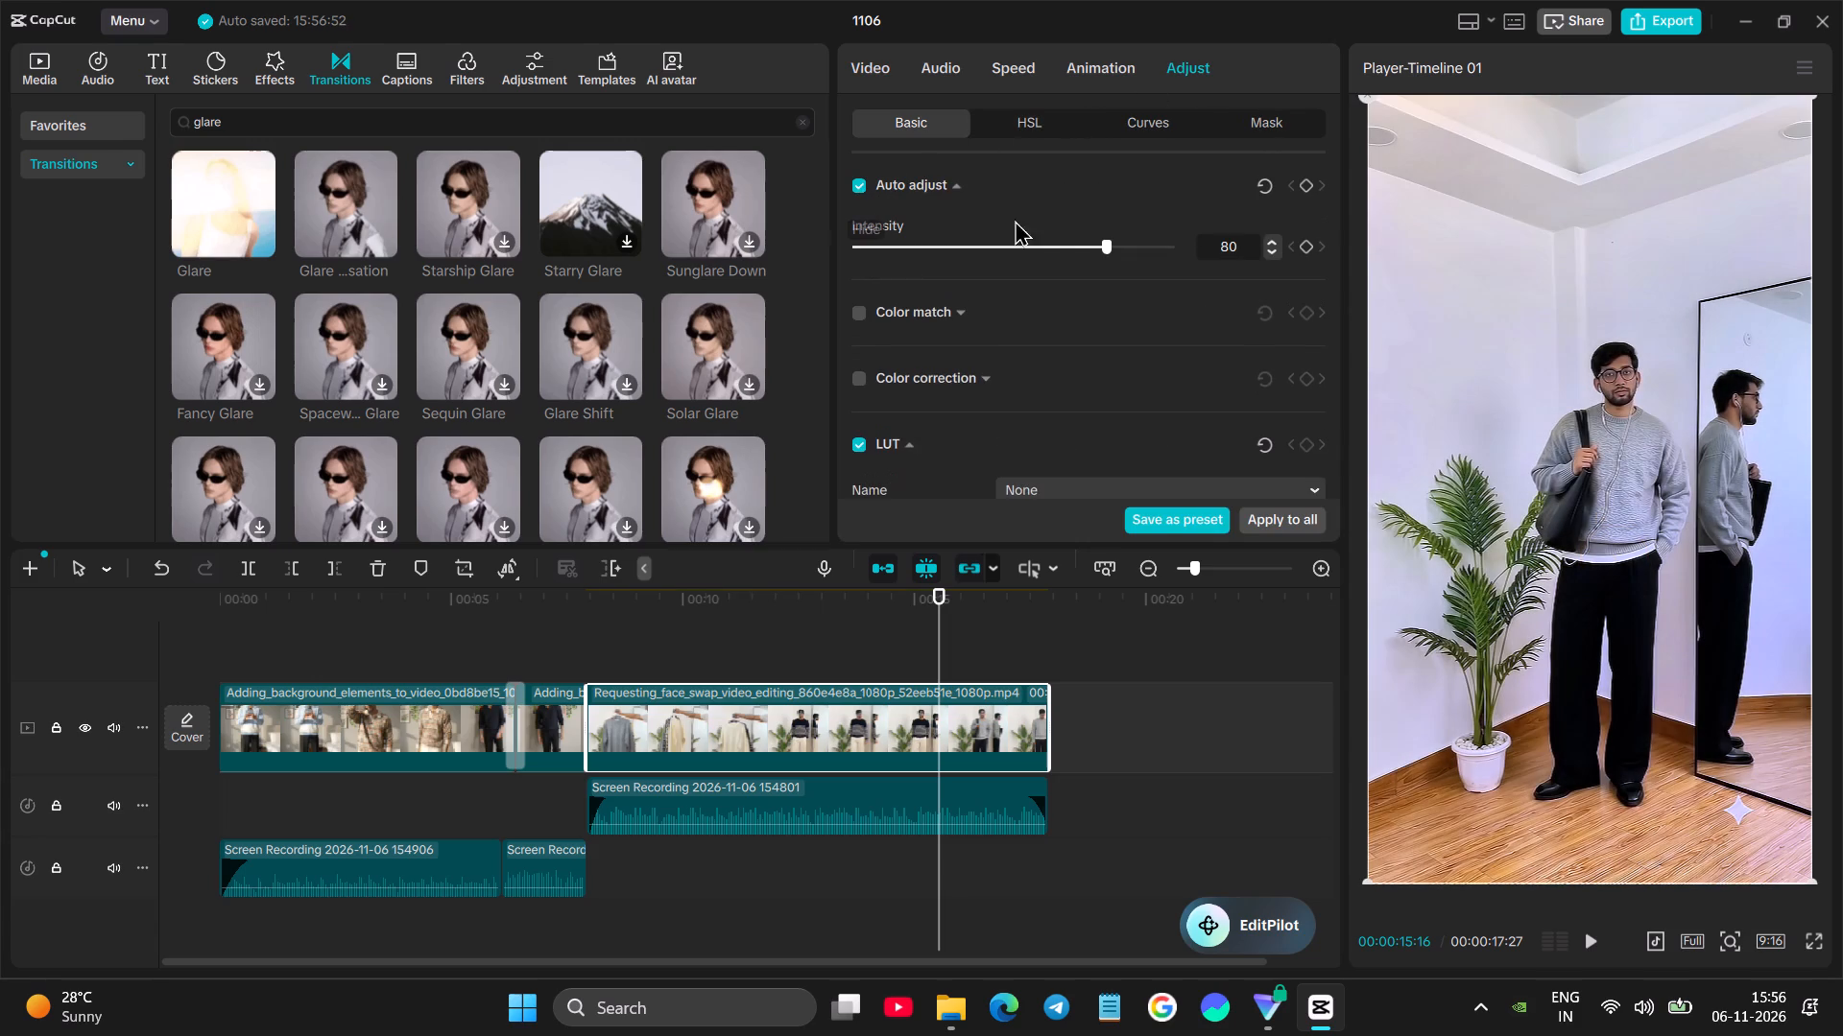
left_click_drag(1094, 242, 906, 278)
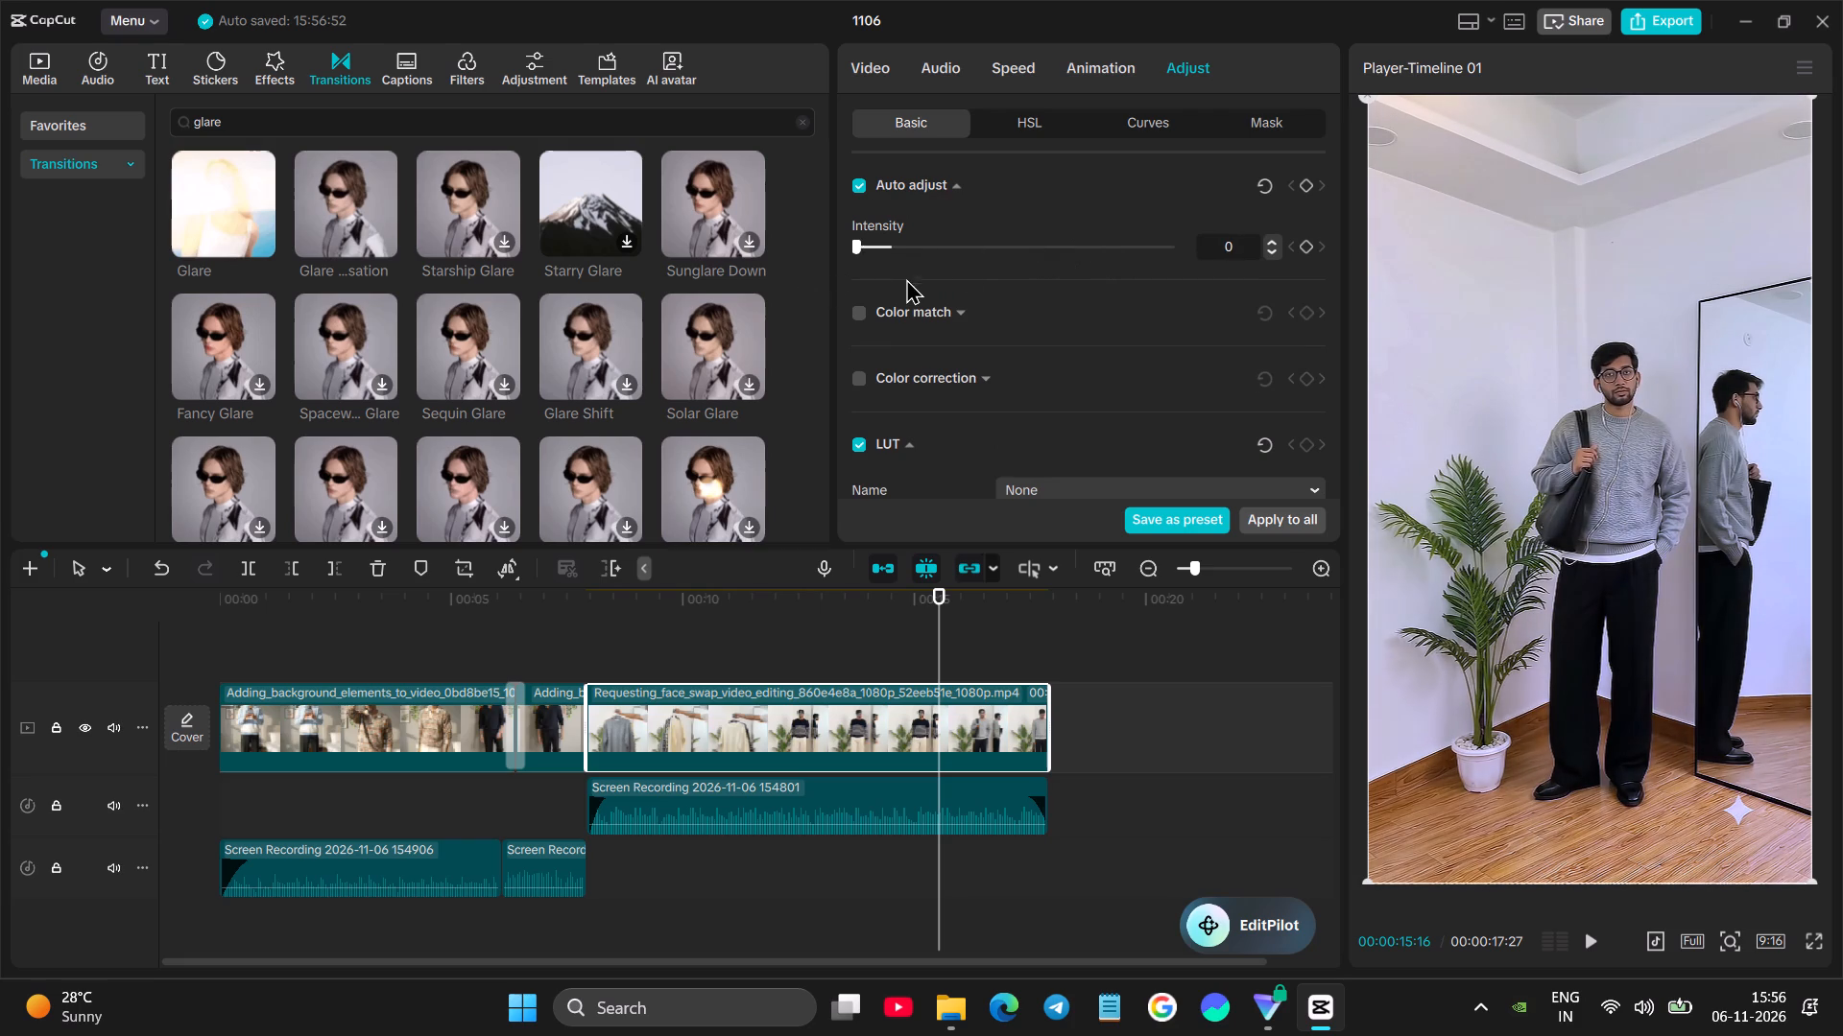
left_click_drag(906, 278, 974, 285)
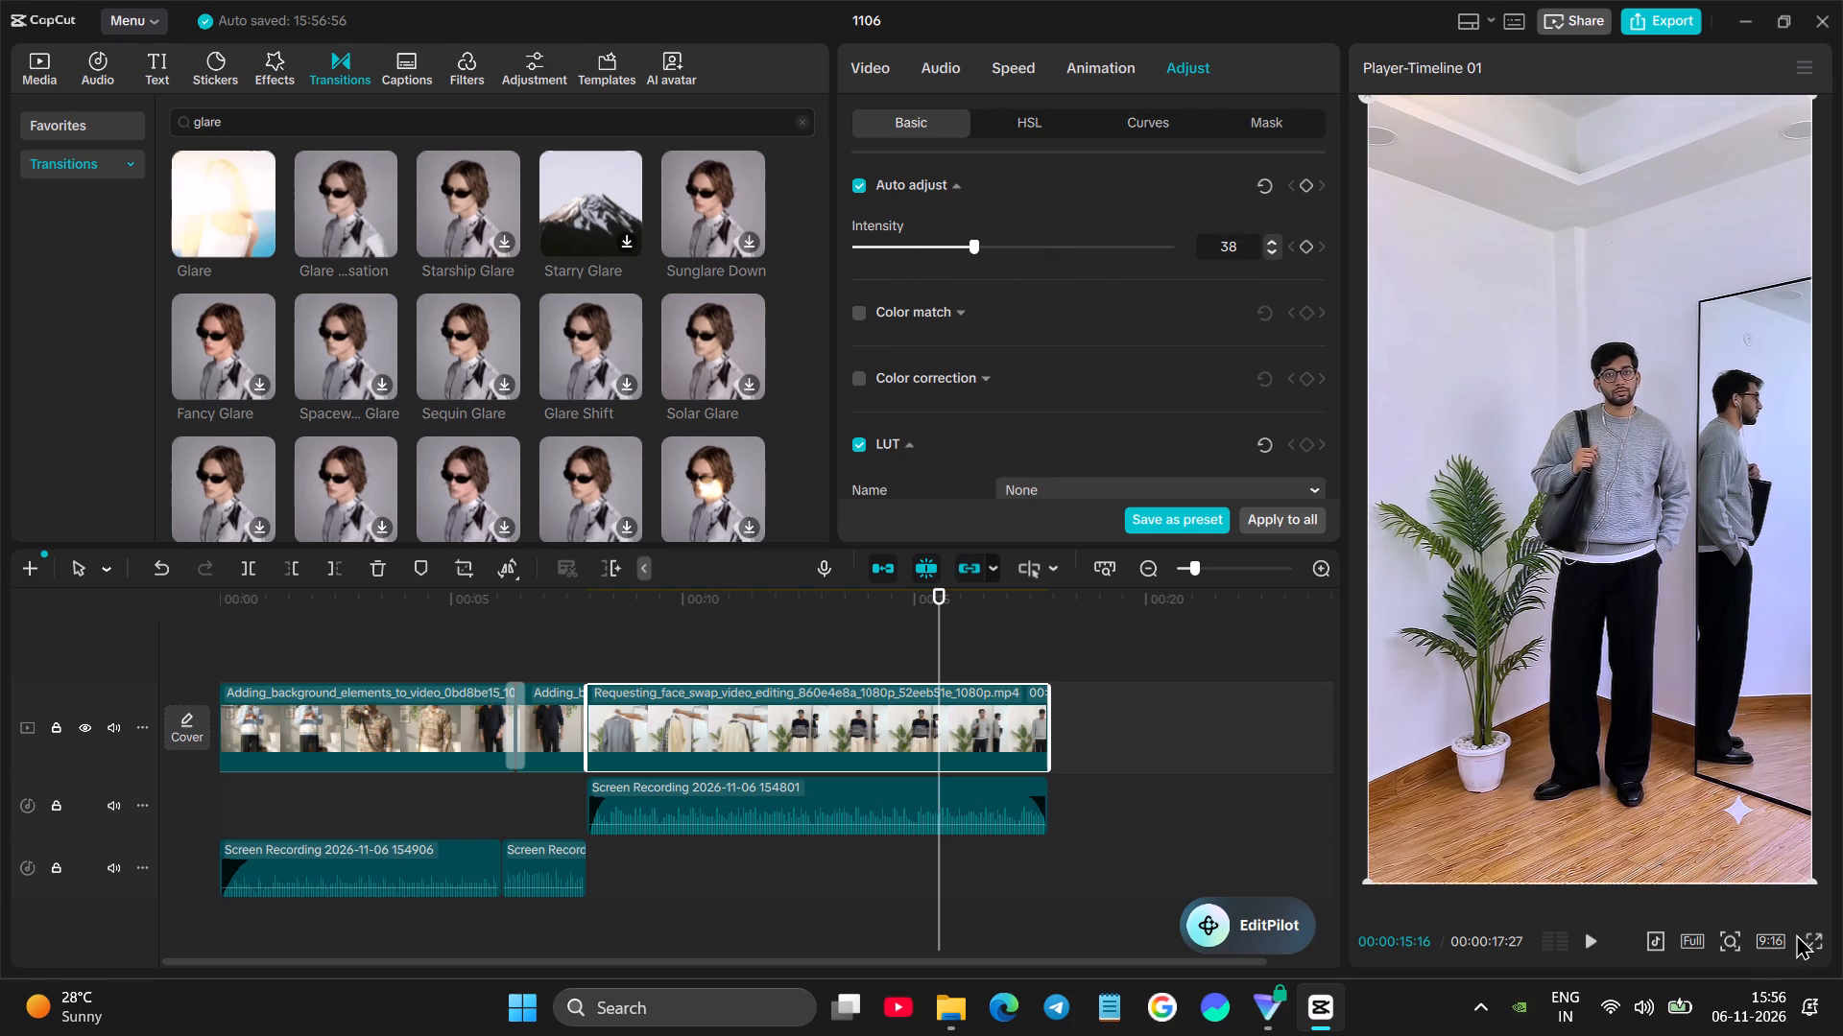
Preview the auto-adjusted second clip full screen through to the end of the video.
left_click(1810, 942)
key("space")
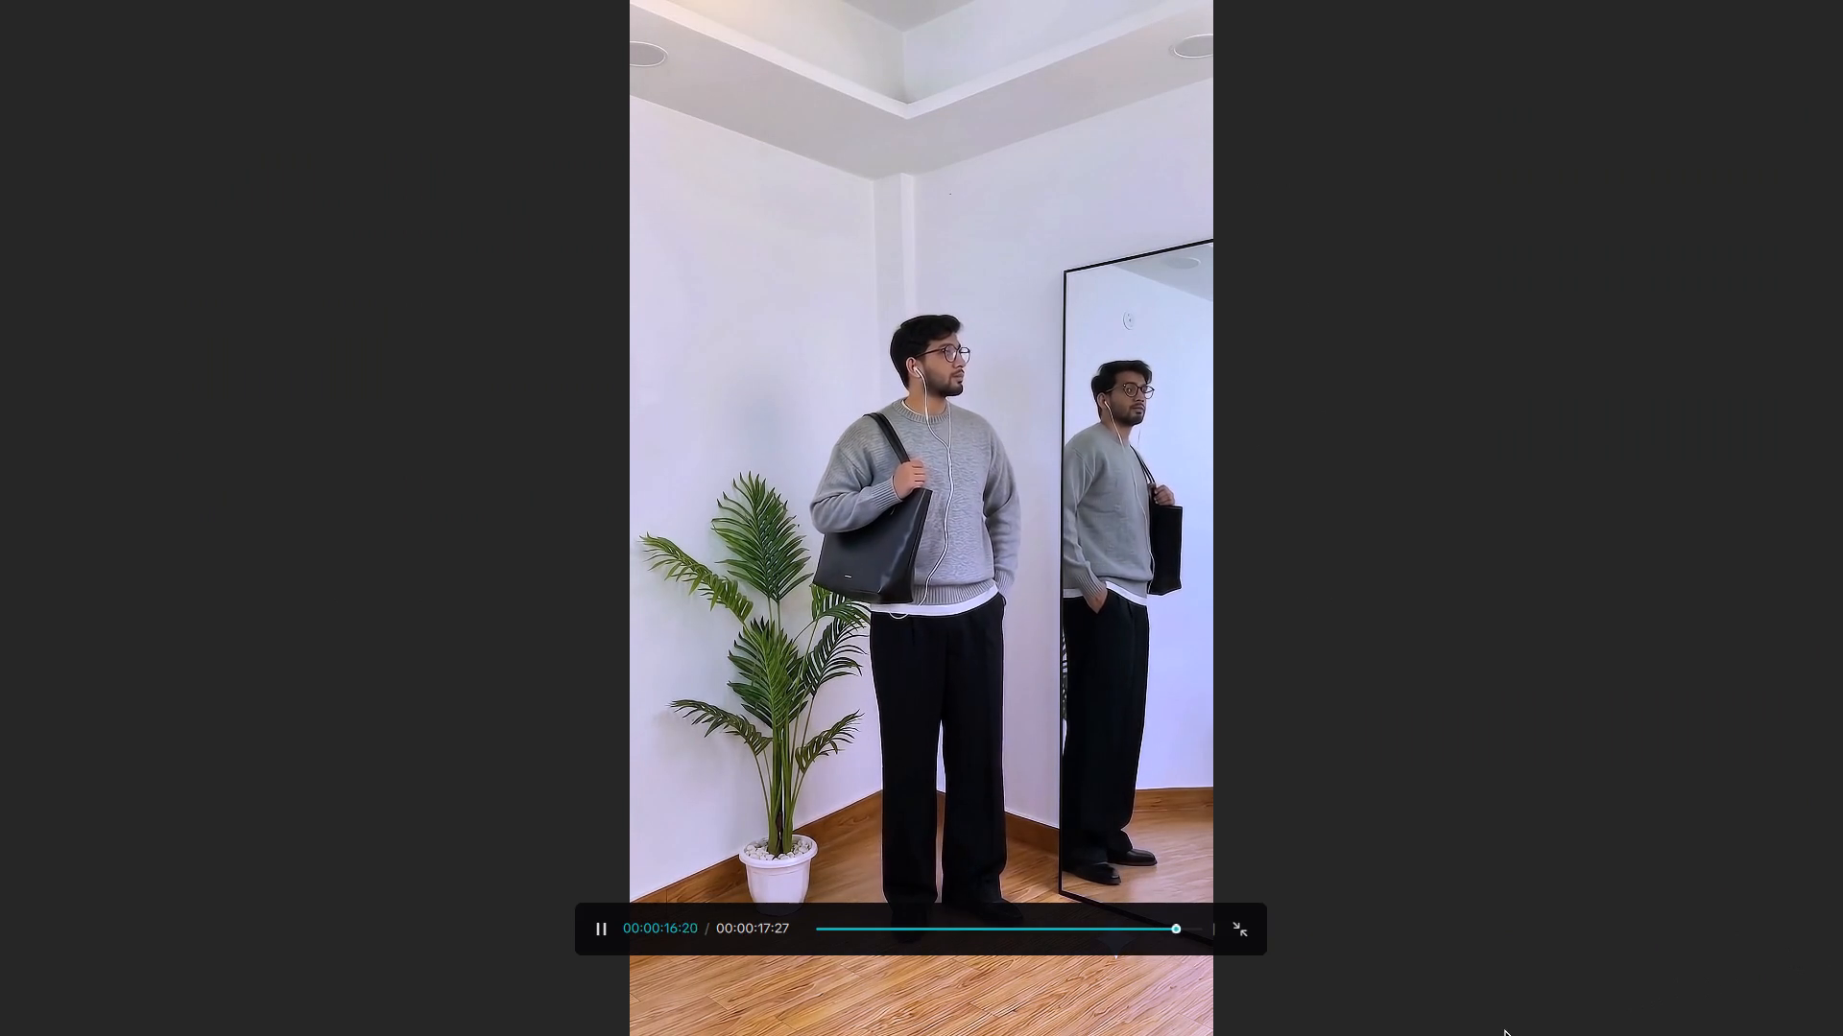
left_click(1243, 929)
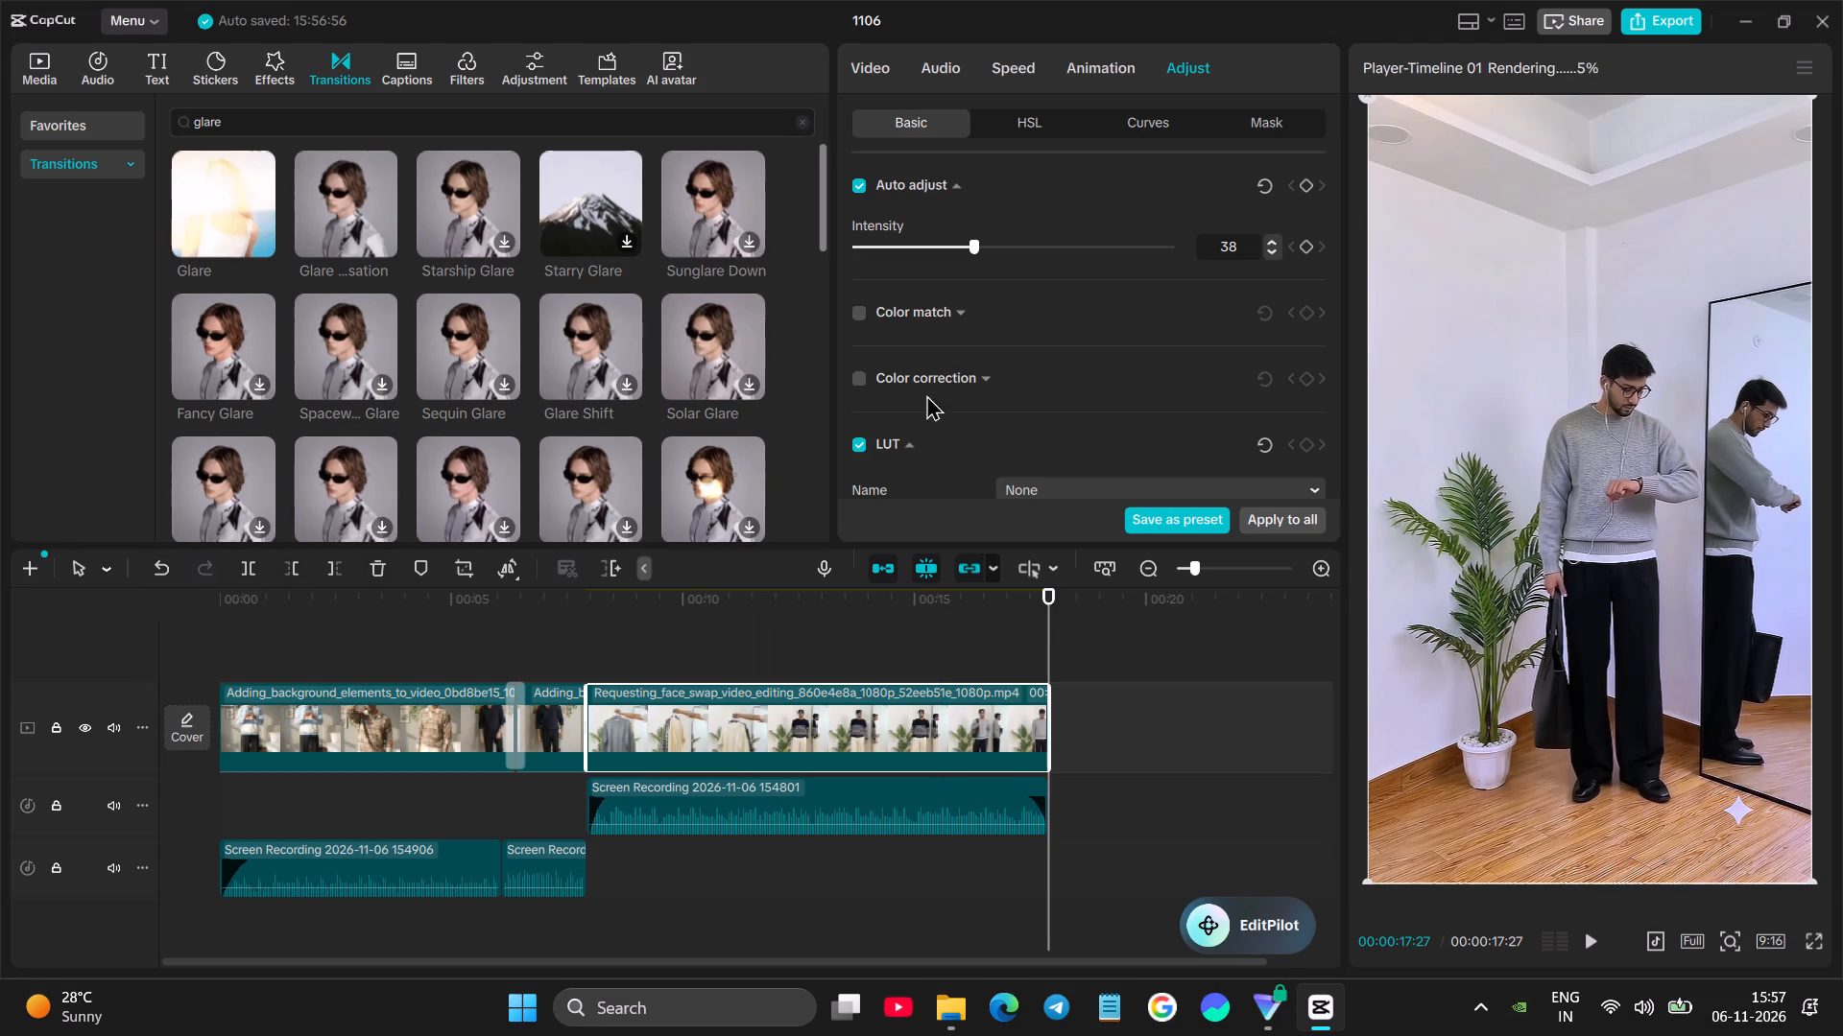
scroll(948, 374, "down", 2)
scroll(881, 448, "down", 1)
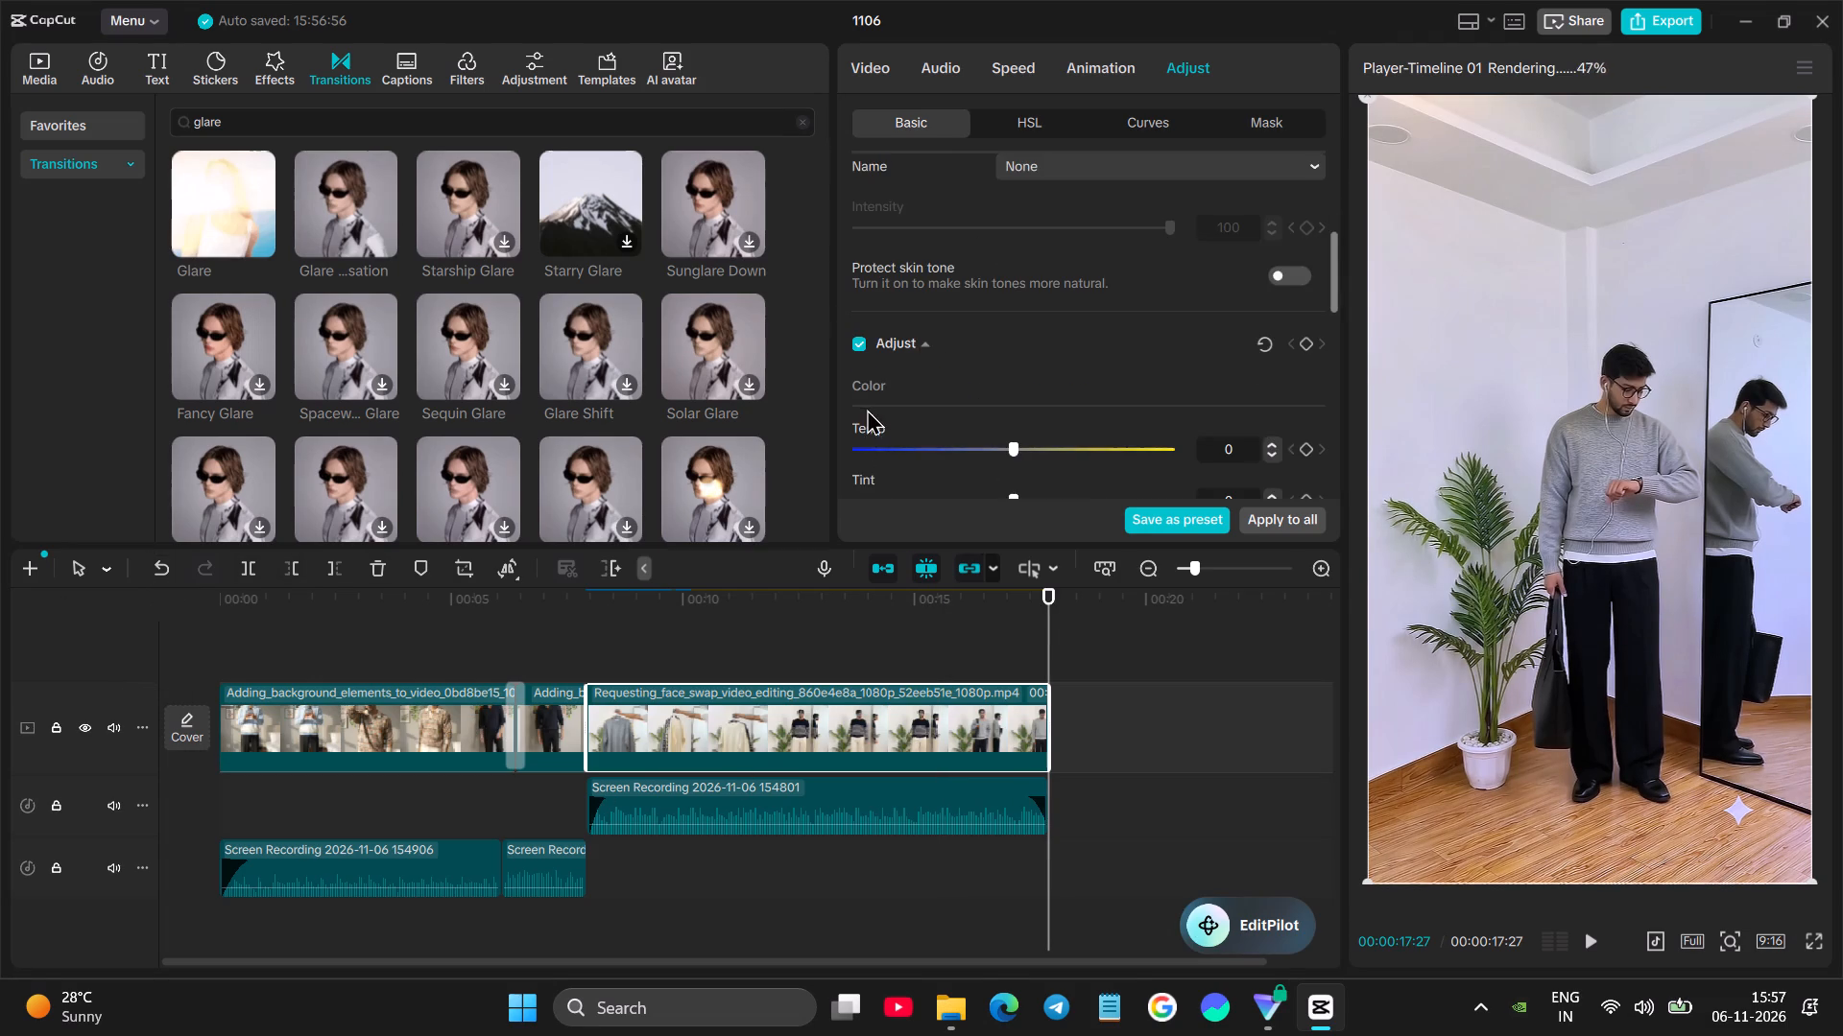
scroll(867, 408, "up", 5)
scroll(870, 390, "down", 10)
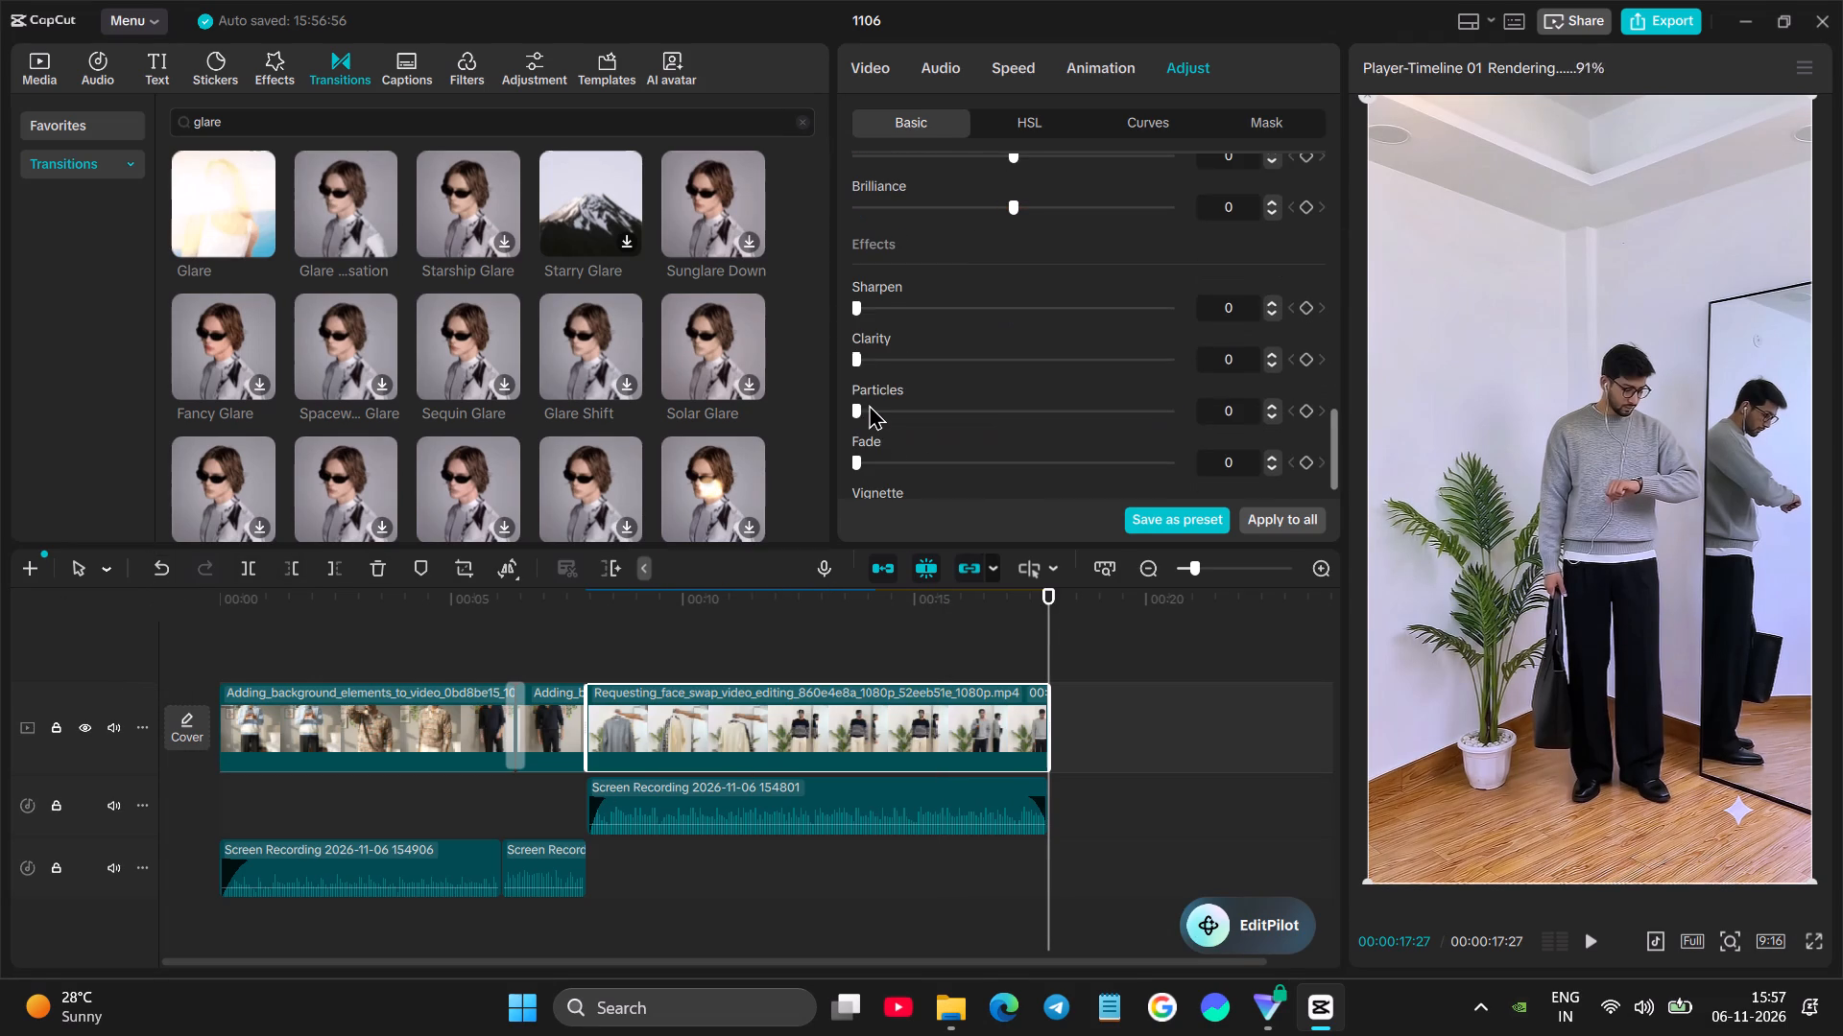
Turn off Relight on the second clip.
left_click(876, 54)
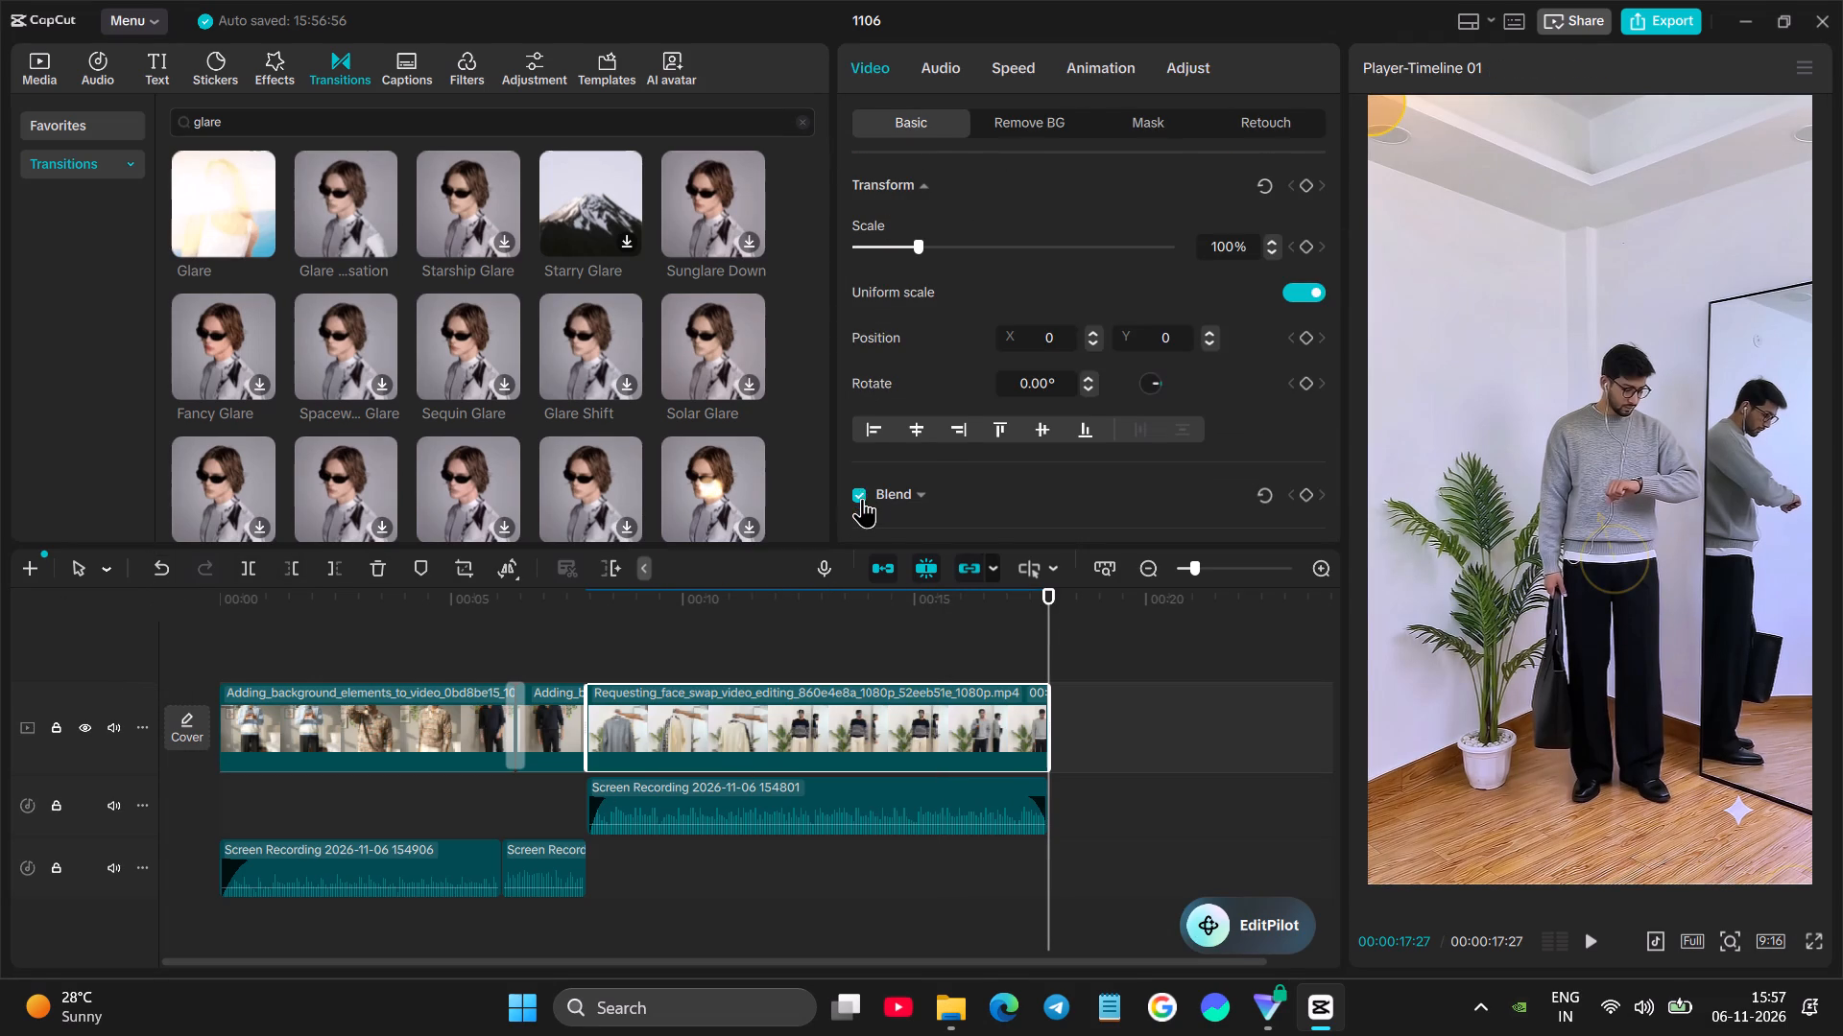
scroll(880, 450, "down", 5)
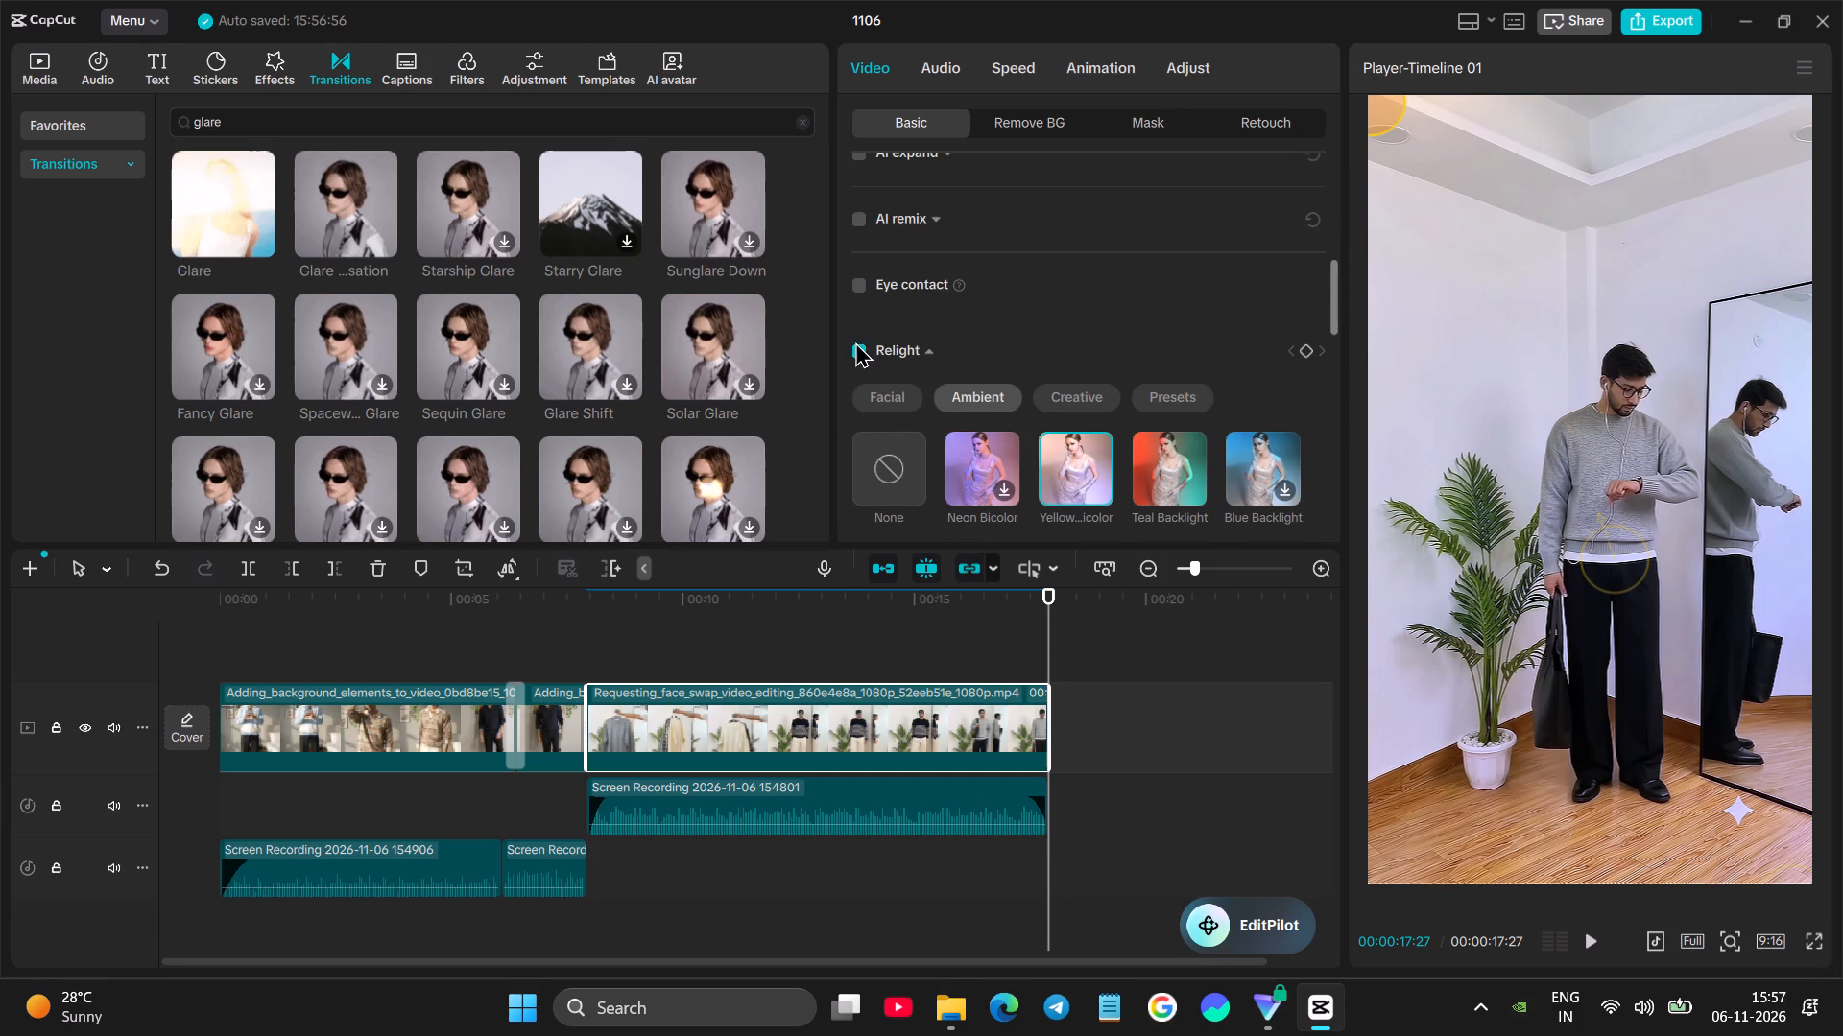
left_click(856, 356)
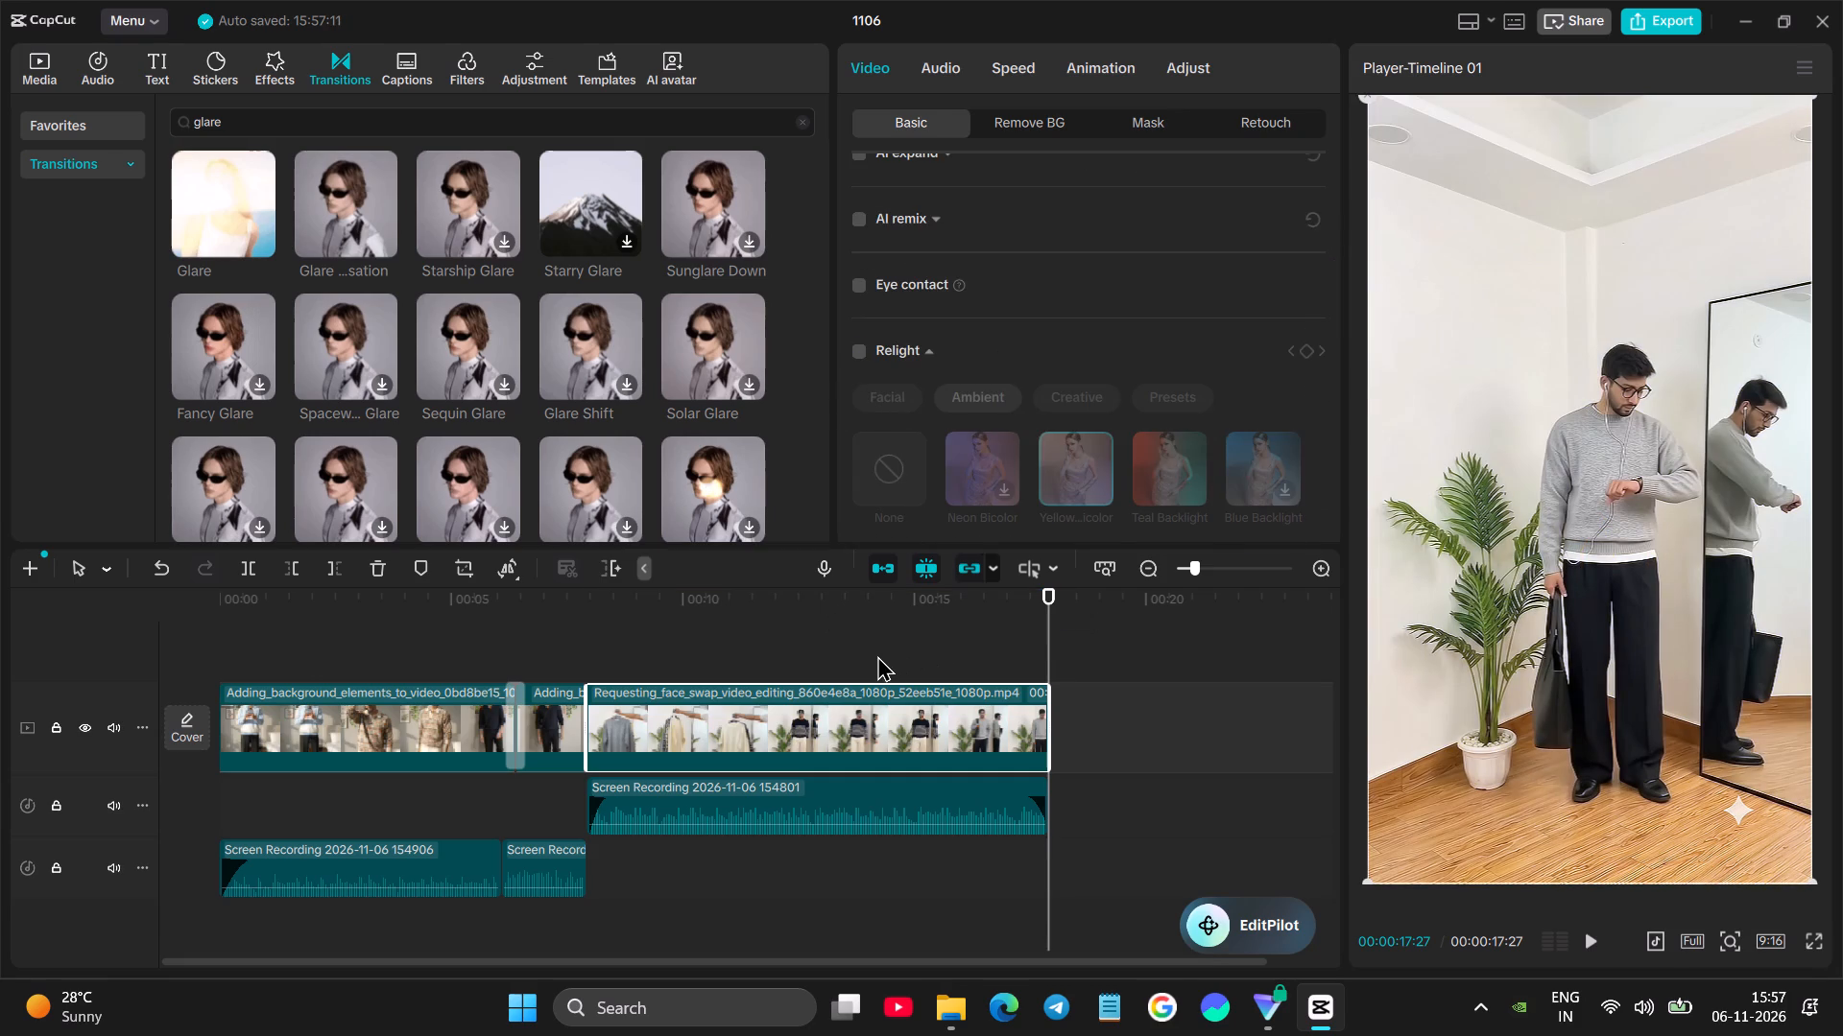
Lower the second clip's Auto adjust intensity to 0 at 00:00:15:00 and turn Auto adjust off.
left_click(877, 655)
key("space")
key("space")
left_click(933, 713)
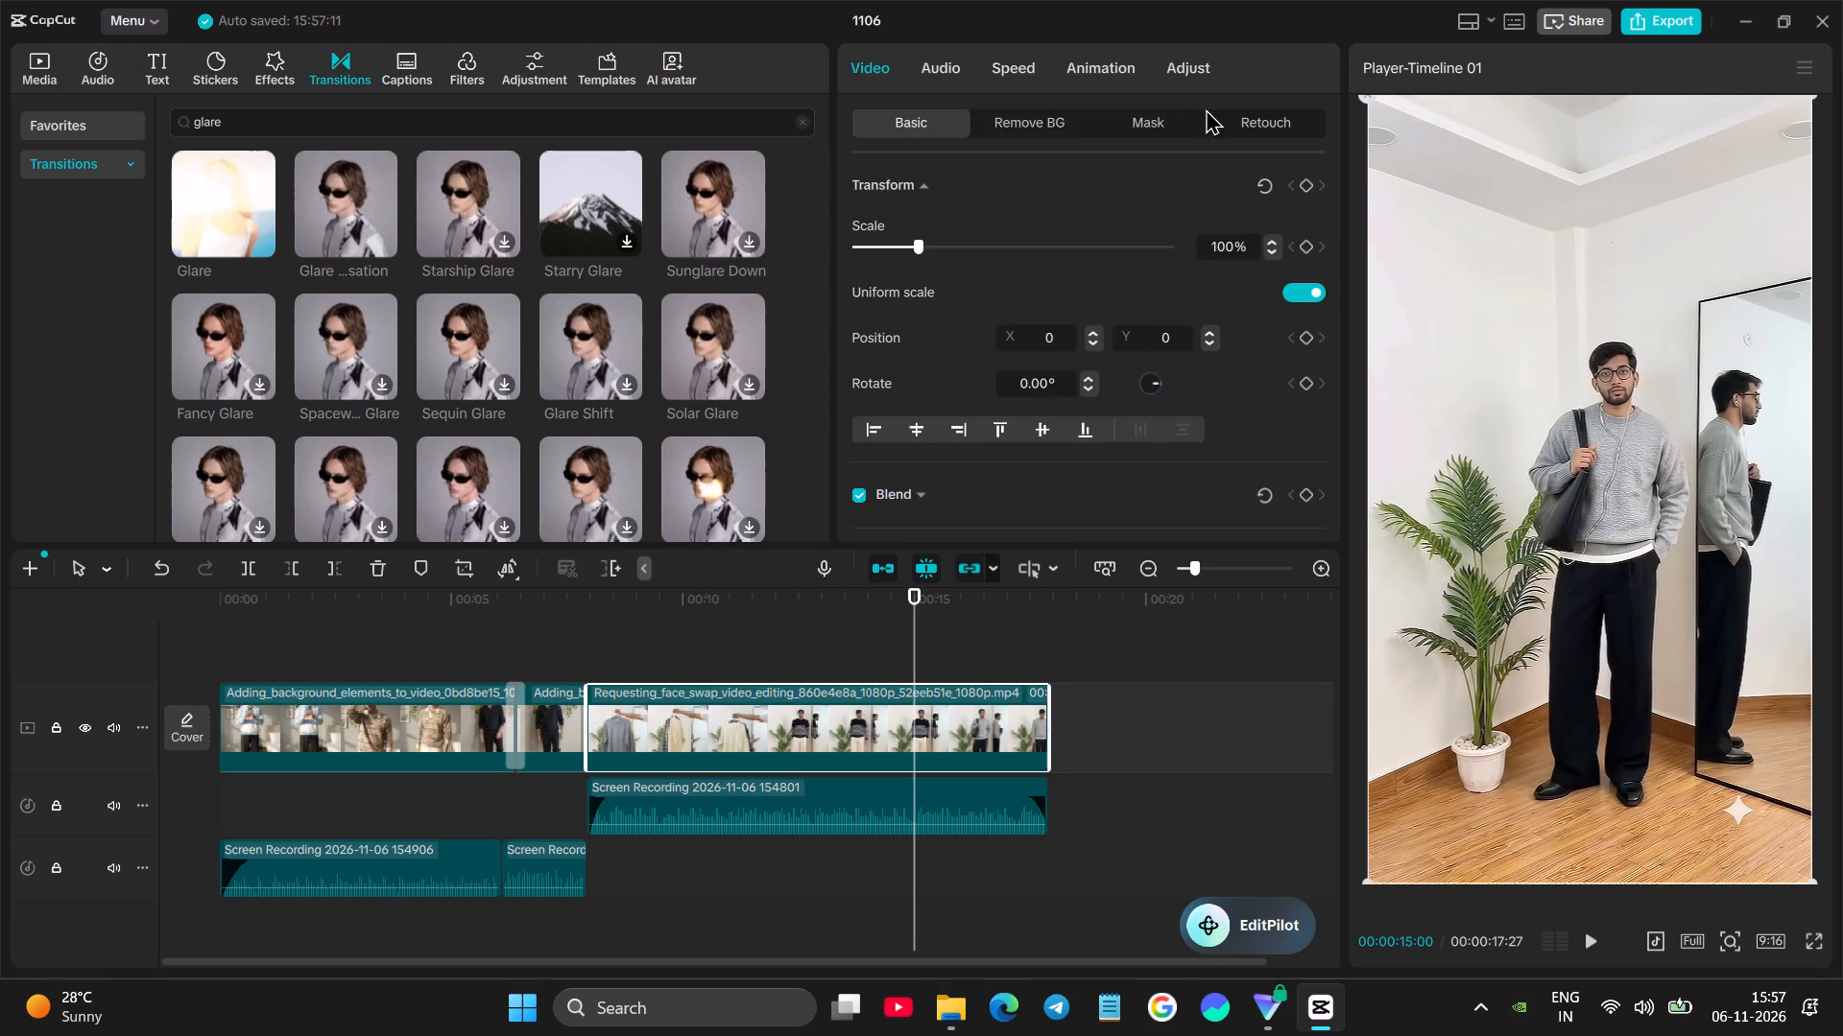
left_click(1198, 73)
left_click_drag(967, 248, 862, 265)
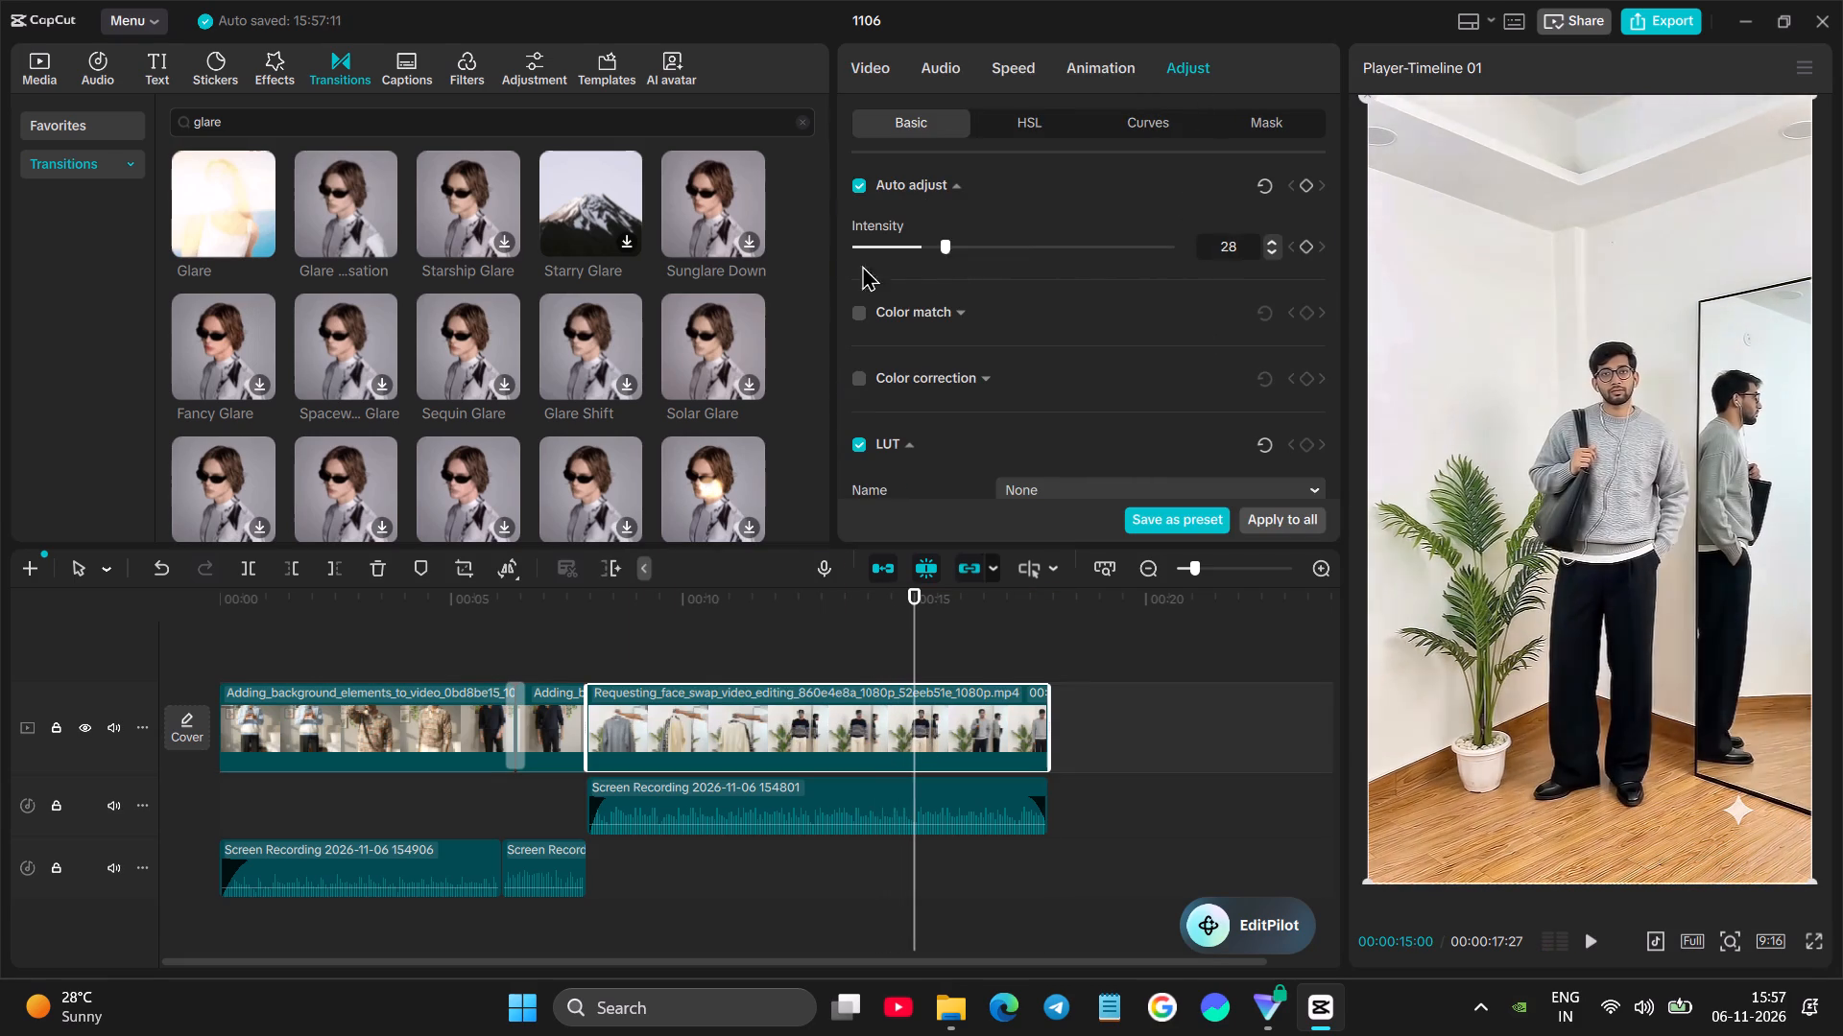
left_click_drag(862, 265, 761, 285)
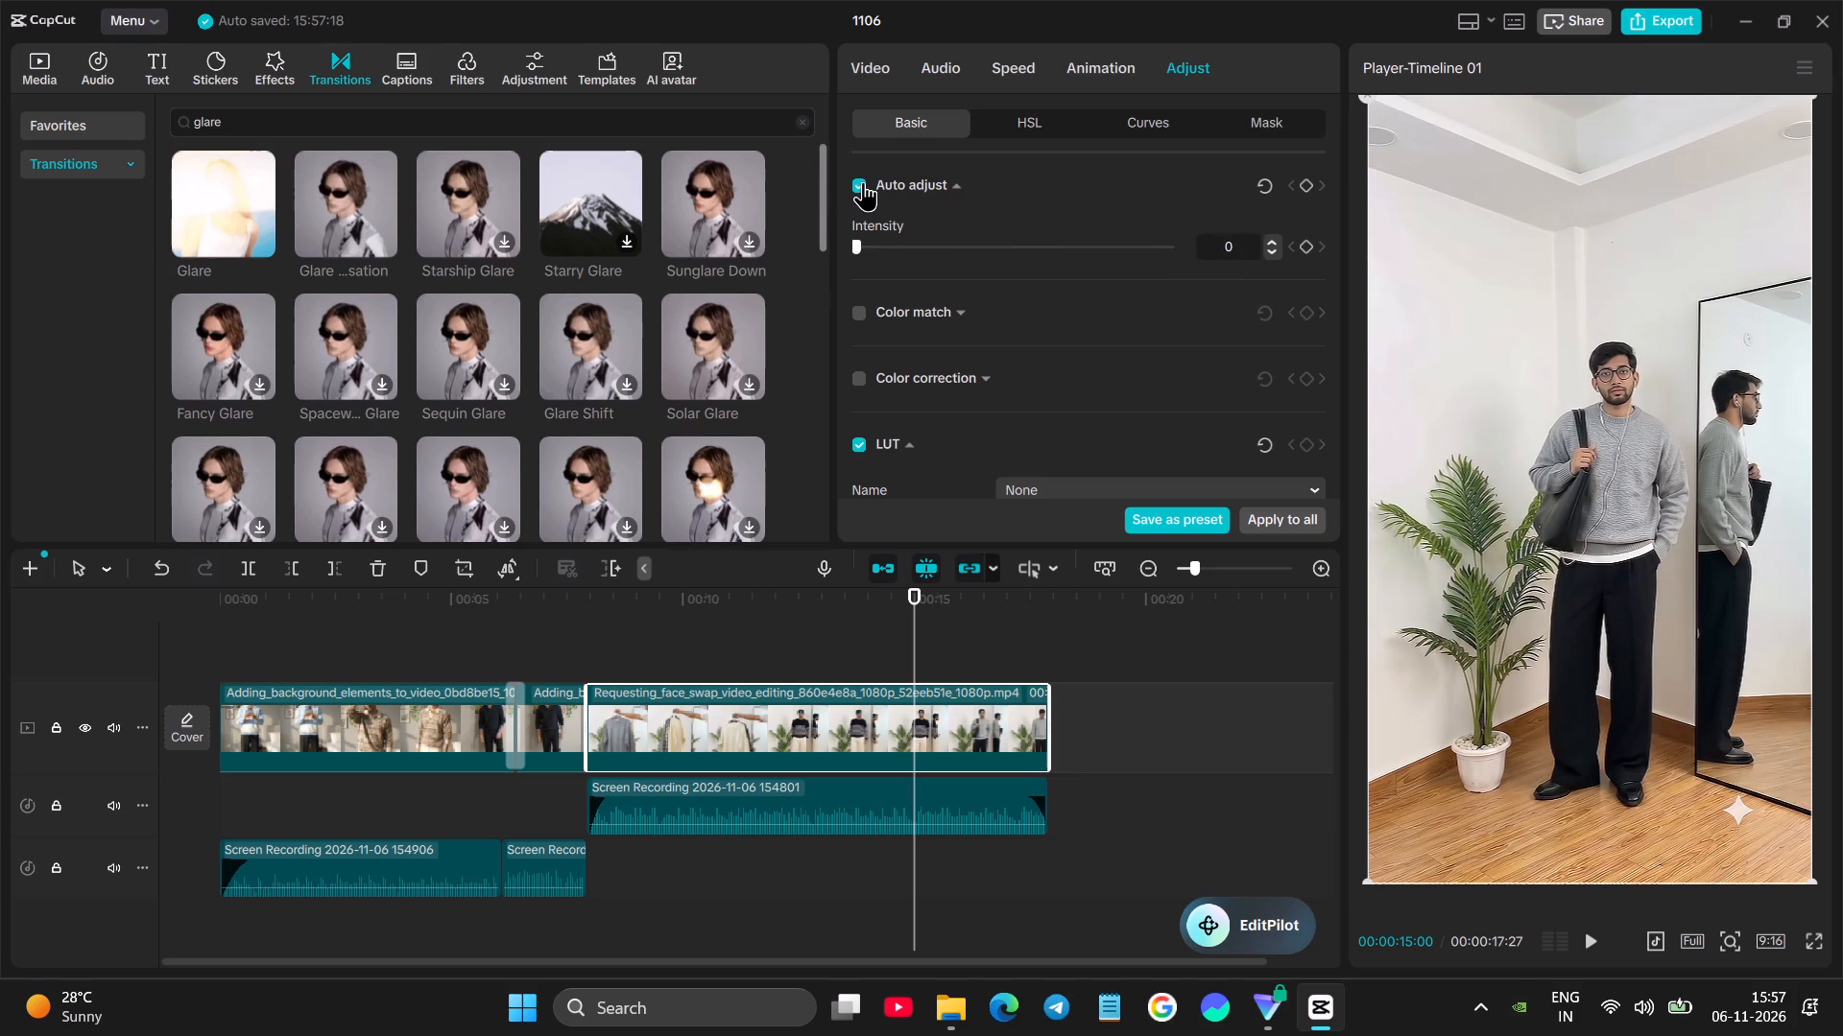
left_click(863, 181)
Turn Relight back on for the second clip with its existing ambient yellow bicolor lighting.
left_click(883, 71)
scroll(1046, 394, "down", 2)
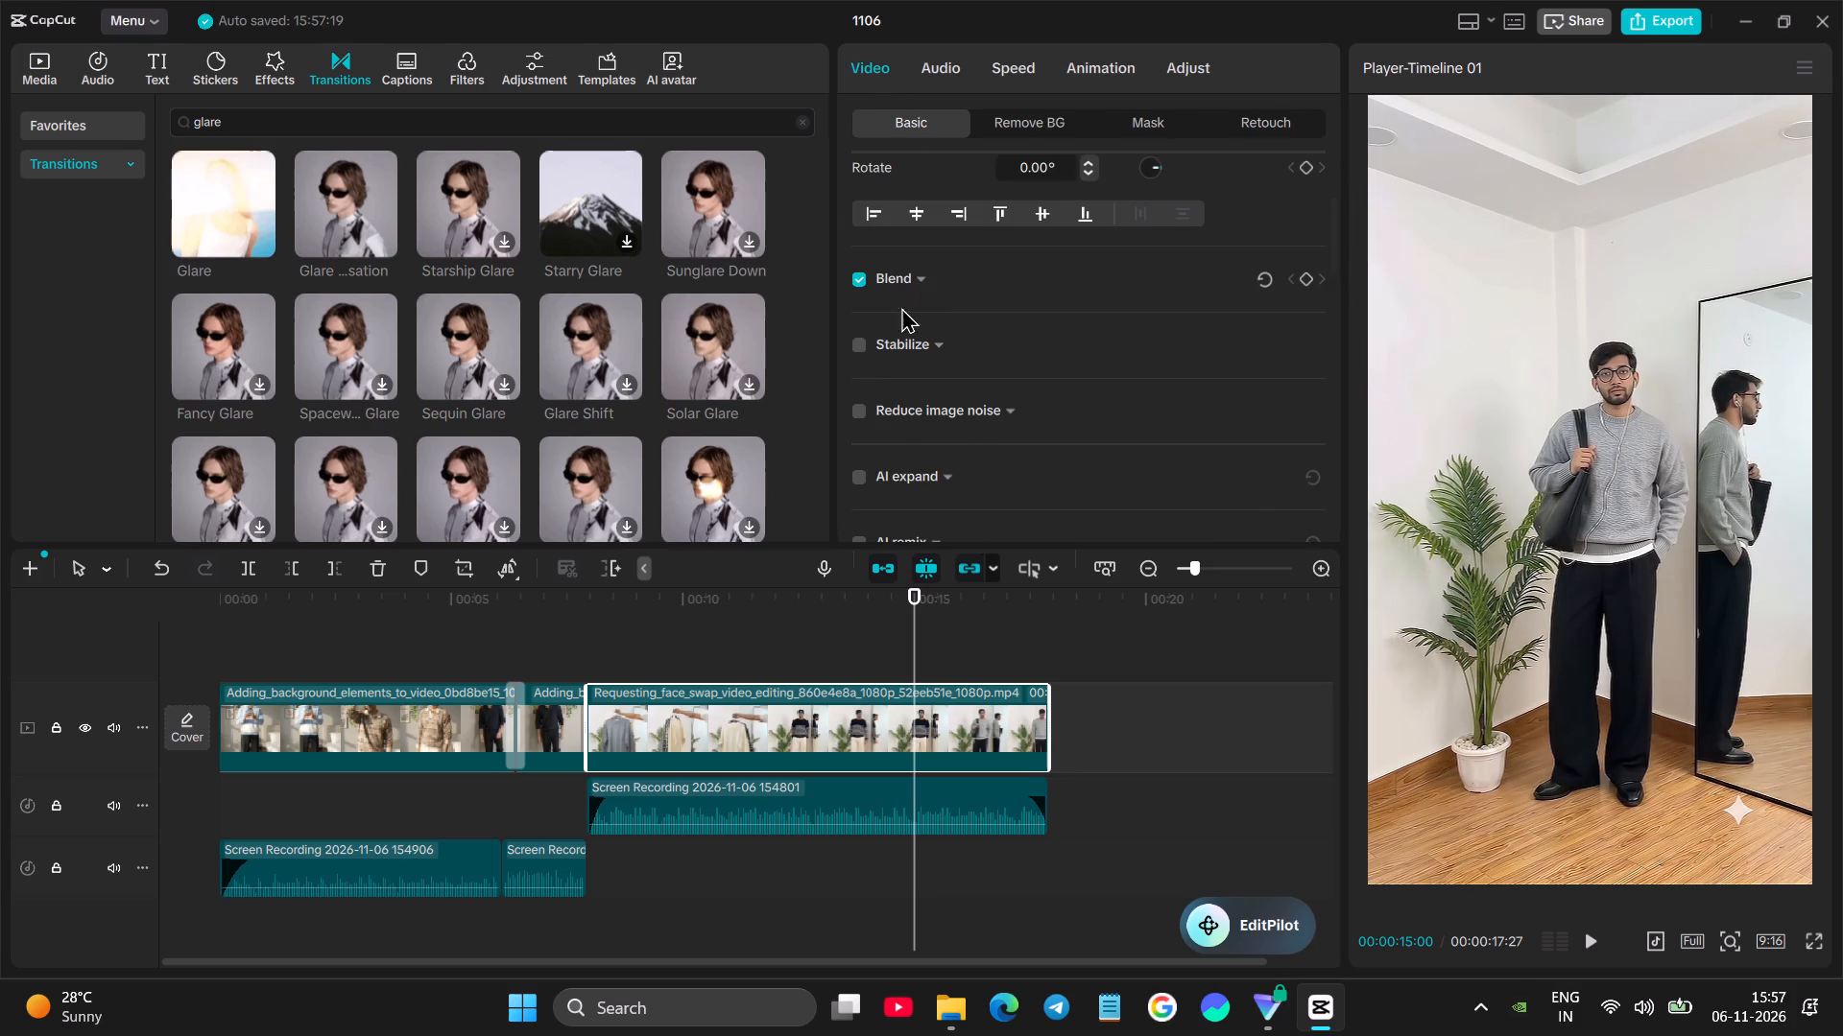
scroll(882, 456, "down", 3)
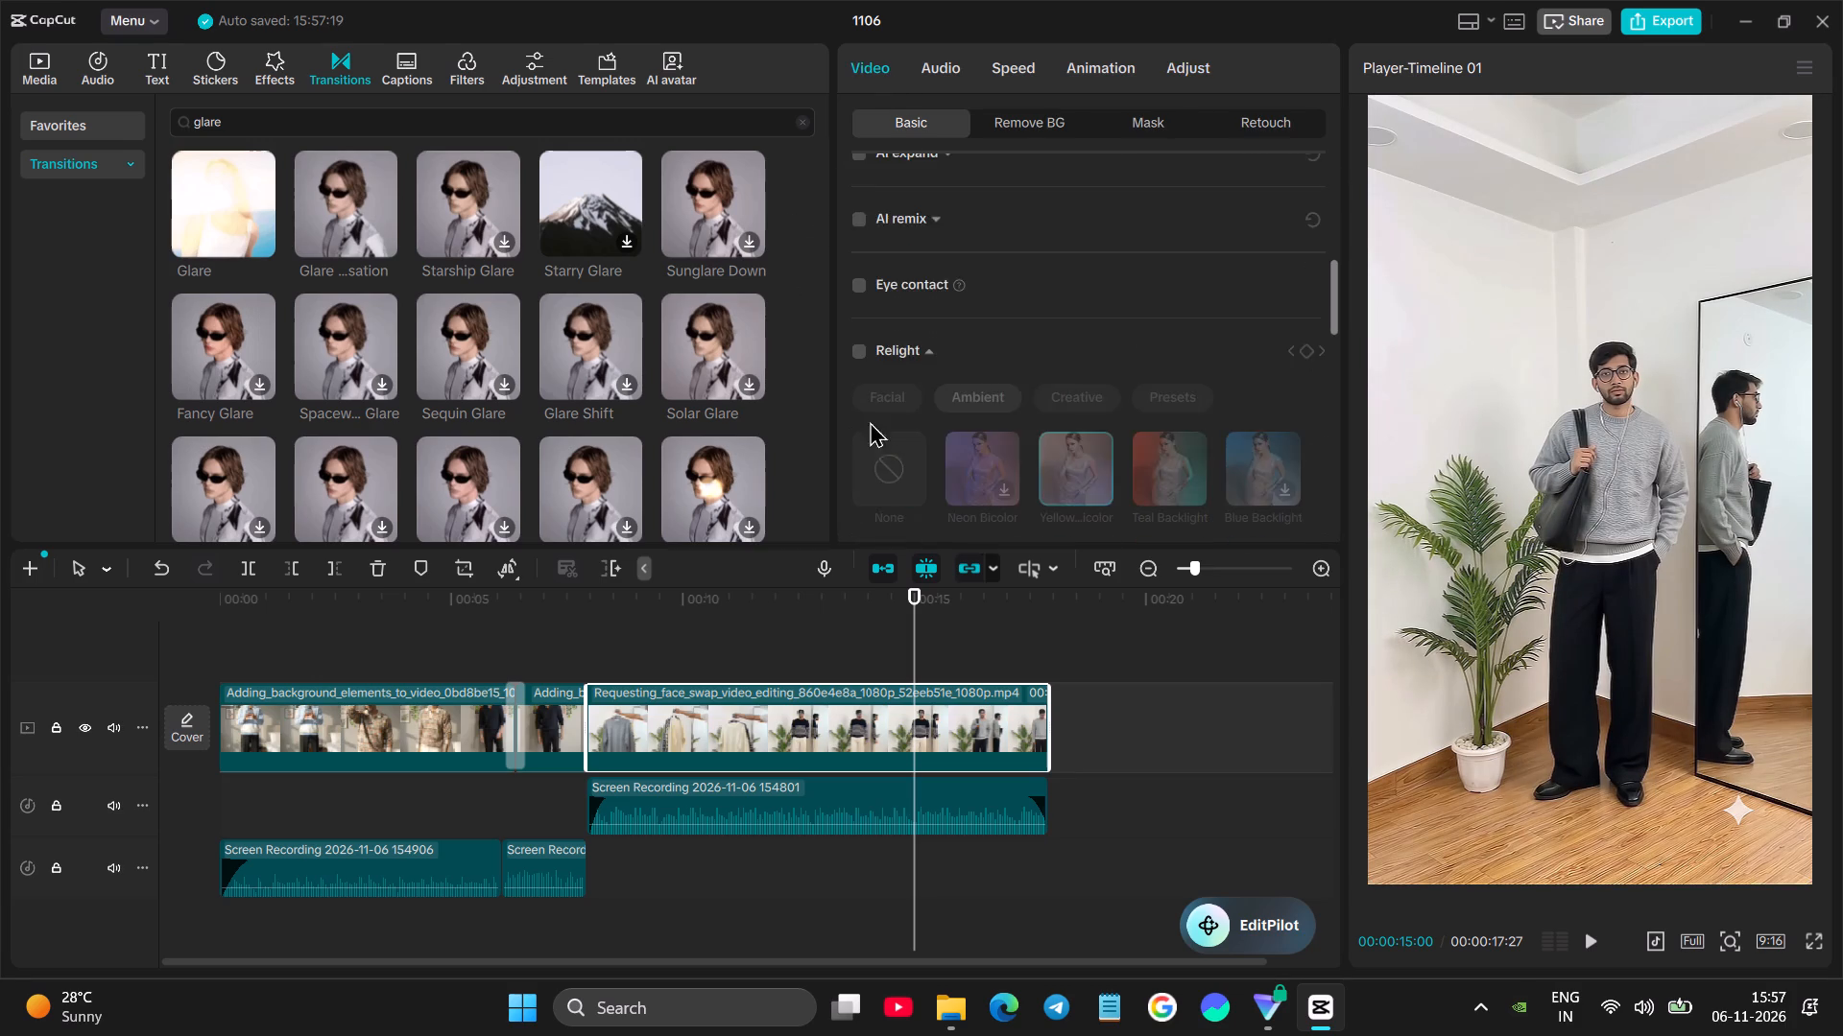
scroll(869, 406, "up", 5)
scroll(872, 387, "down", 5)
left_click(861, 350)
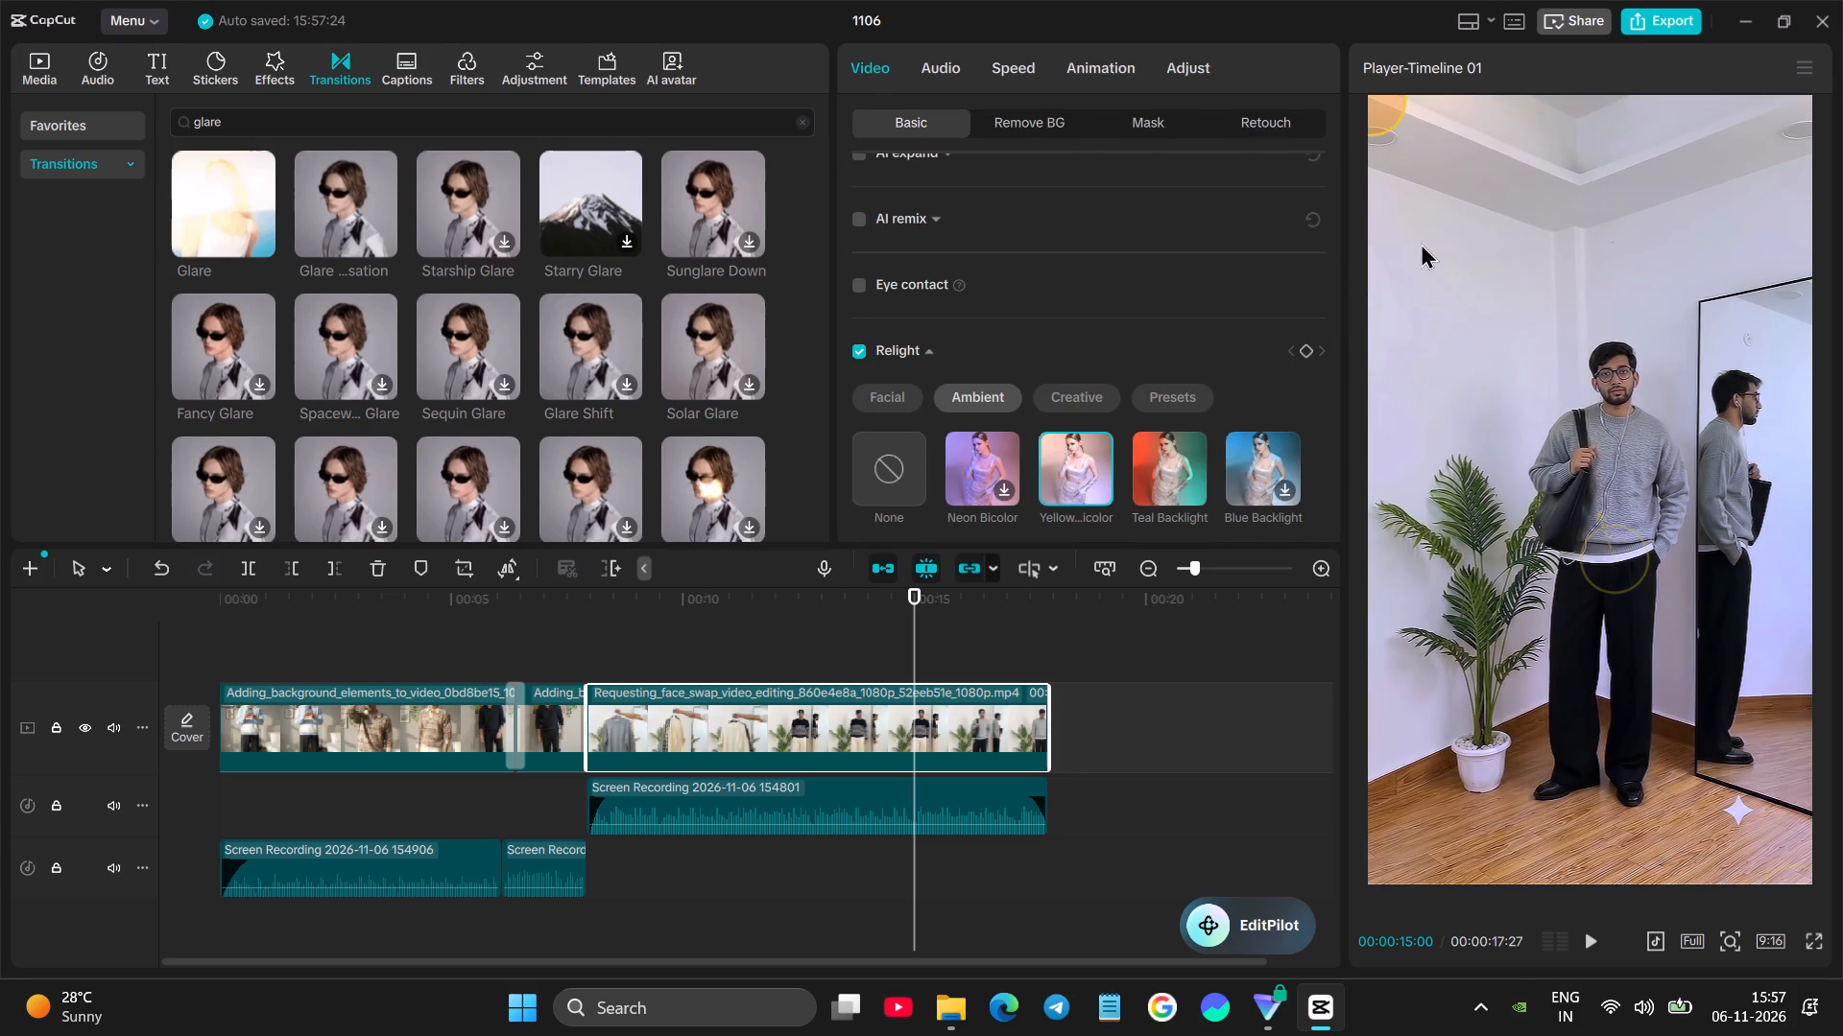
Reposition the white directional Relight source to the floor area between the man and the mirror, about X 407, Y -1137.
scroll(1599, 567, "down", 2)
left_click(1783, 816)
left_click_drag(1600, 540, 1623, 790)
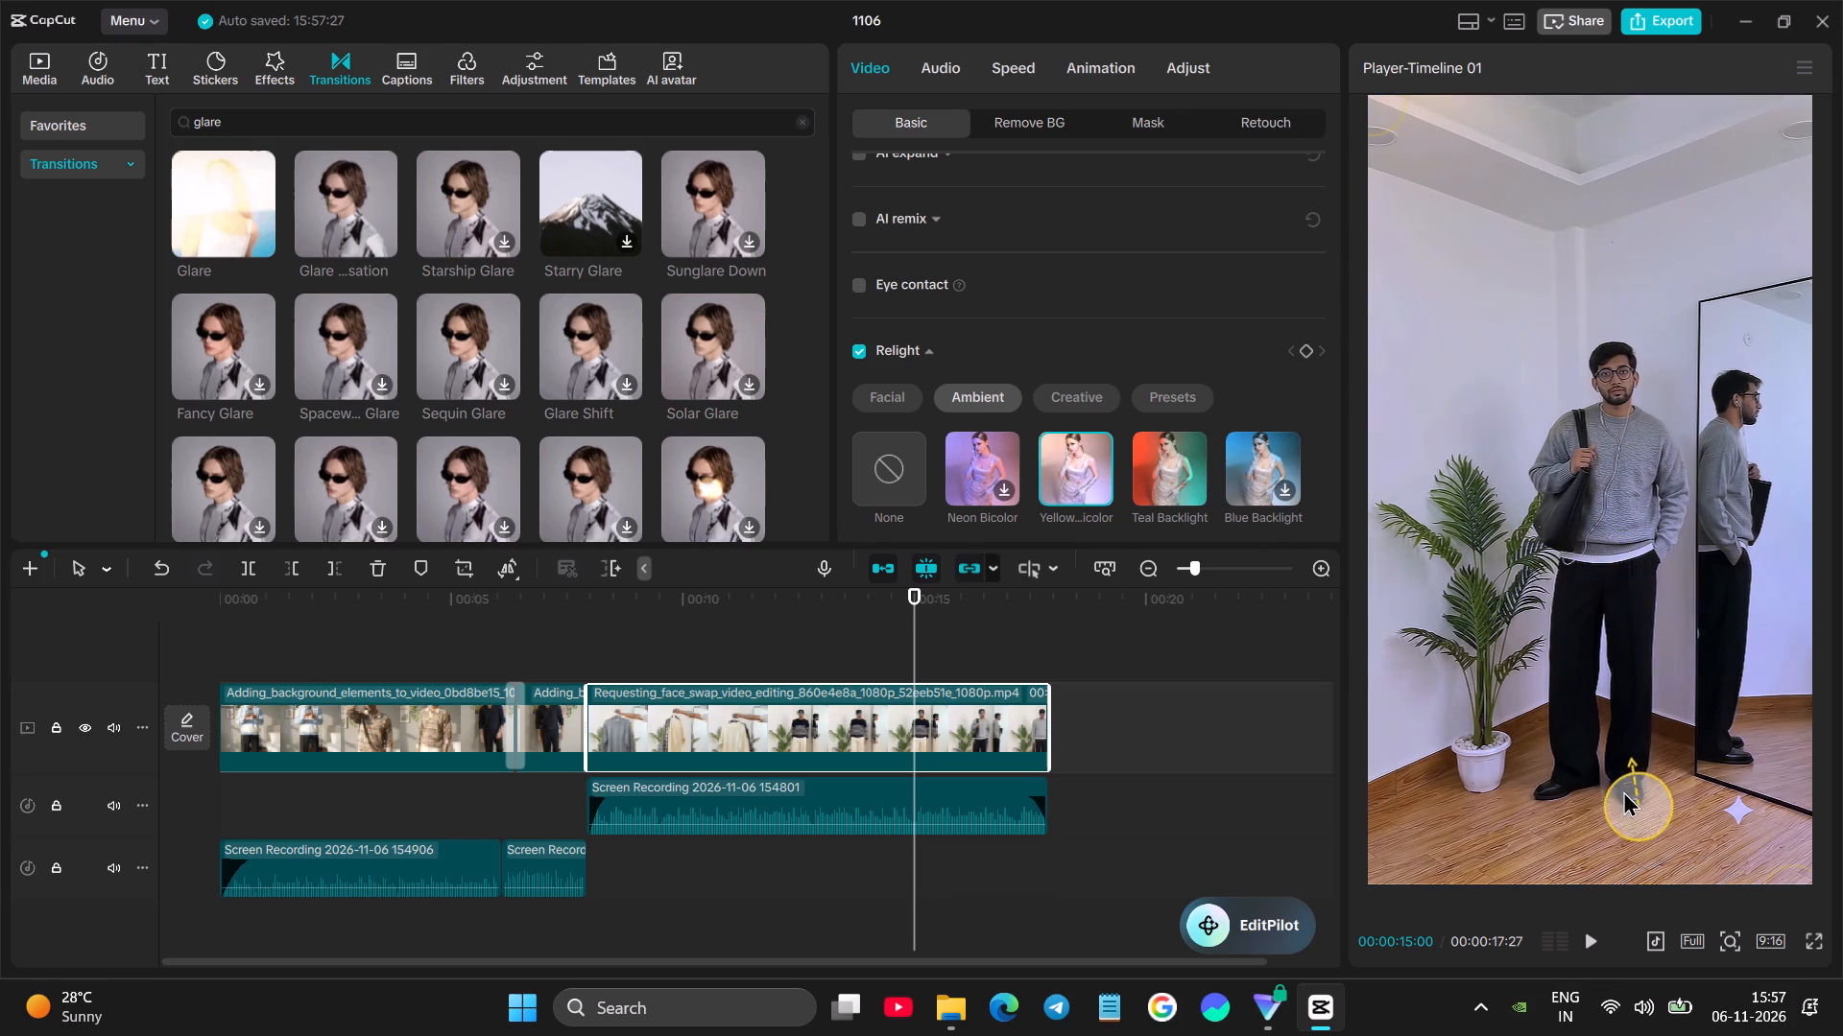
left_click_drag(1623, 790, 1762, 107)
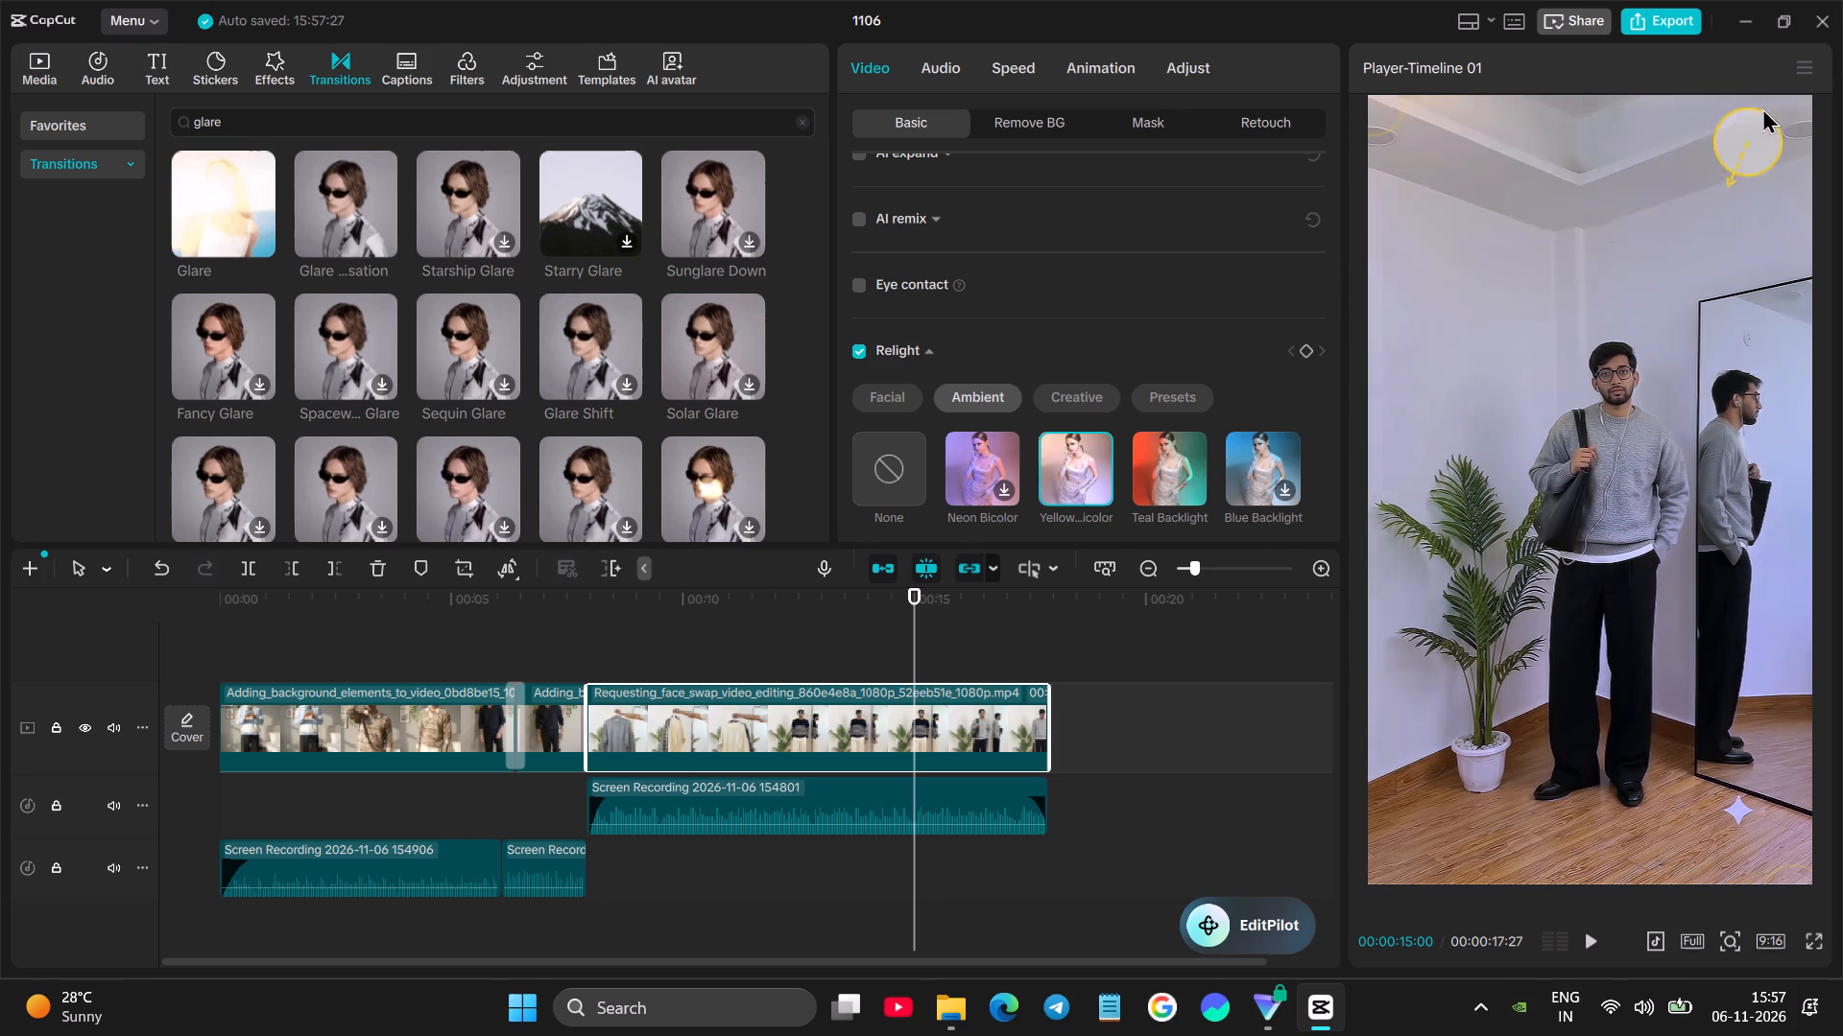
left_click_drag(1762, 107, 1810, 335)
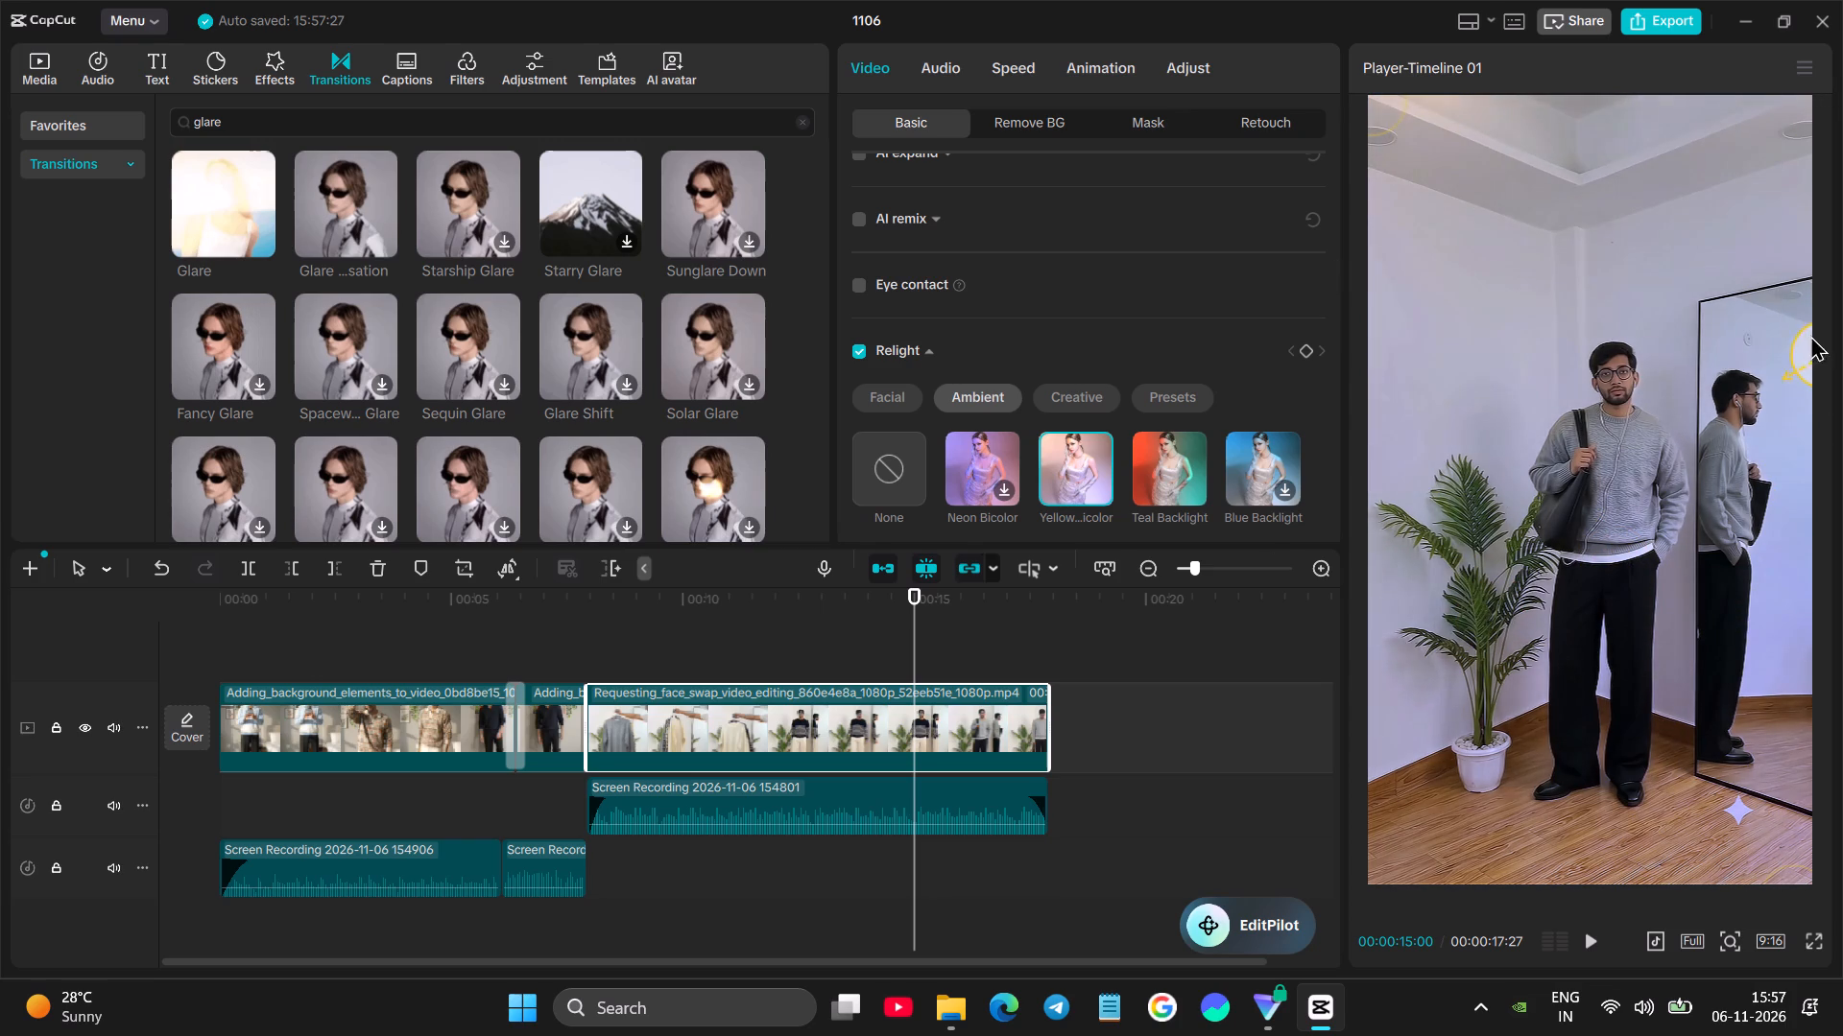
left_click_drag(1810, 335, 1729, 707)
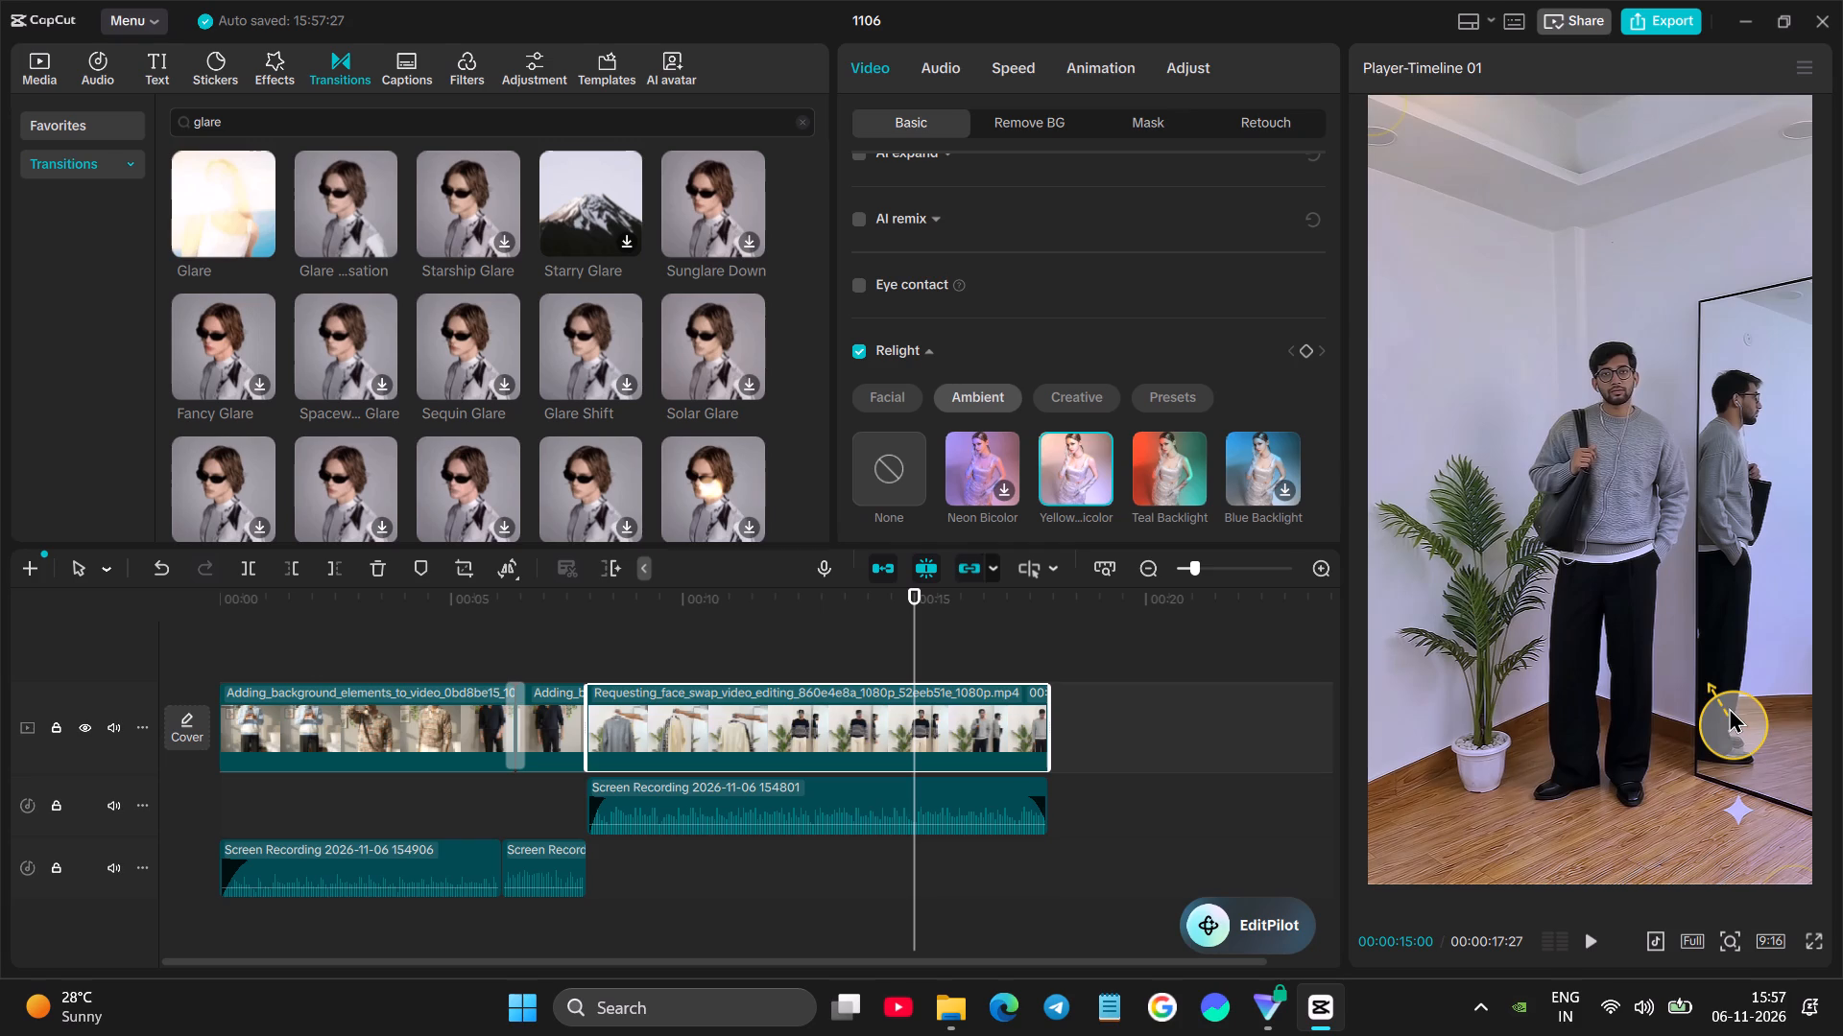
left_click_drag(1729, 707, 1687, 724)
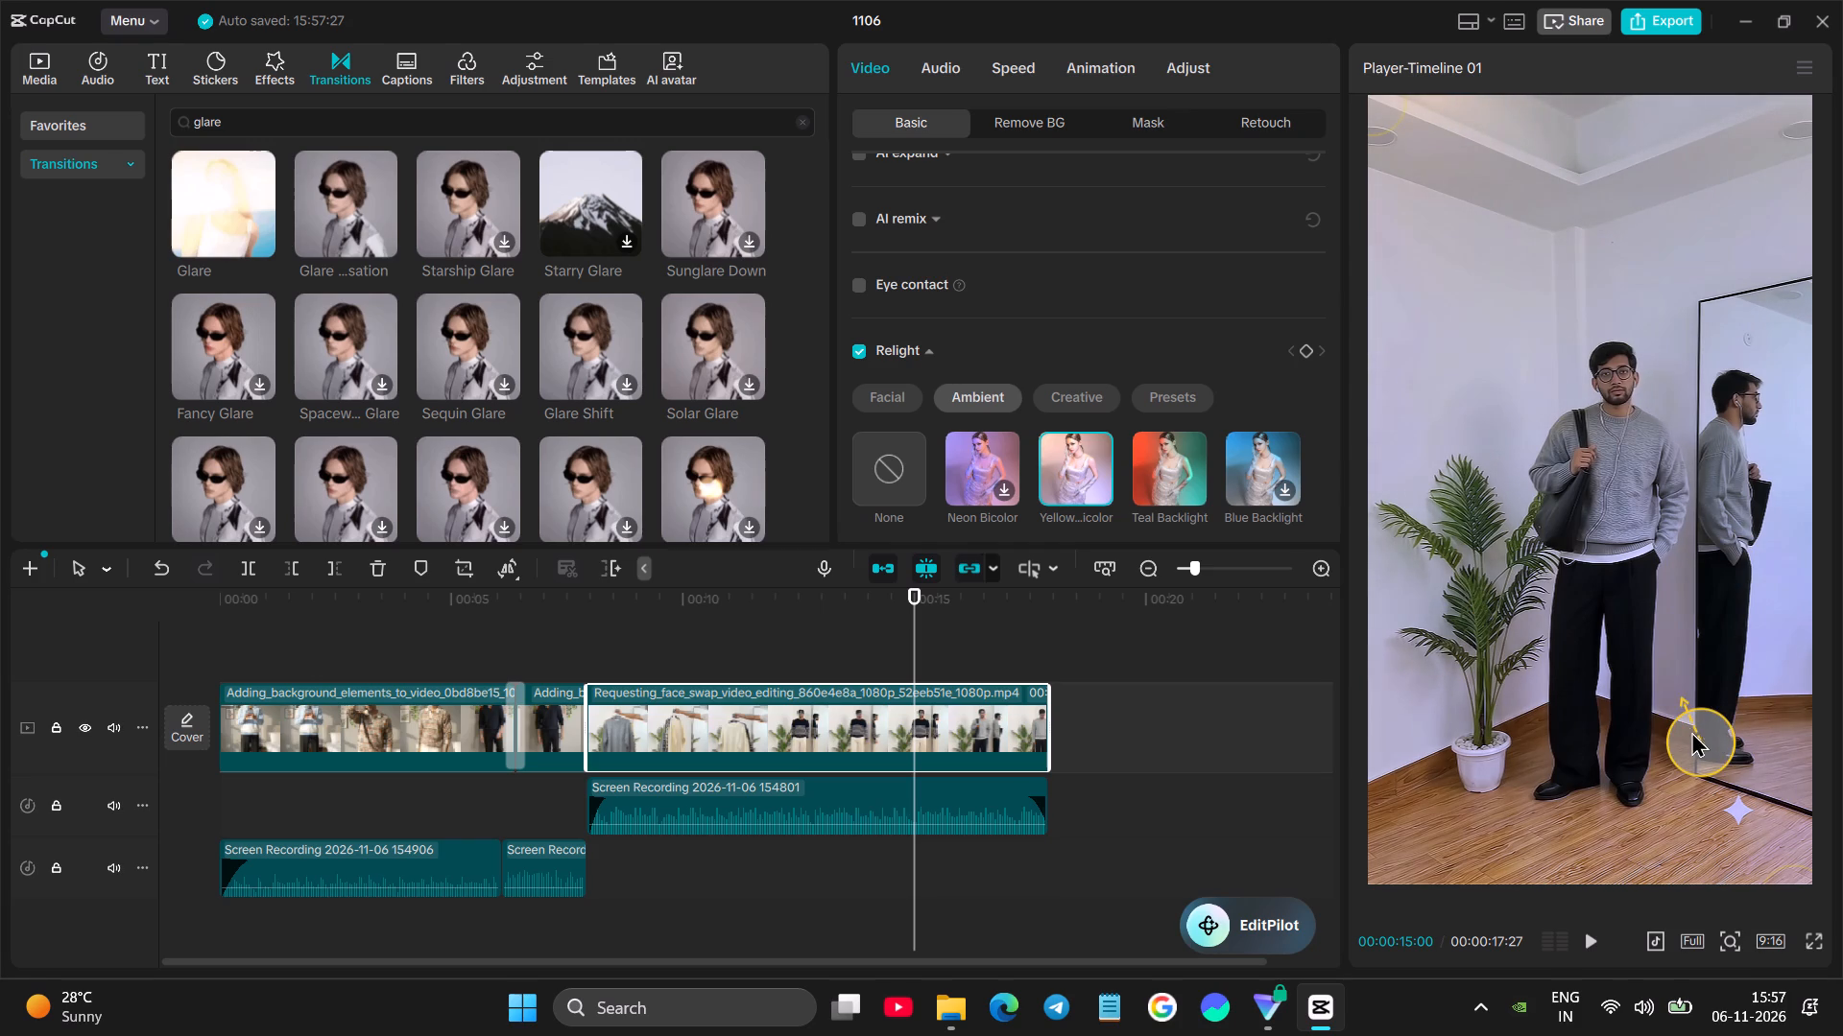
left_click_drag(1742, 858, 1725, 865)
scroll(969, 422, "down", 4)
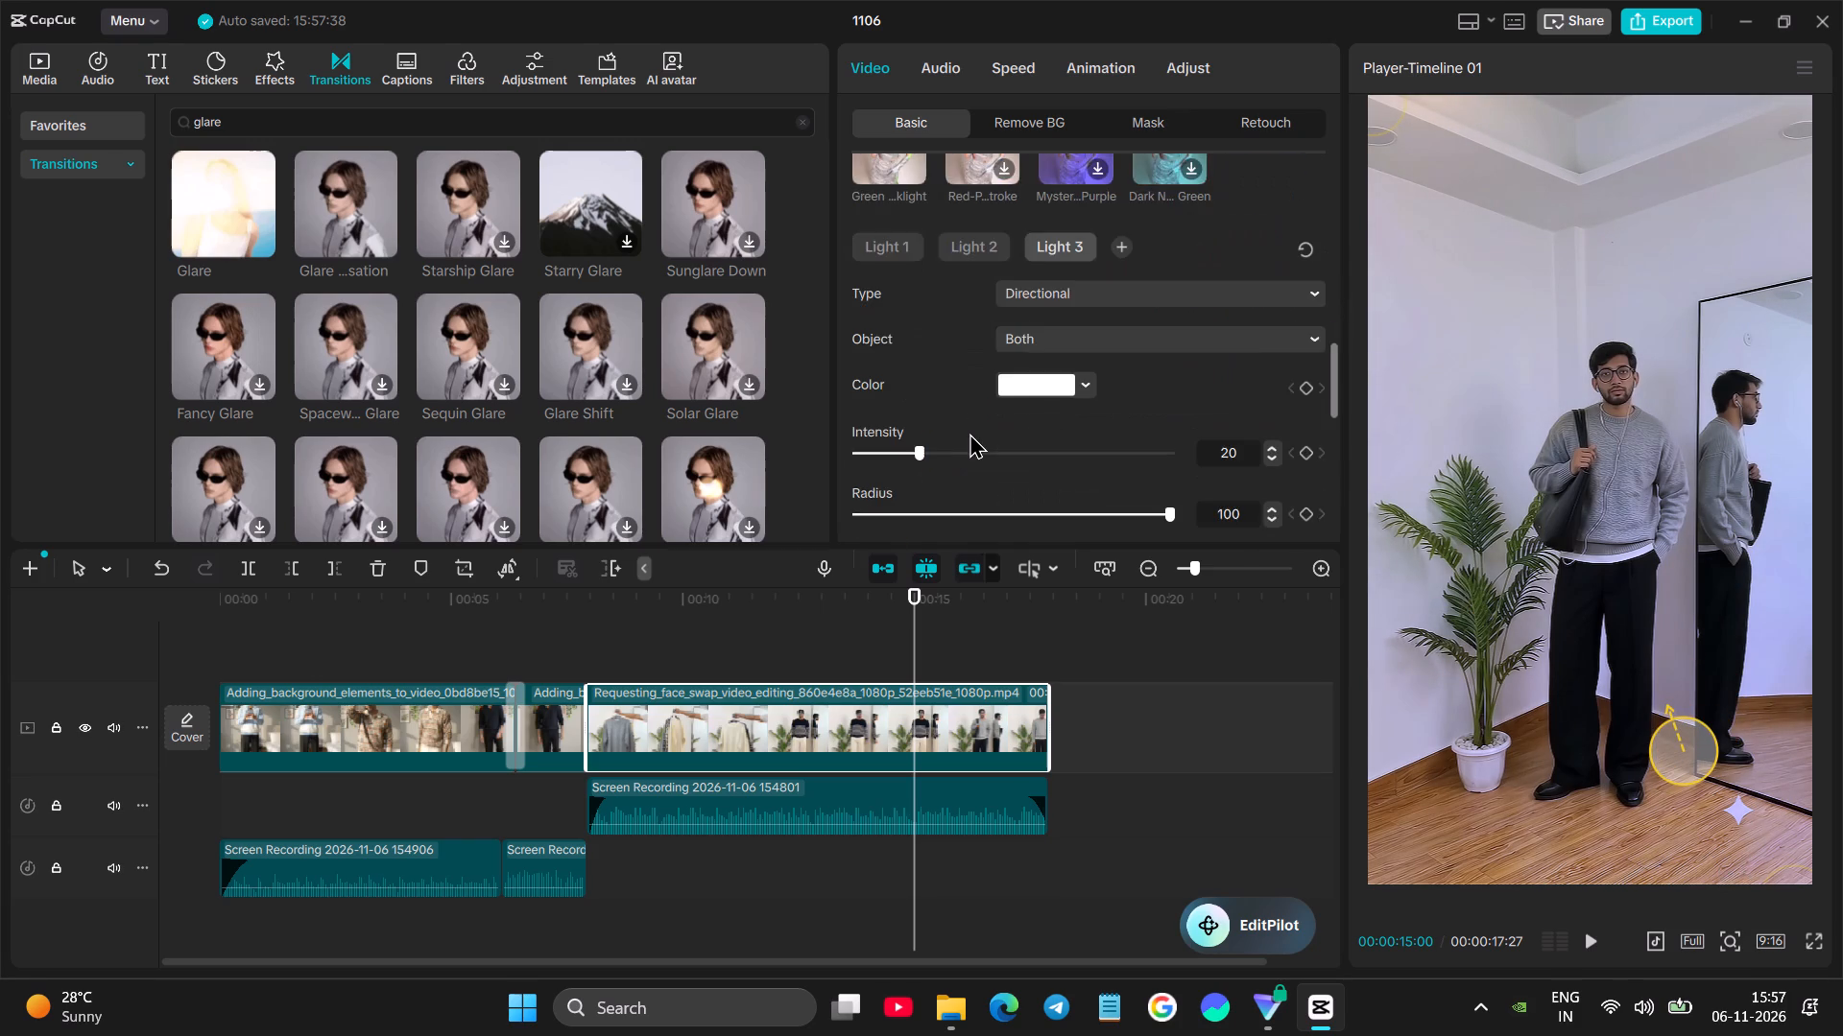
scroll(970, 433, "down", 1)
left_click(1702, 842)
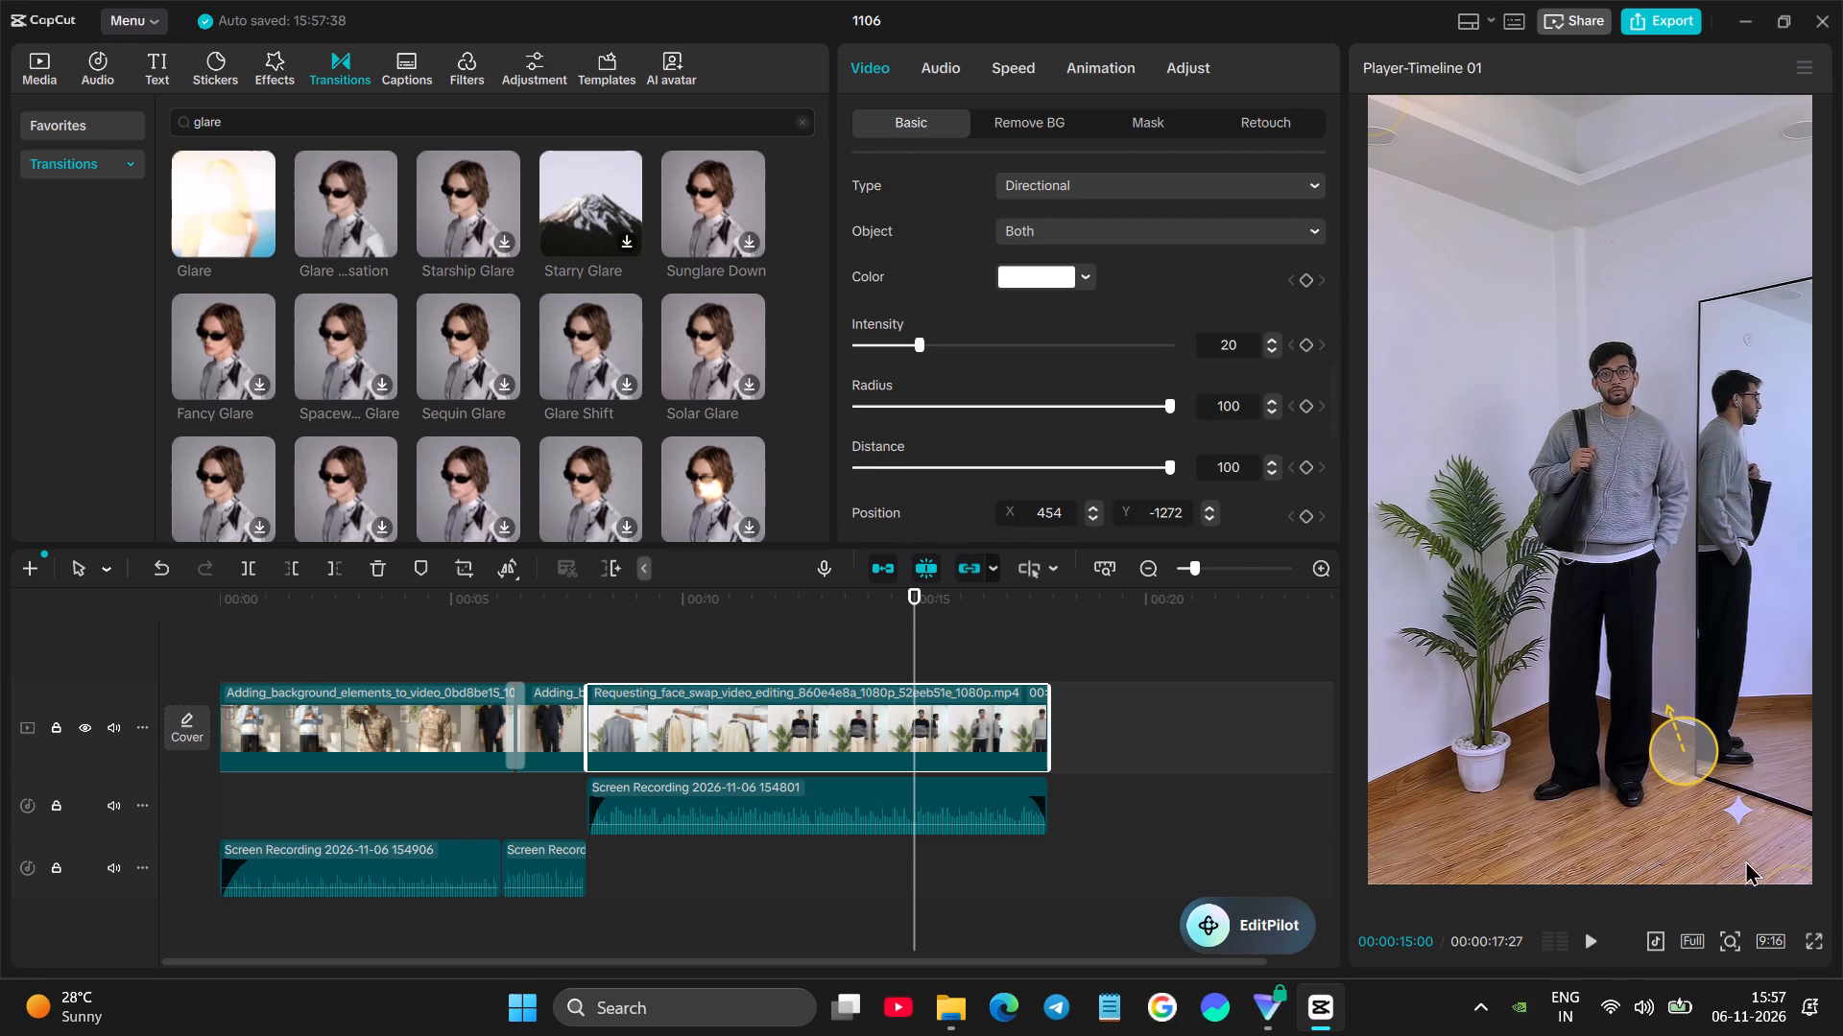
left_click(1769, 859)
left_click_drag(1563, 840, 1553, 812)
Set the orange point light's radius to 10 and its distance to -83.
scroll(1011, 419, "up", 2)
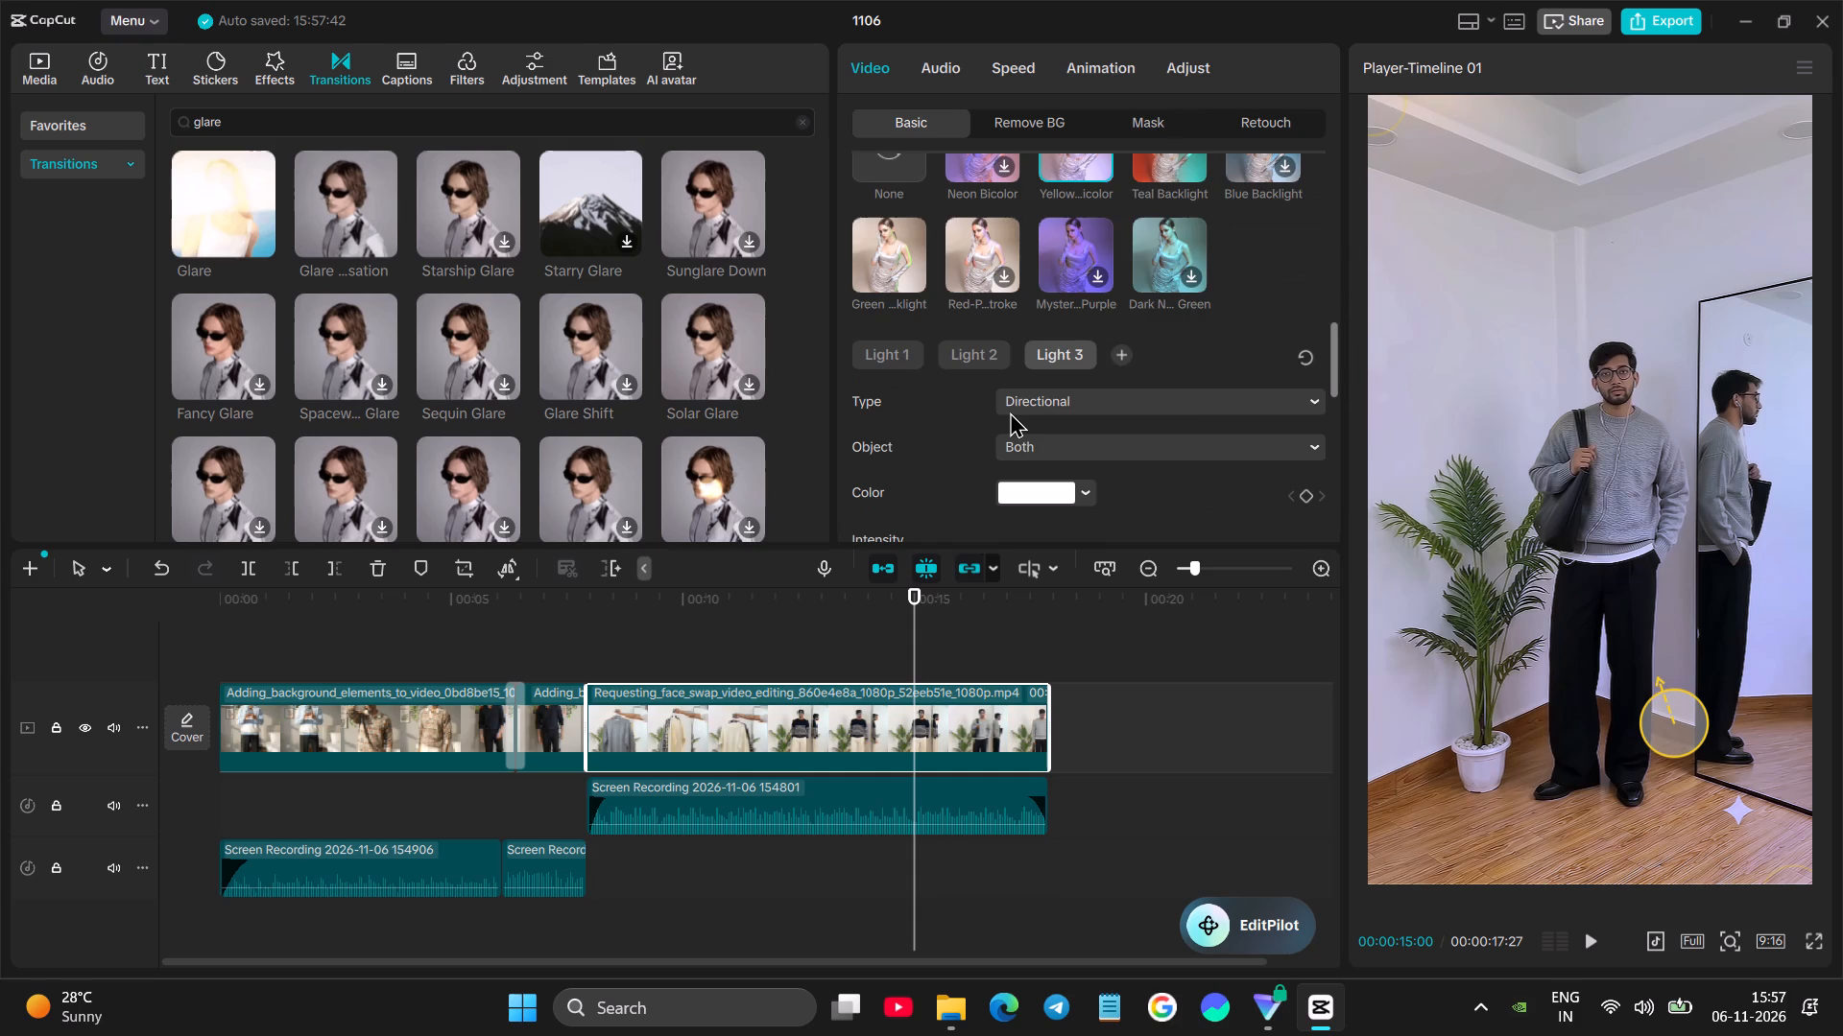
scroll(1010, 412, "up", 1)
scroll(1010, 412, "down", 3)
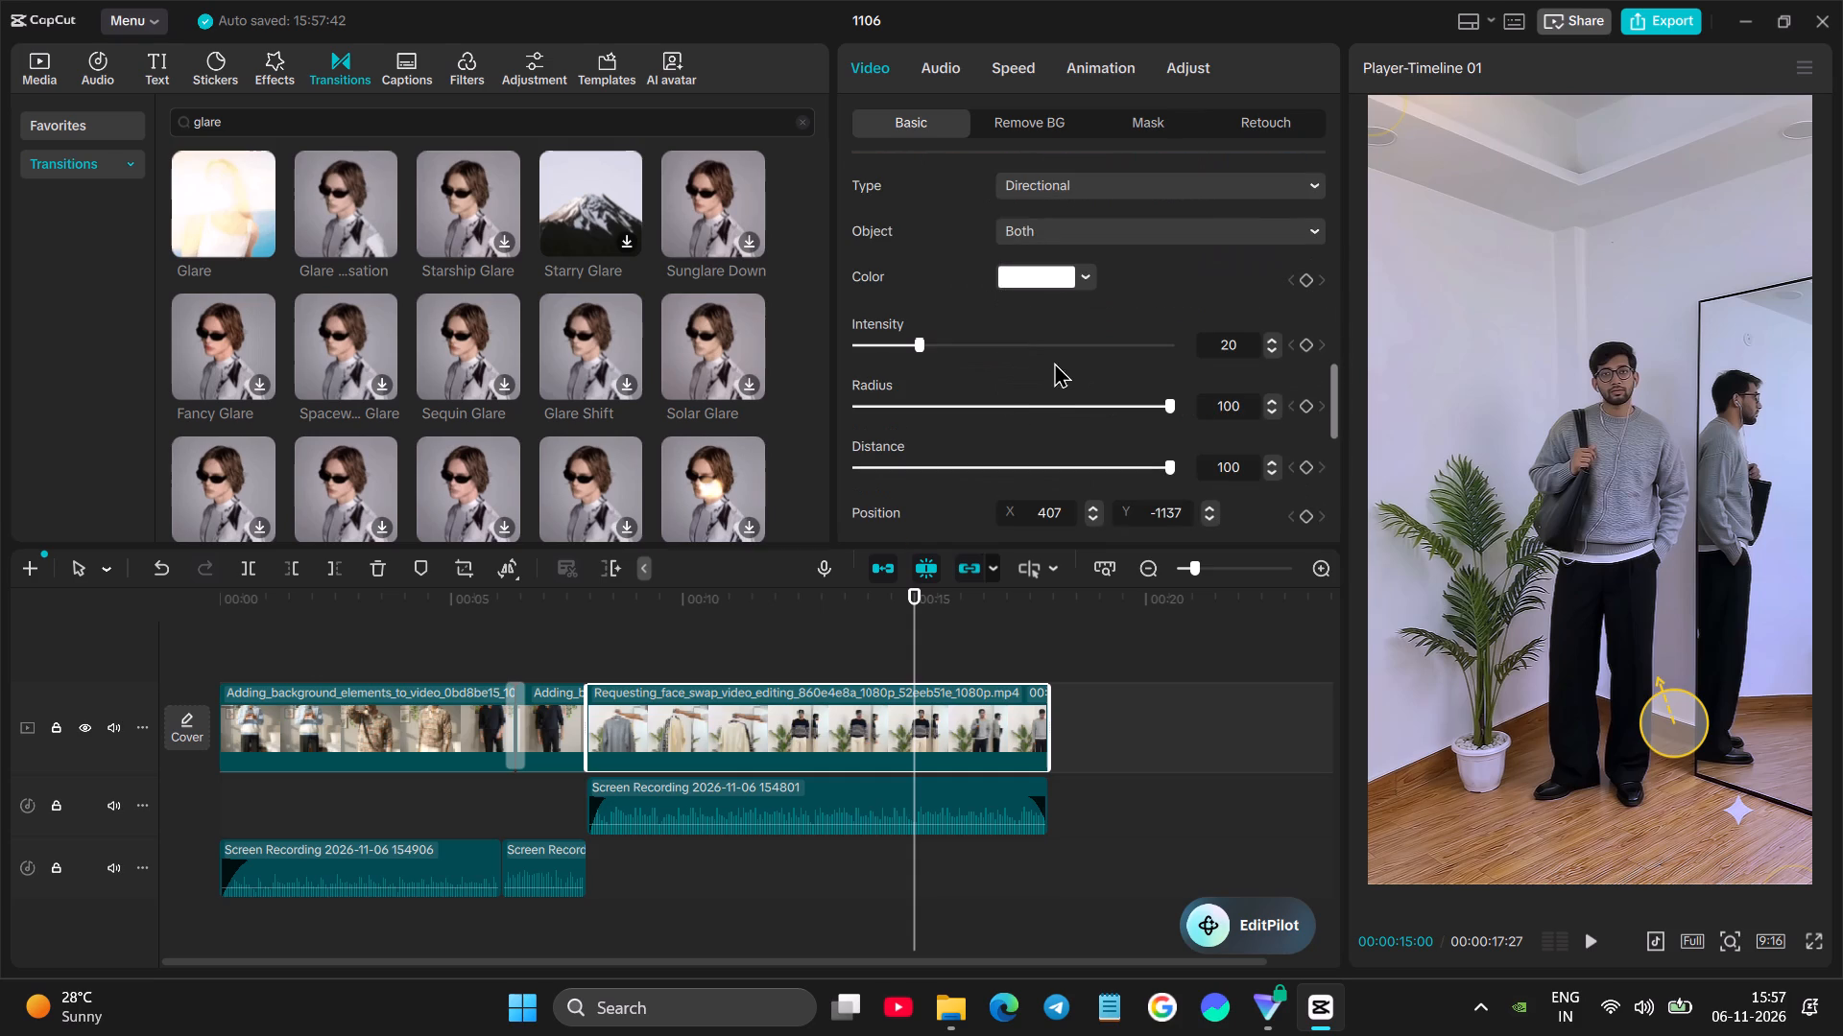
left_click(1393, 104)
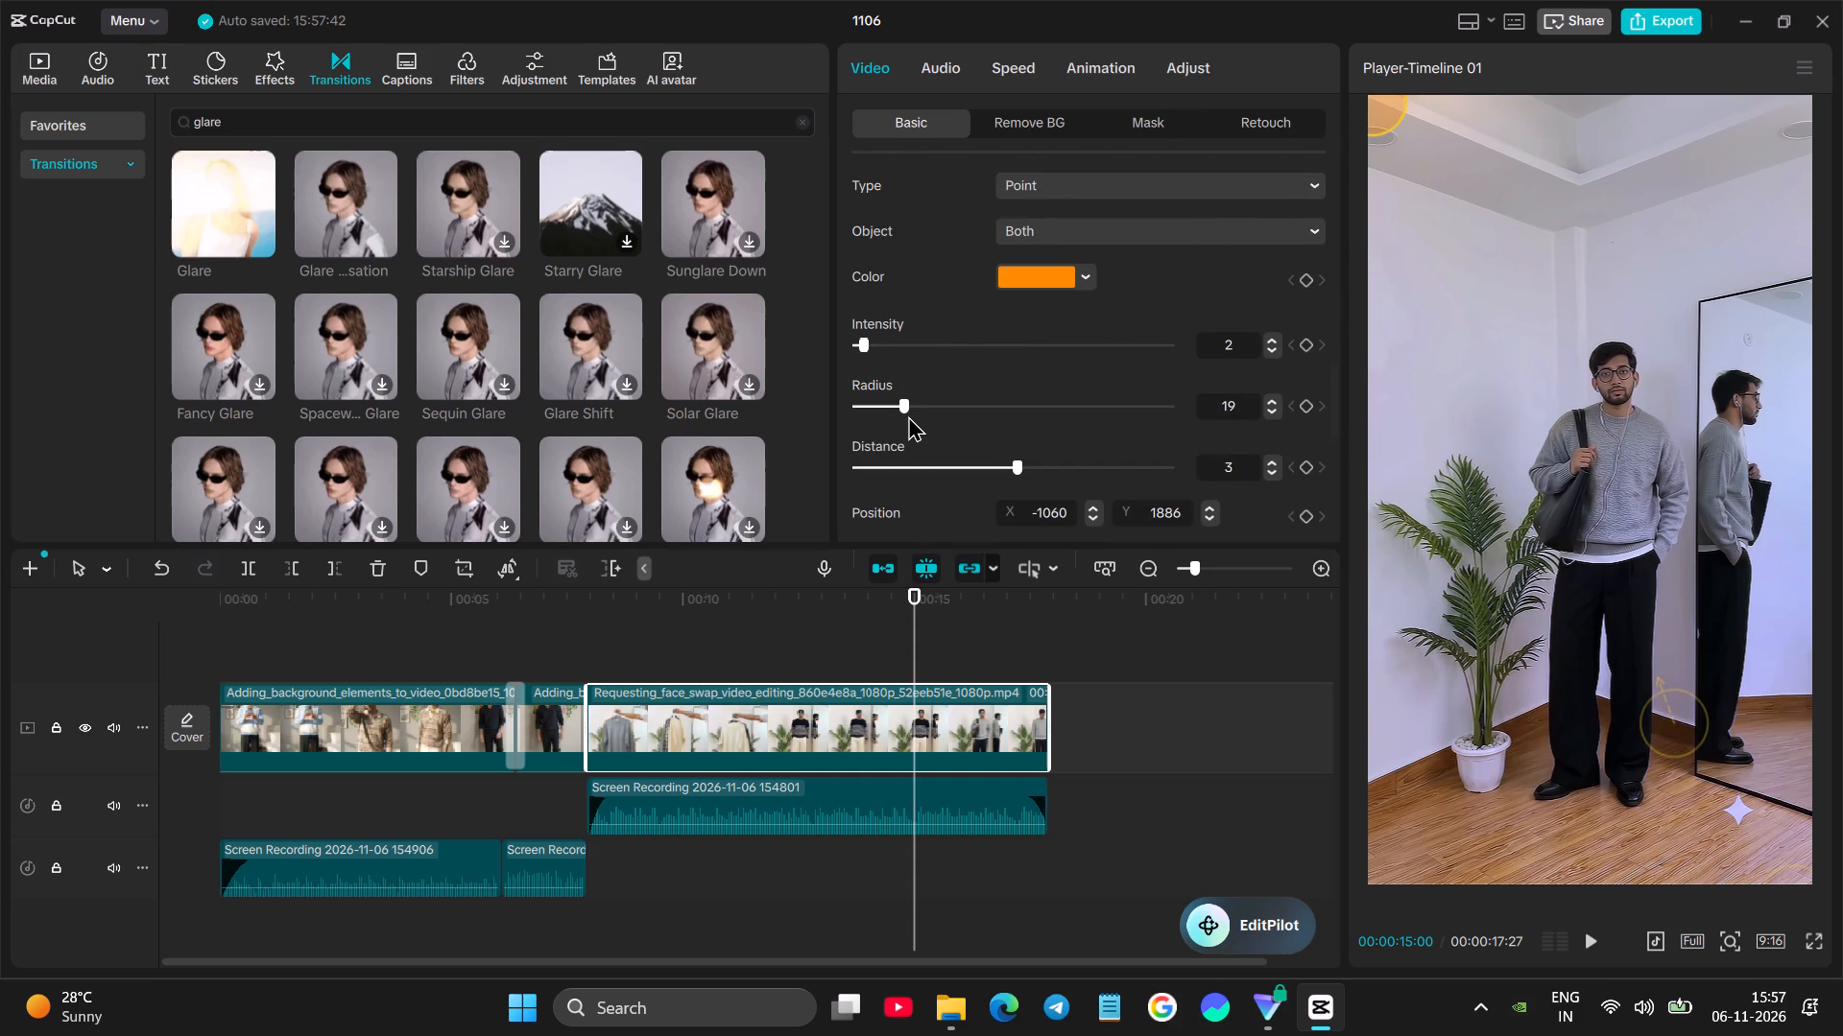
left_click_drag(905, 415, 874, 432)
left_click_drag(1017, 466, 1186, 480)
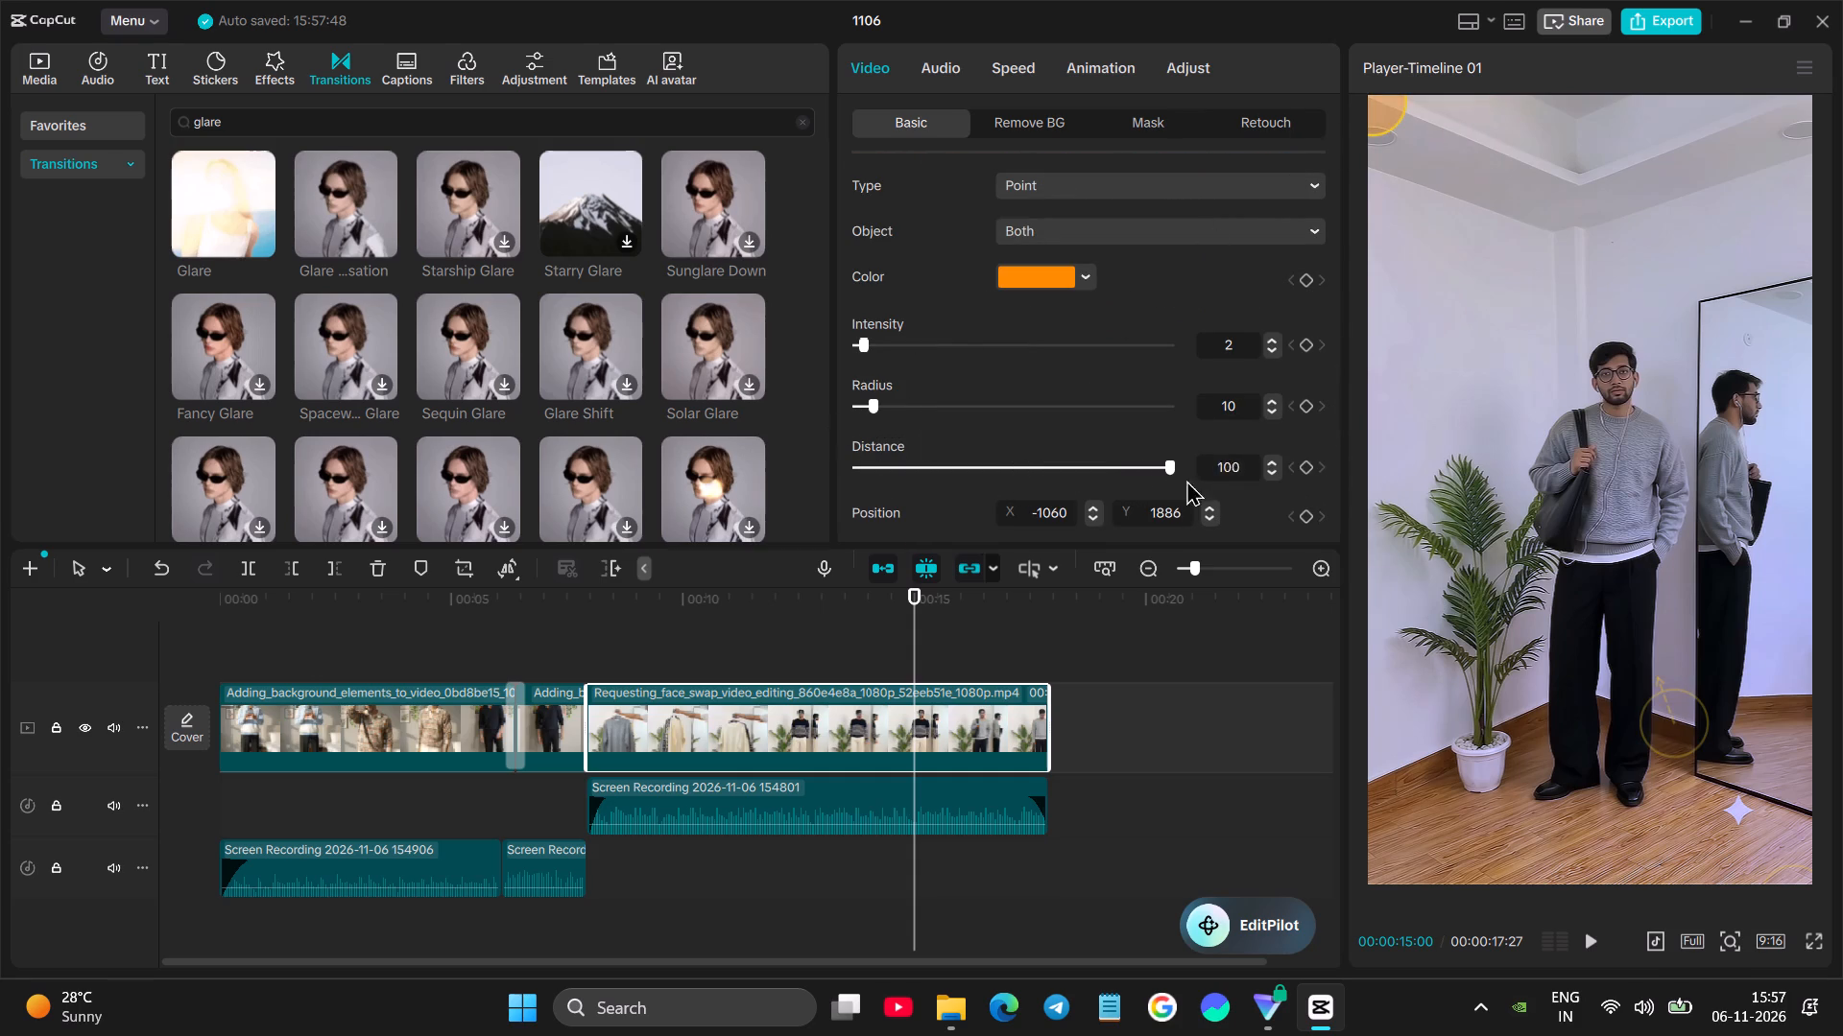
left_click_drag(1186, 480, 883, 487)
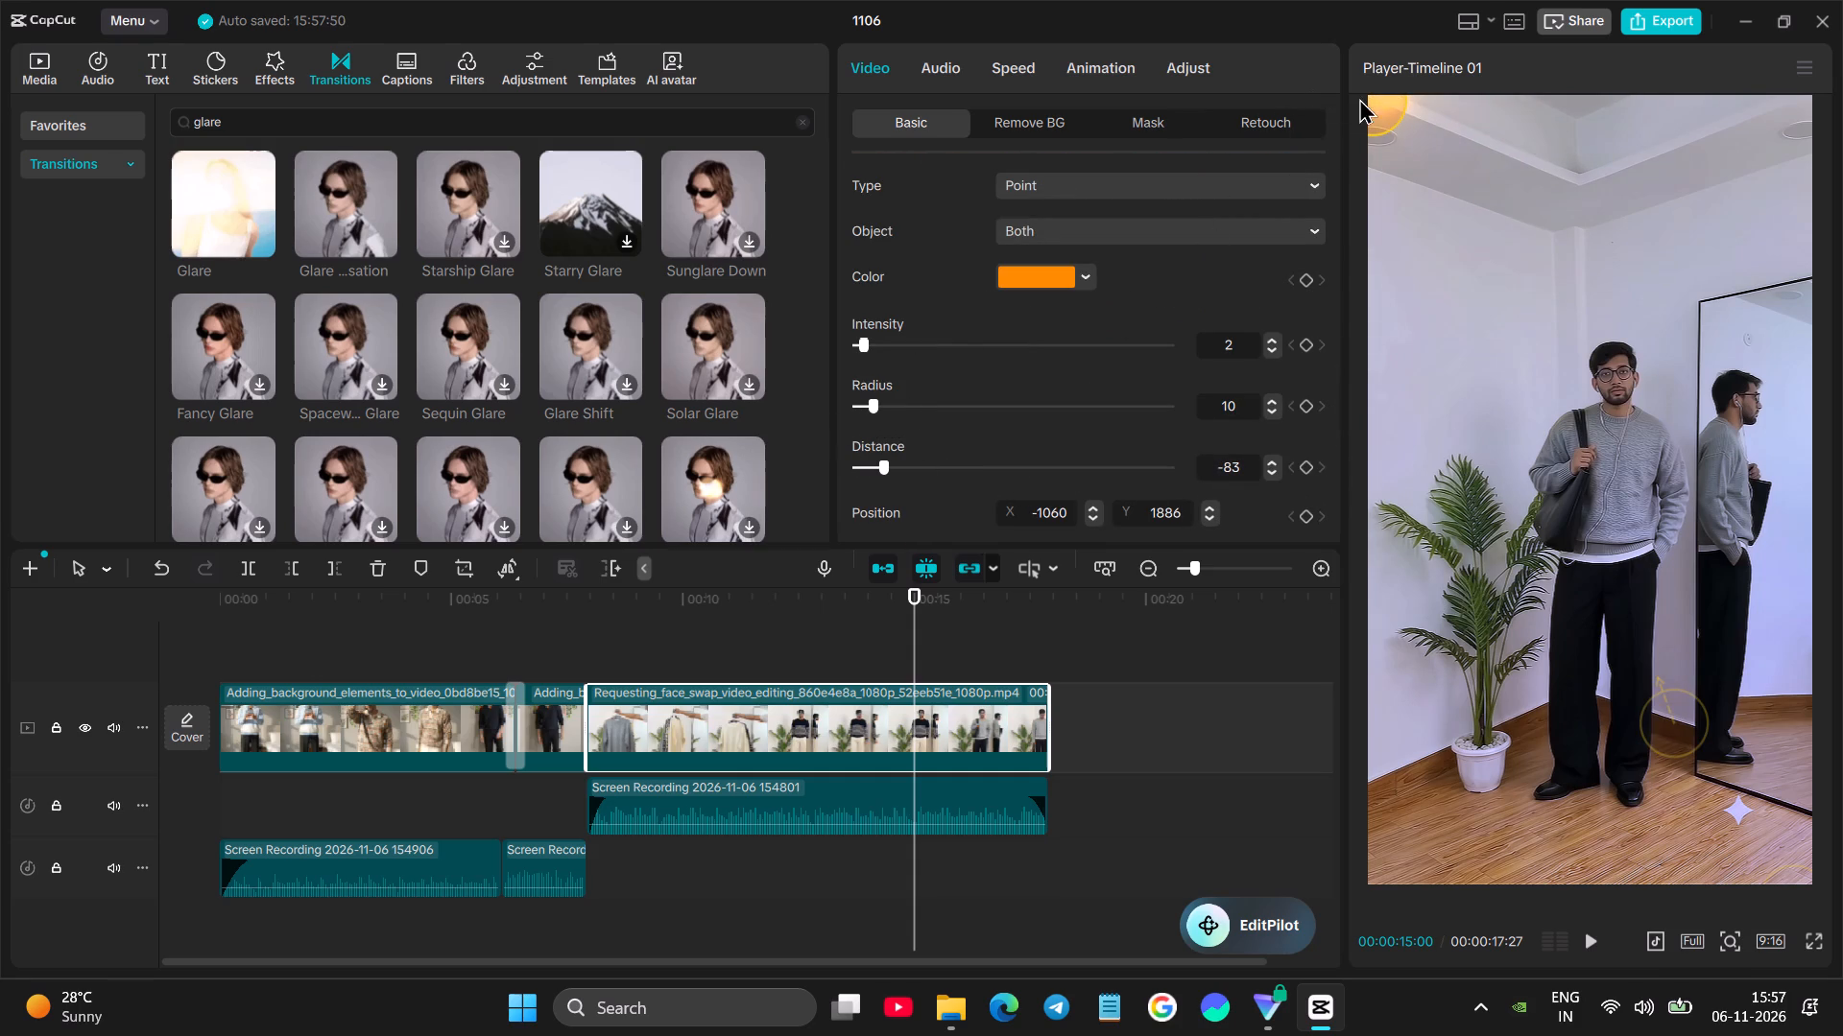
Move the orange point light to the room's upper back corner, about X -150, Y 1242, and set its distance to 100.
left_click_drag(1396, 107, 1654, 308)
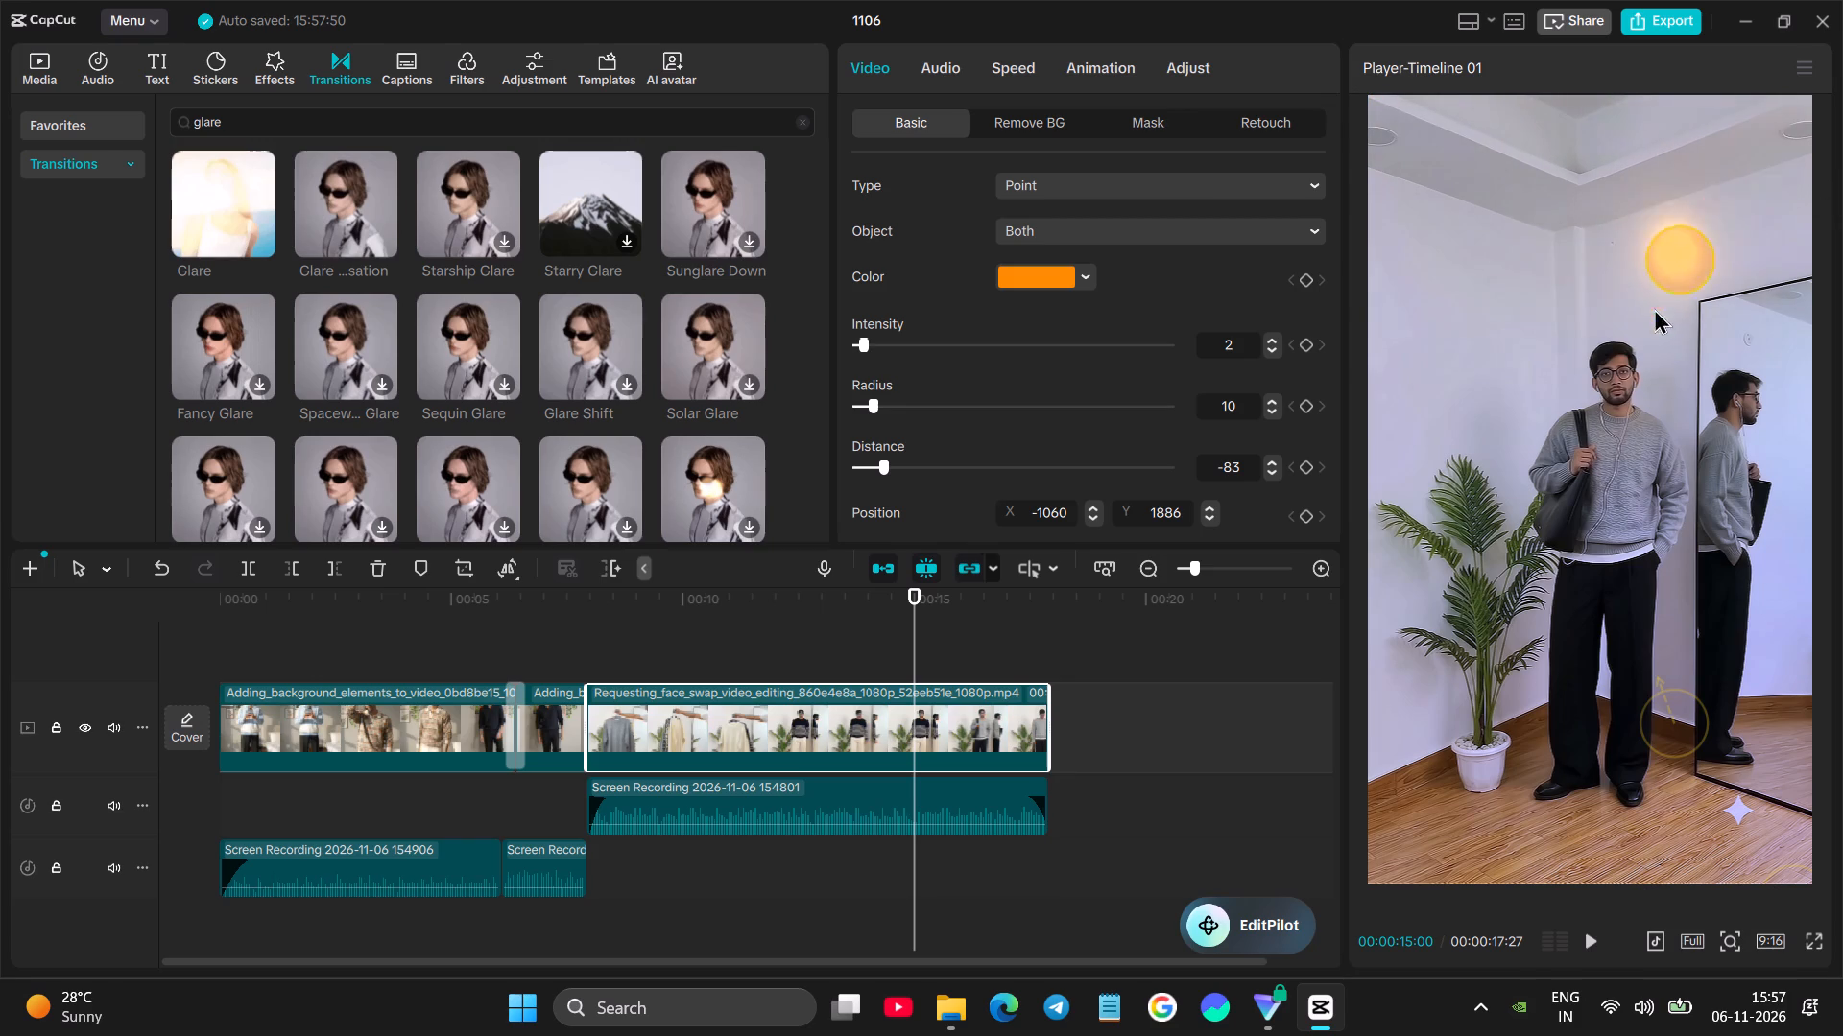
left_click_drag(1654, 308, 1592, 301)
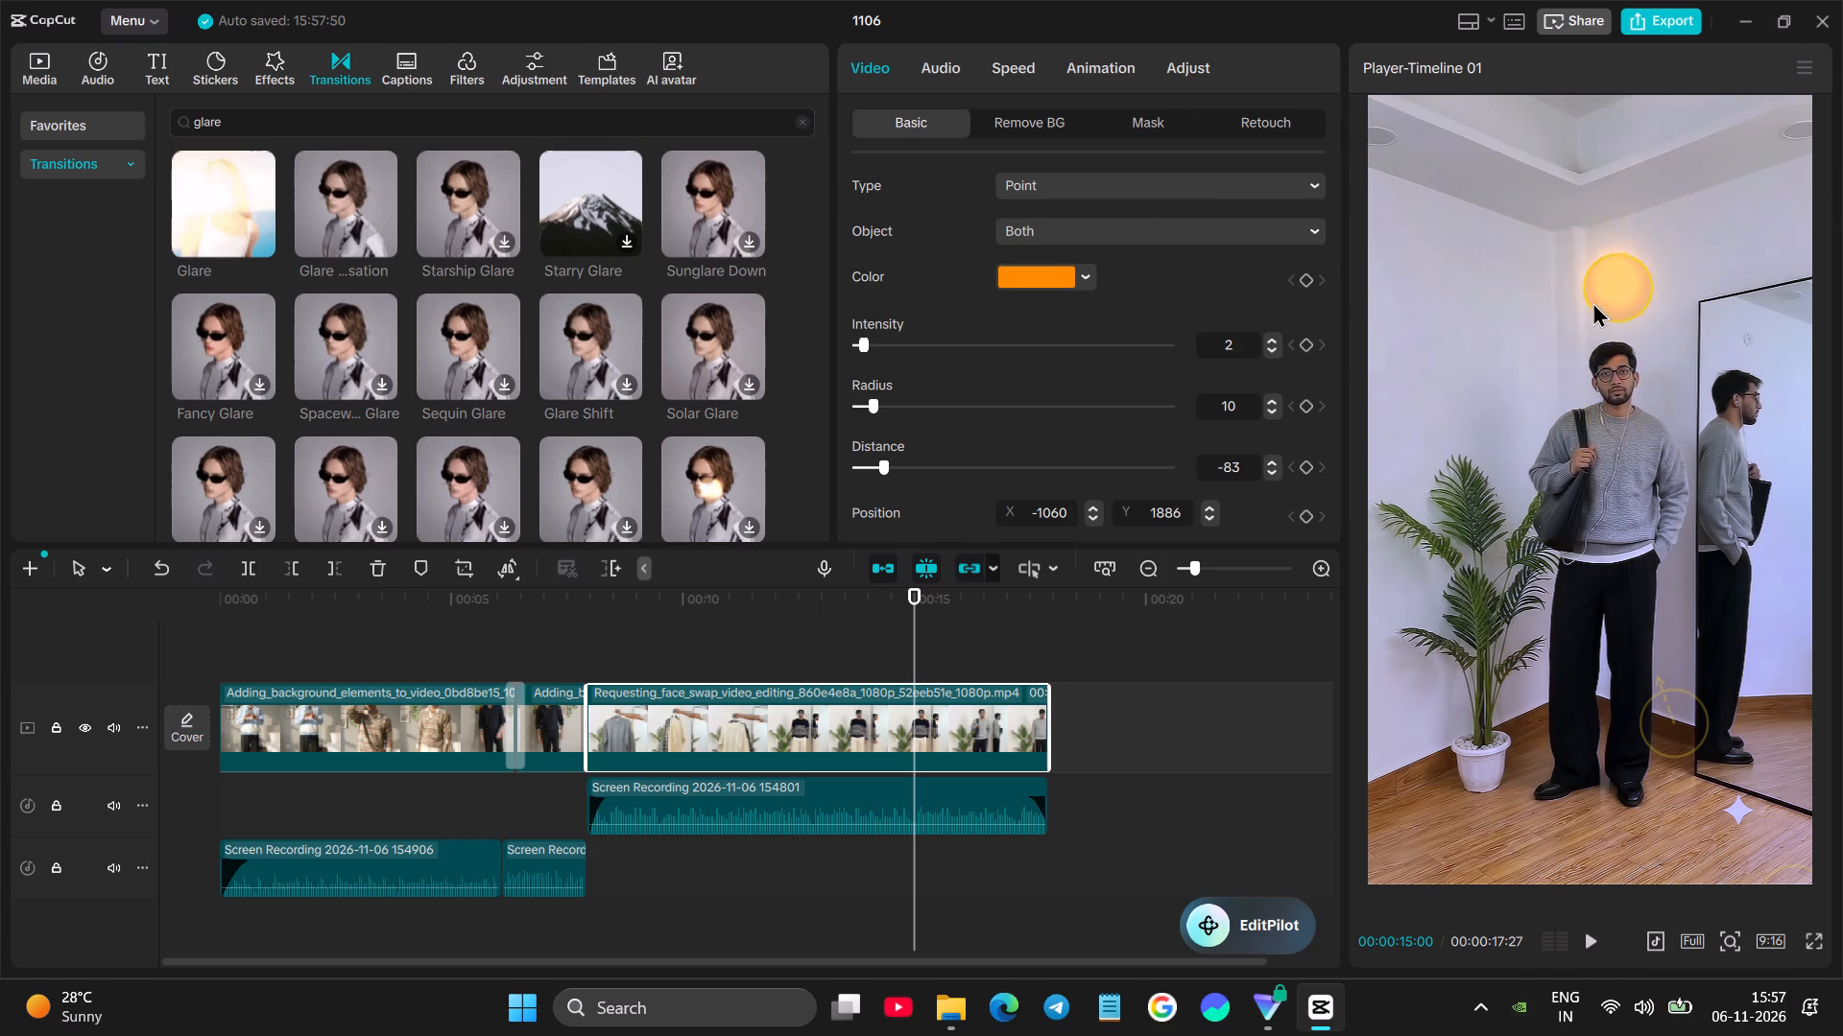
left_click_drag(1592, 301, 1579, 245)
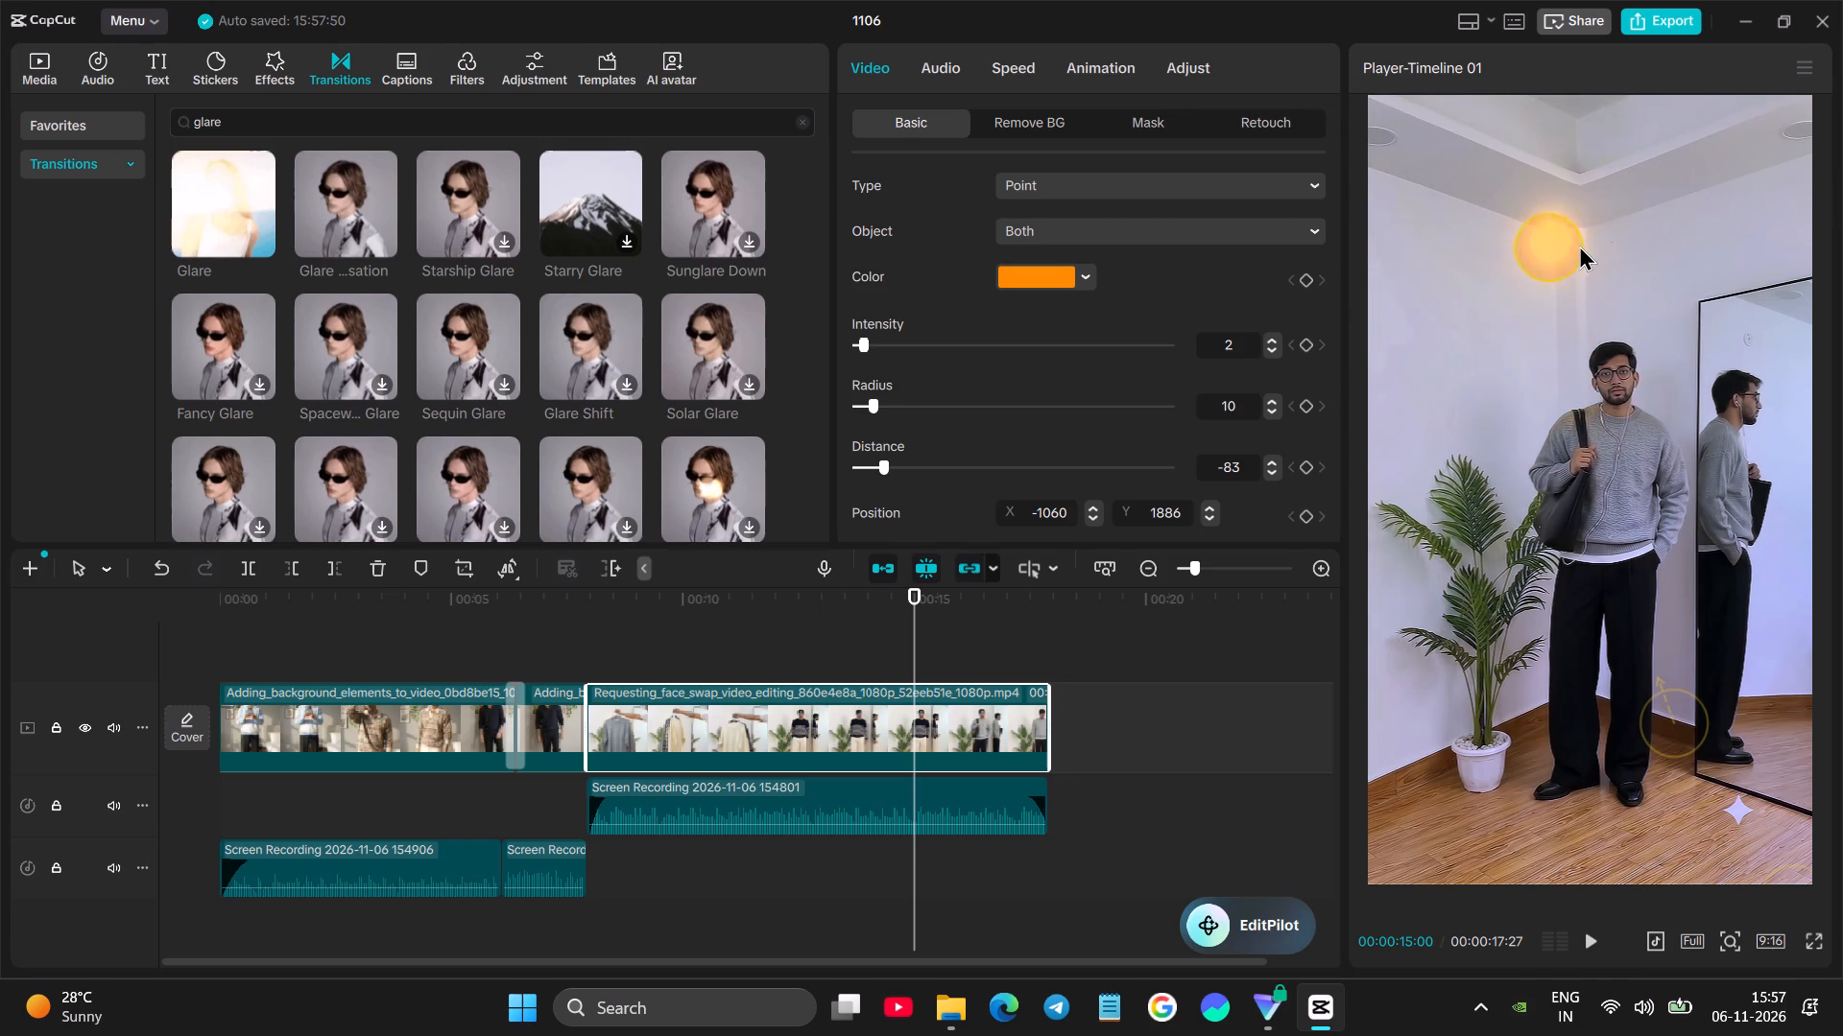
left_click_drag(1579, 245, 1583, 240)
left_click_drag(892, 471, 1018, 482)
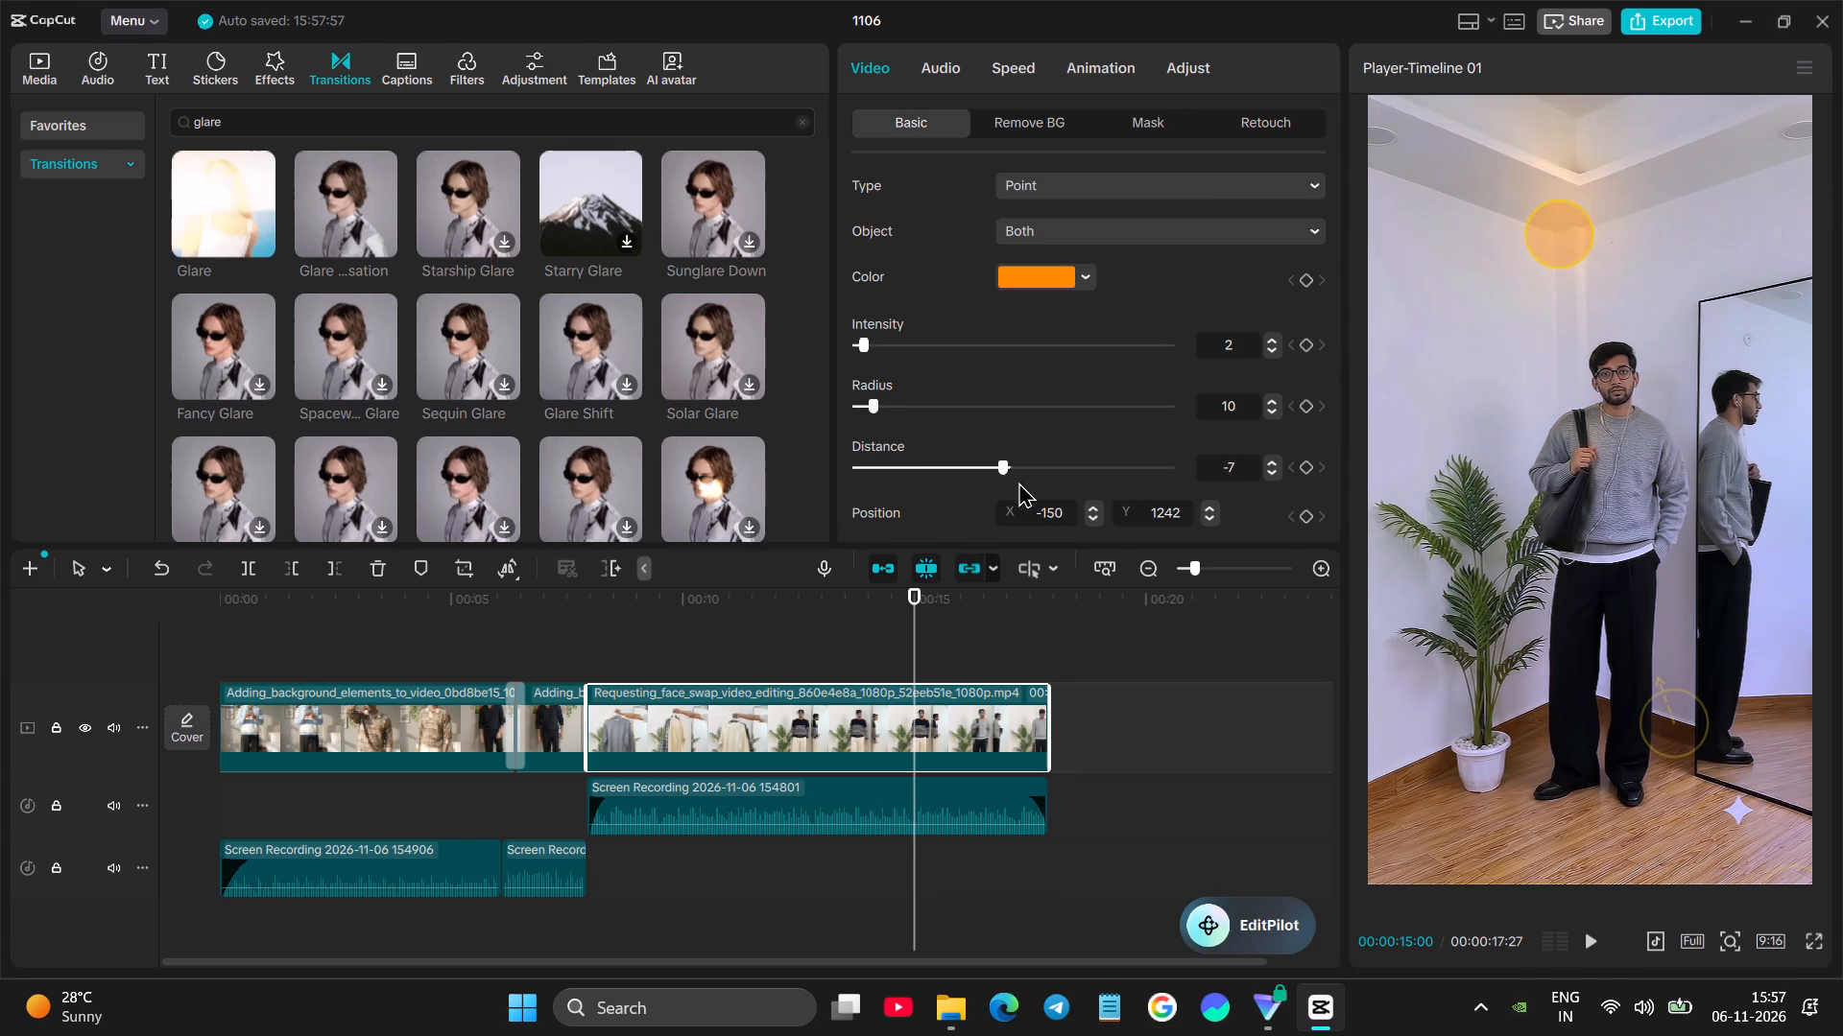
left_click_drag(1018, 482, 1290, 447)
Move the orange point light just beyond the video frame's upper-left corner, about X -1093, Y 2040.
left_click_drag(1552, 227, 1665, 283)
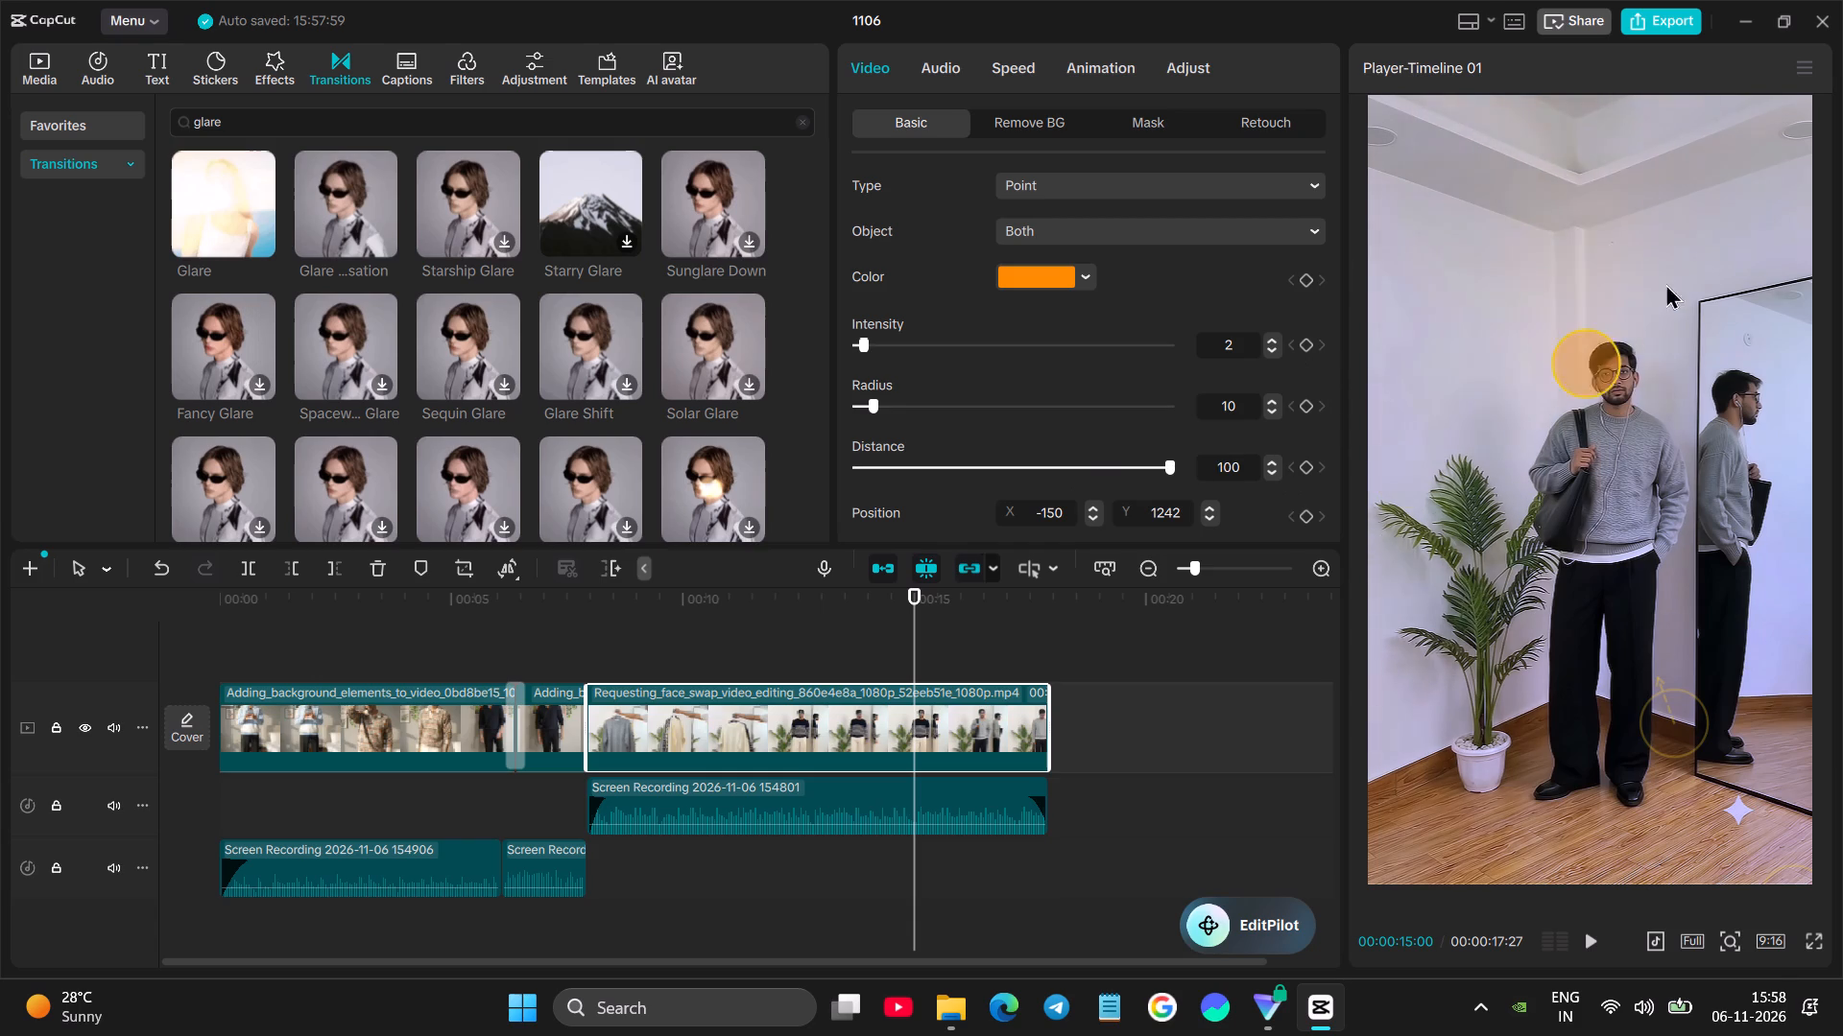
left_click_drag(1665, 283, 1512, 24)
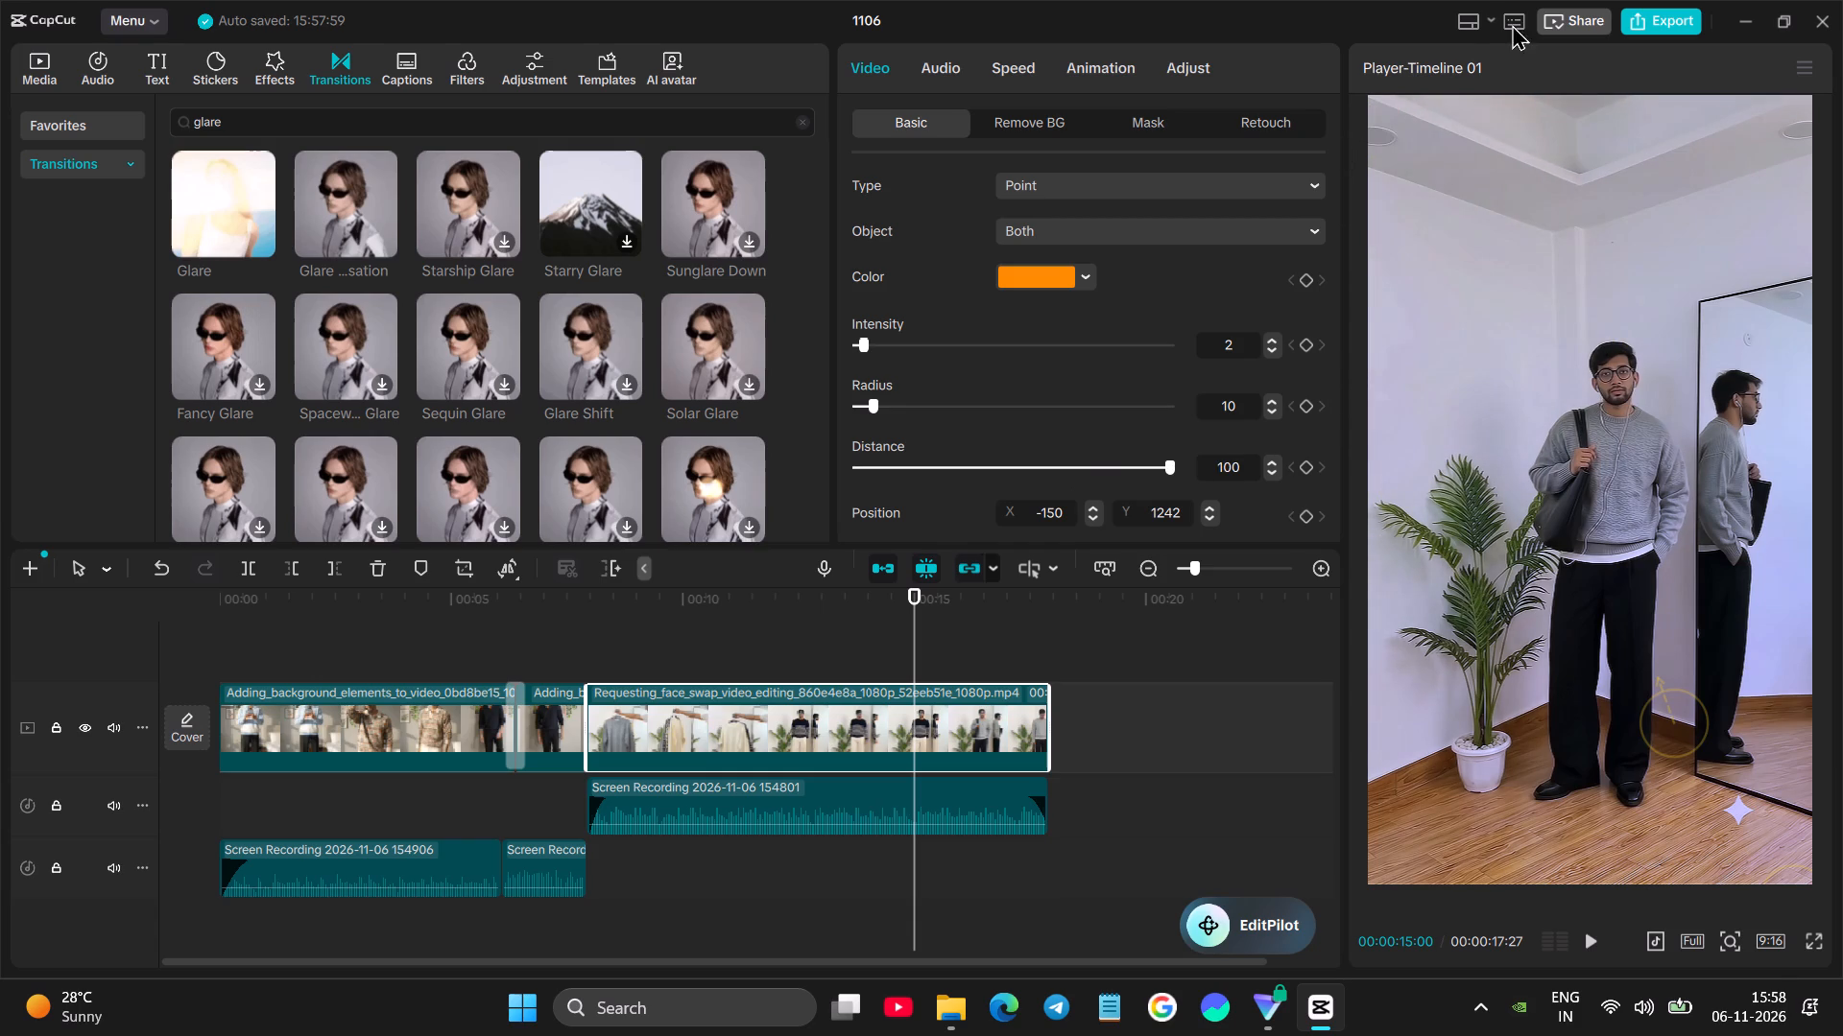
left_click_drag(1512, 24, 1412, 171)
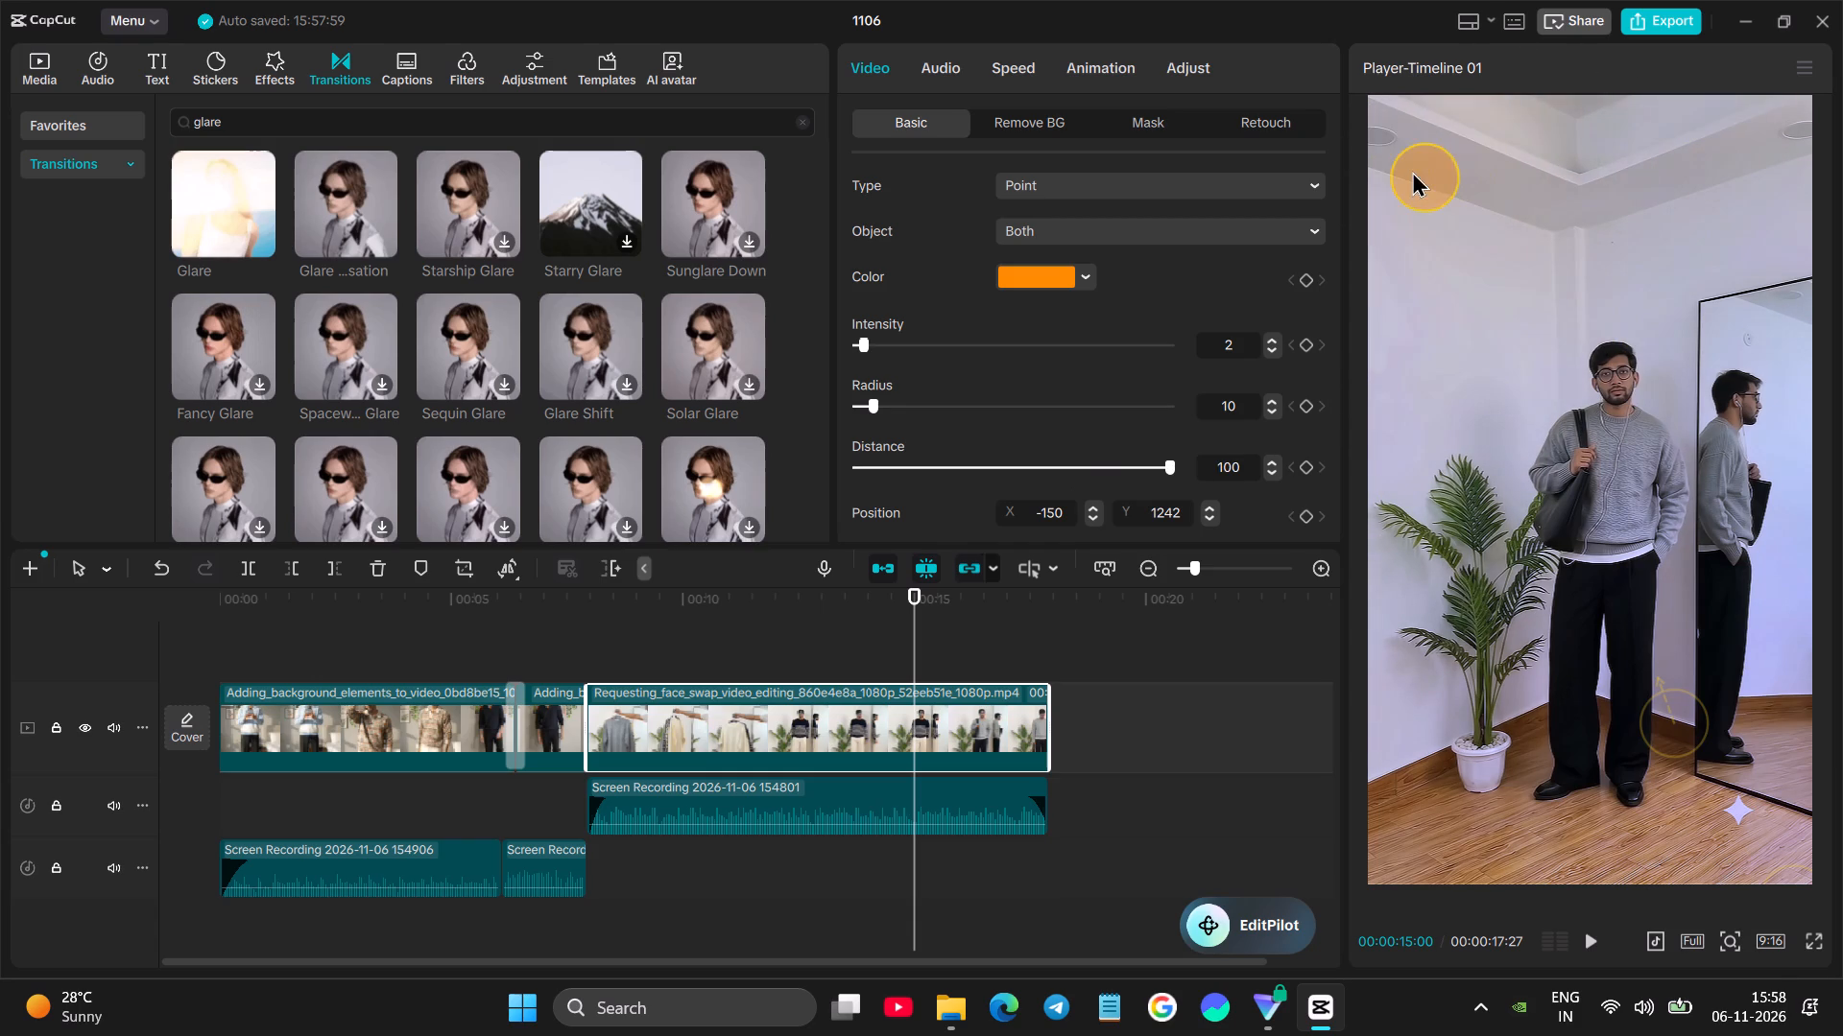
left_click_drag(1412, 171, 1358, 63)
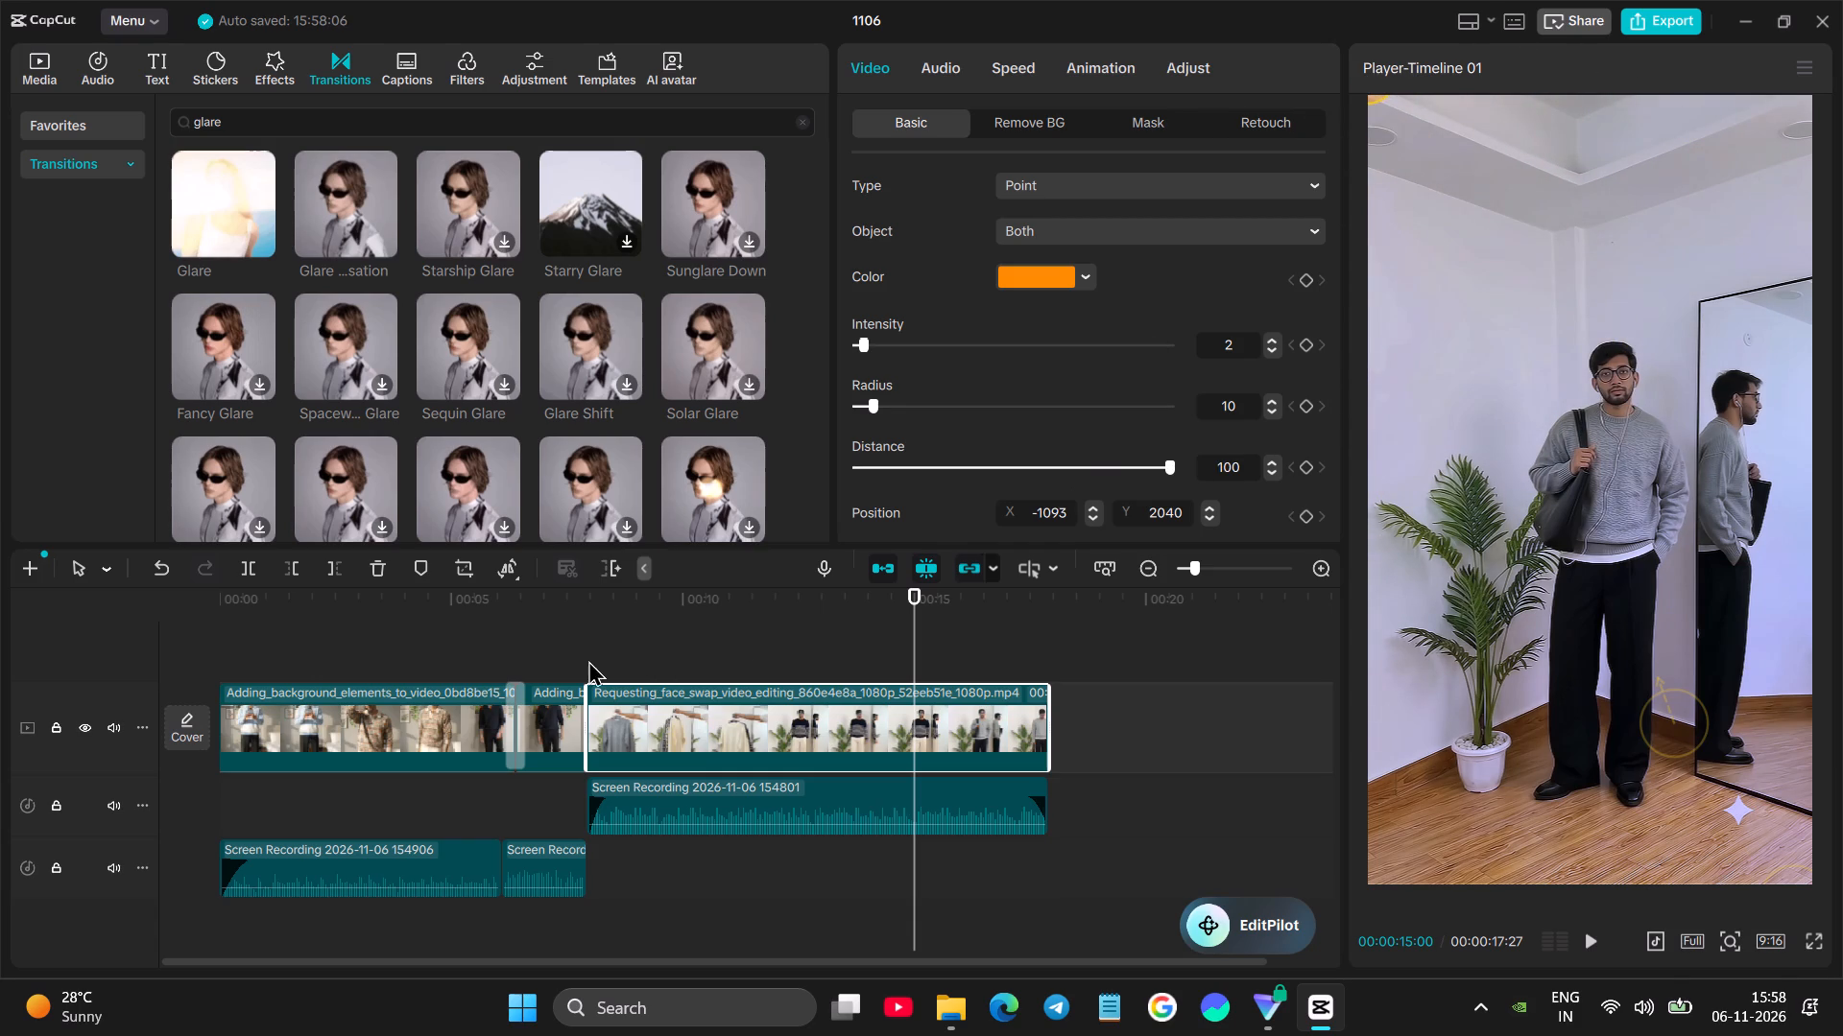
Preview the relit second clip full screen from its start, and replay its opening section with the sweaters.
left_click(587, 657)
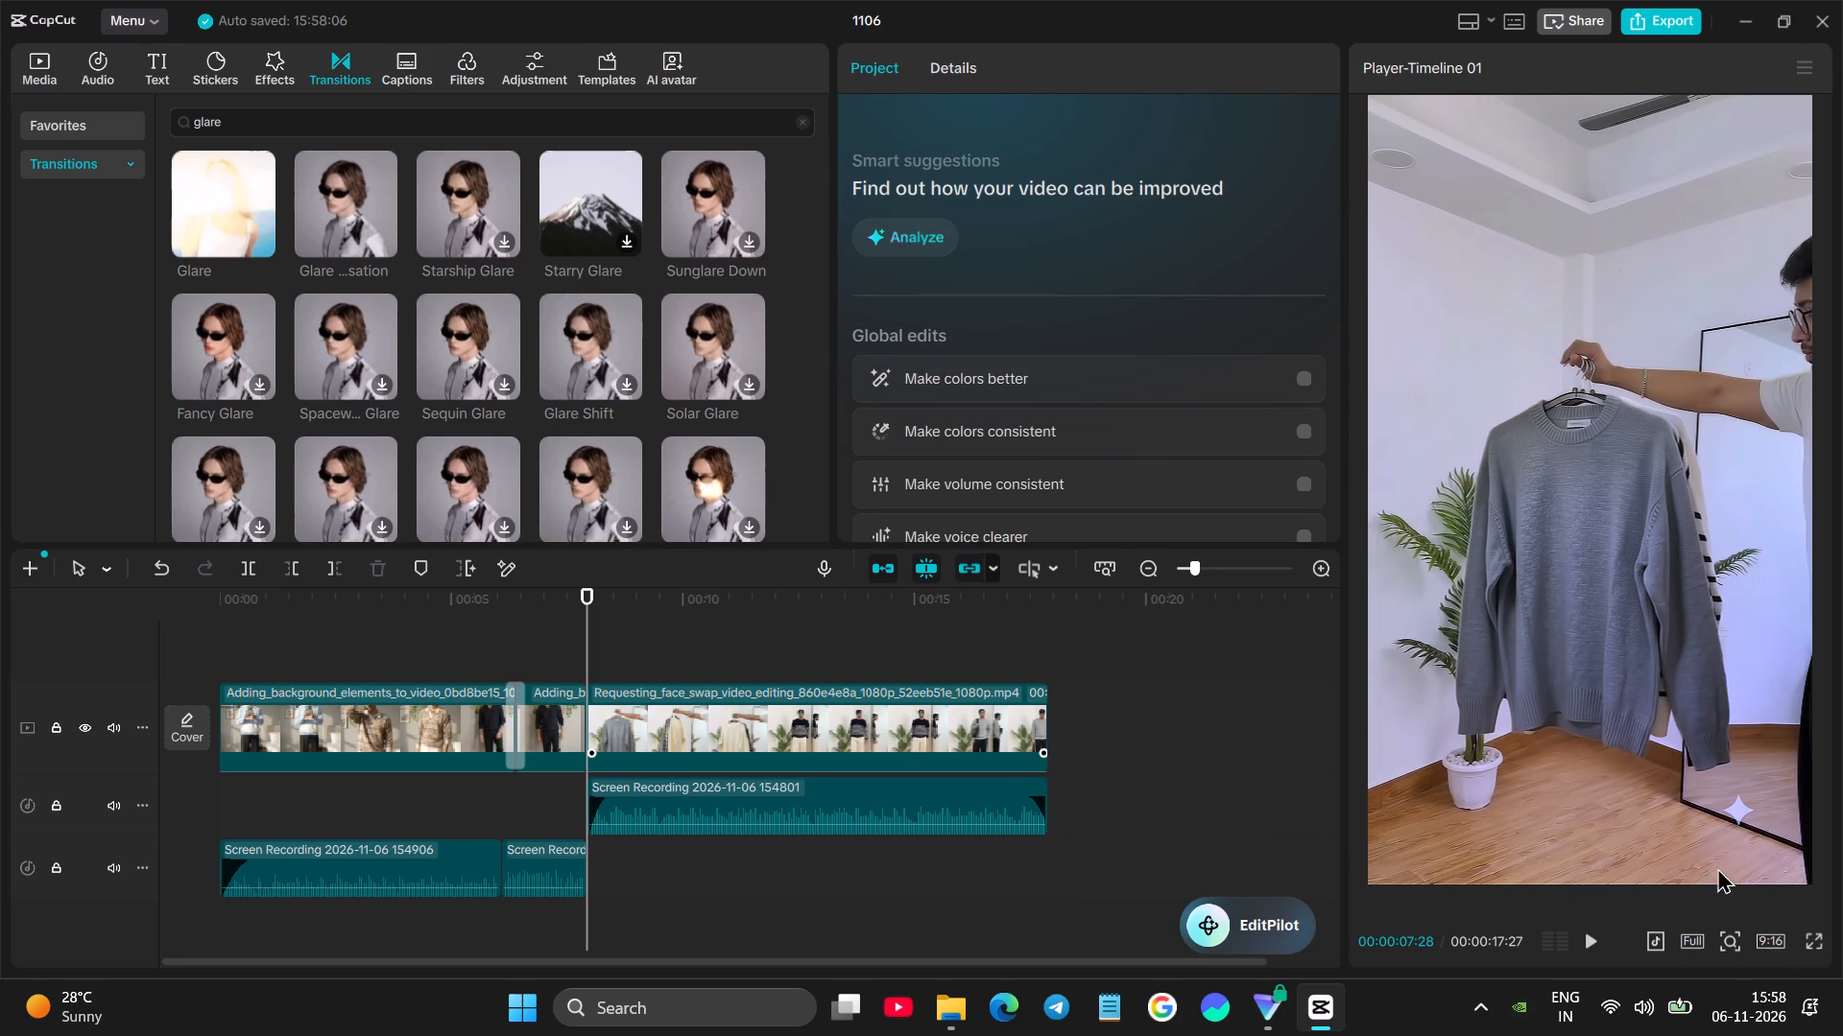
left_click(1811, 941)
key("space")
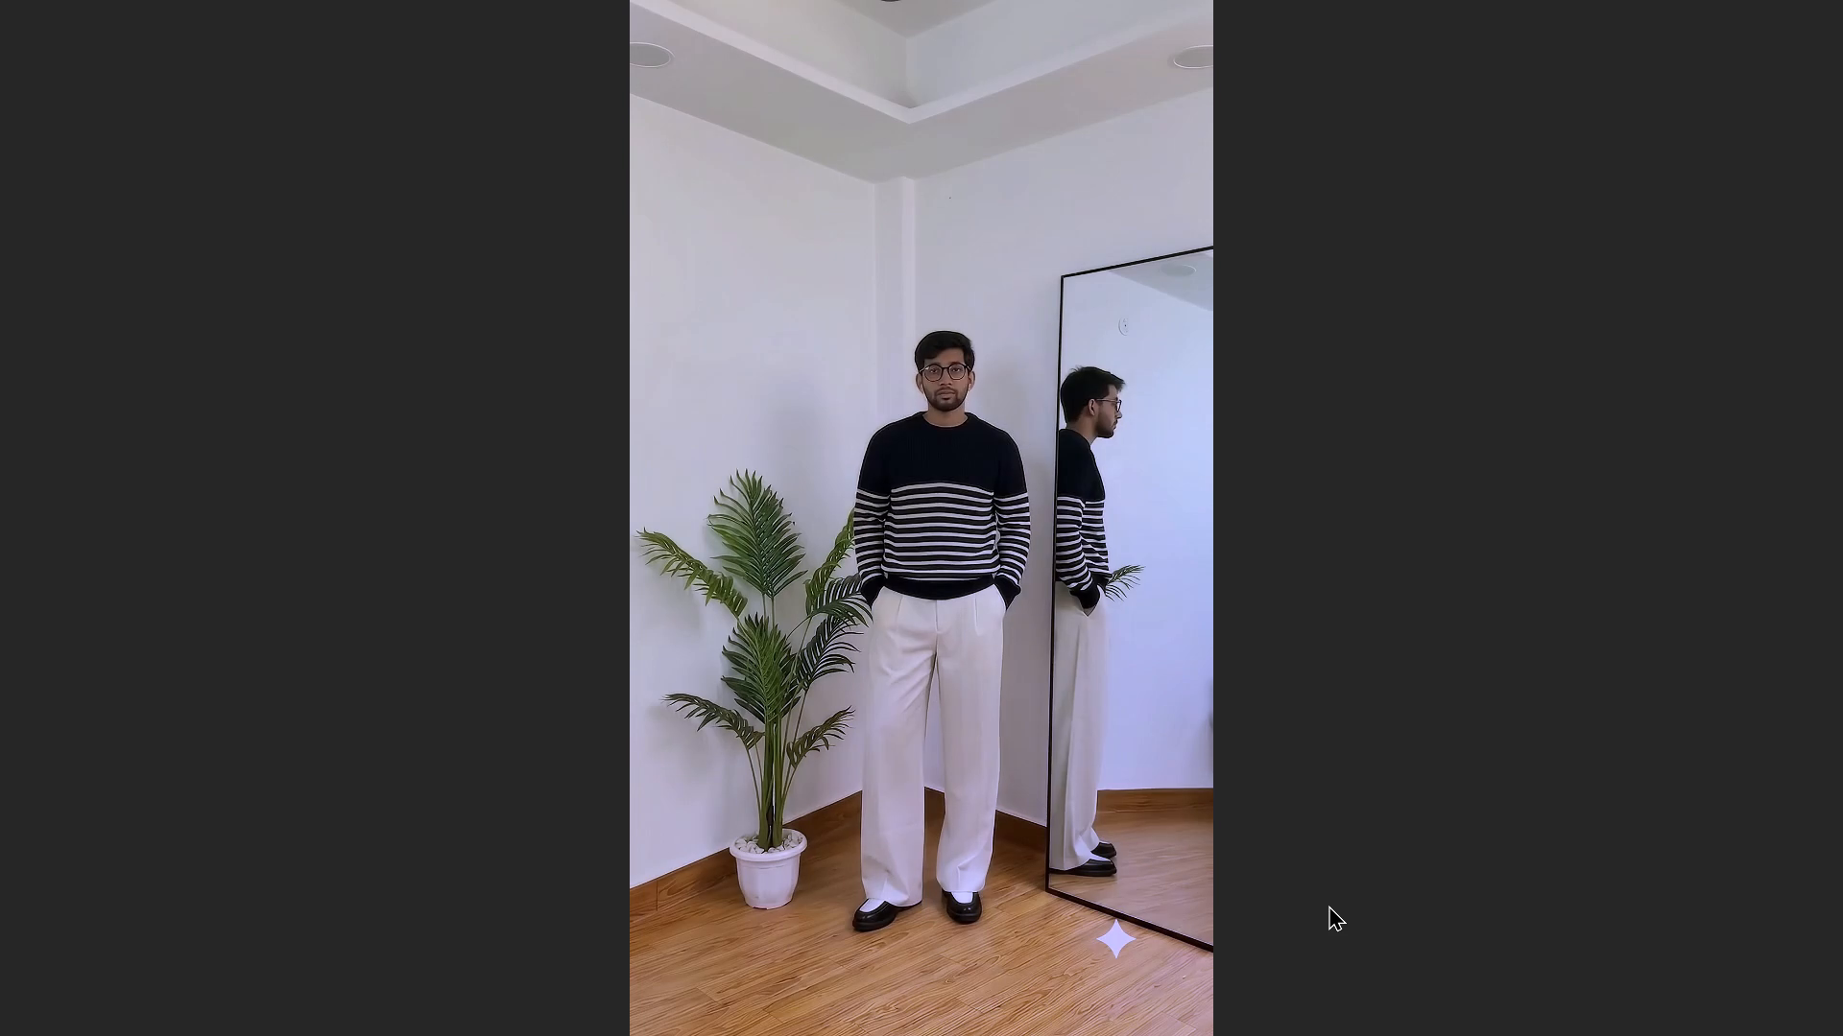
left_click(1303, 922)
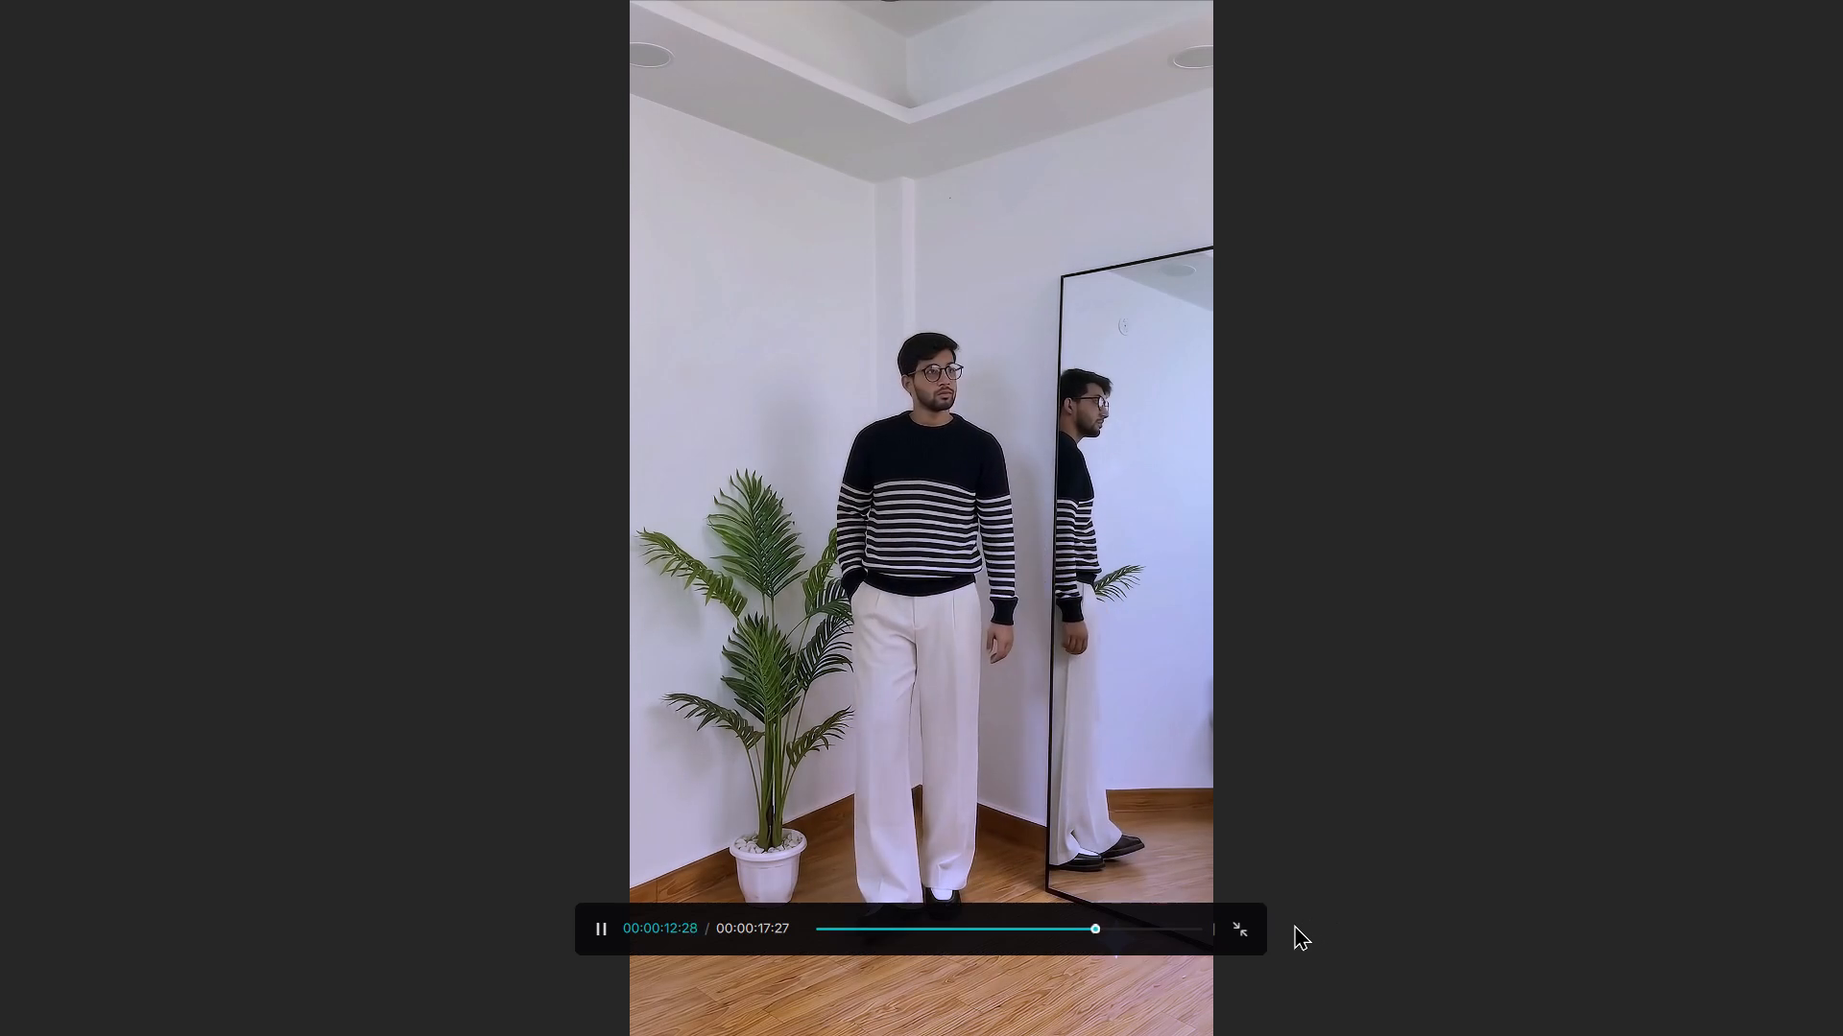
left_click(1239, 933)
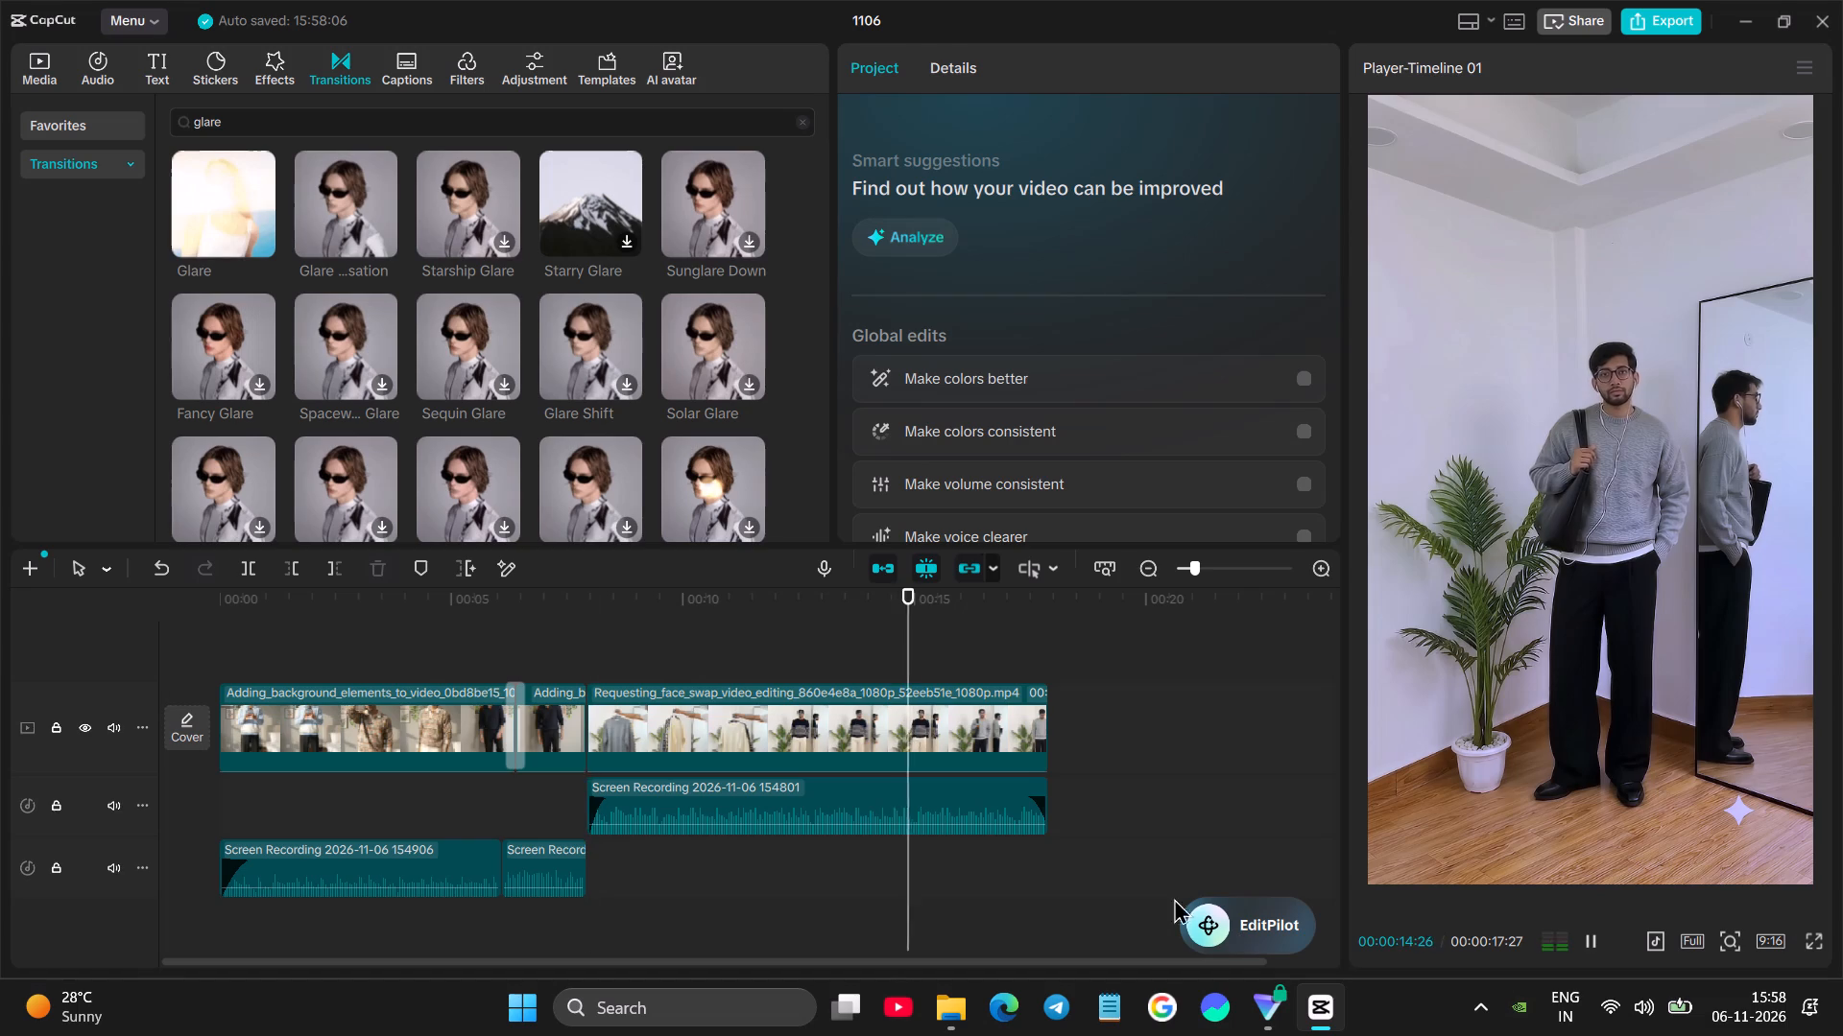
left_click(392, 642)
left_click(684, 656)
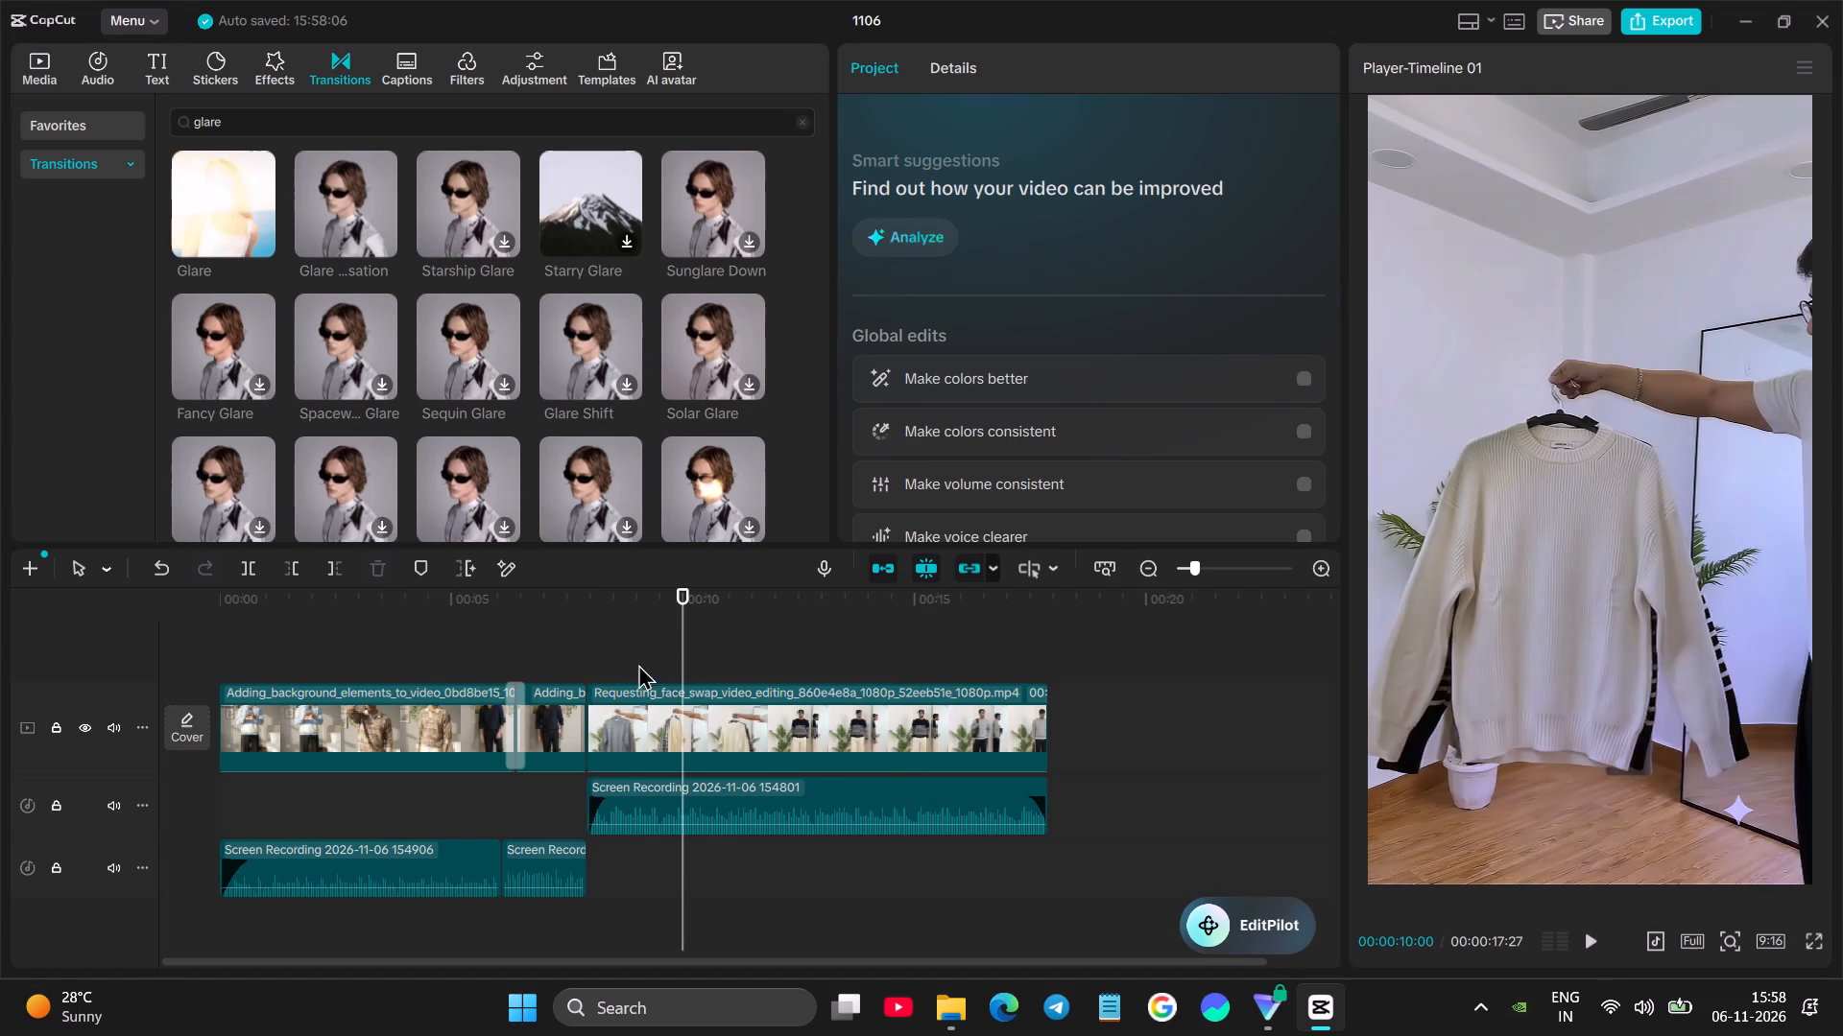
left_click(615, 666)
key("space")
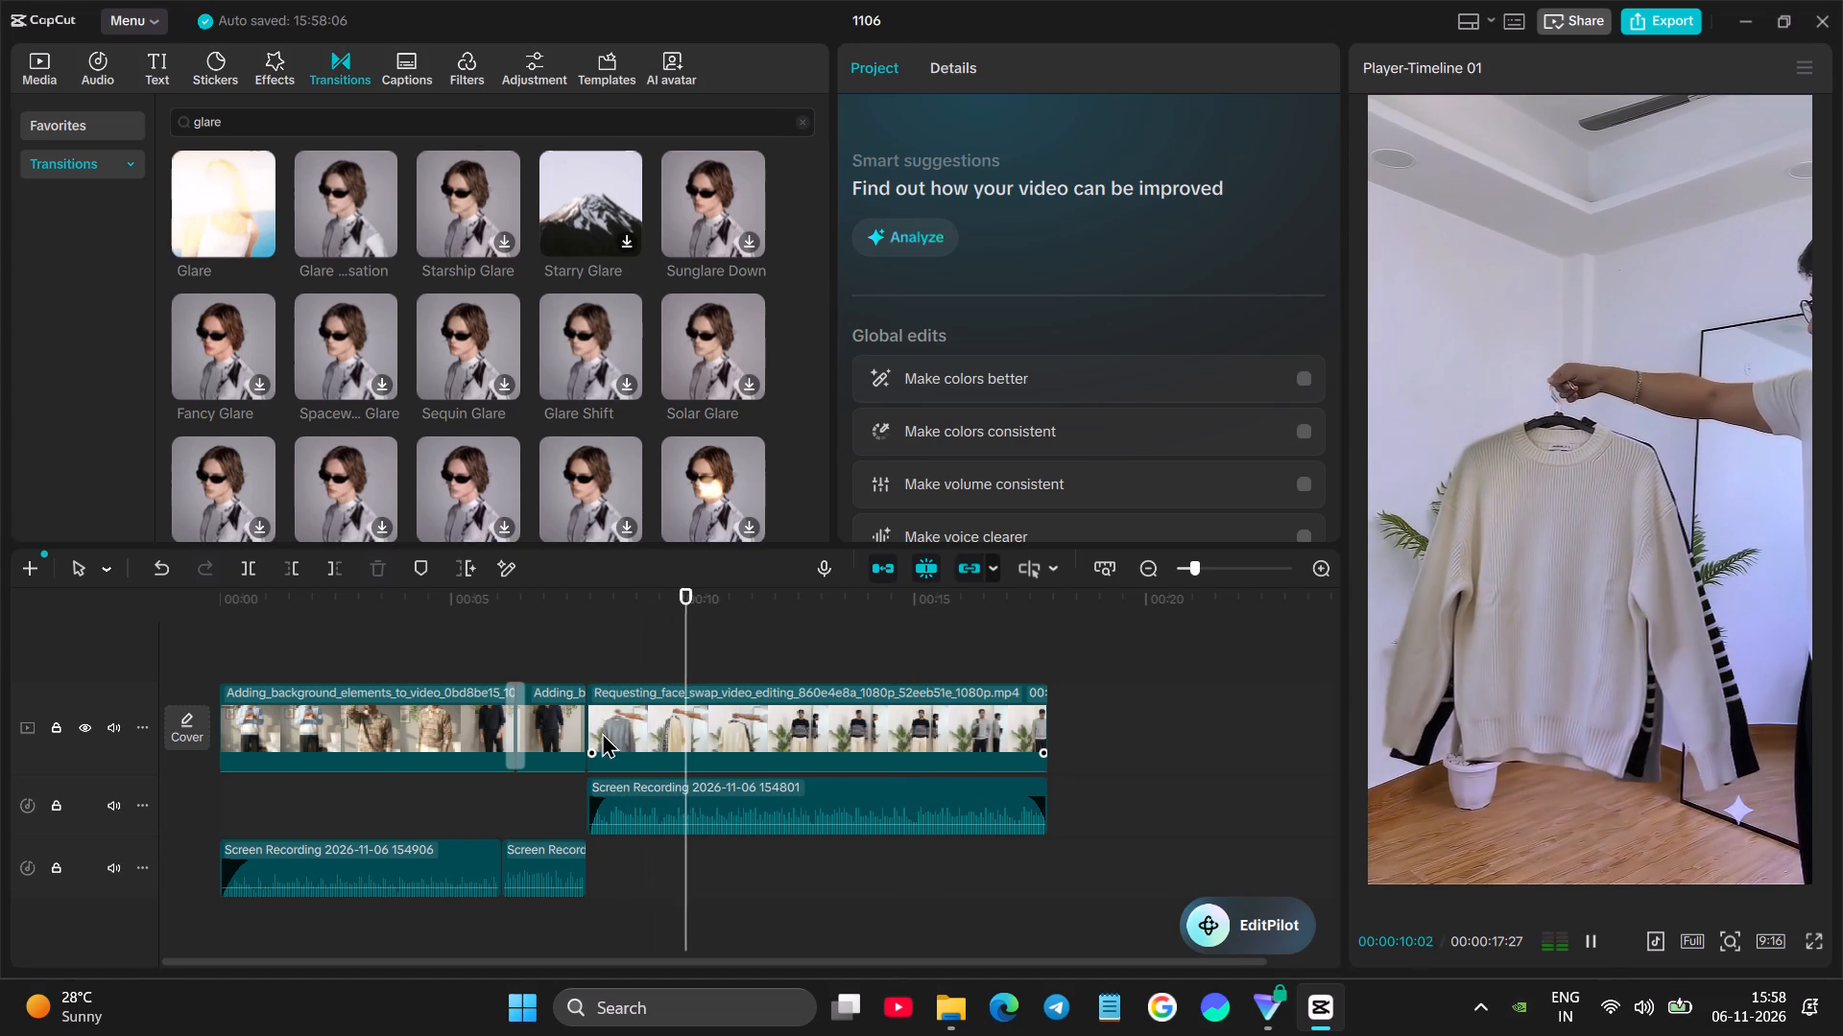
left_click(616, 663)
key("space")
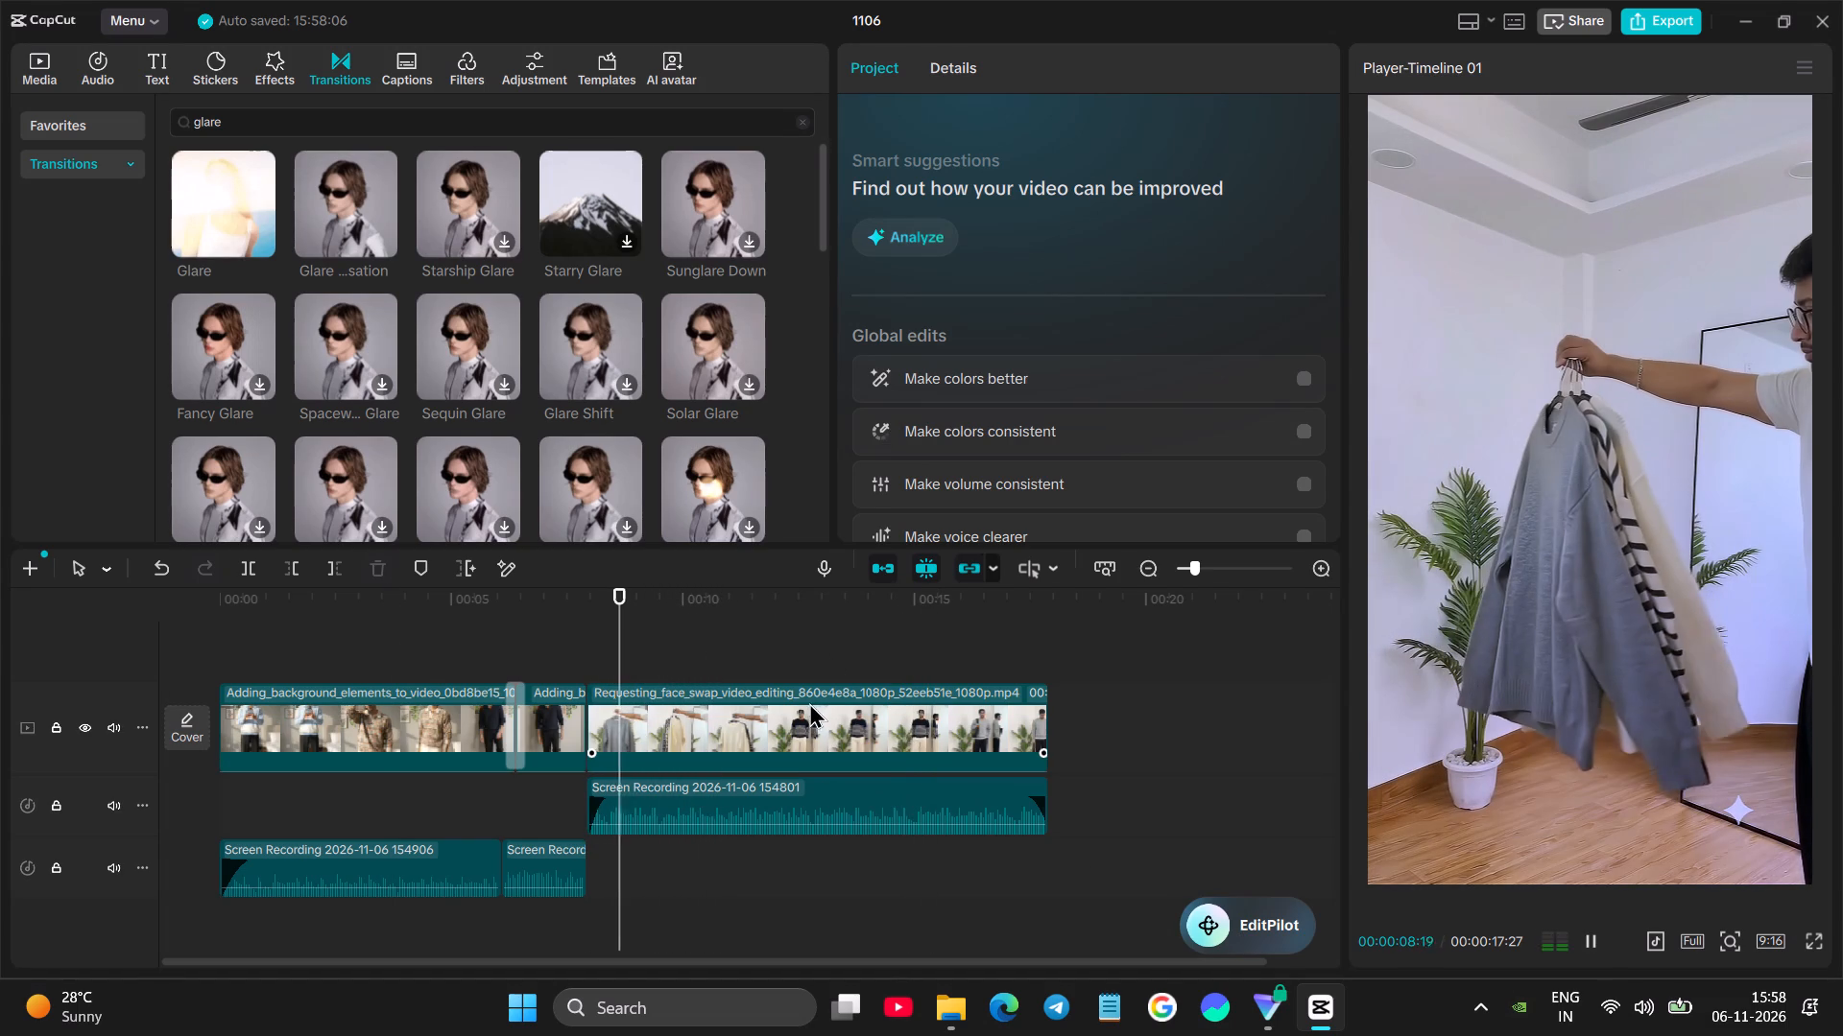
key("space")
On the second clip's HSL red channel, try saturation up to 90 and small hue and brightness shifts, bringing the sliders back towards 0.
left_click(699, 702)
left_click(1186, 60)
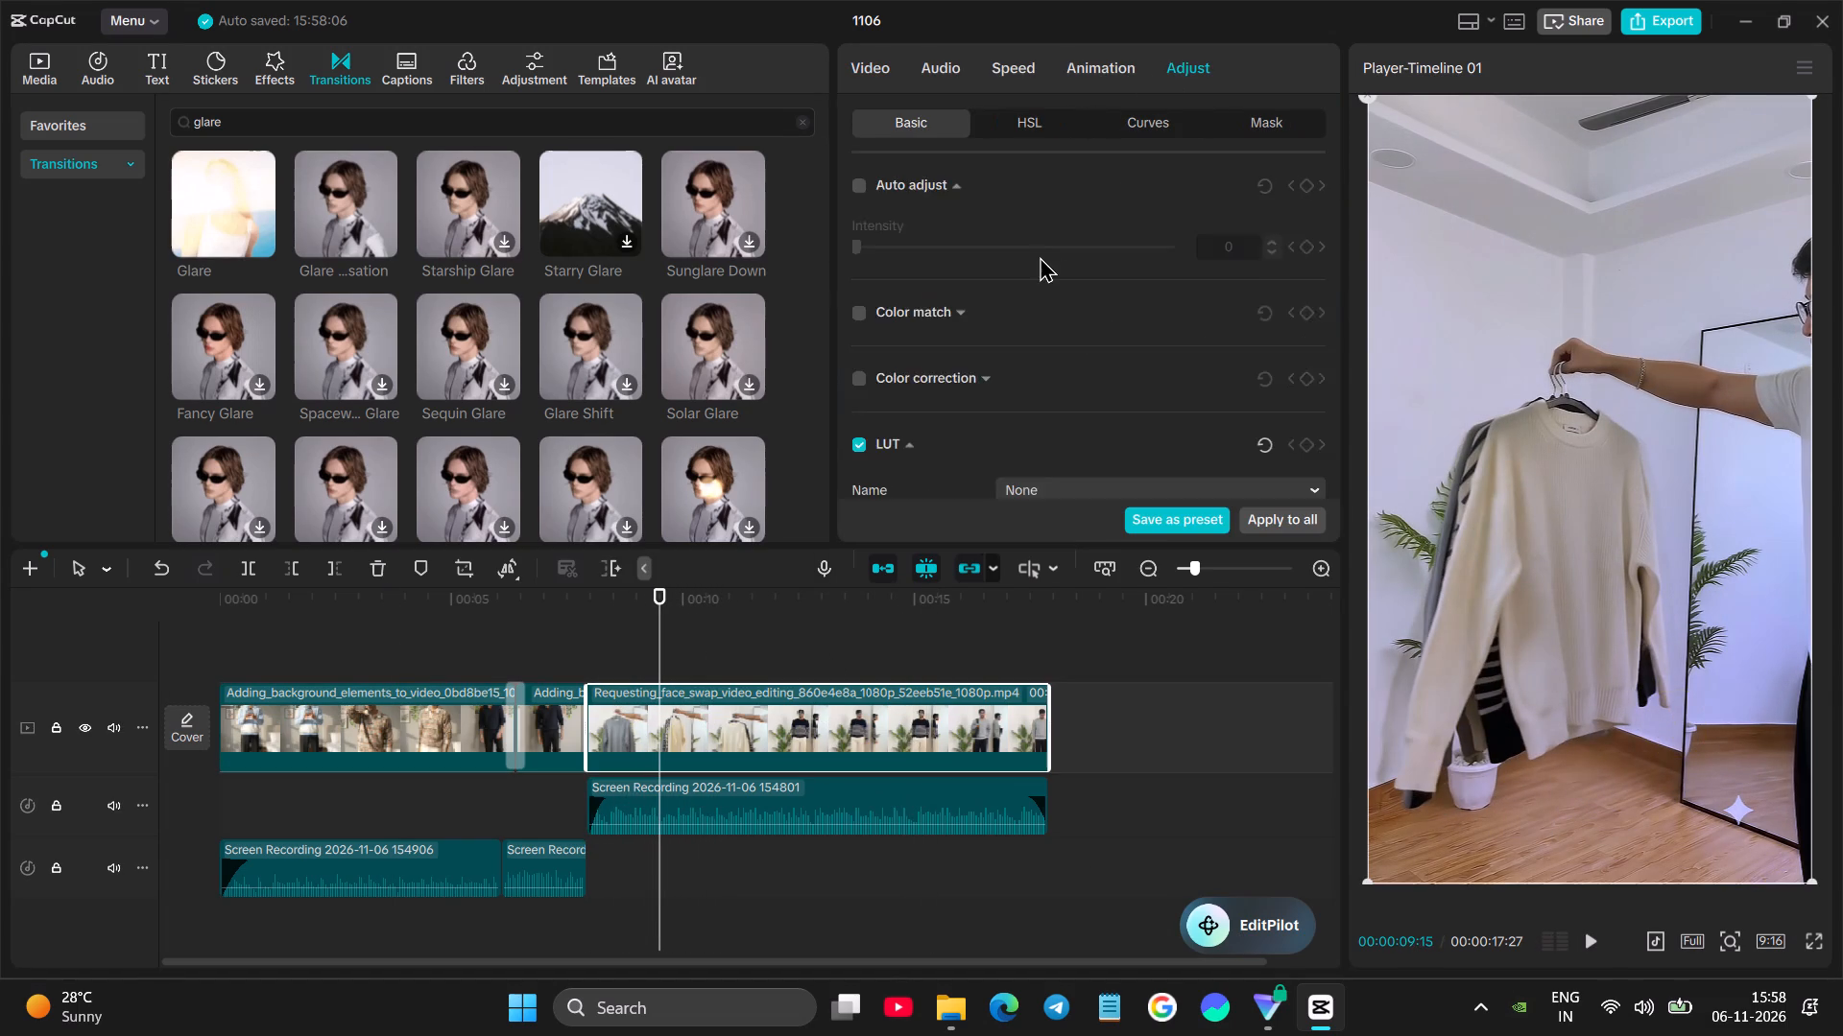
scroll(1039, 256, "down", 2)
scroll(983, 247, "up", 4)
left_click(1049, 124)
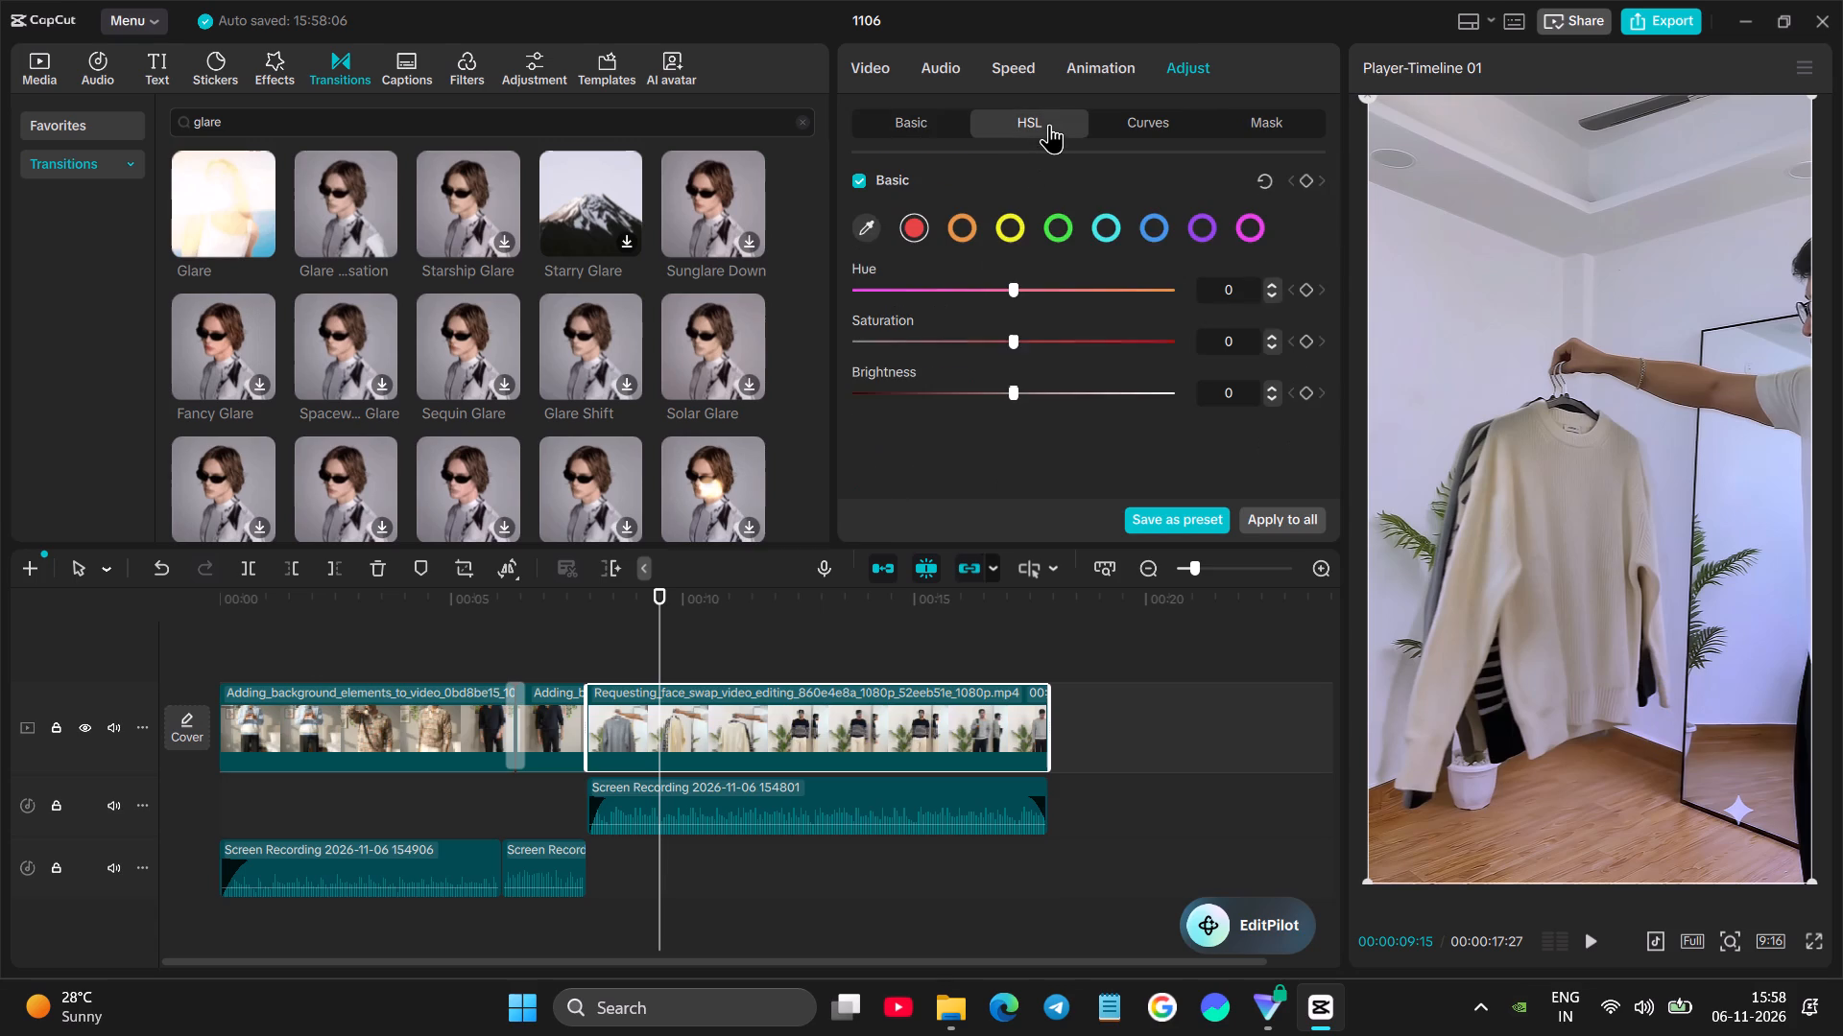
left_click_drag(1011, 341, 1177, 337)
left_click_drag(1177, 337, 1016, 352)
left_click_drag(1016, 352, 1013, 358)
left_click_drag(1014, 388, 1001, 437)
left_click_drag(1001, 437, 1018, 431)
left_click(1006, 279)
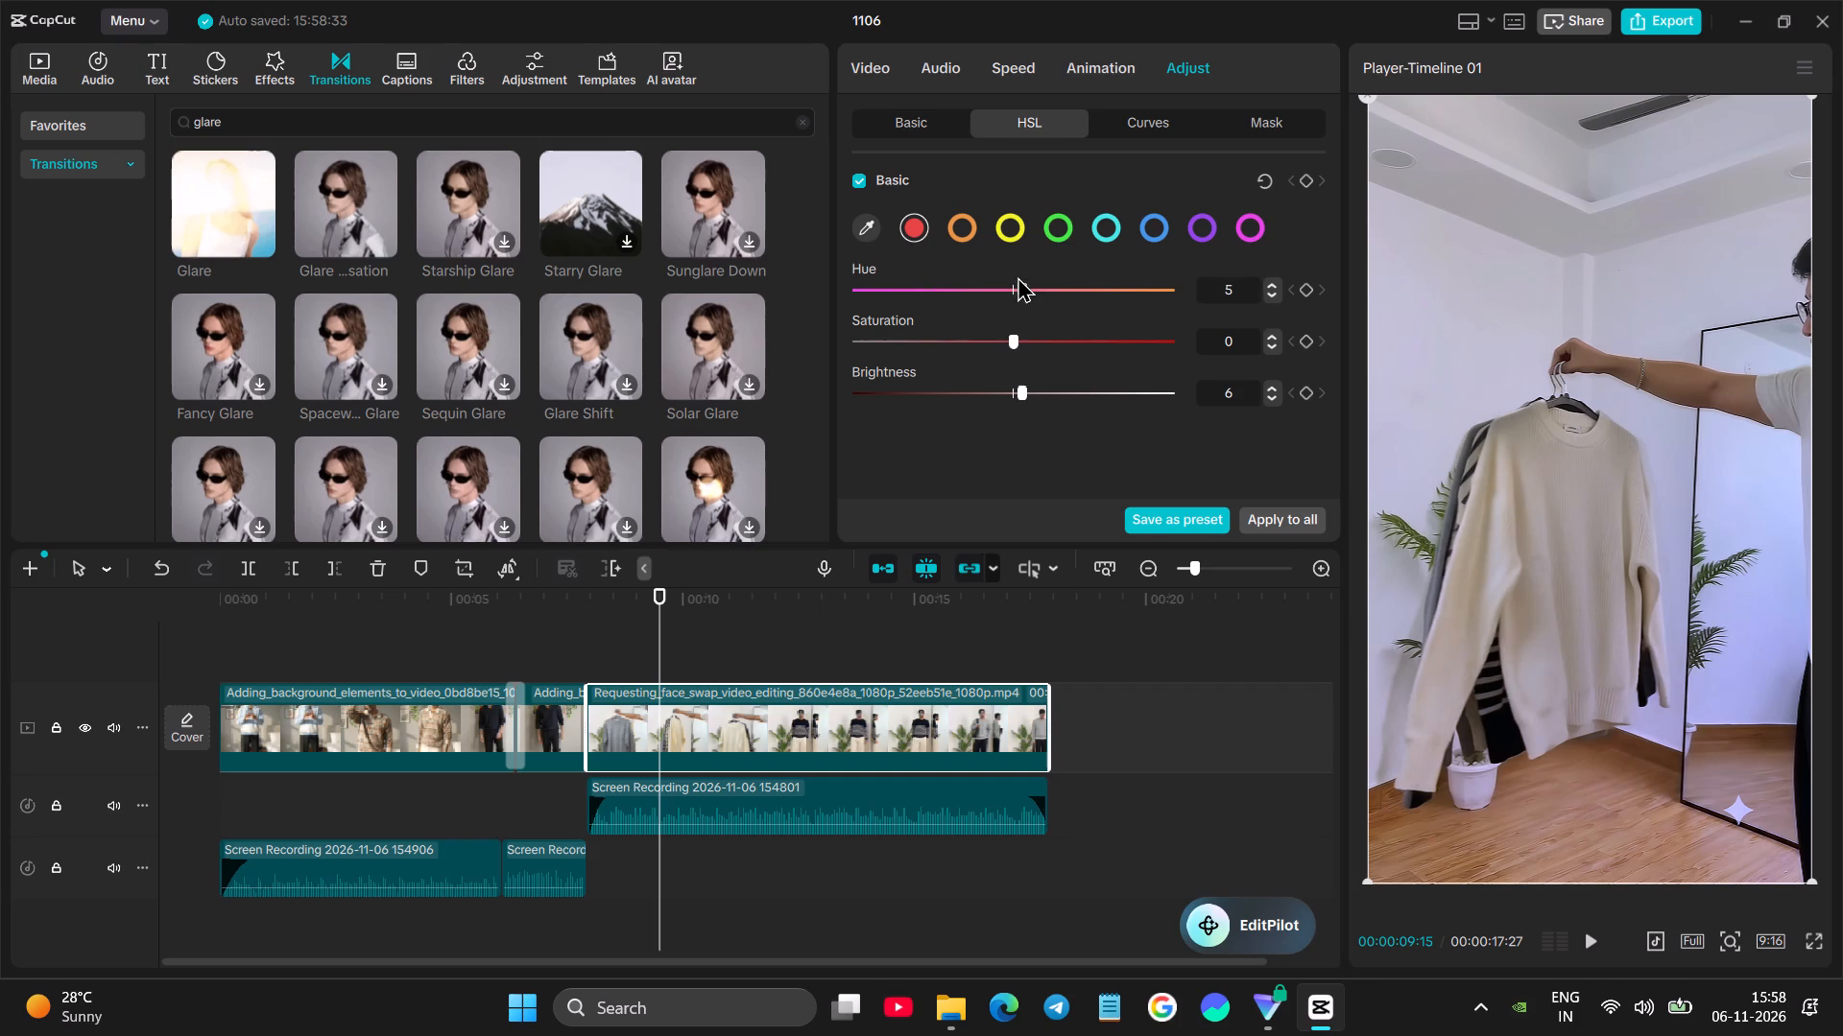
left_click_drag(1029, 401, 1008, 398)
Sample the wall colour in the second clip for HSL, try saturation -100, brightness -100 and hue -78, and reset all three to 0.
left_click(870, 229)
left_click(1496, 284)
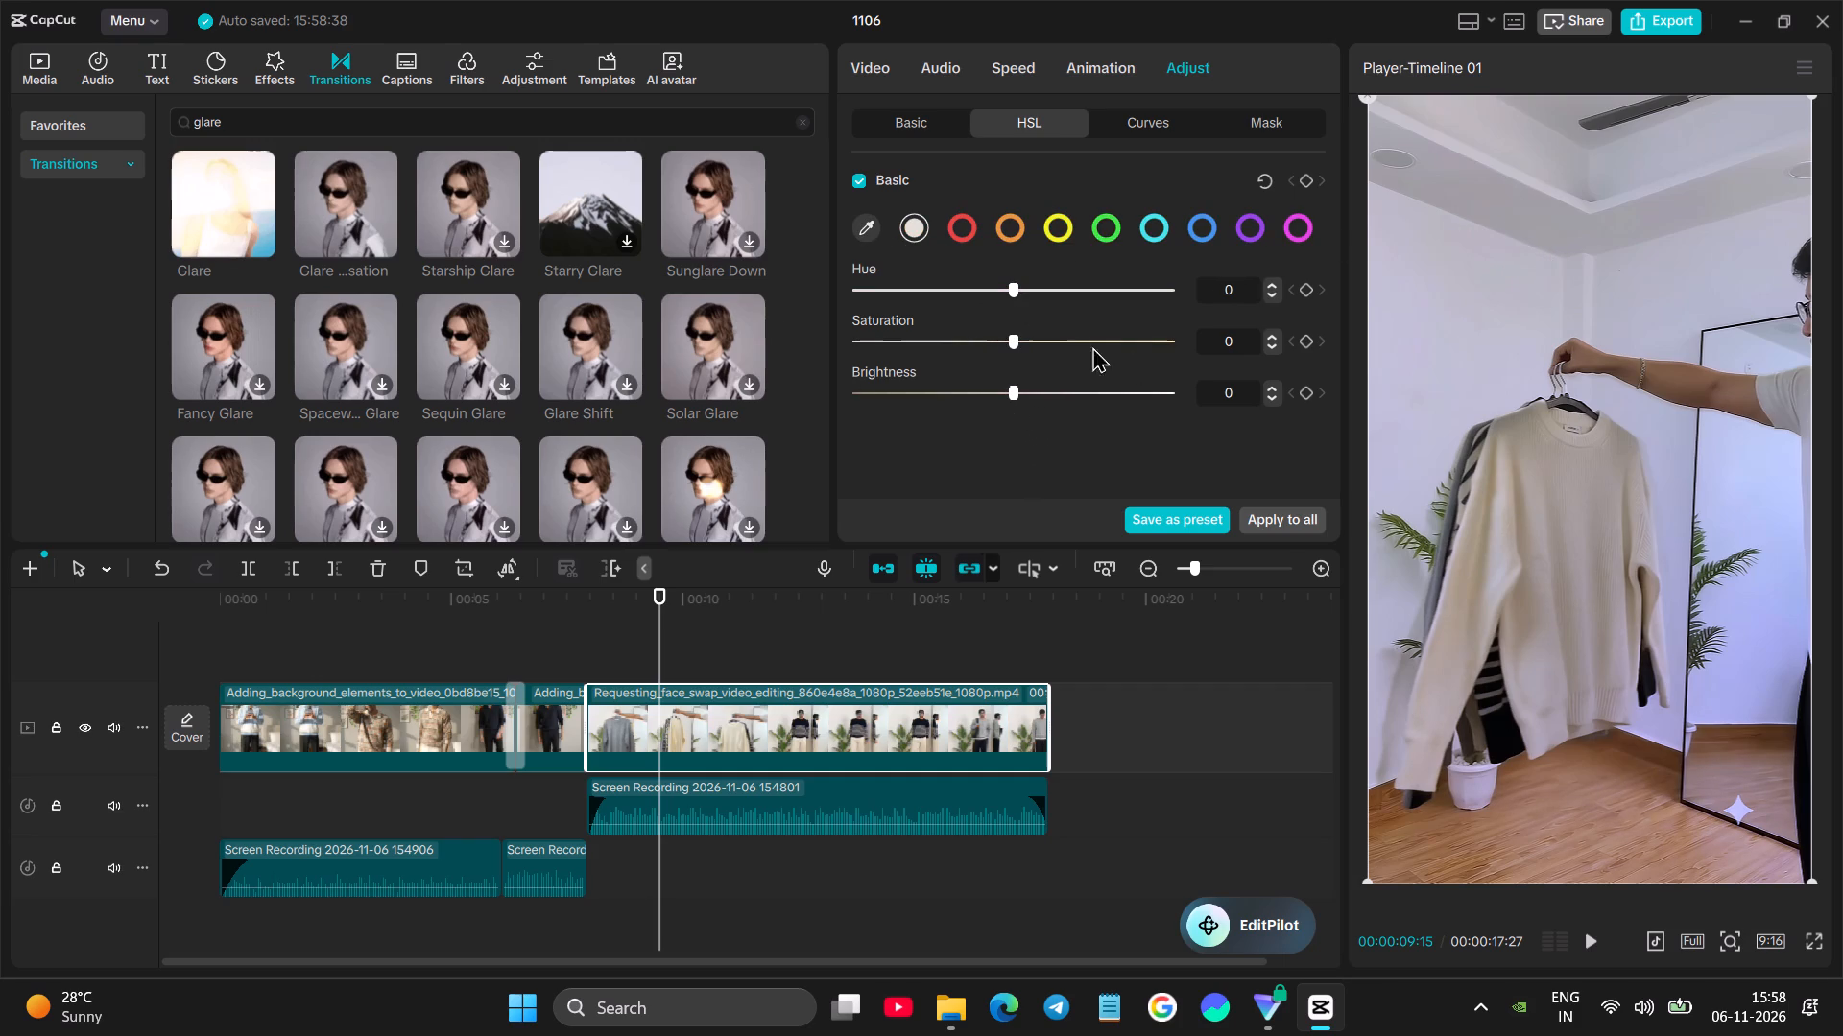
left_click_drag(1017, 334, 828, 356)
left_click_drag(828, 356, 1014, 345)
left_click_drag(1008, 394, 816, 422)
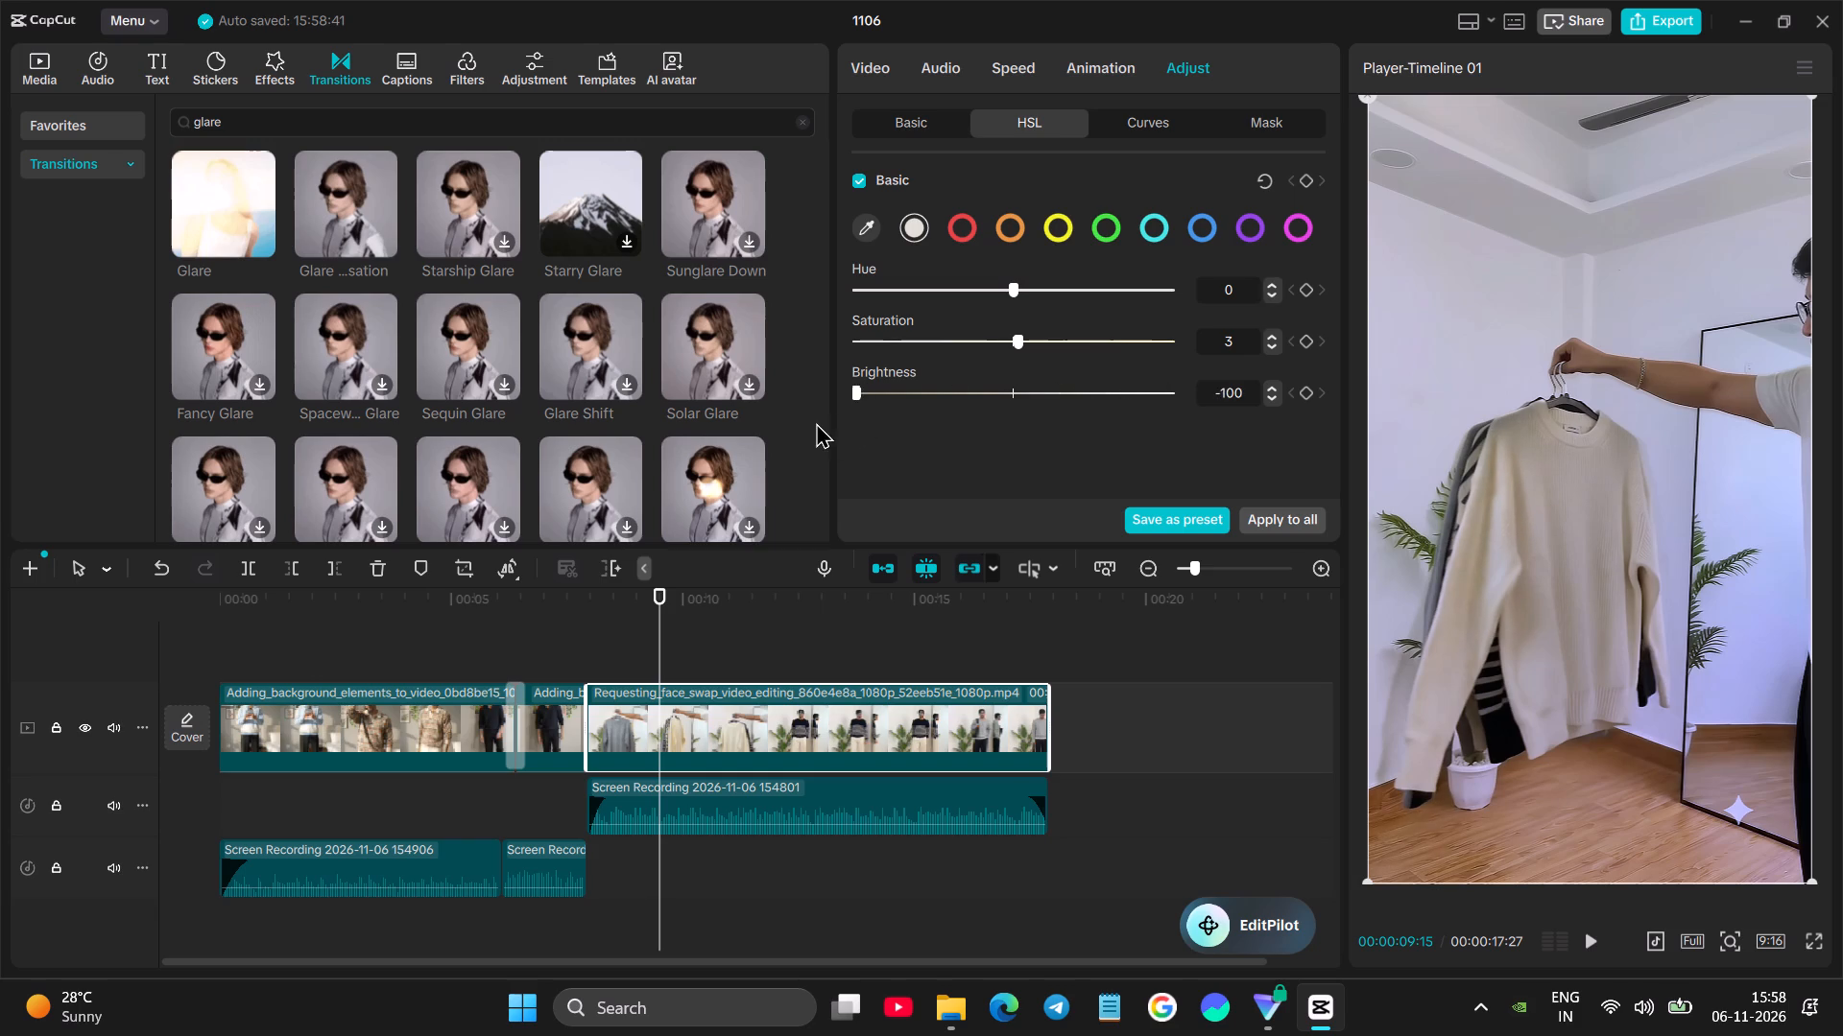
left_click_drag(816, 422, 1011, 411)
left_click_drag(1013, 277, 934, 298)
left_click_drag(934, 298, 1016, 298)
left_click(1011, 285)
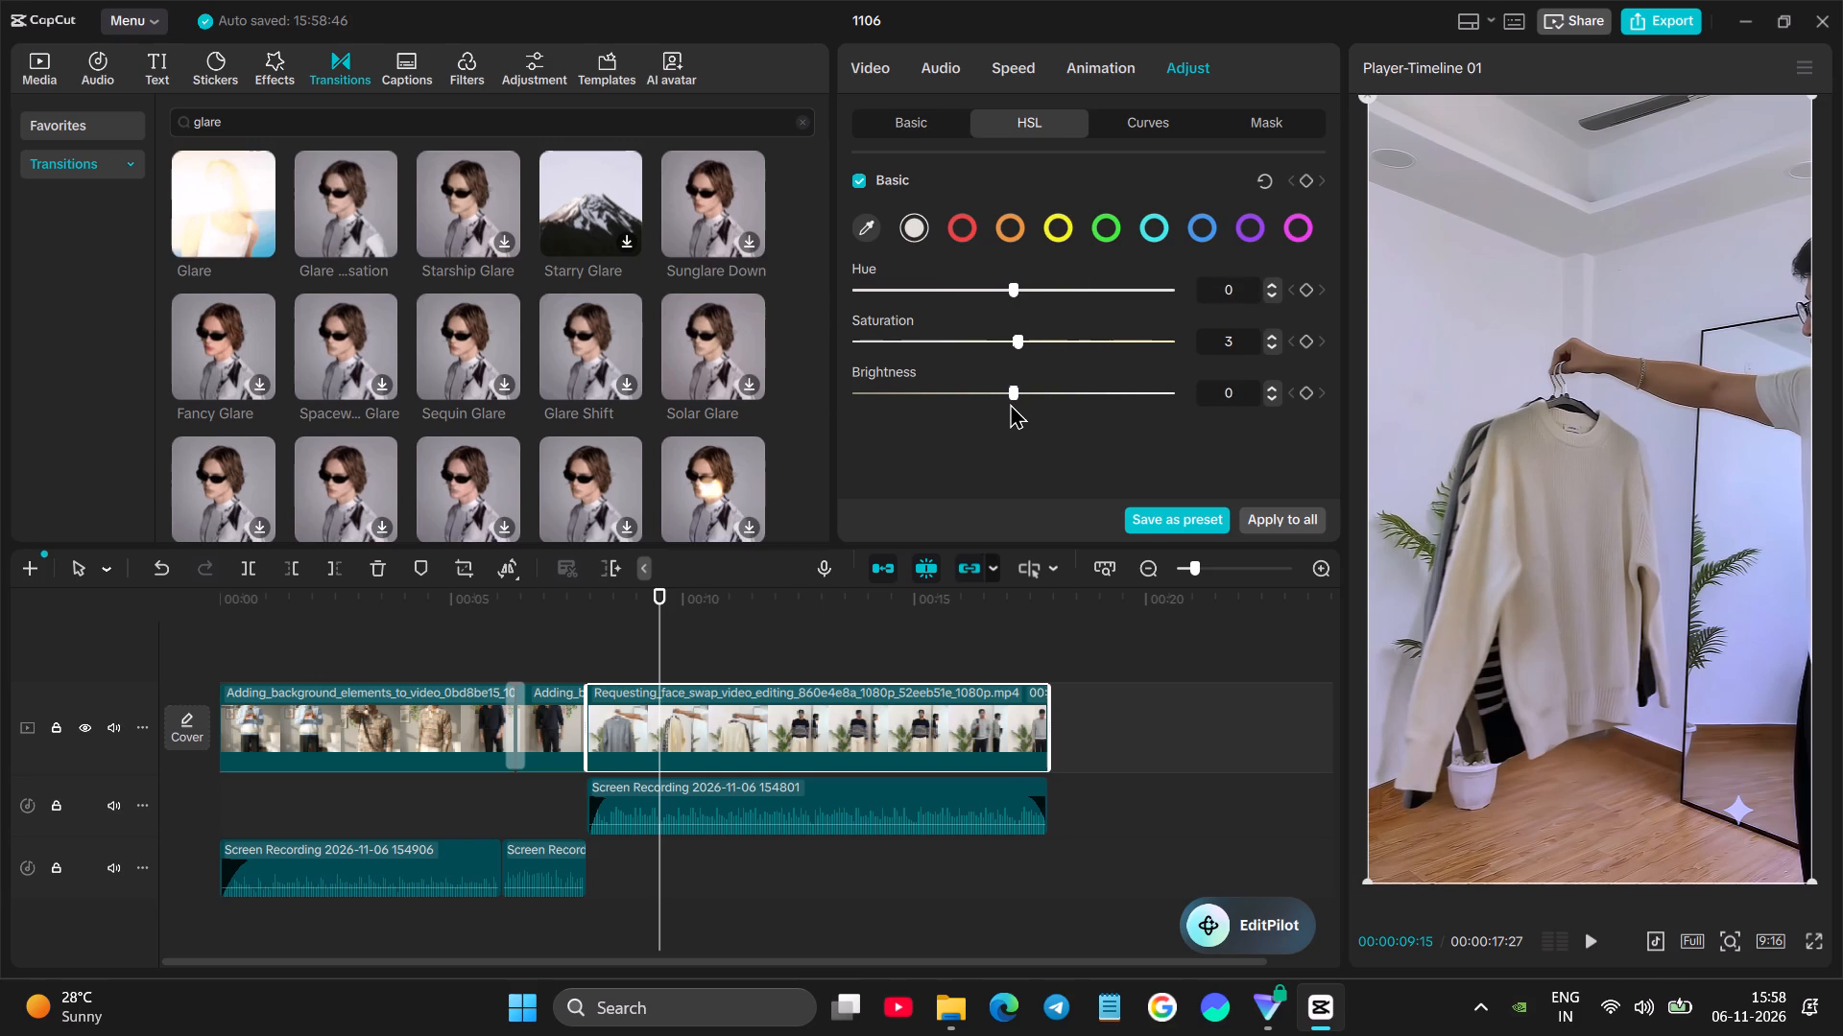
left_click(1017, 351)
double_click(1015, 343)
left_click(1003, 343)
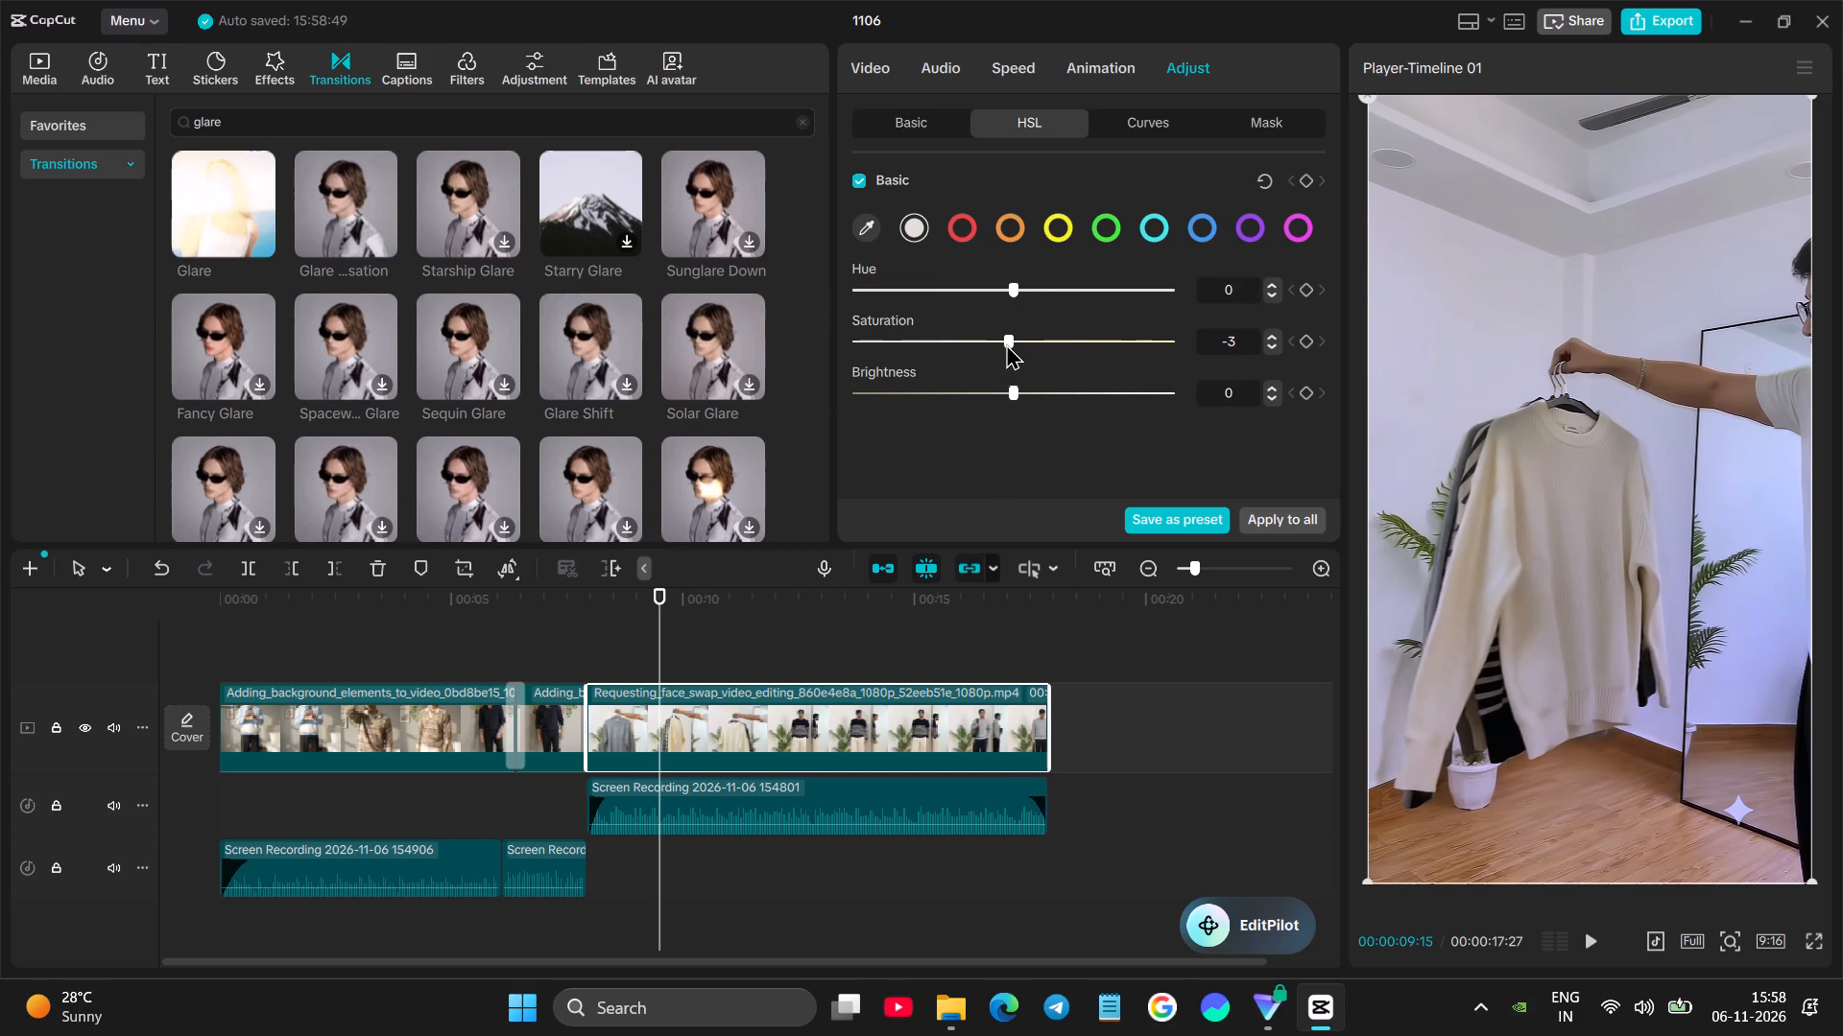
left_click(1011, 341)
Play the second clip from its start and preview it full screen.
double_click(600, 651)
key("space")
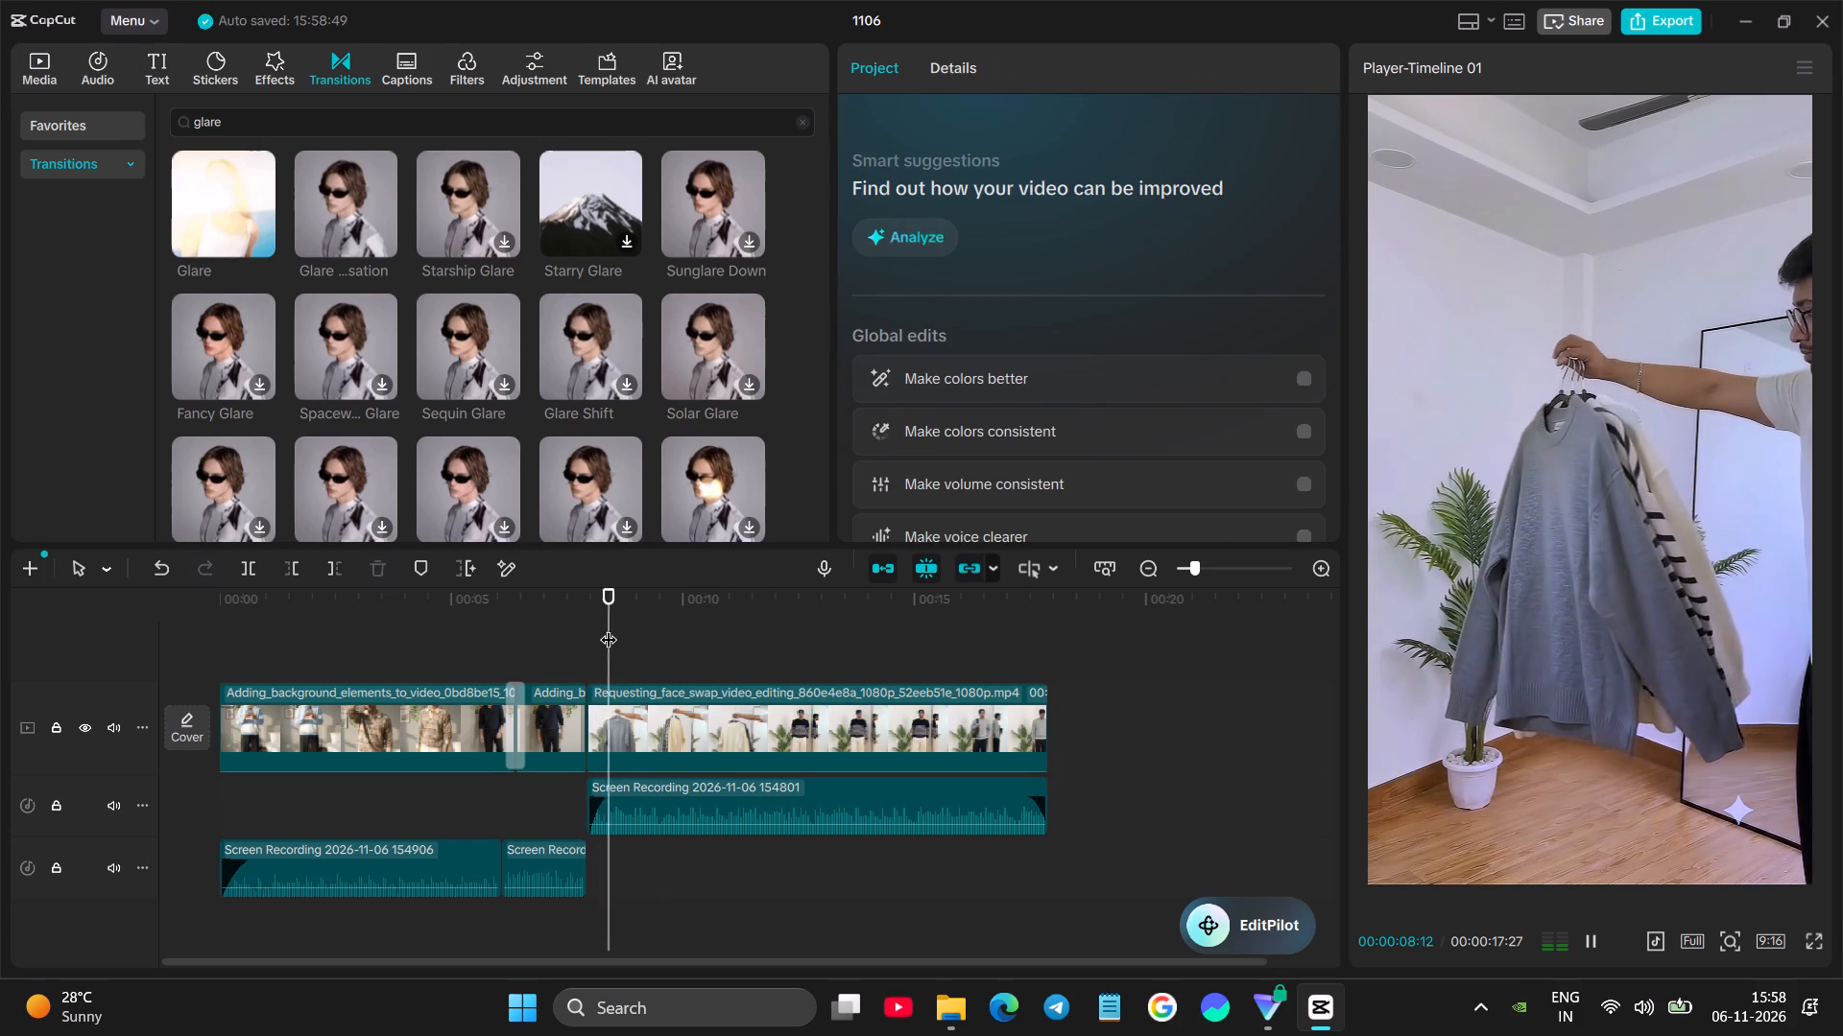
left_click(1806, 934)
left_click(1818, 941)
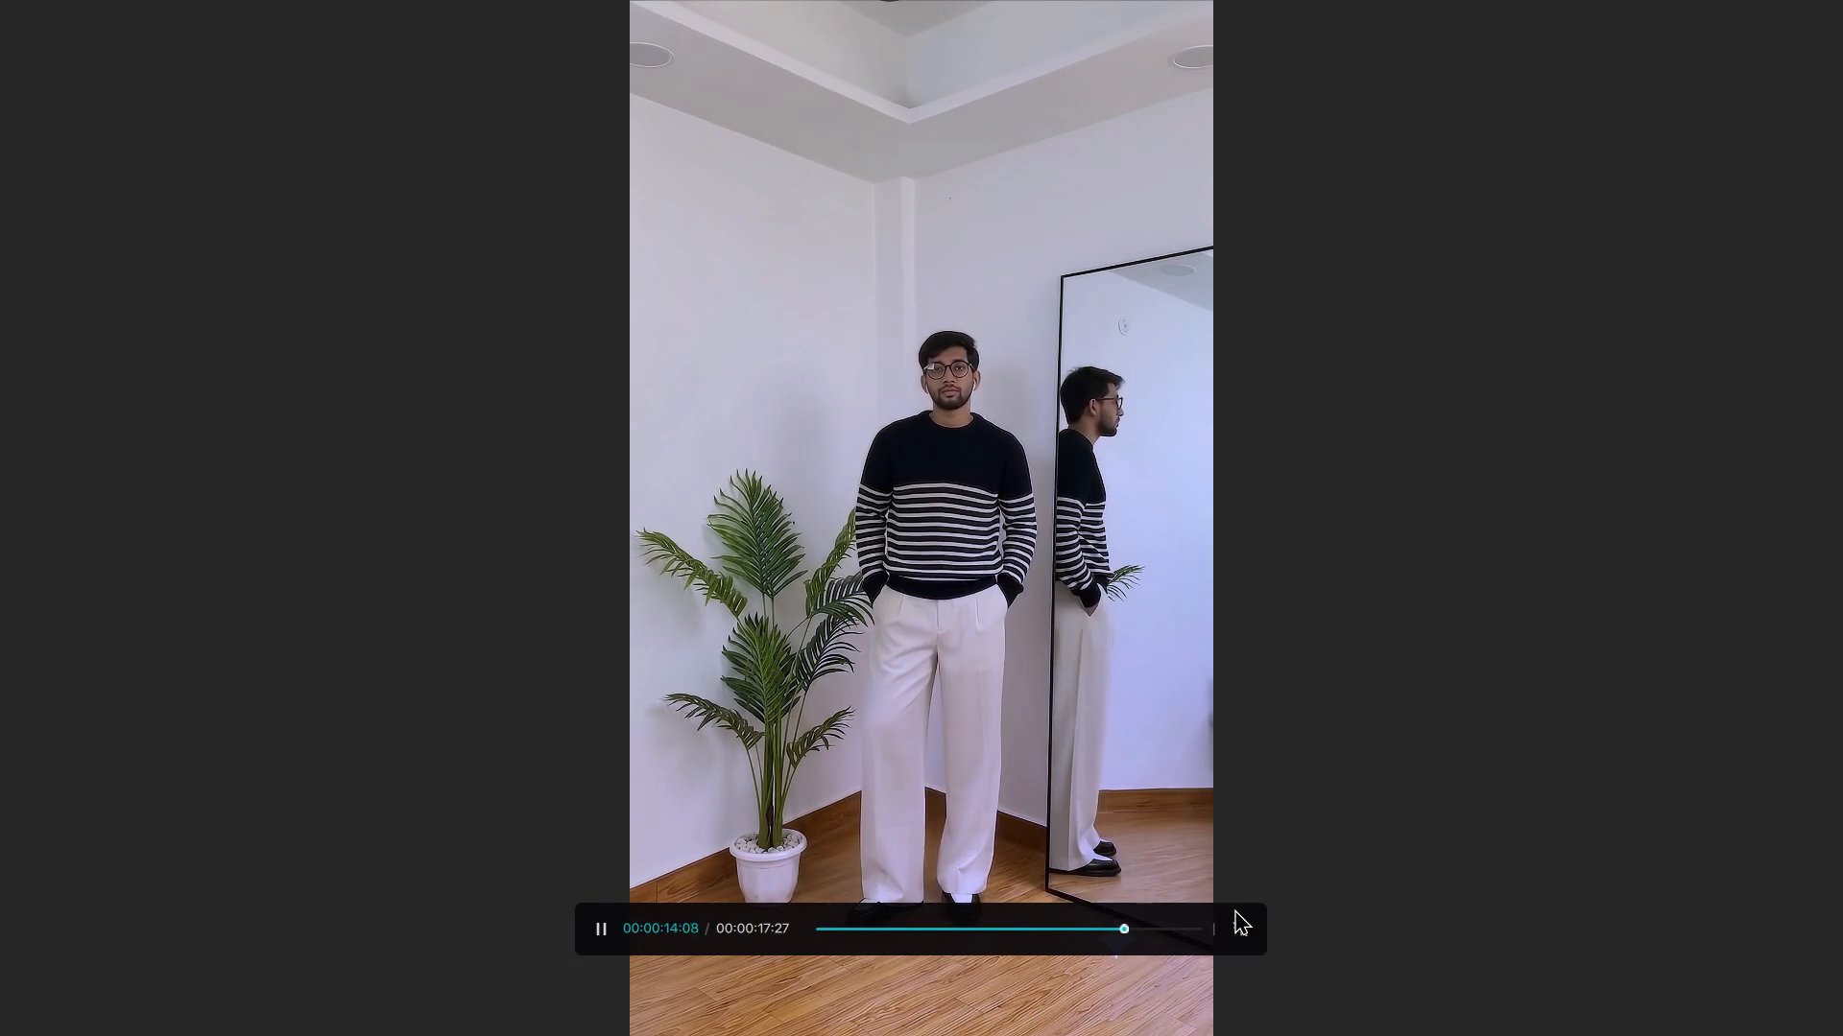
left_click(1255, 923)
key("space")
Sample the man's skin tone from his face as a new HSL colour on the second clip and set its brightness to 96.
left_click(658, 679)
left_click(683, 738)
scroll(1051, 323, "down", 3)
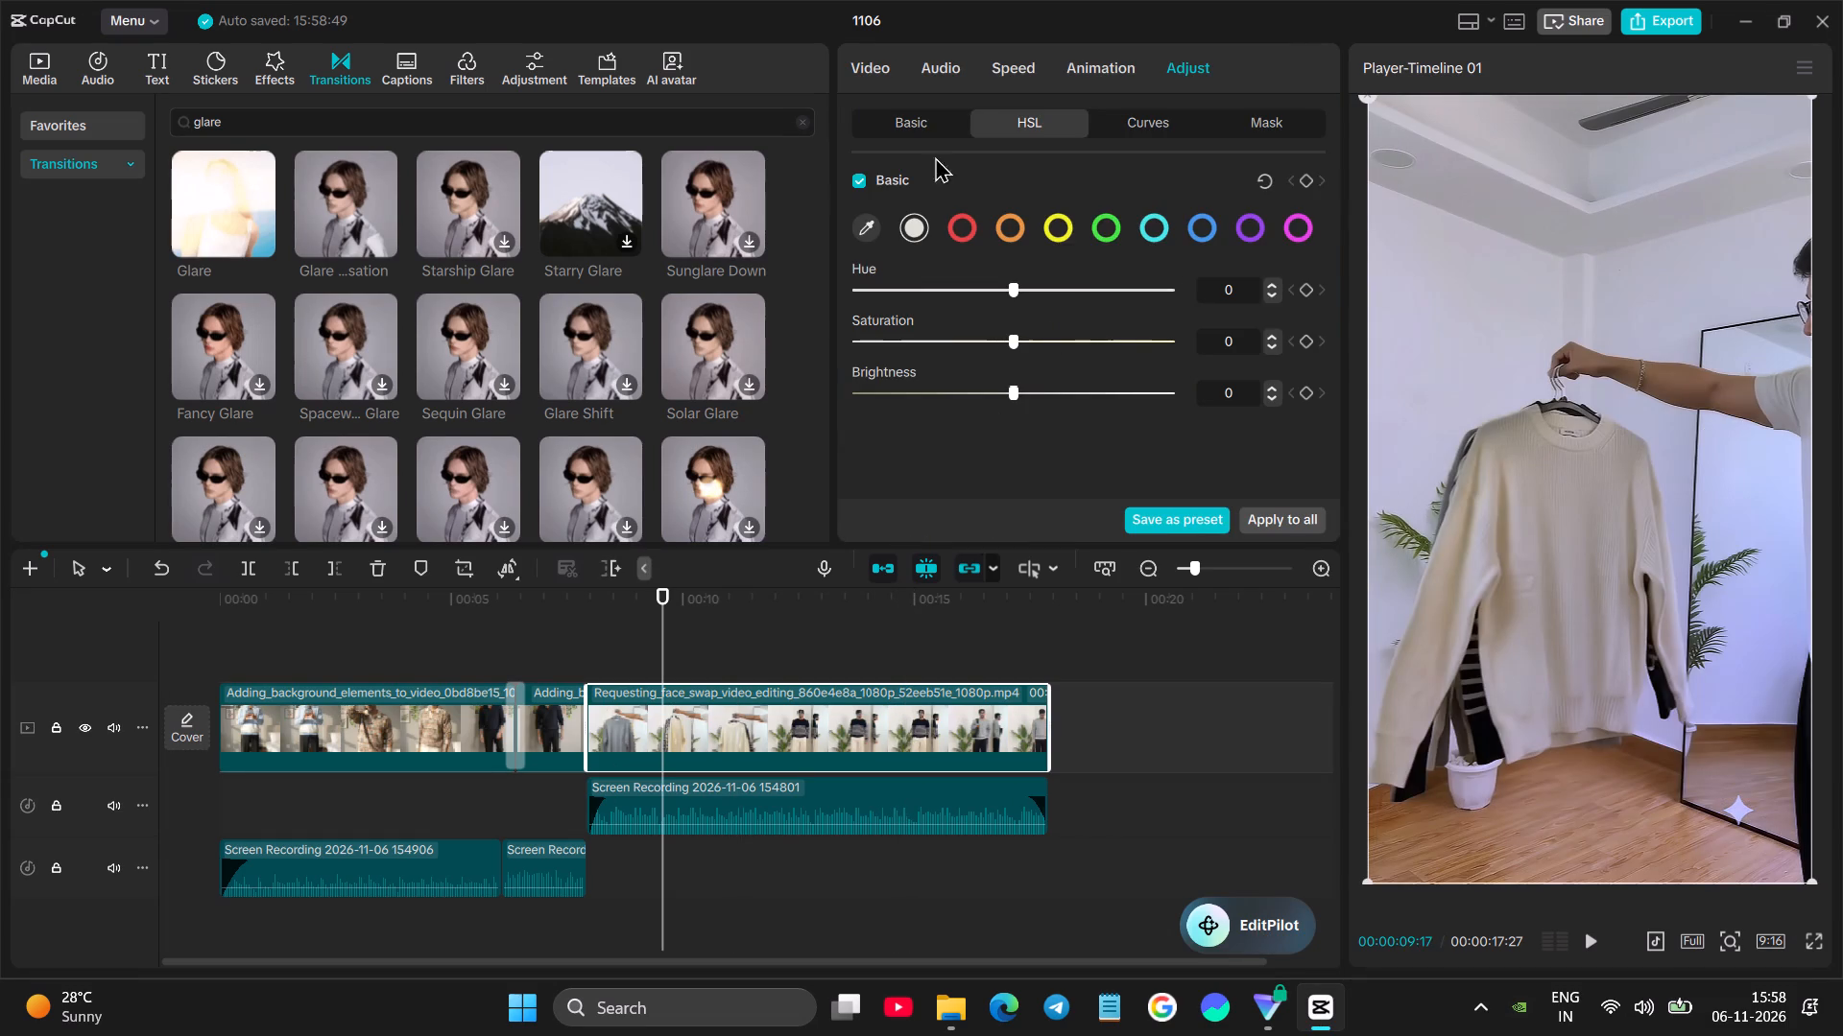
left_click(856, 234)
left_click(727, 659)
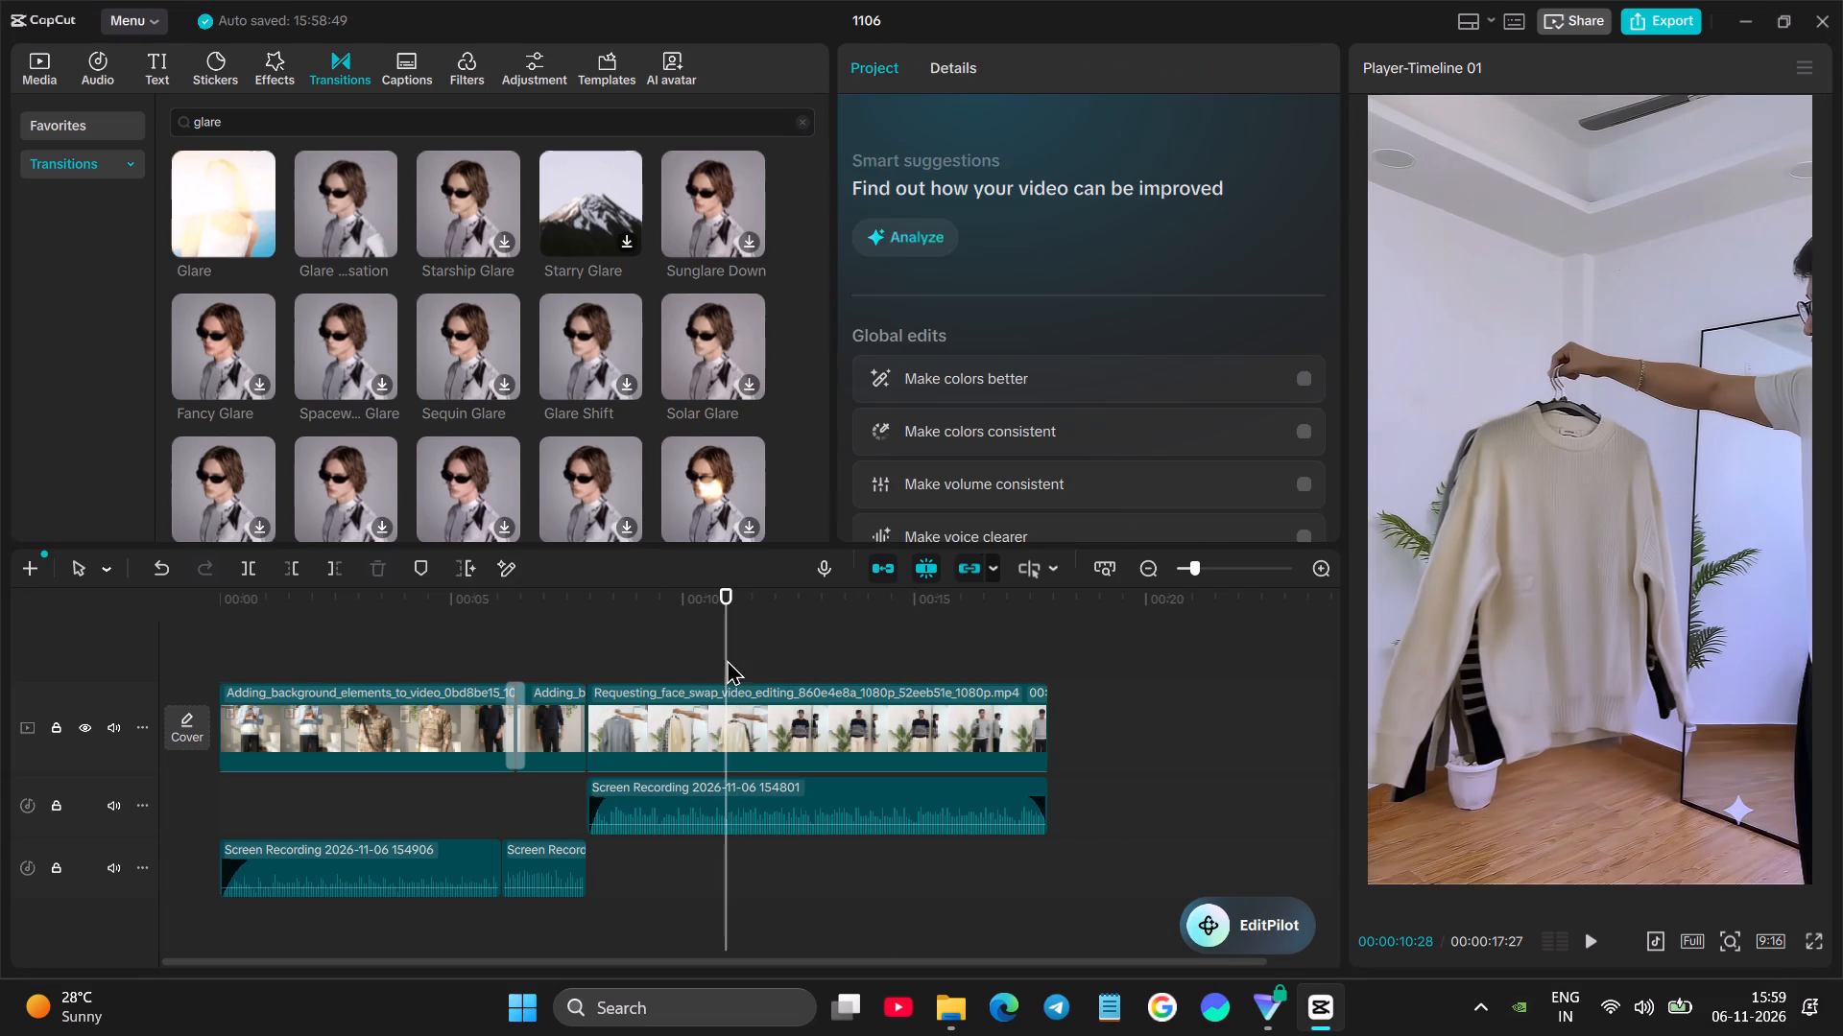
left_click(744, 733)
left_click(858, 225)
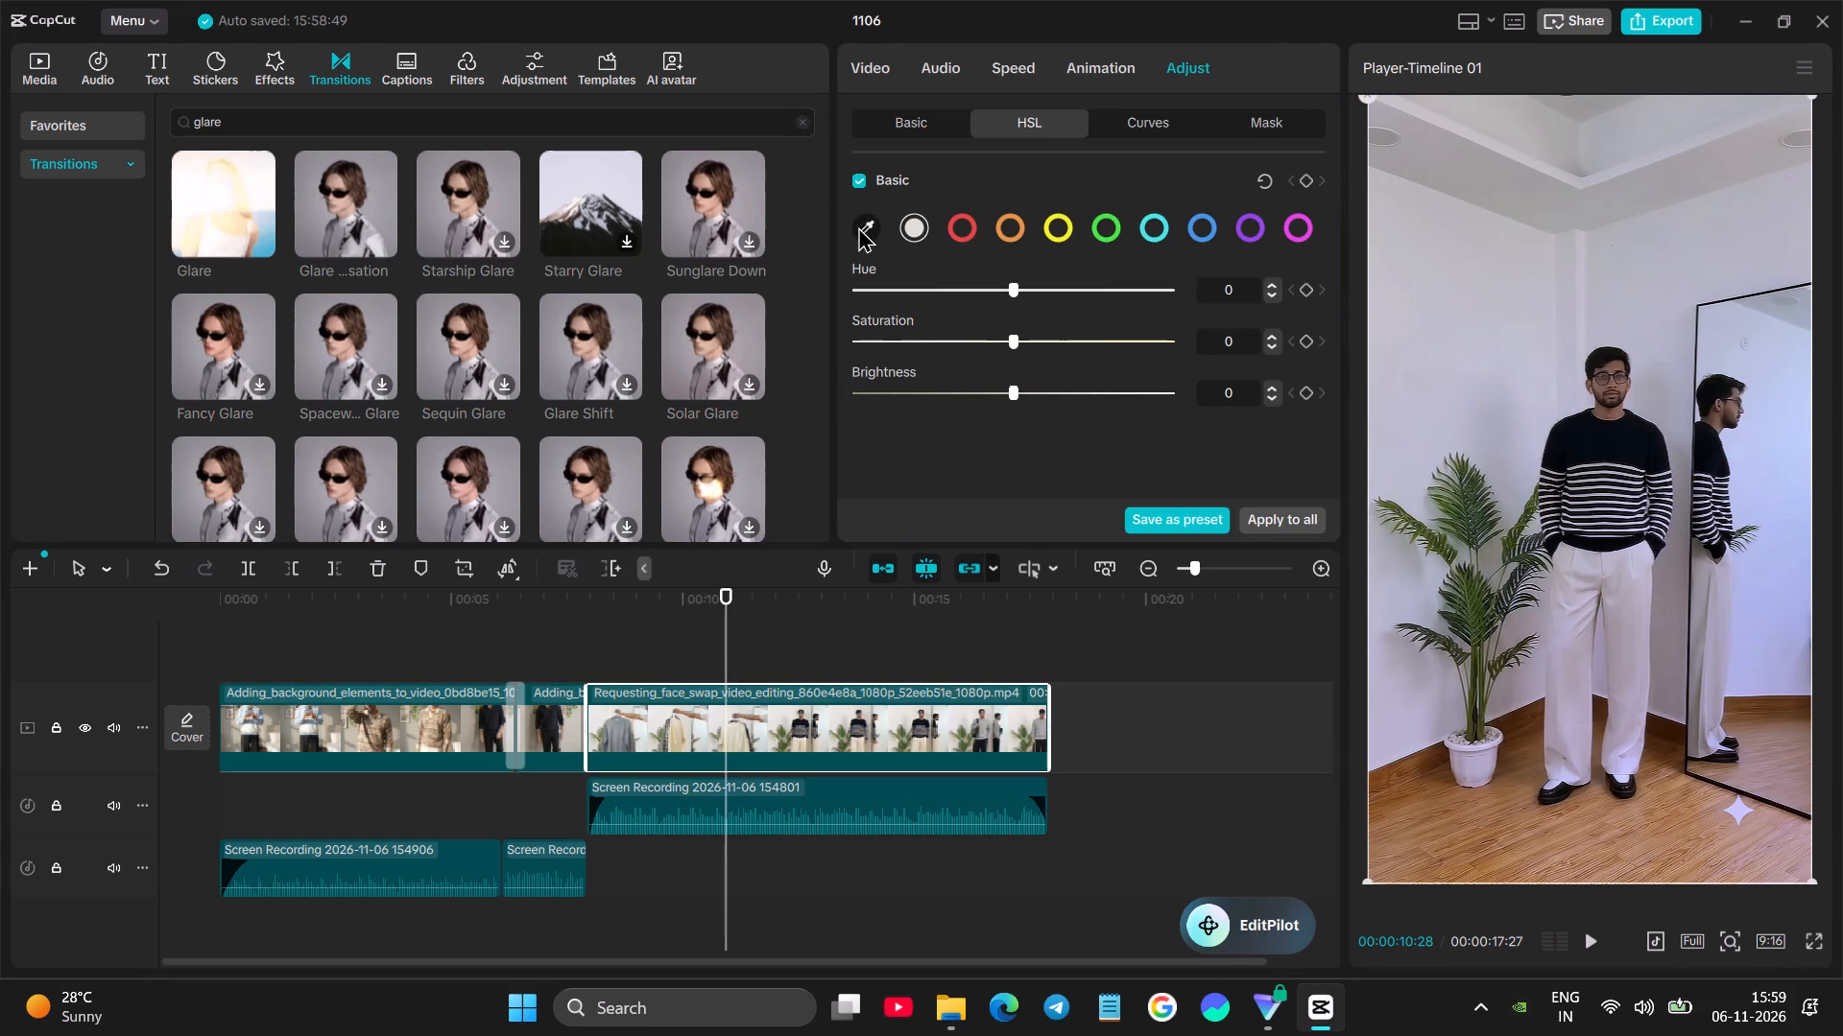
left_click(1620, 388)
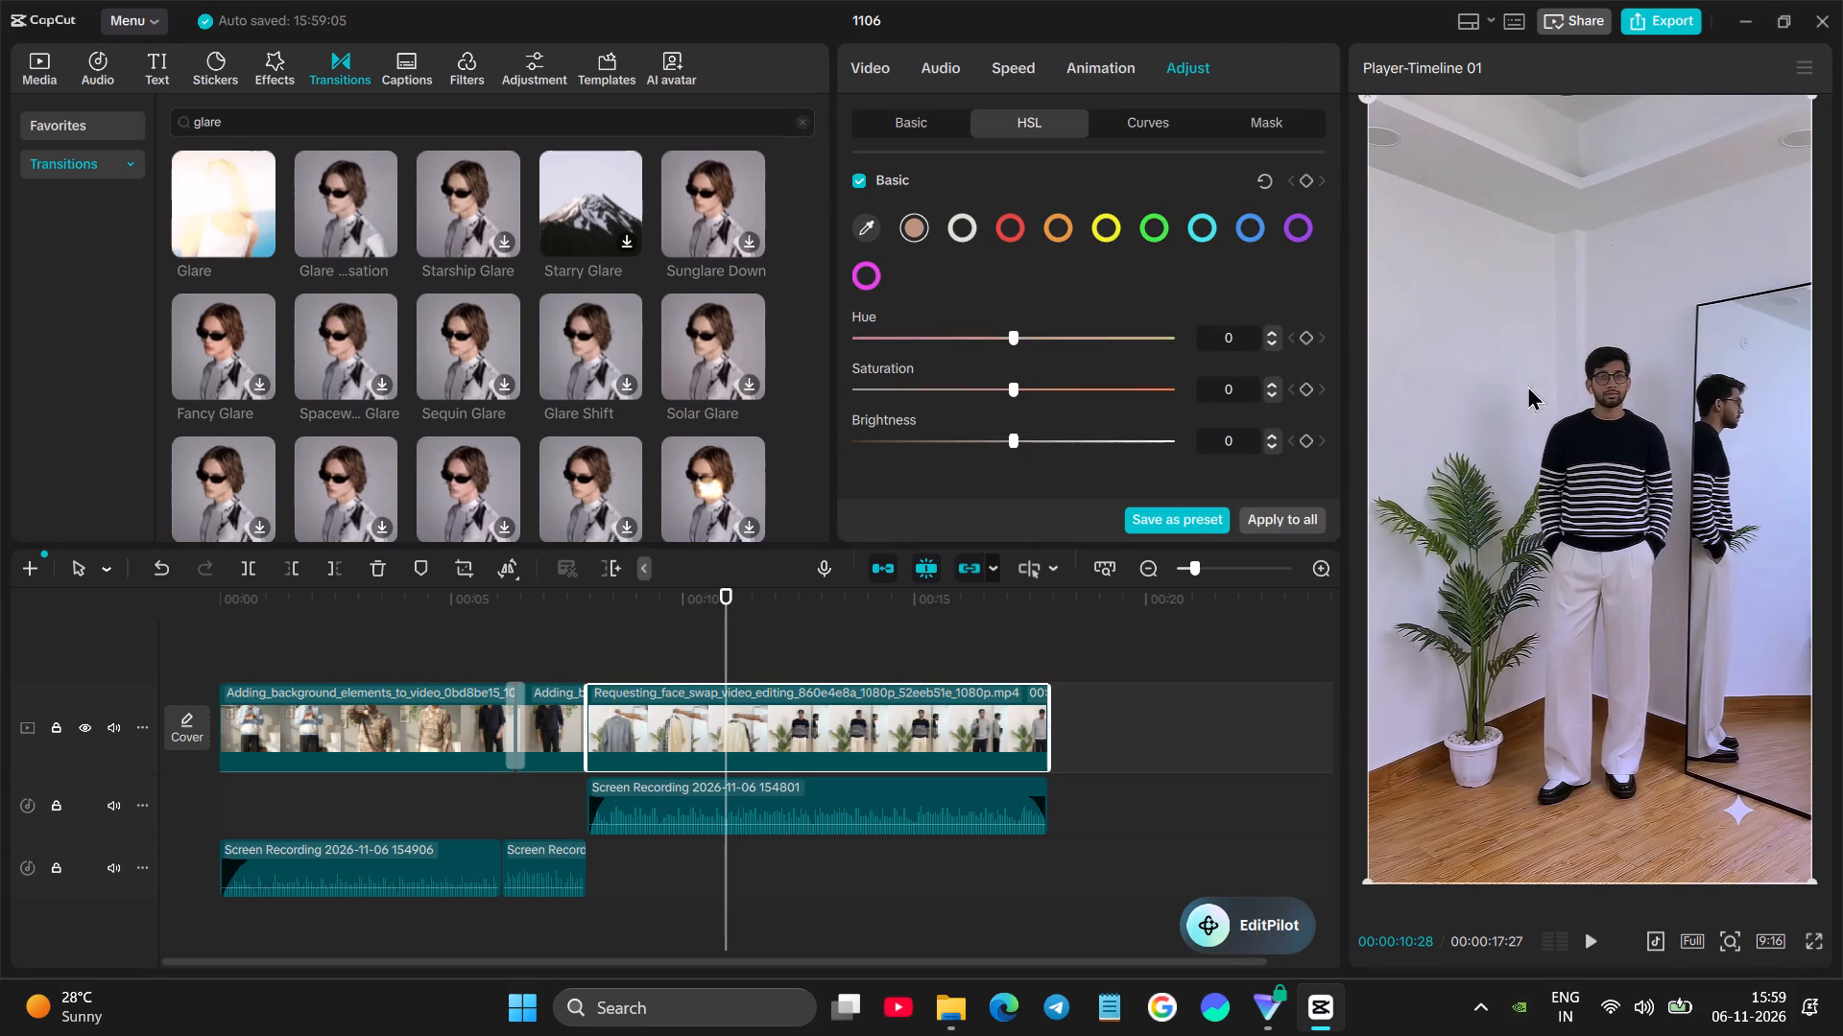
left_click(1015, 335)
left_click_drag(1016, 397, 908, 412)
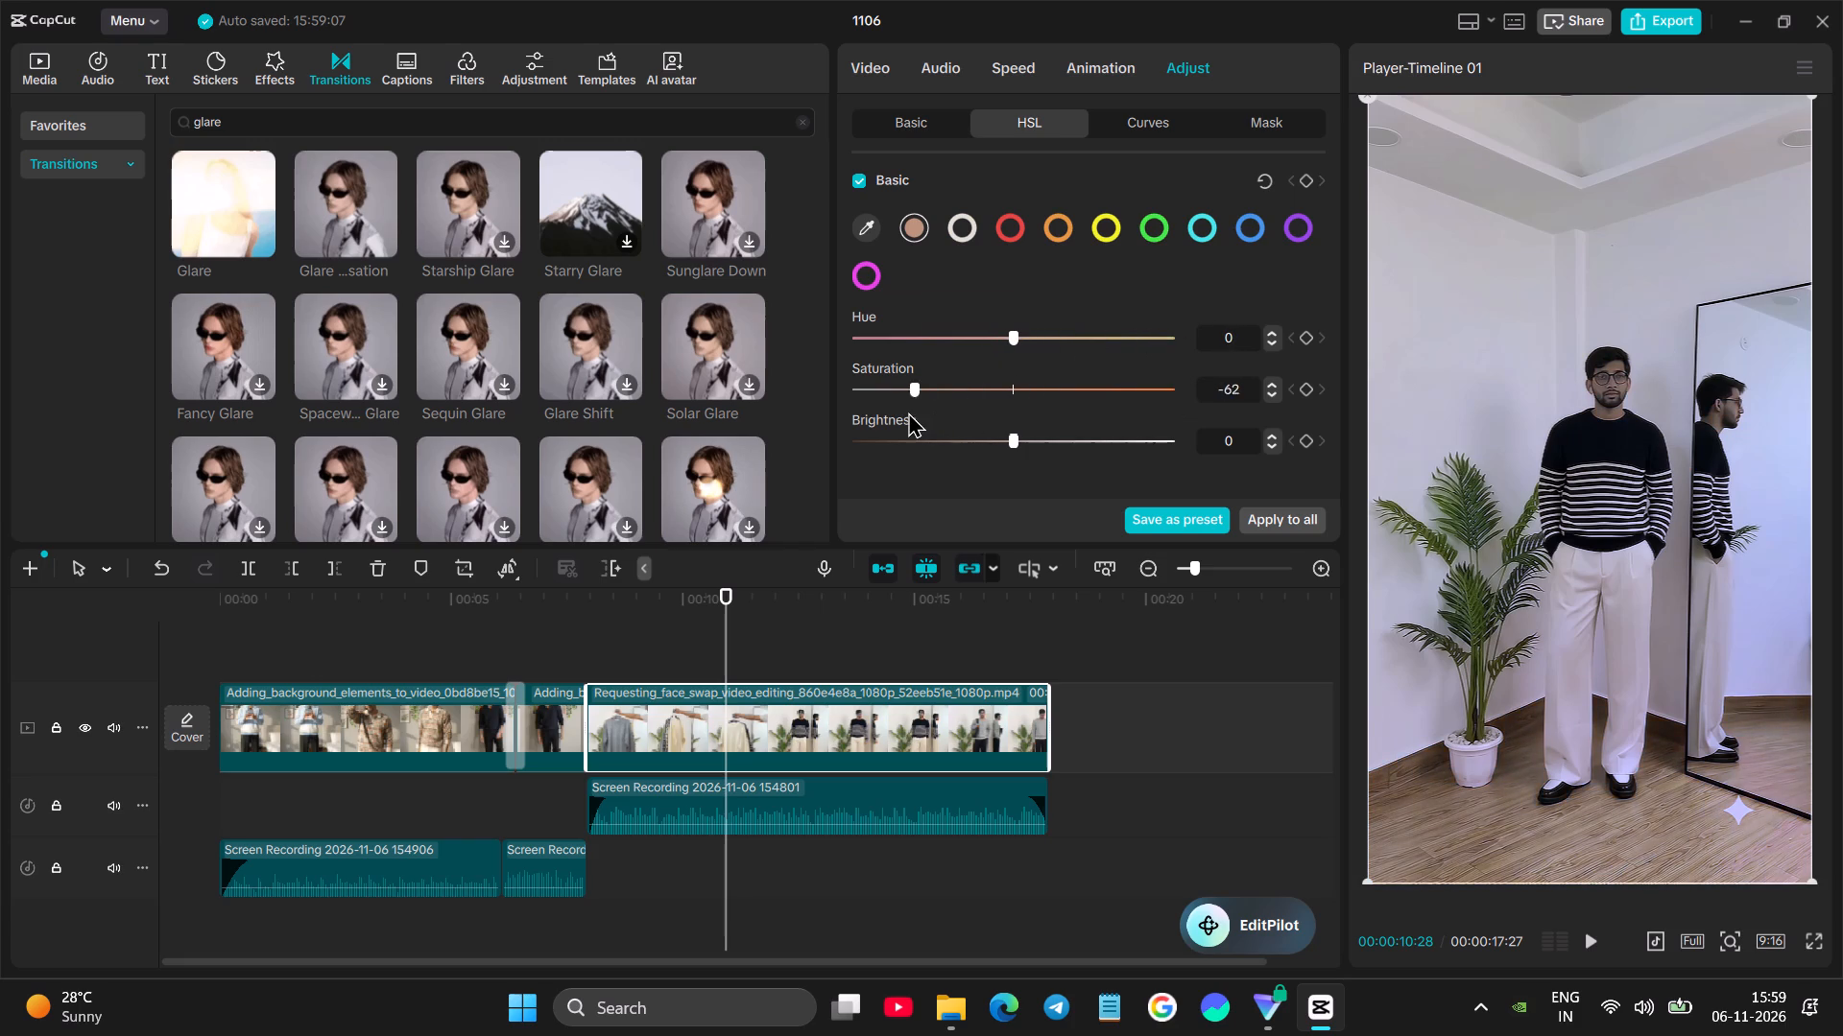
left_click_drag(908, 412, 1016, 407)
left_click(1014, 393)
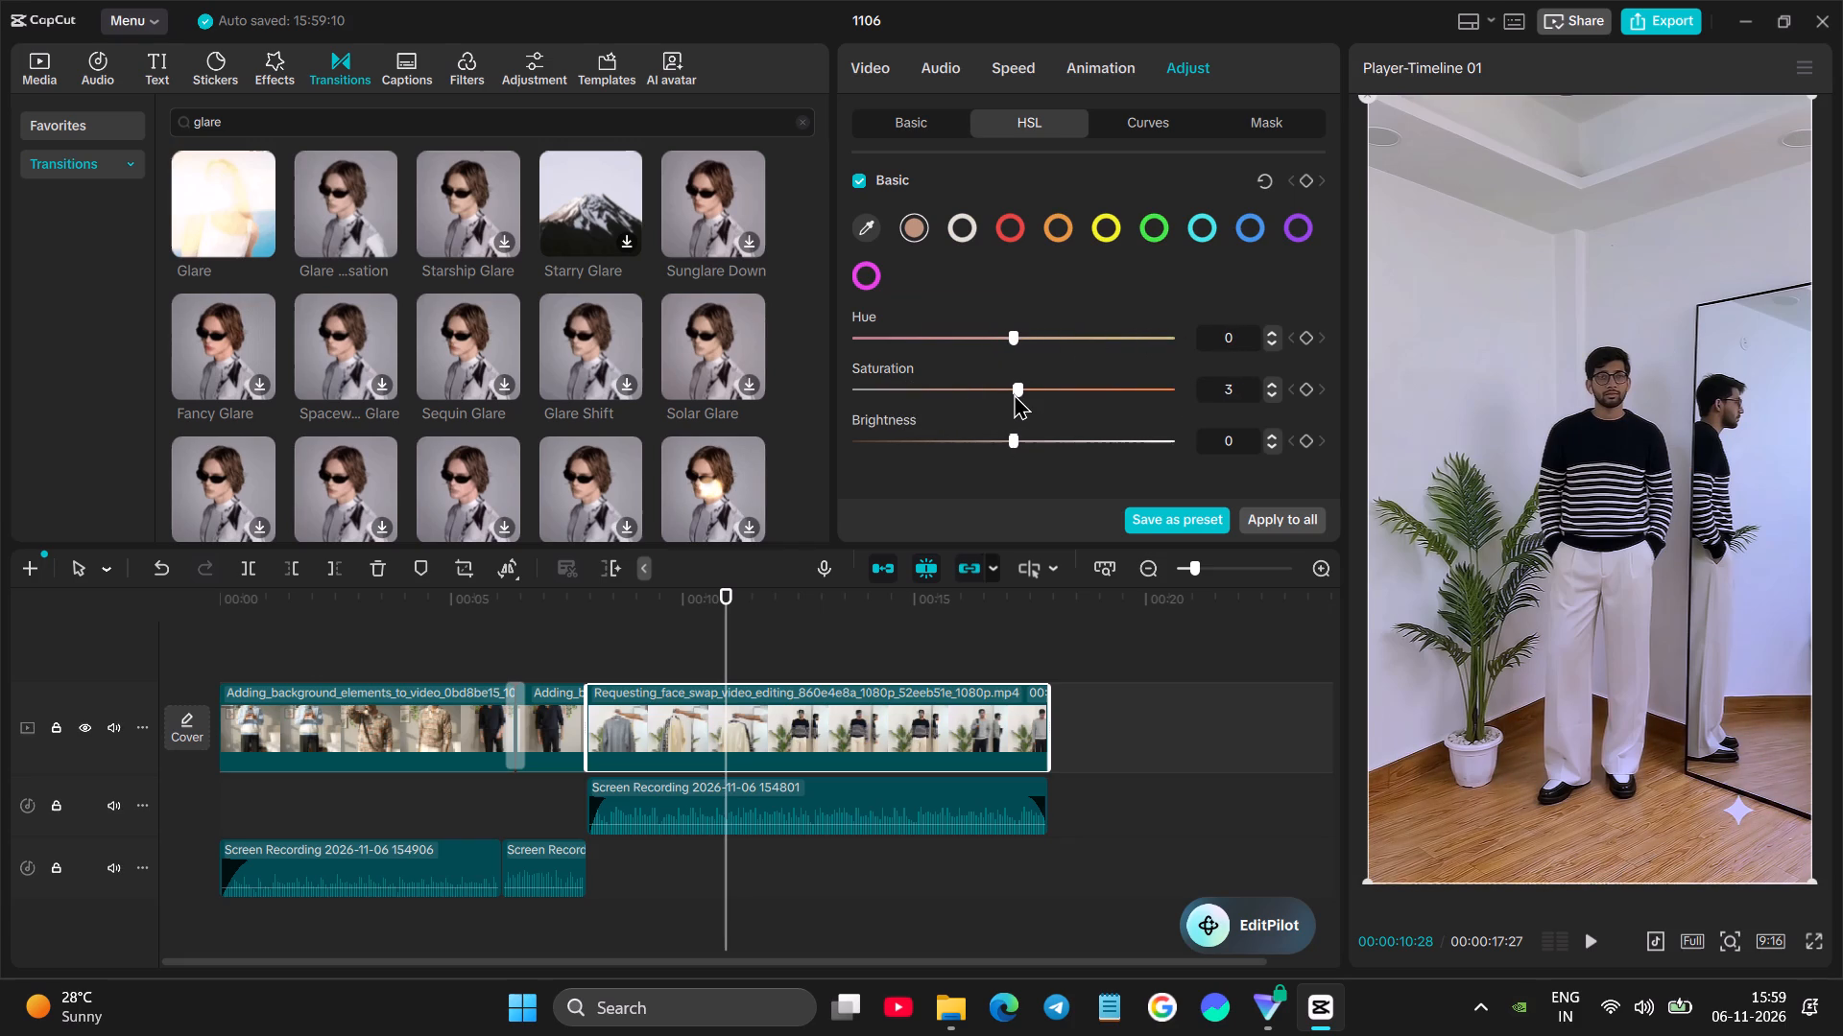
left_click_drag(1015, 442, 1150, 439)
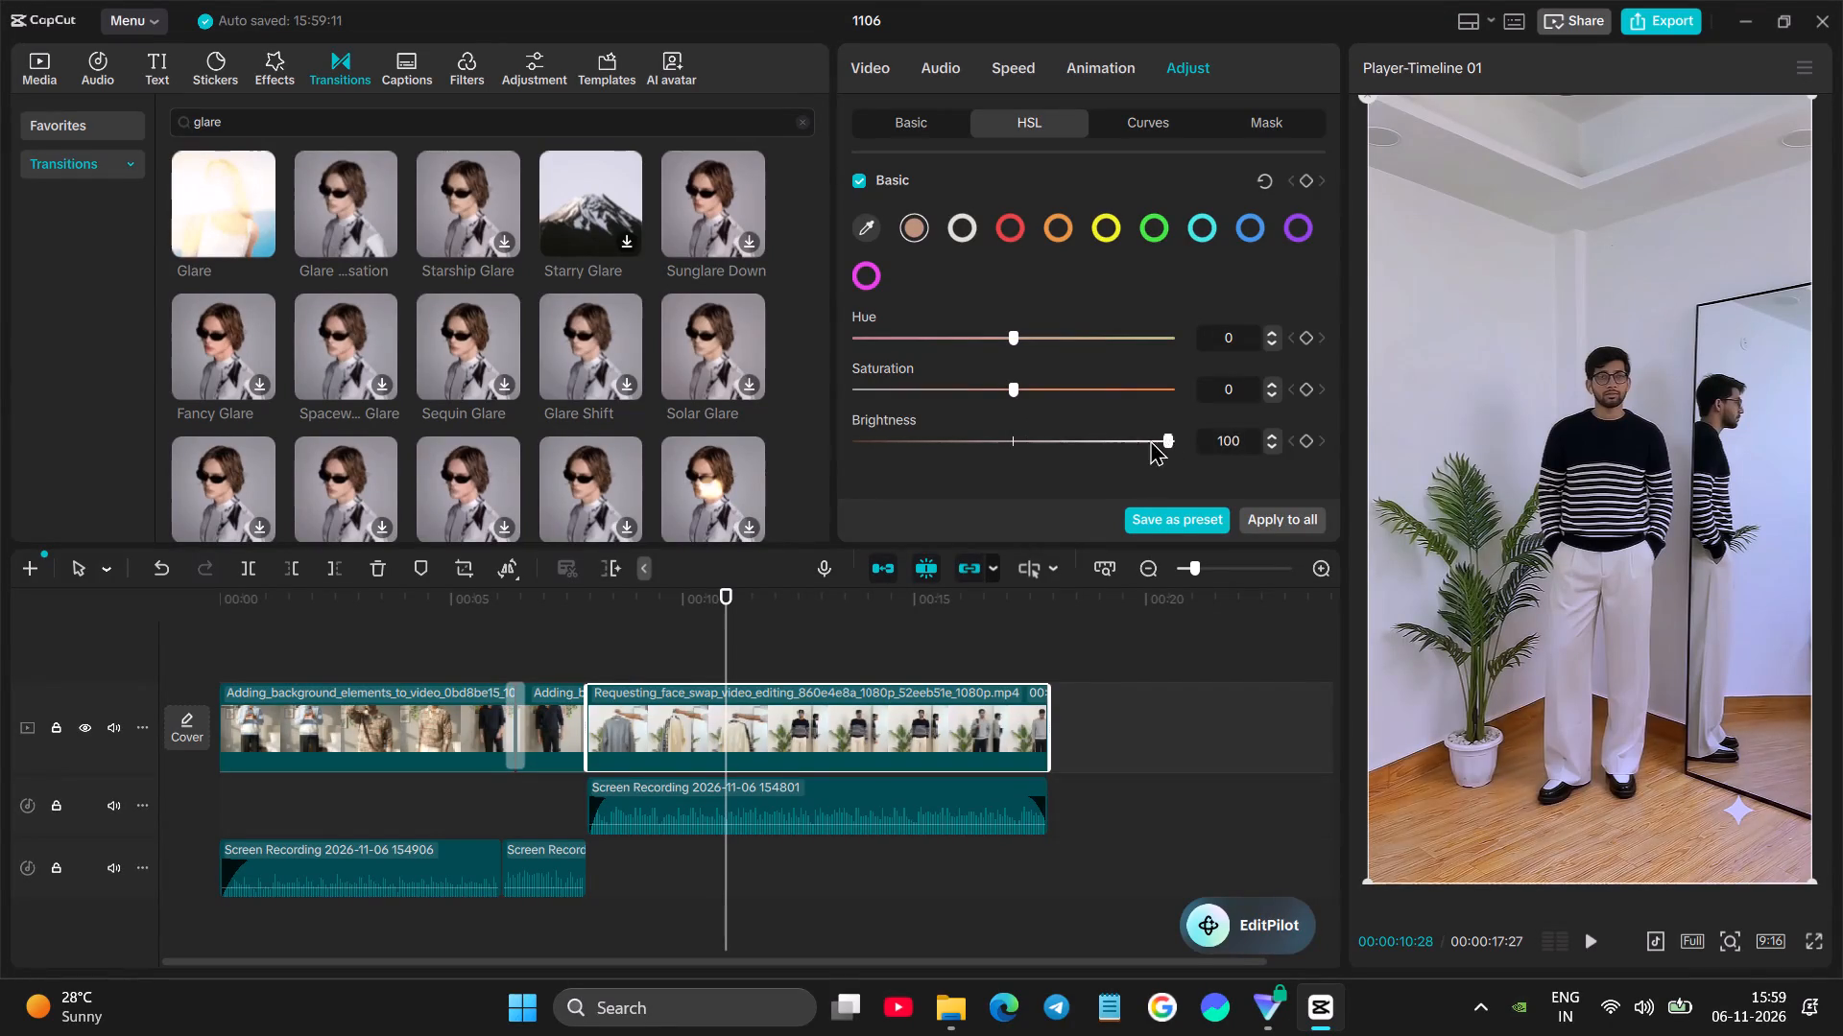
left_click_drag(1150, 439, 1160, 442)
Preview the second clip full screen from the striped-sweater section to check the skin tone.
left_click(1813, 948)
key("space")
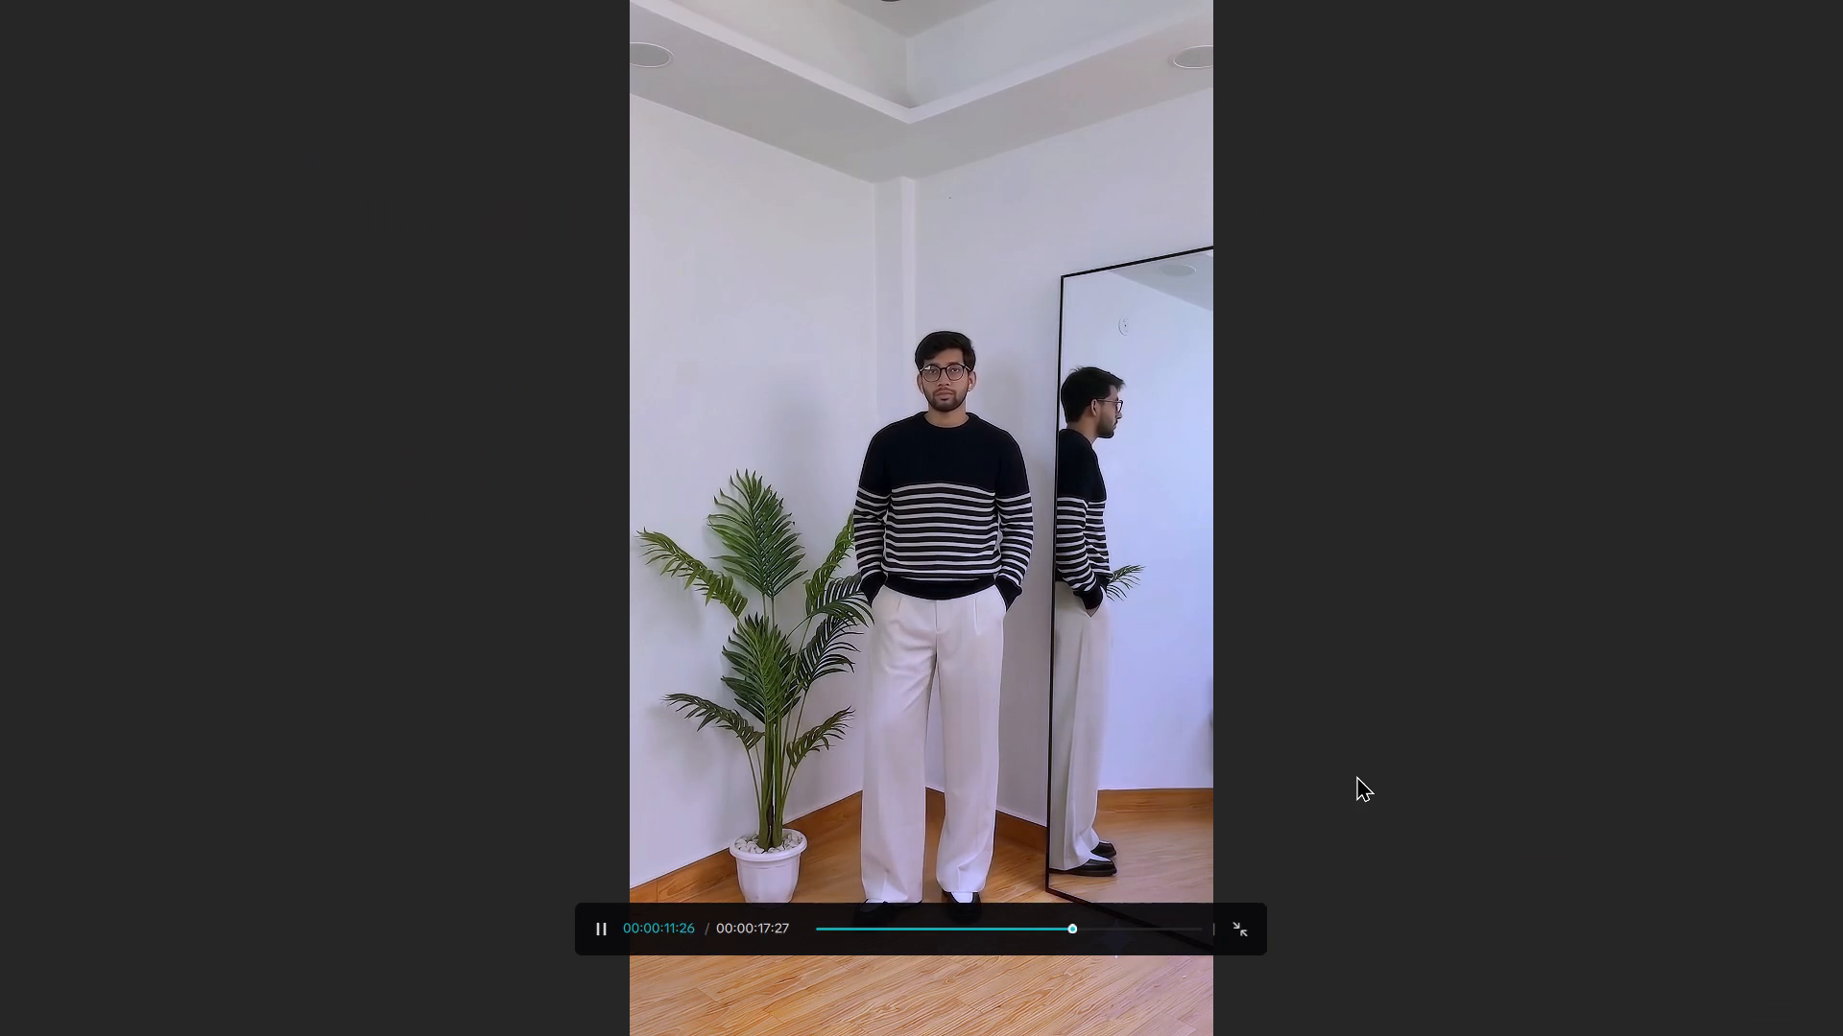
left_click(1244, 928)
key("space")
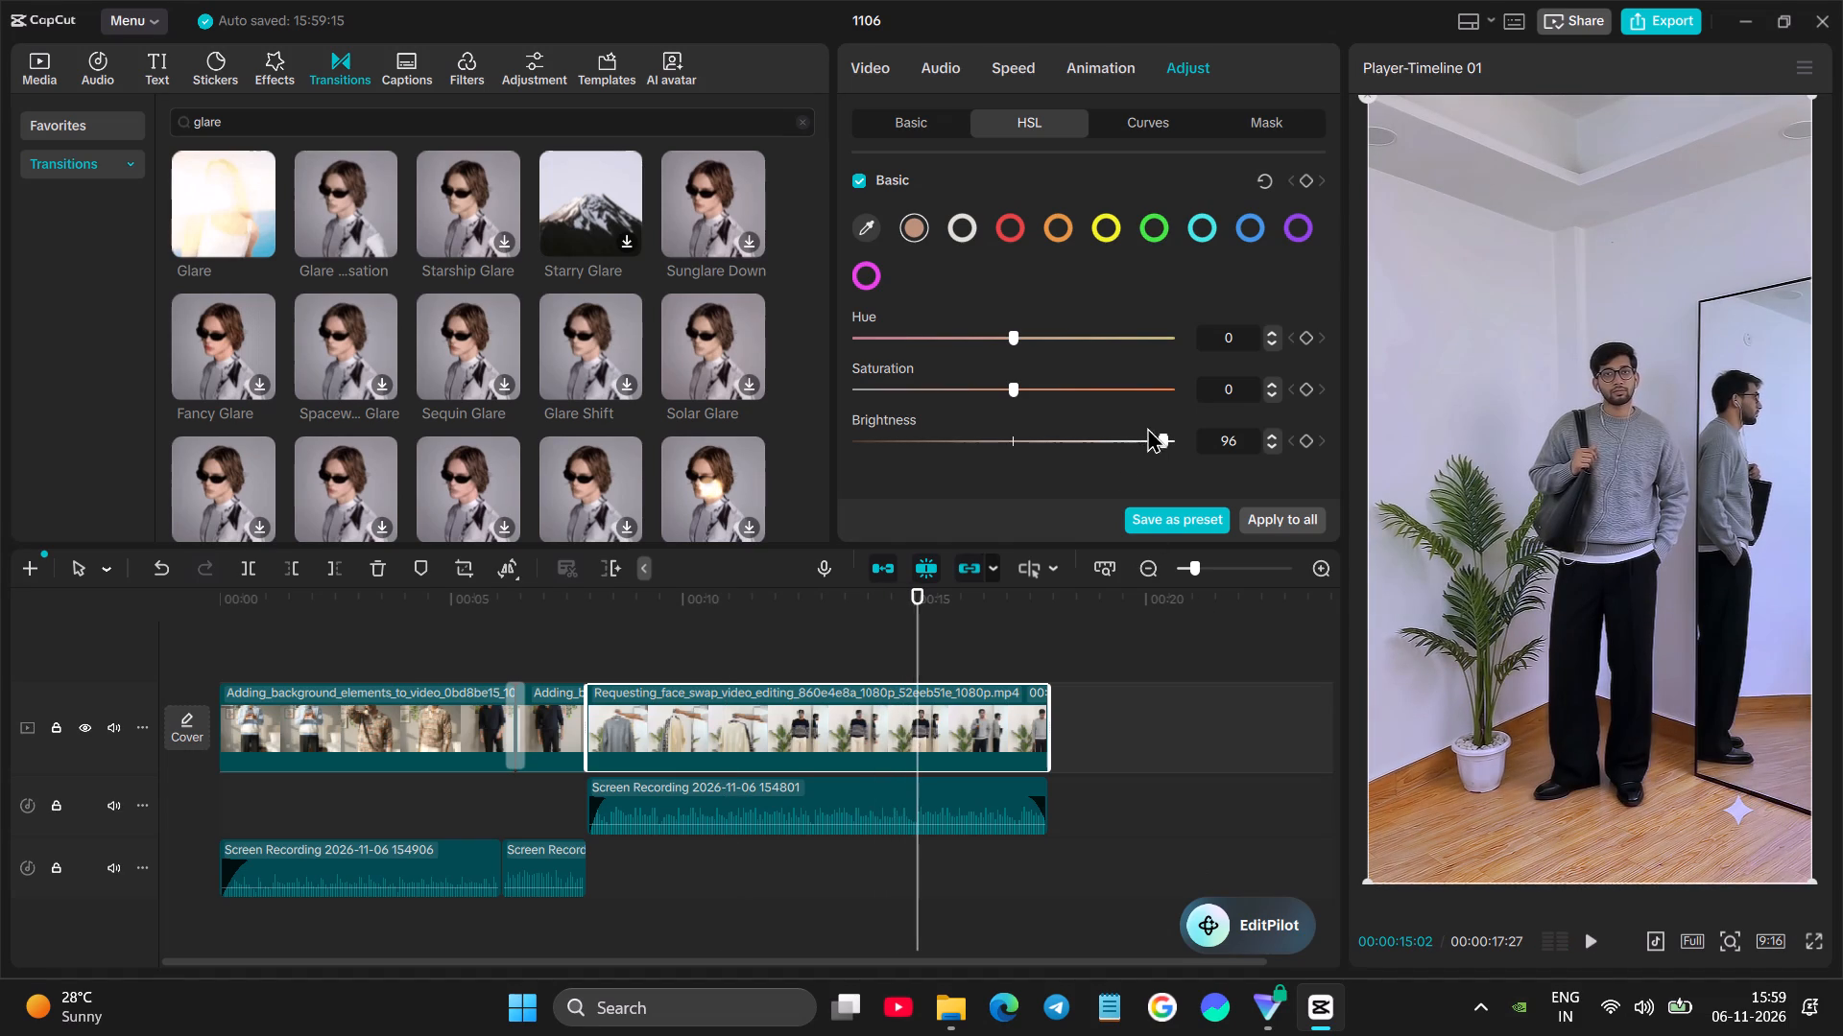
Reduce the brightness of the sampled skin tone on the second clip.
left_click_drag(1162, 448, 1097, 459)
Play the video from the very beginning to review the first clip's look.
left_click(257, 659)
left_click_drag(253, 657, 226, 656)
key("space")
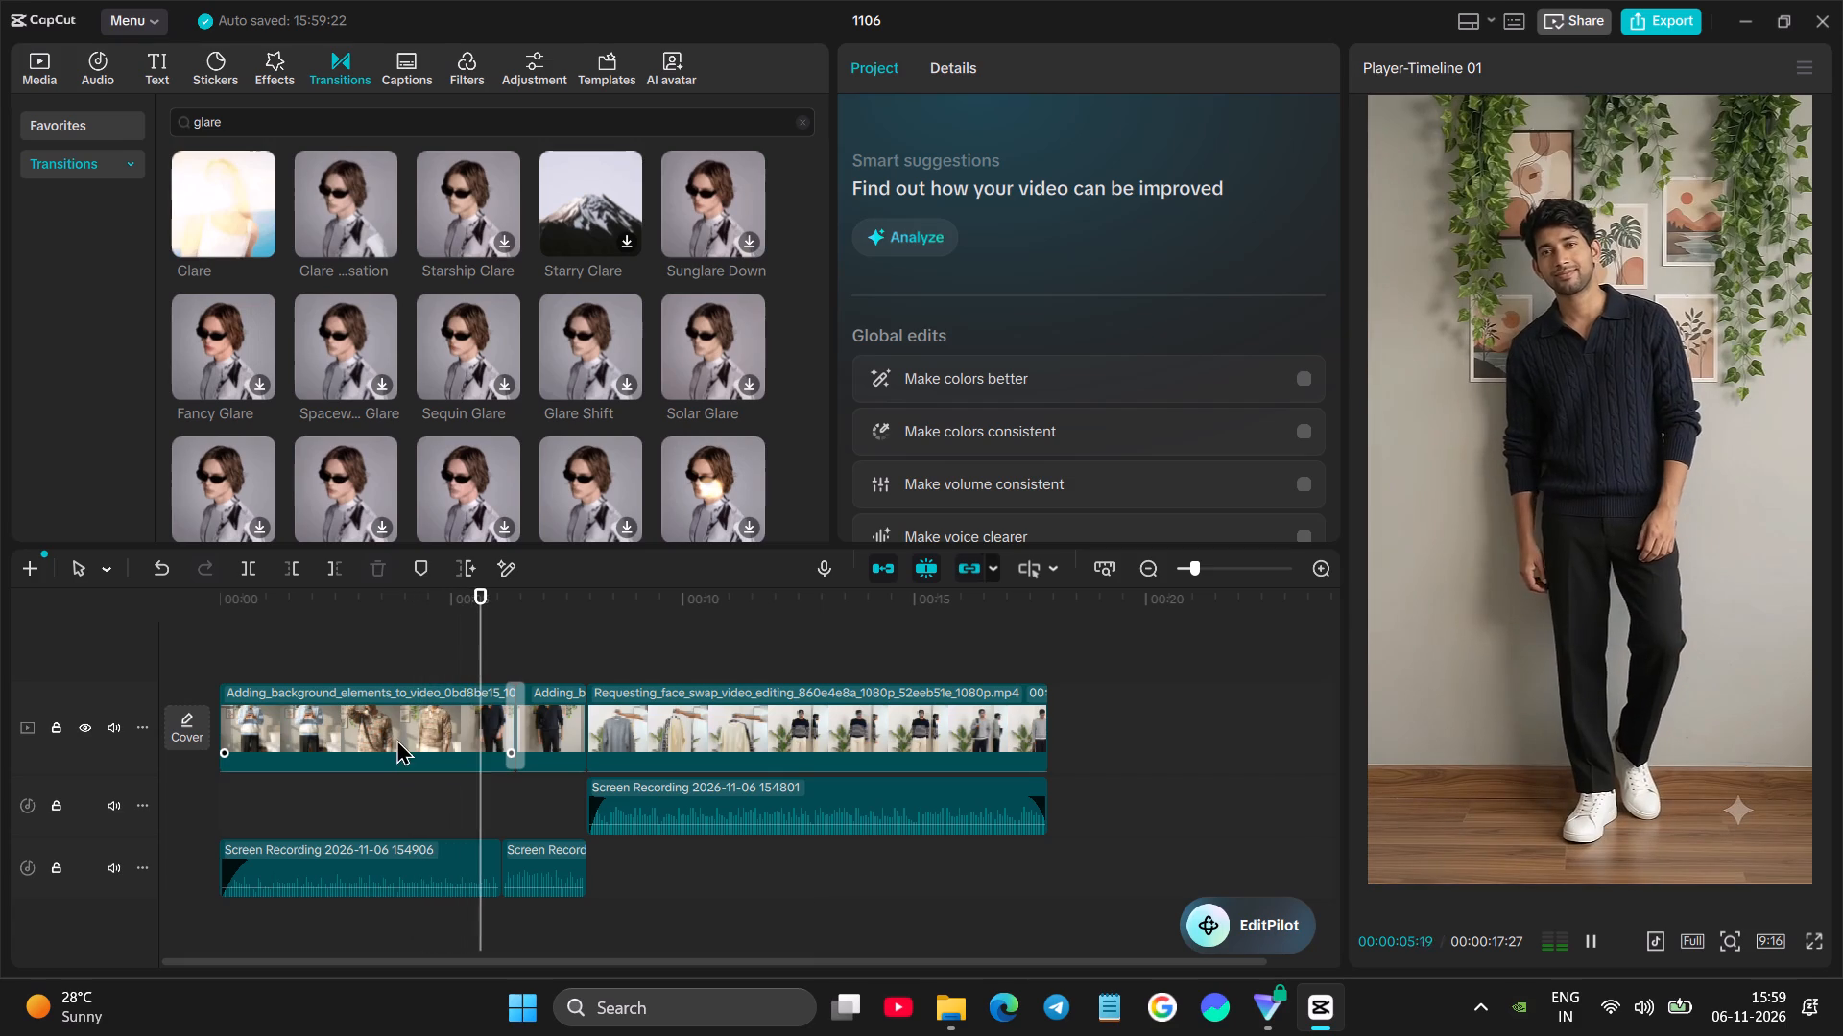
key("space")
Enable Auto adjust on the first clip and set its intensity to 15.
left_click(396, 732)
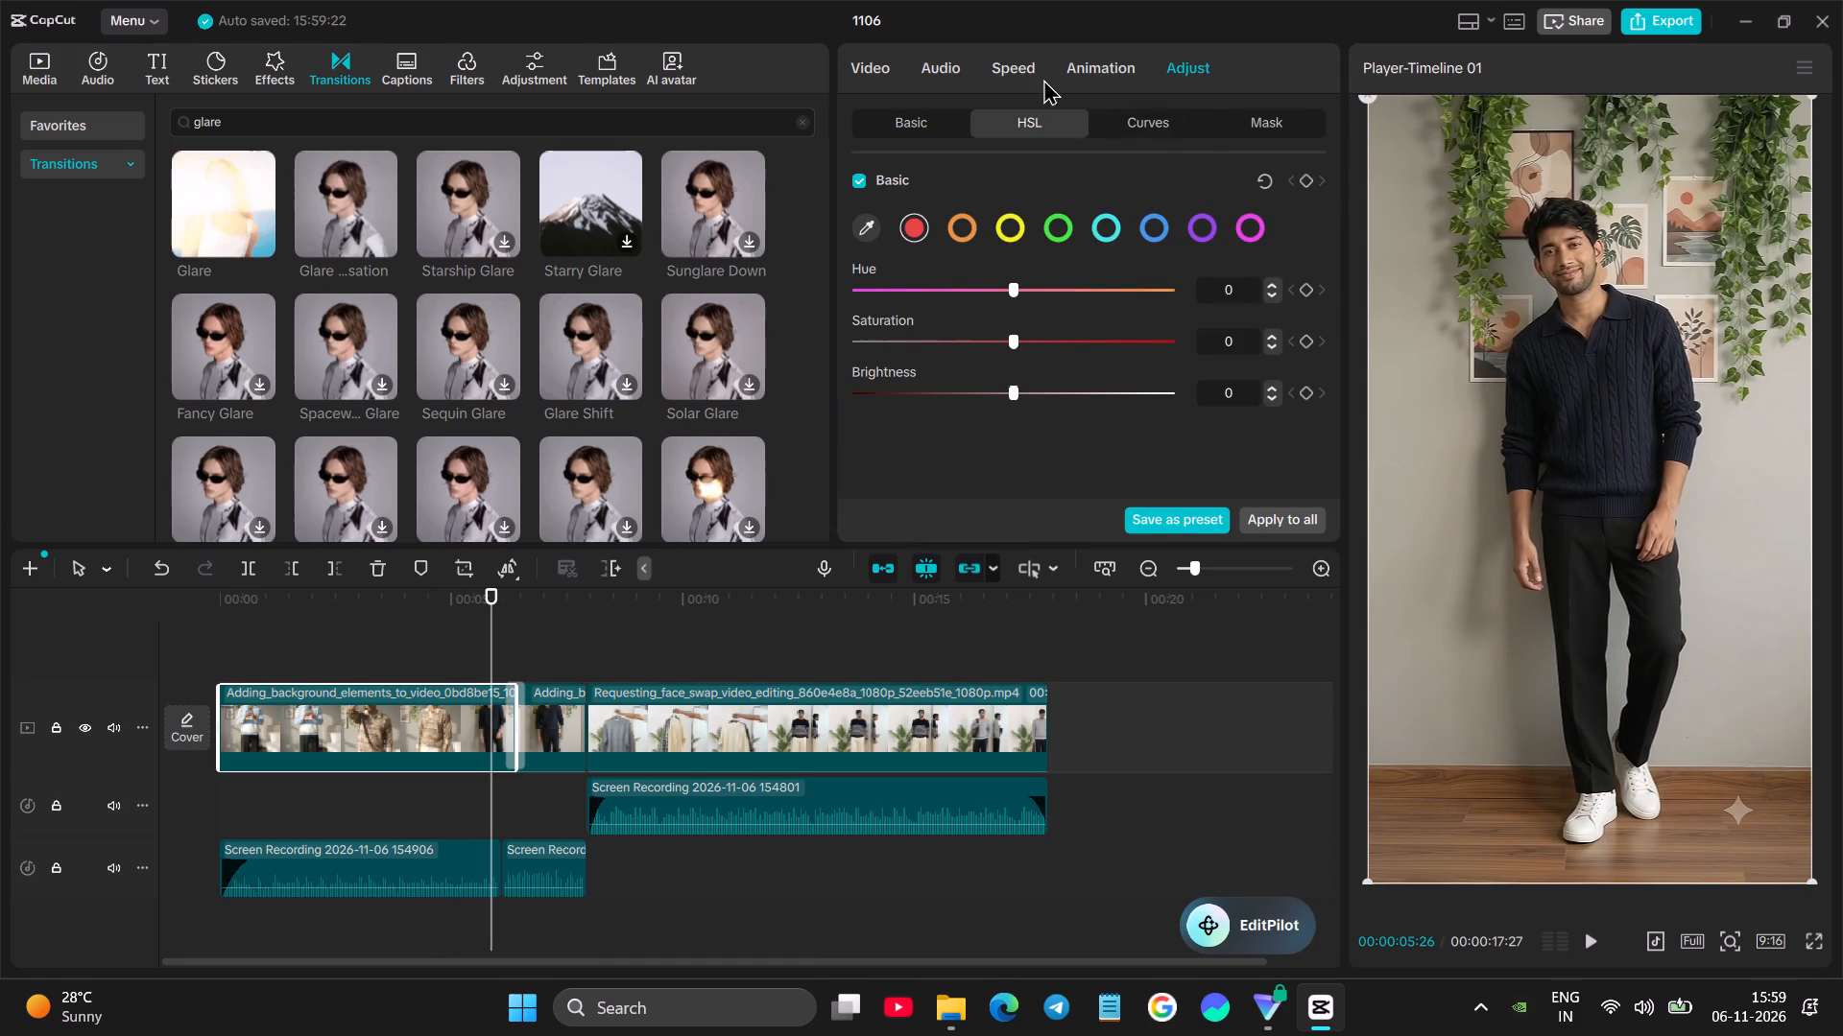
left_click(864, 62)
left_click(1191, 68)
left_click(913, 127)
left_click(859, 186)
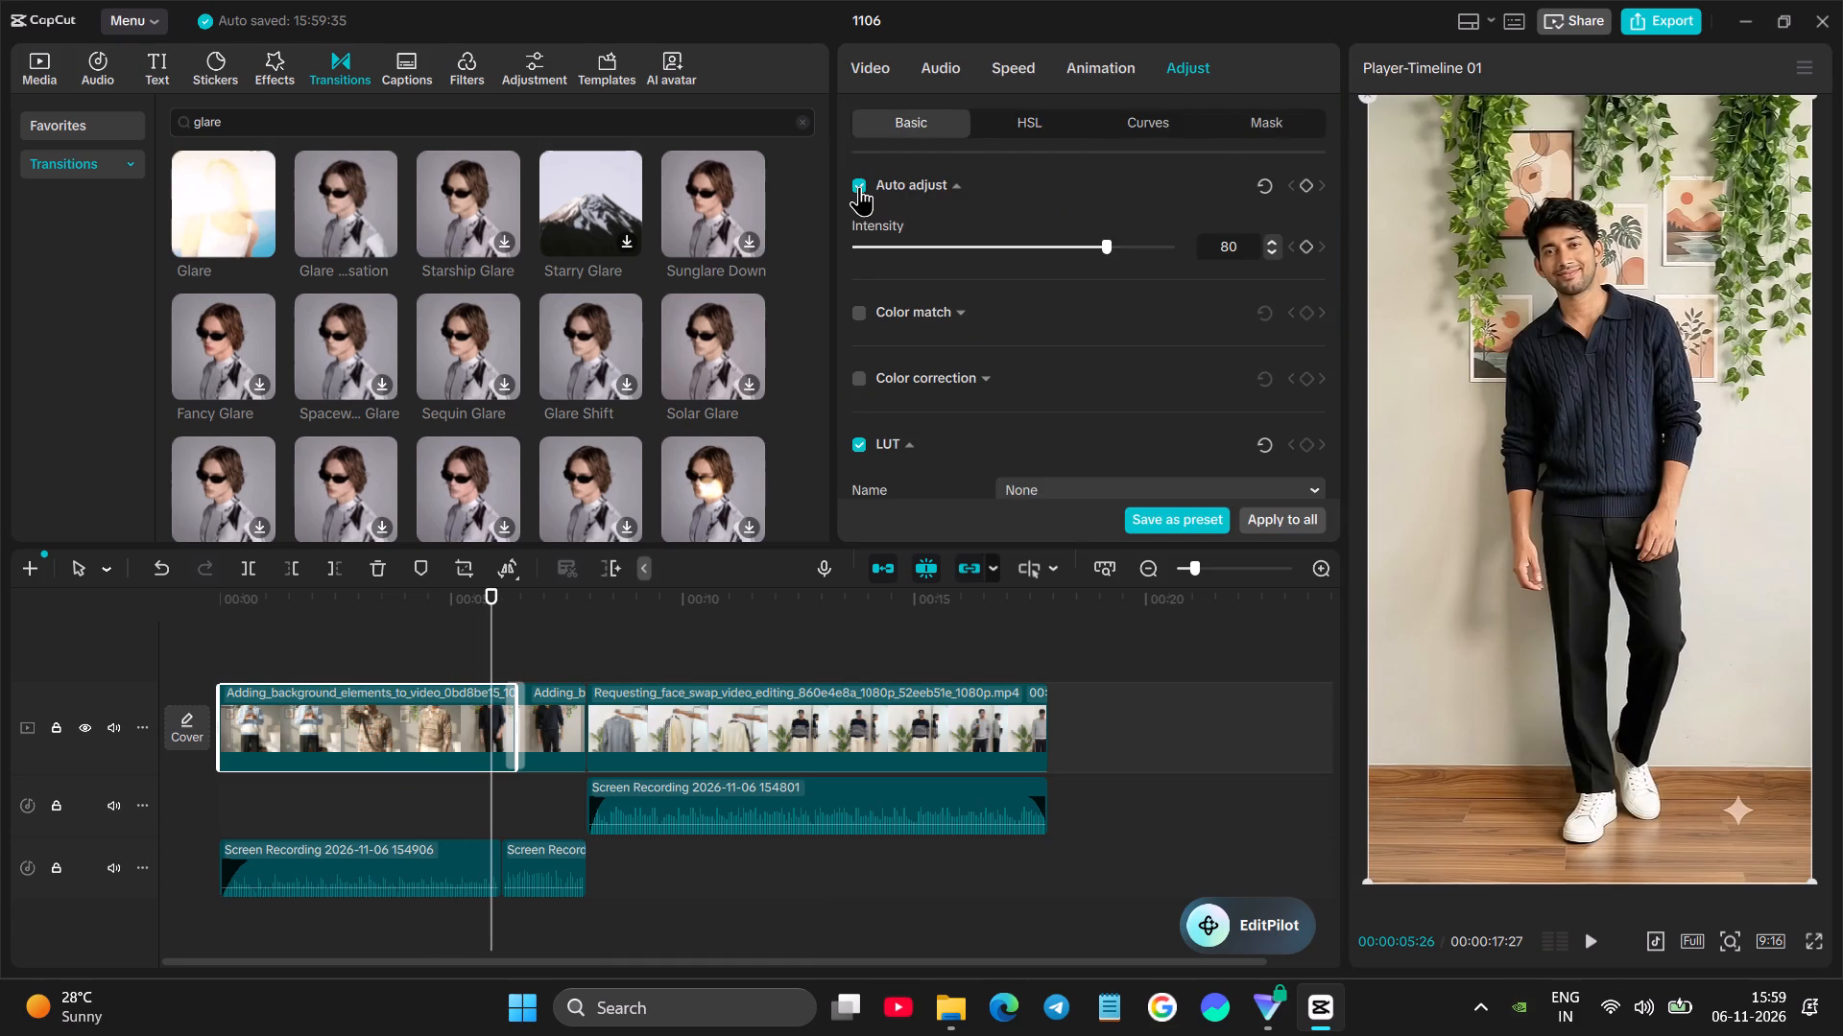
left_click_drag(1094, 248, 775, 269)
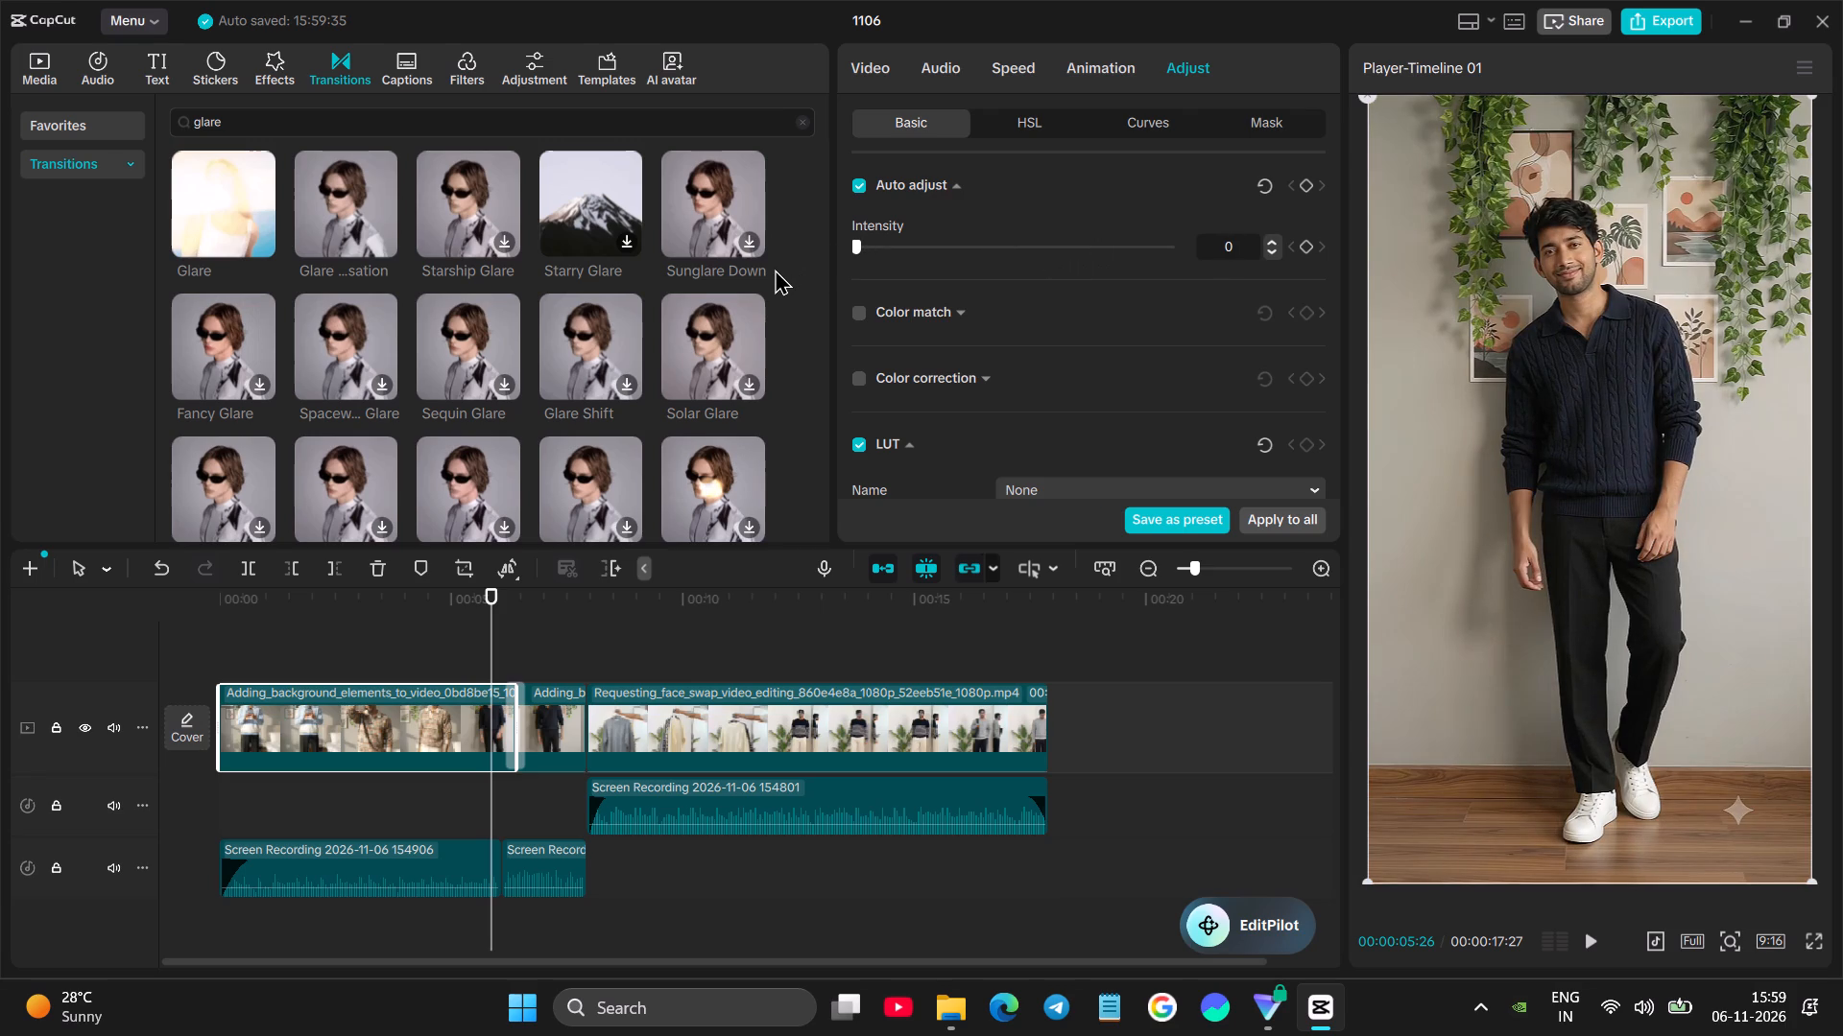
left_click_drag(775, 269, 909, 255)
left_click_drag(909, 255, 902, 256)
Preview the first clip full screen from the beginning of the video.
left_click(253, 632)
left_click_drag(253, 632, 210, 635)
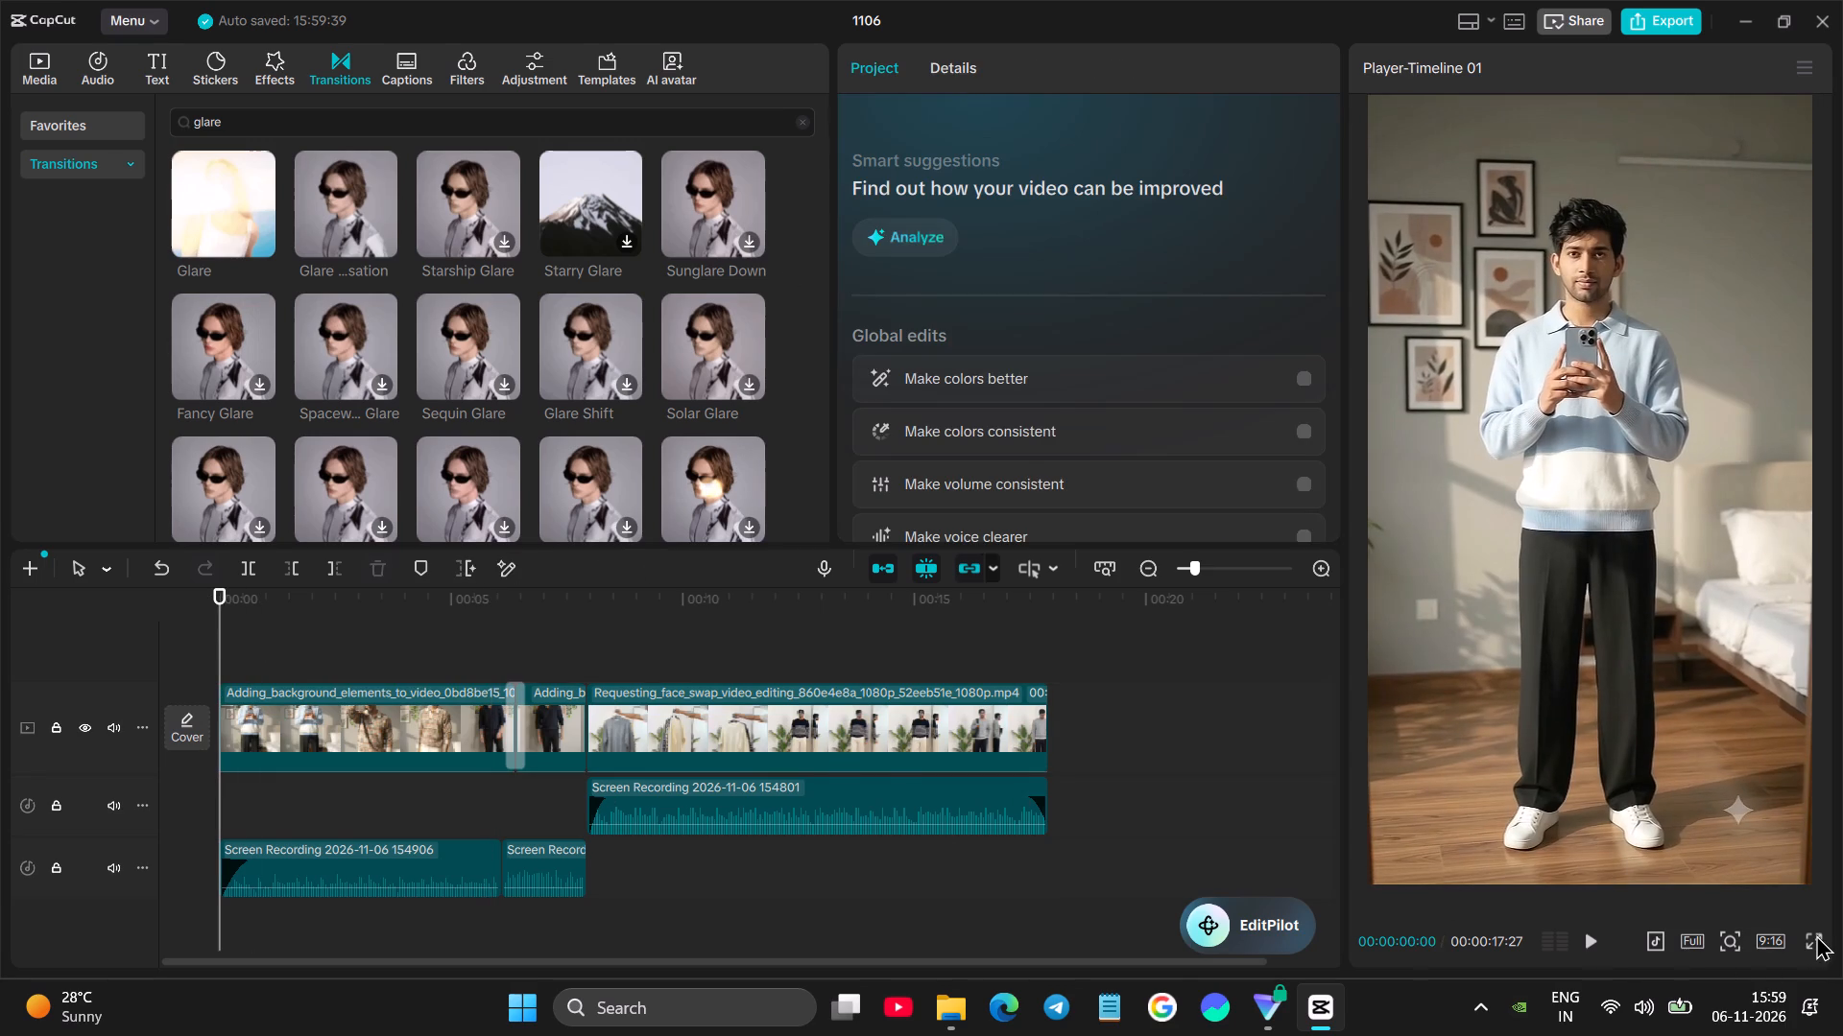
left_click(1816, 934)
key("space")
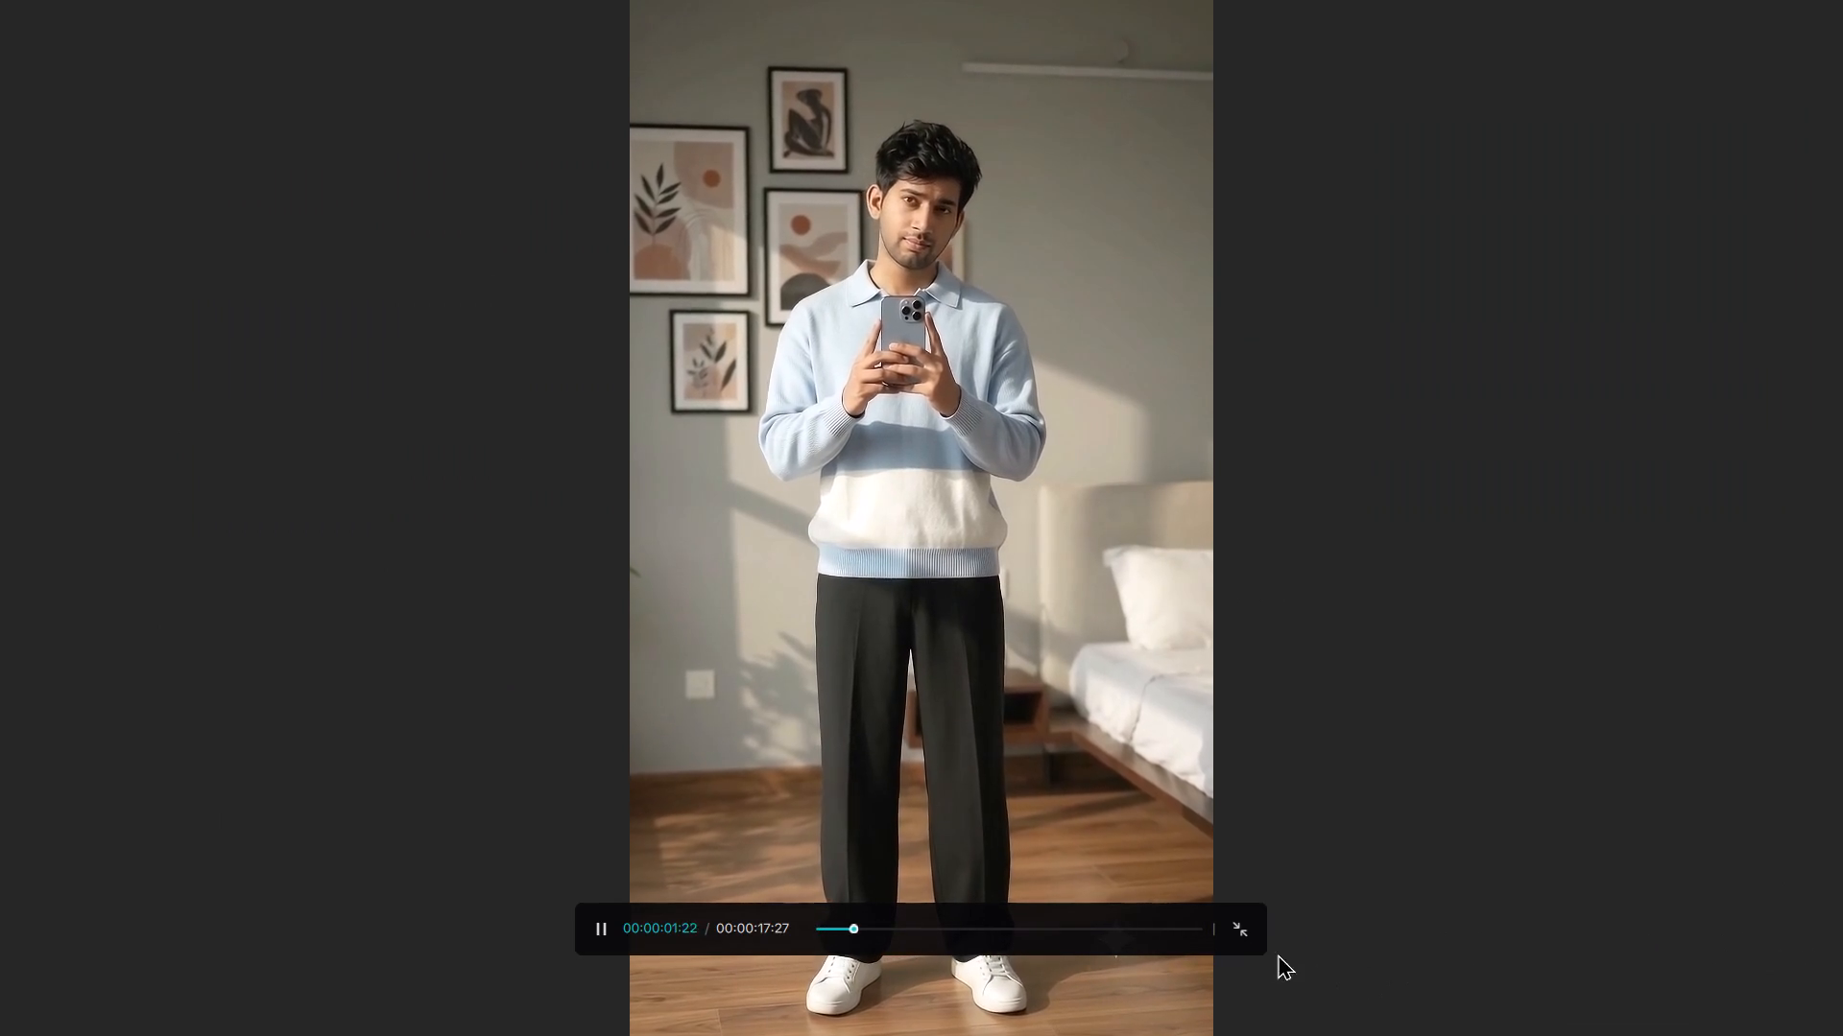
left_click(1243, 934)
key("space")
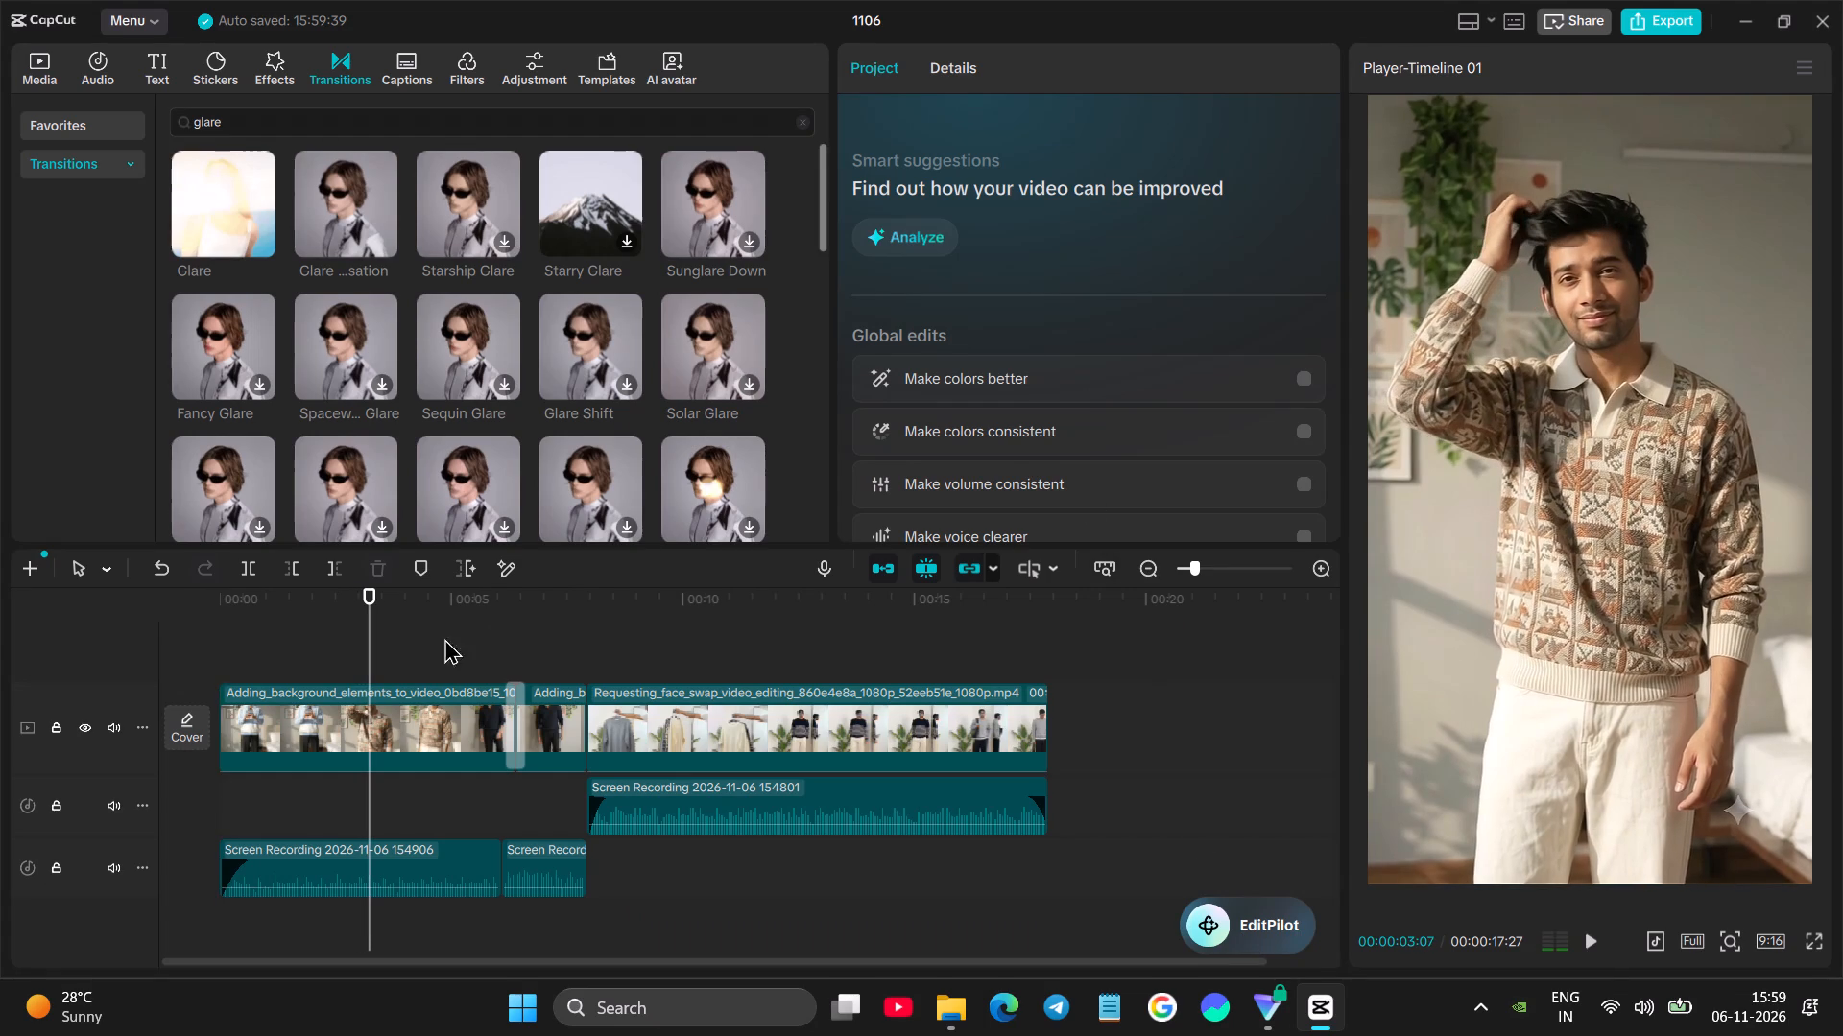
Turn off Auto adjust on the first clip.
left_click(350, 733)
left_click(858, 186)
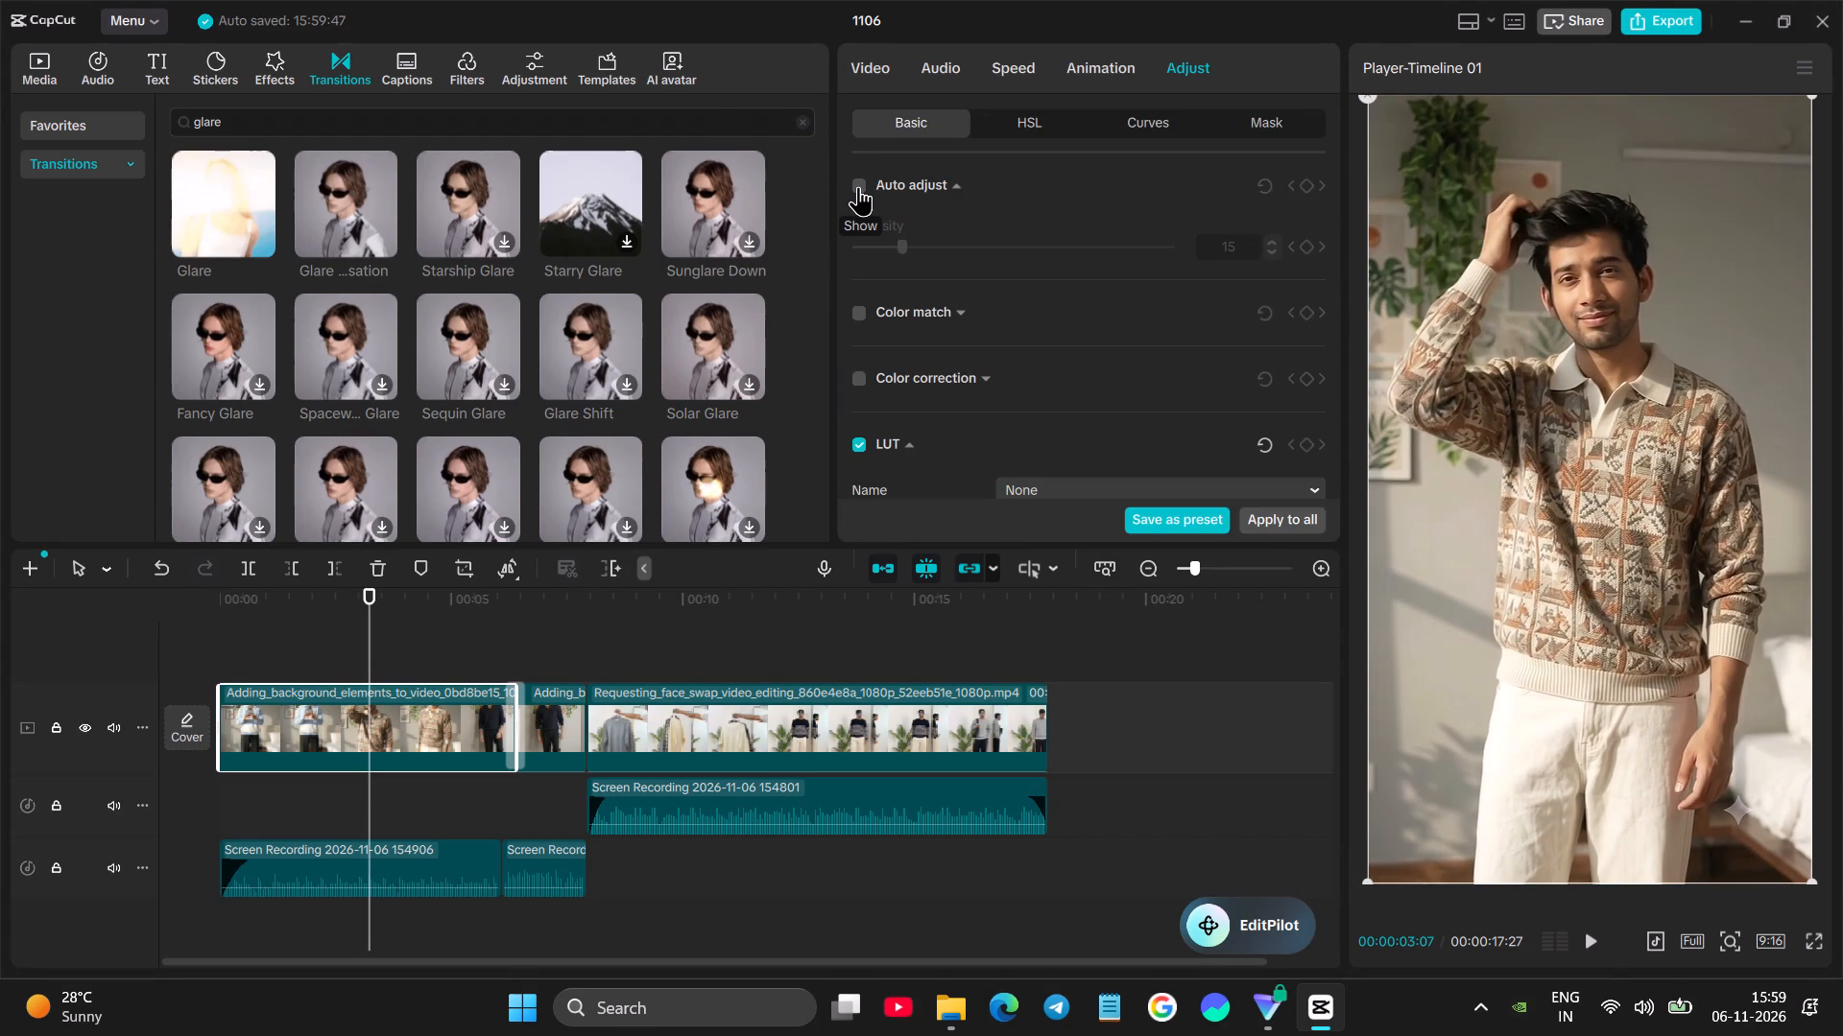
Re-enable Auto adjust on the first clip and lower its intensity to 1.
left_click(858, 186)
left_click(859, 187)
left_click_drag(894, 243, 851, 263)
left_click_drag(851, 263, 860, 270)
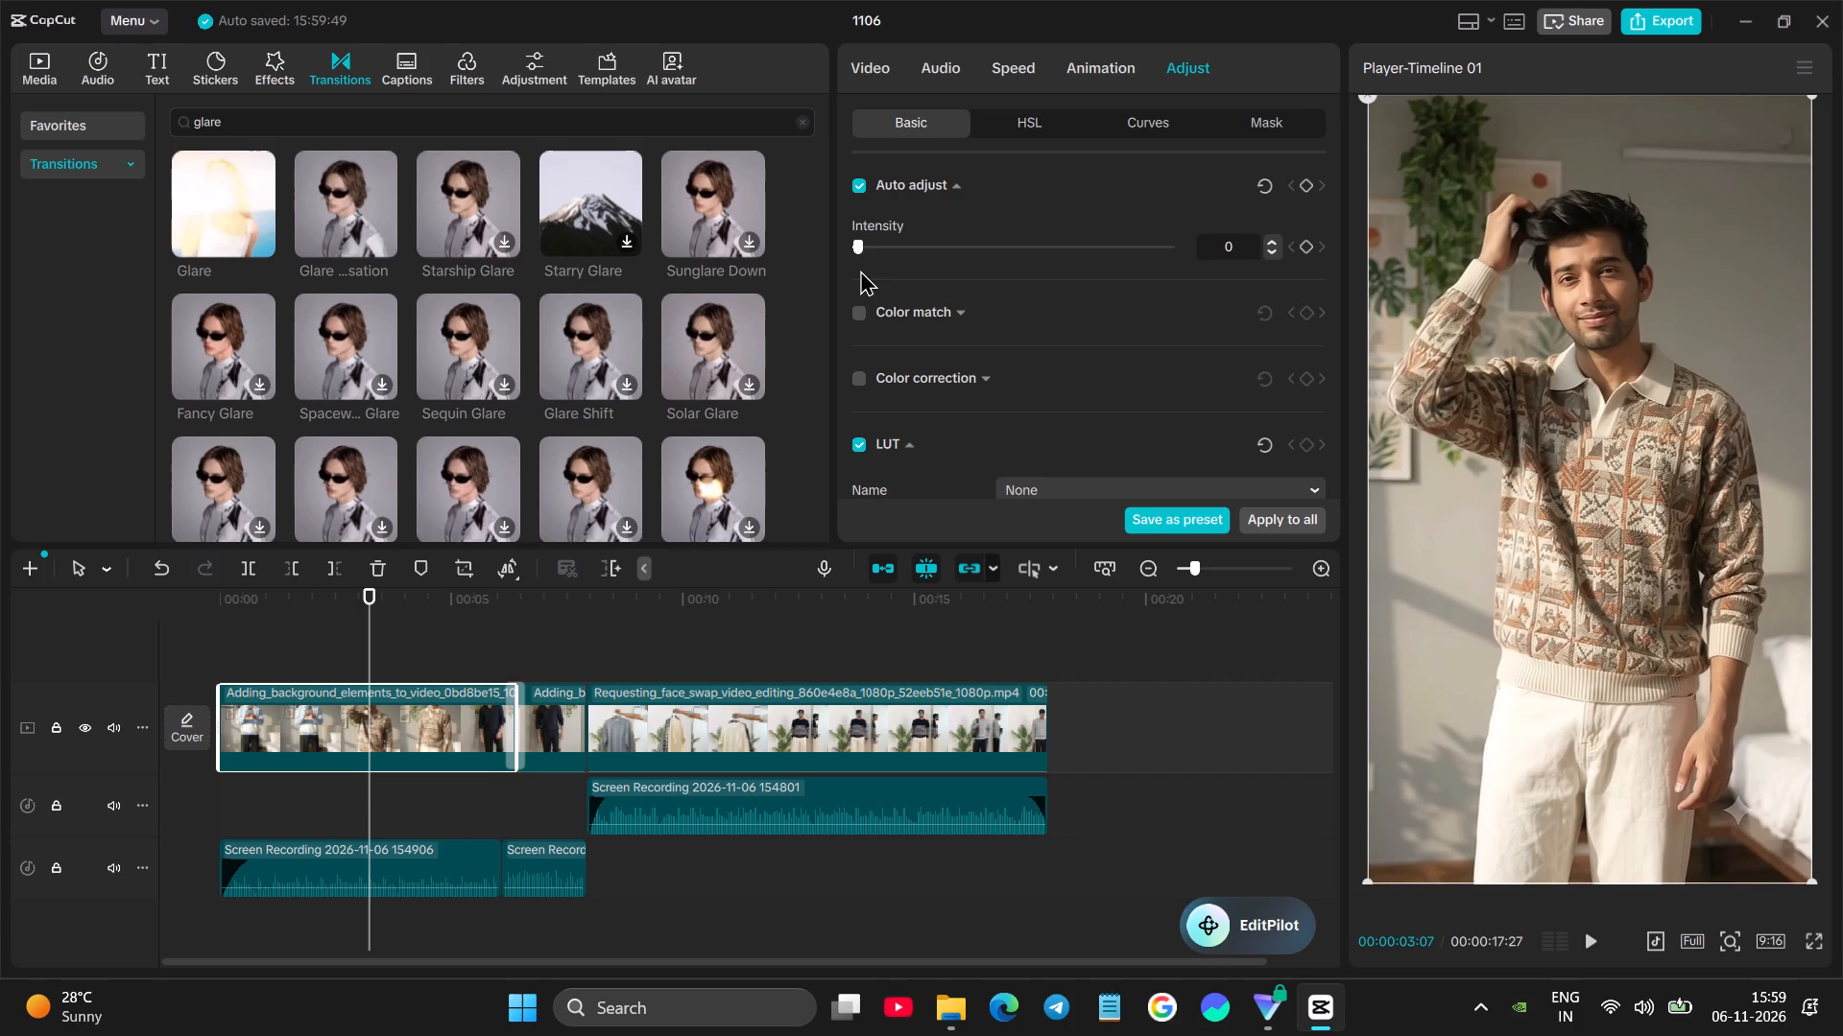
left_click_drag(860, 270, 859, 275)
Play the opening of the video and compare the first clip's look with Auto adjust off and on.
left_click(246, 671)
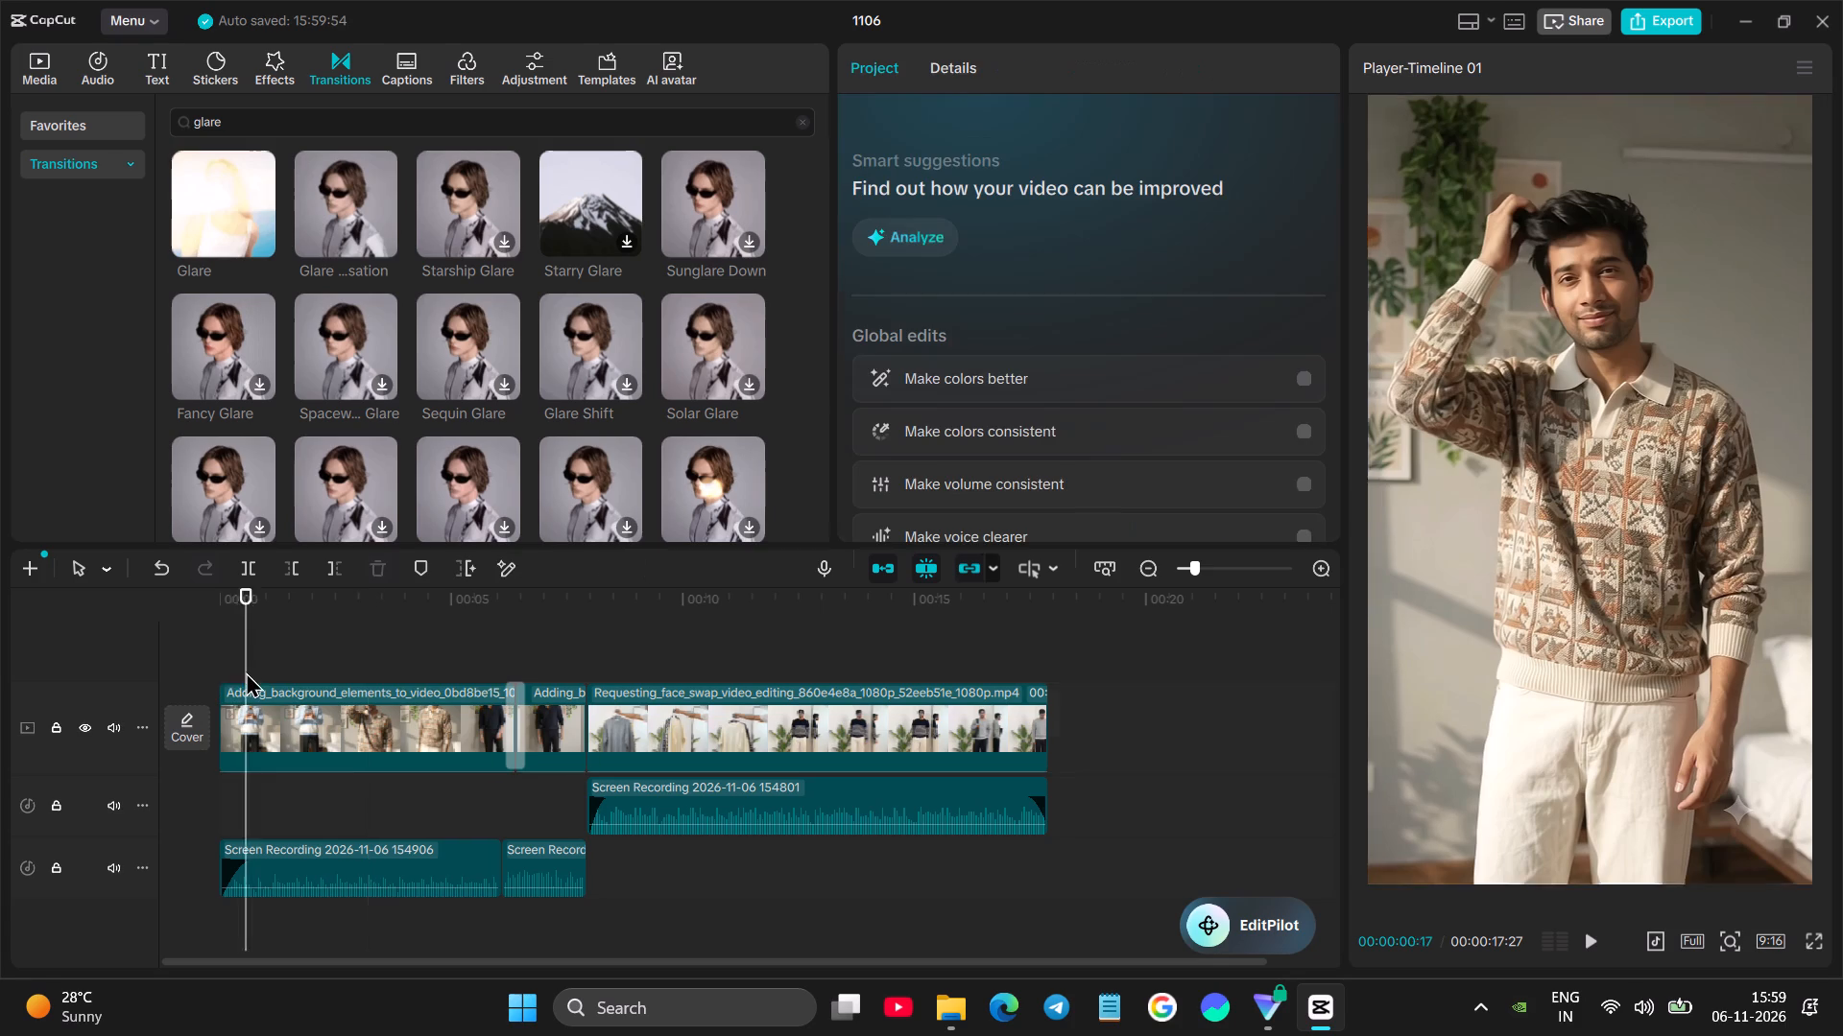
left_click_drag(246, 671, 231, 668)
key("space")
key("space")
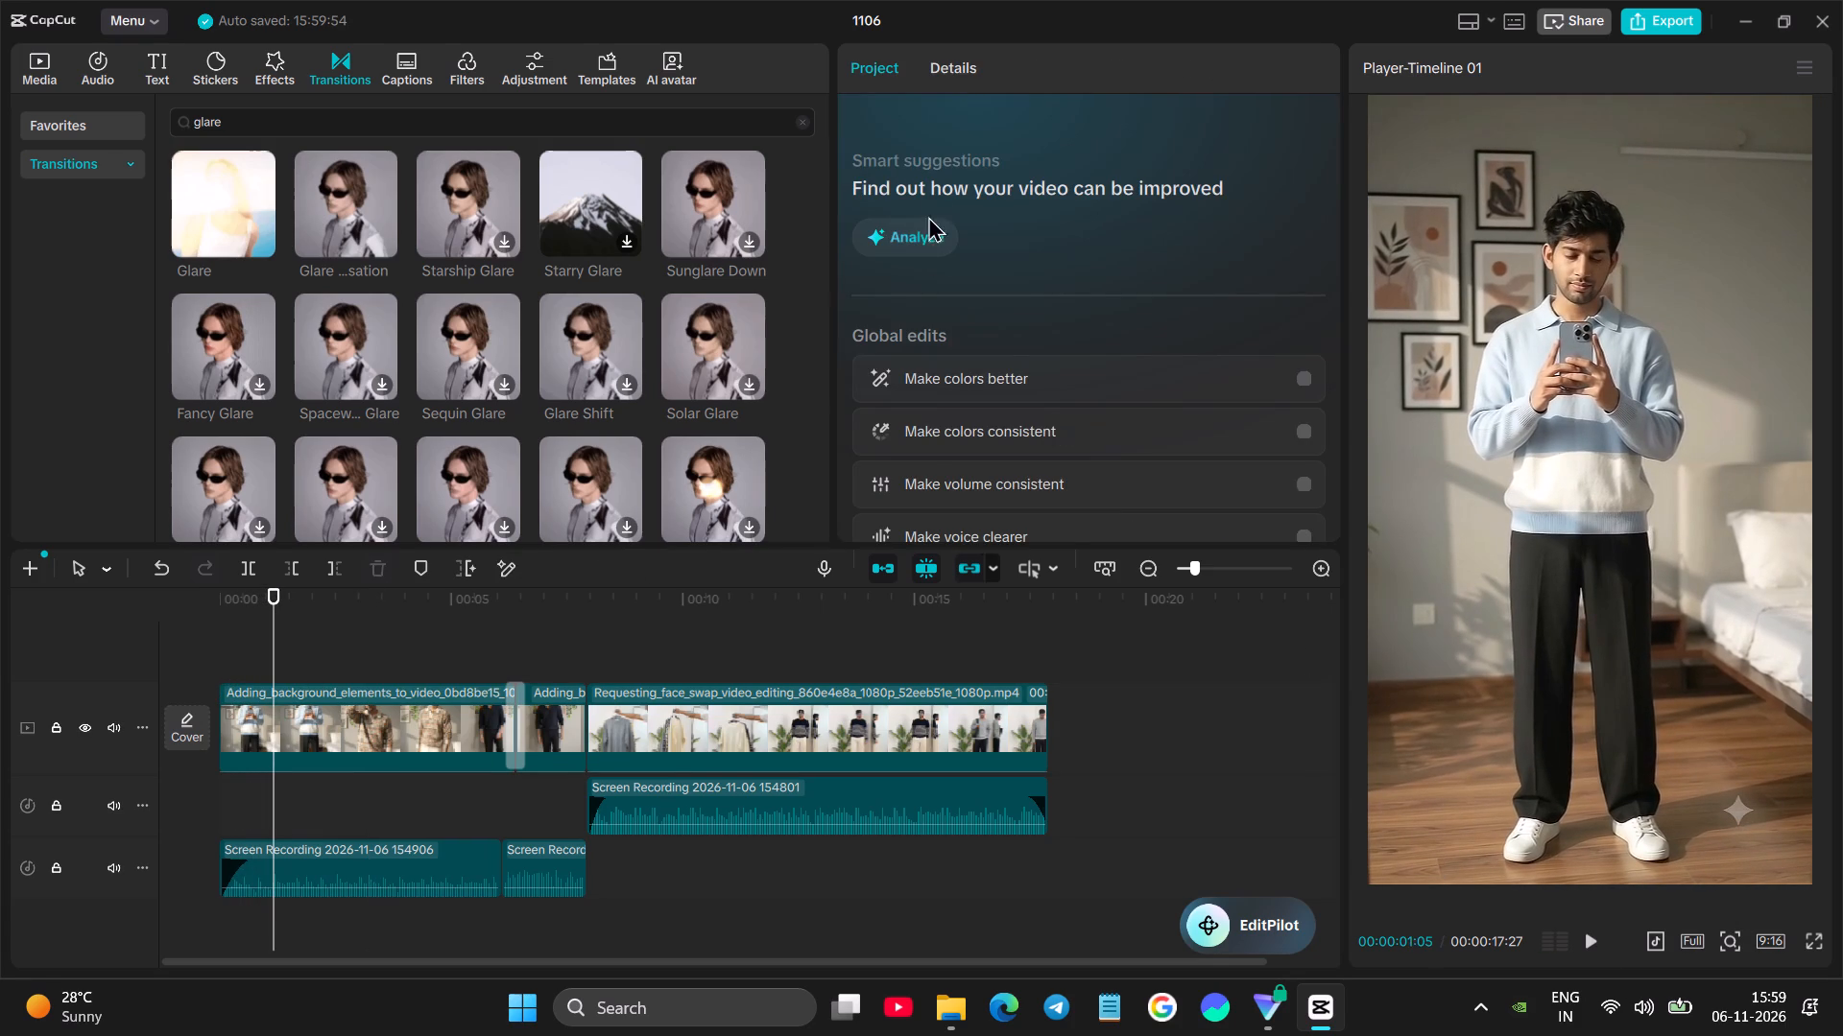
left_click(487, 718)
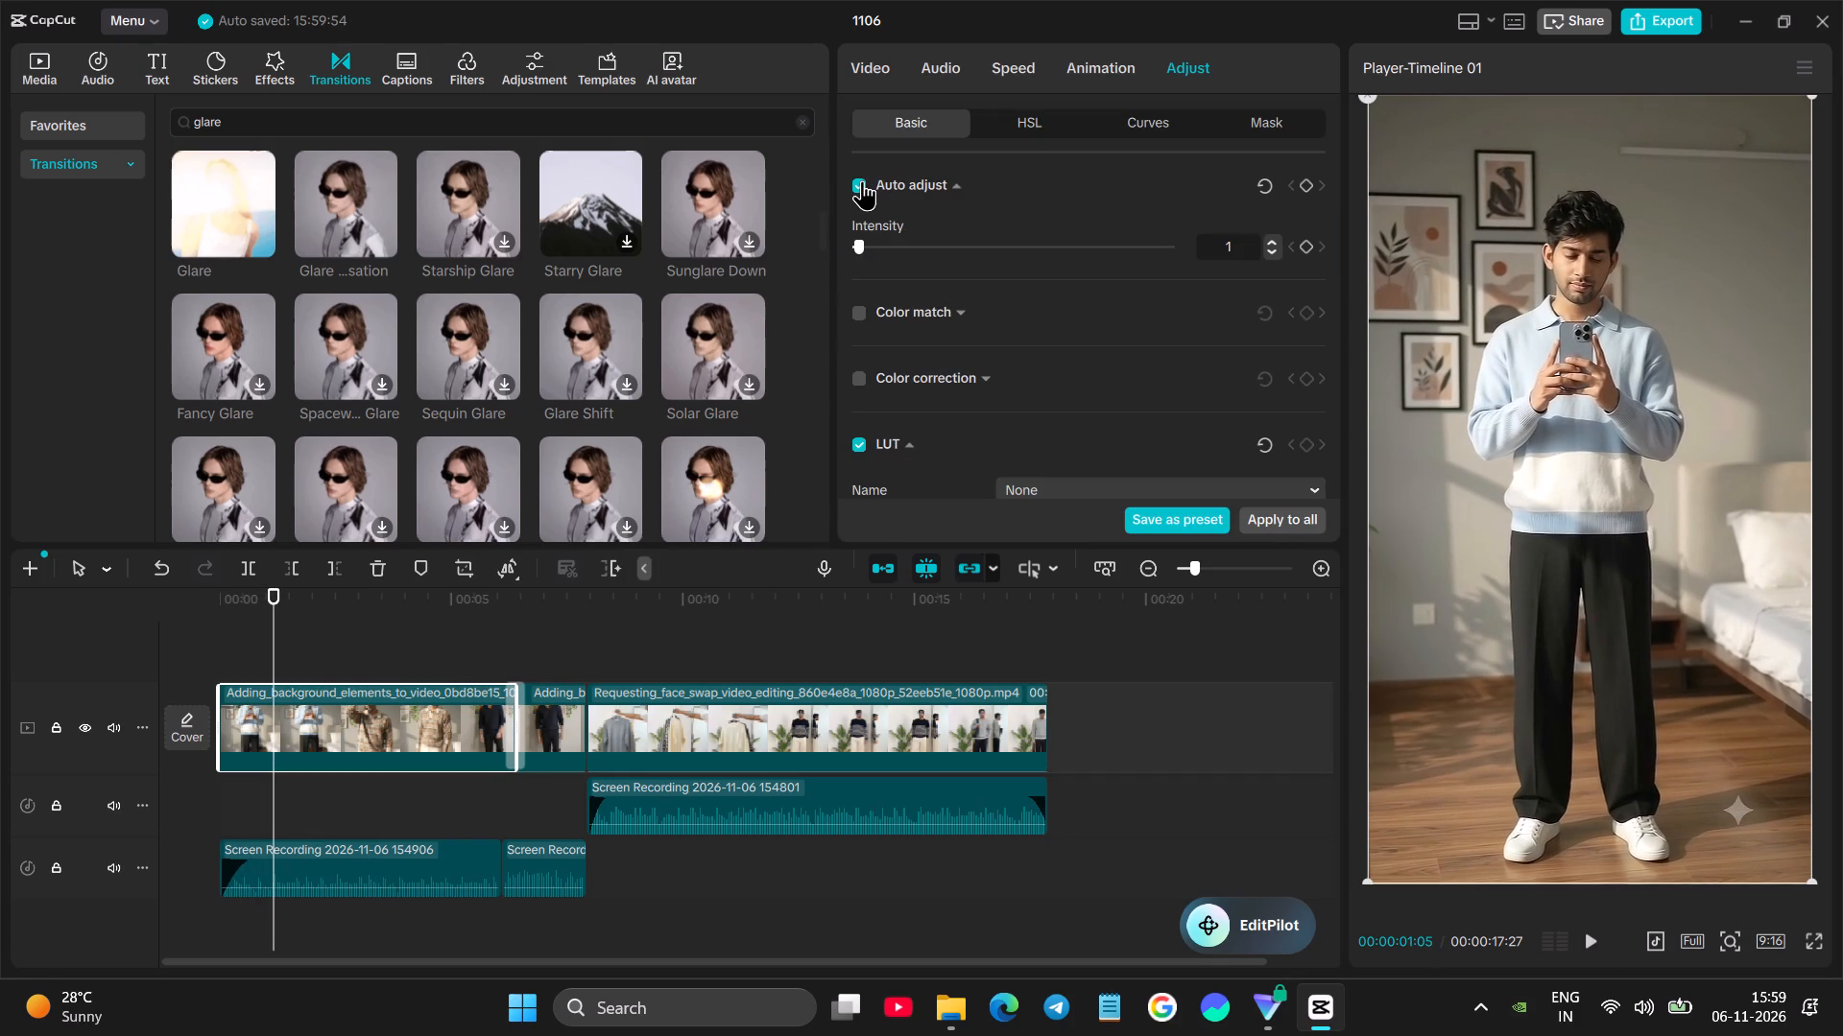
left_click(862, 180)
left_click(862, 188)
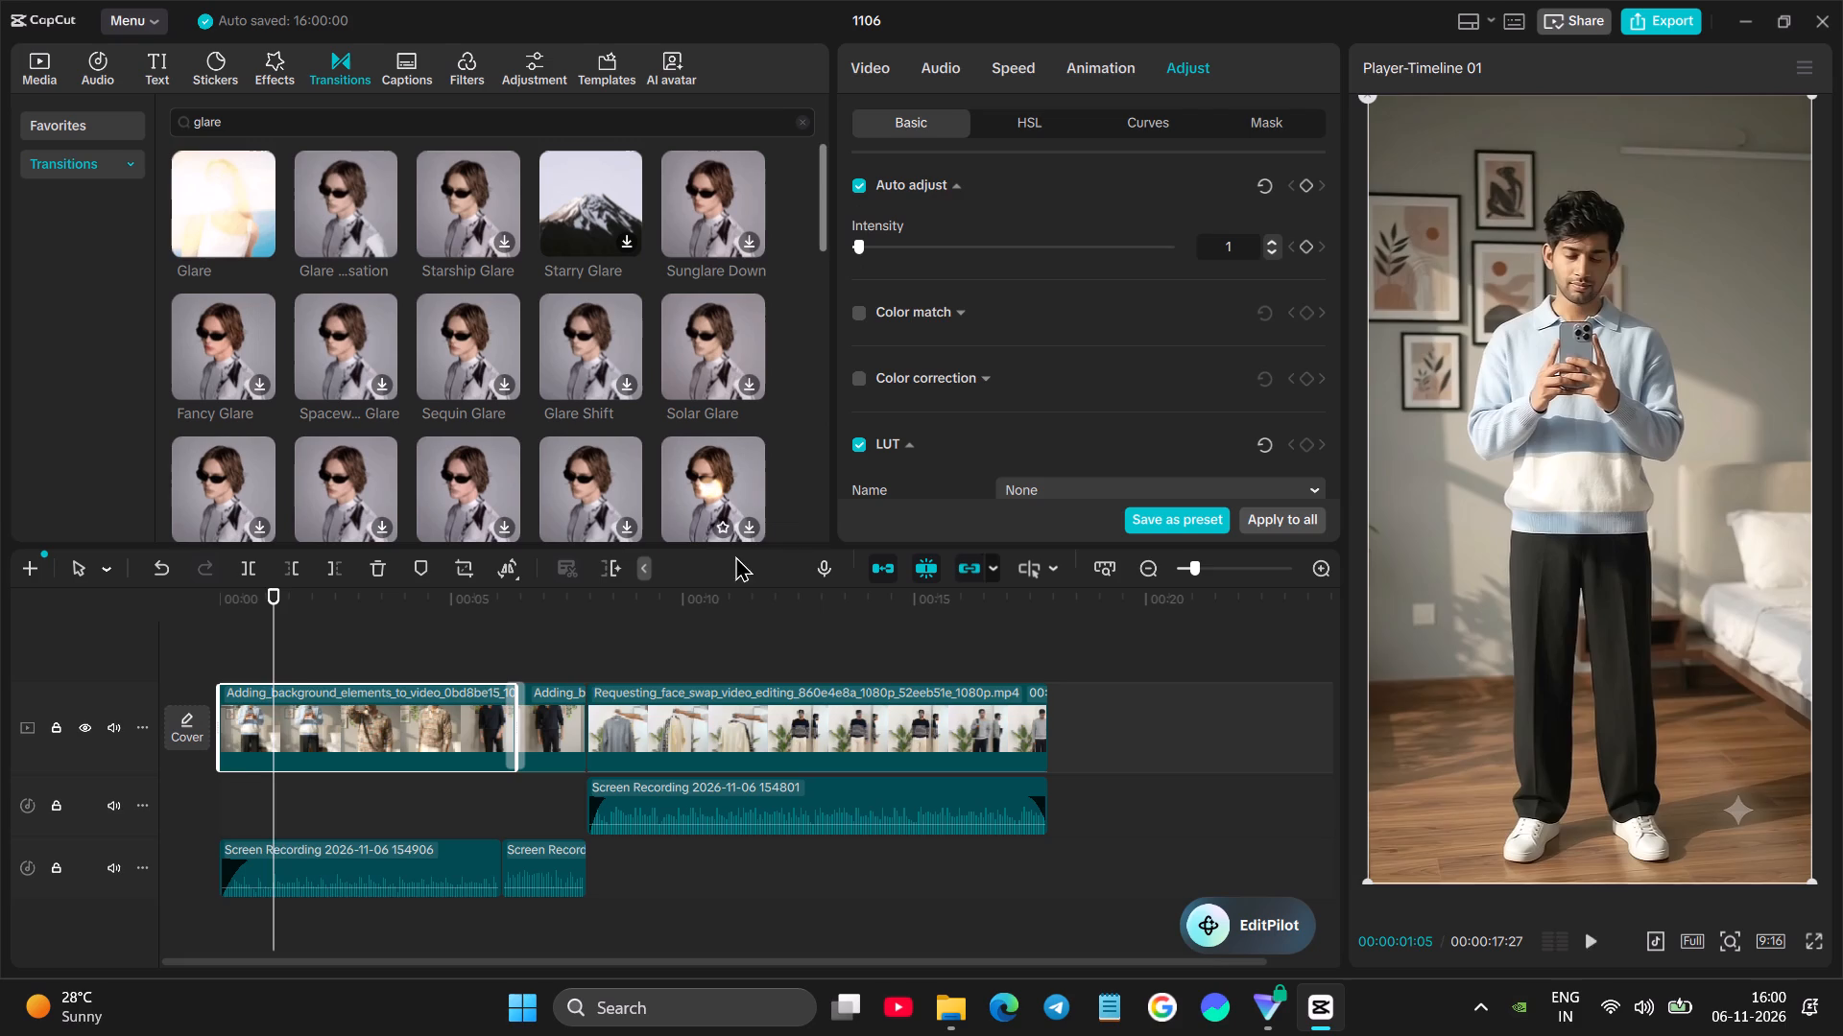
key("space")
key("space")
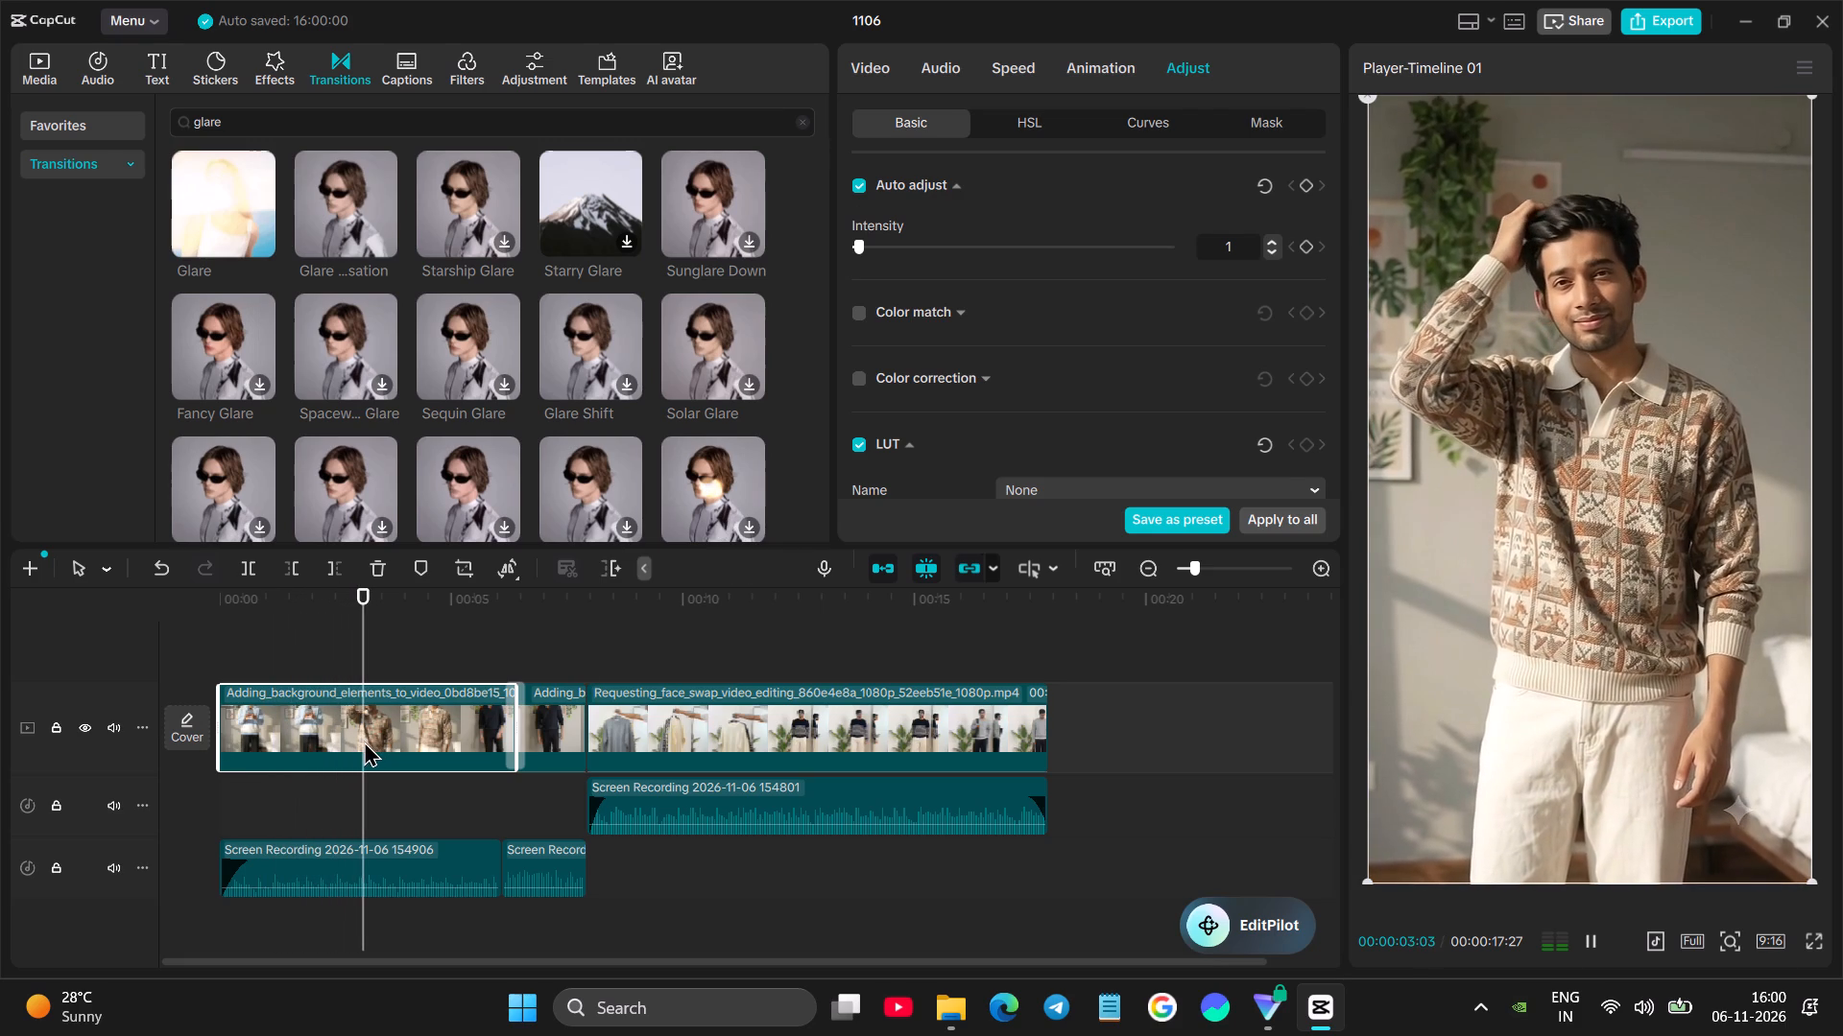
Sample the man's brown skin tone as an HSL colour on the first clip and try small brightness and saturation changes.
left_click(364, 741)
left_click(1007, 125)
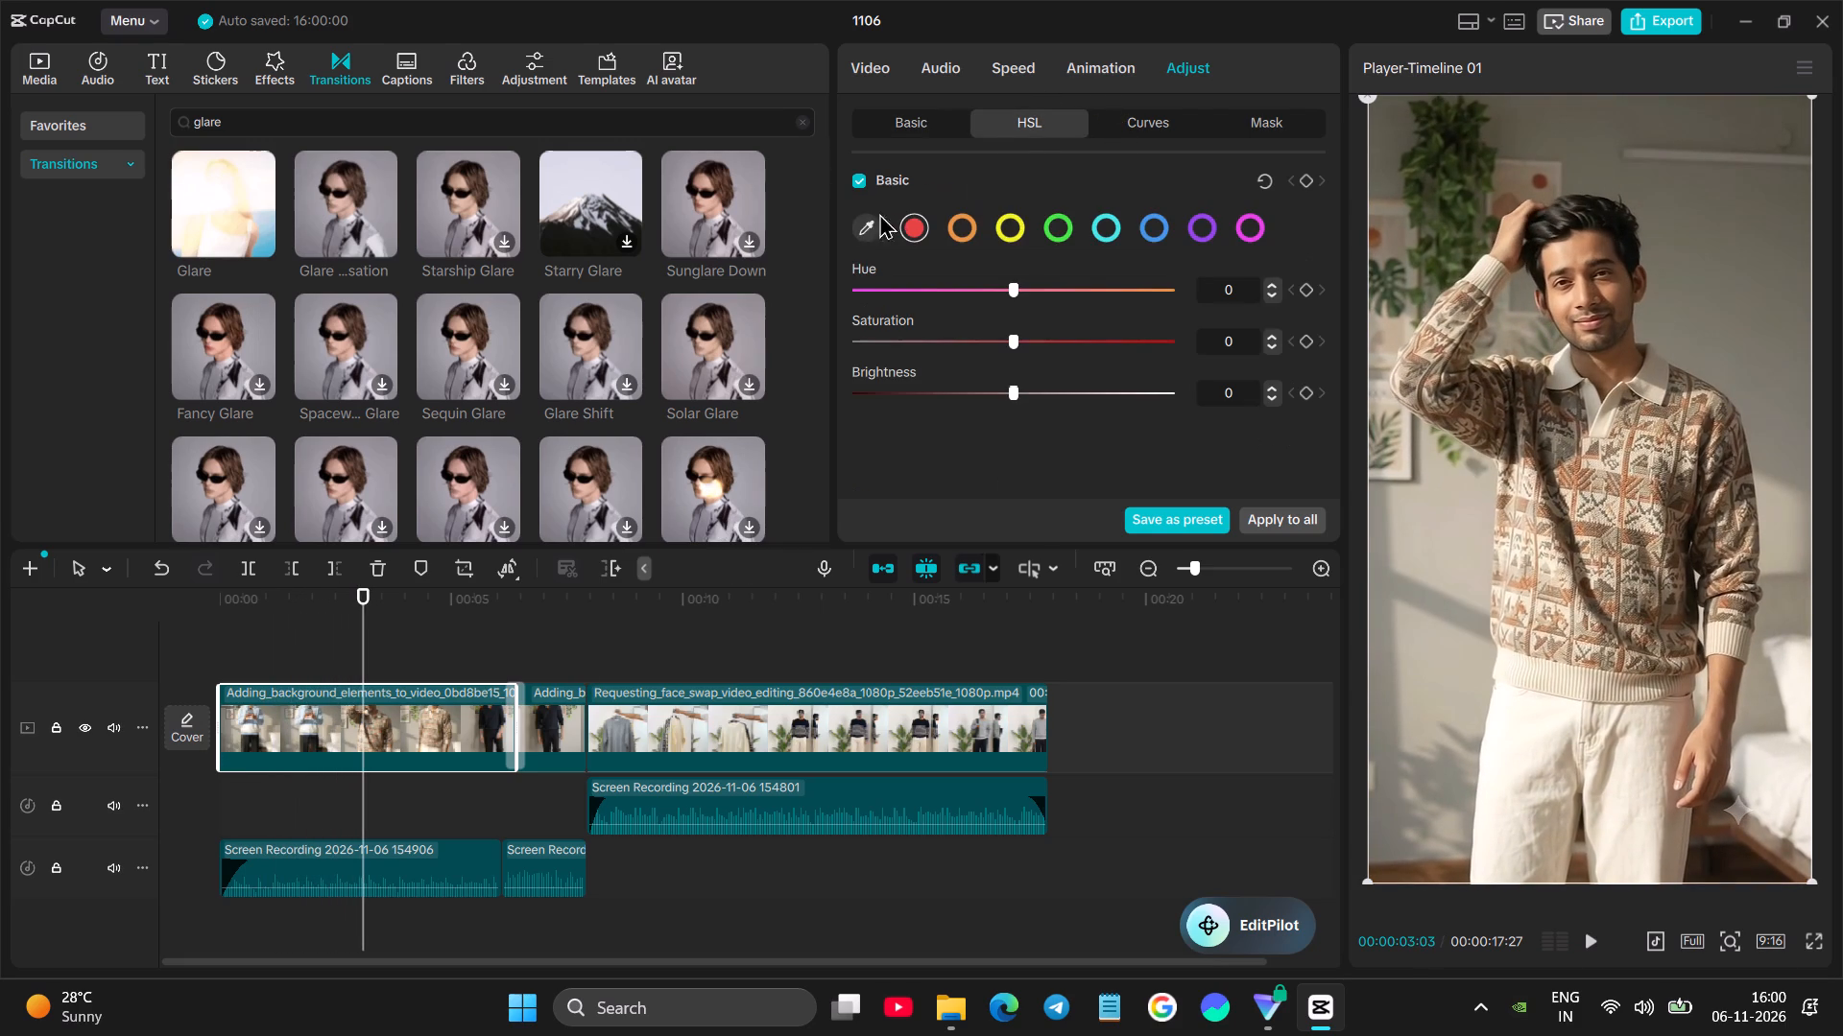
left_click(866, 226)
left_click(1618, 295)
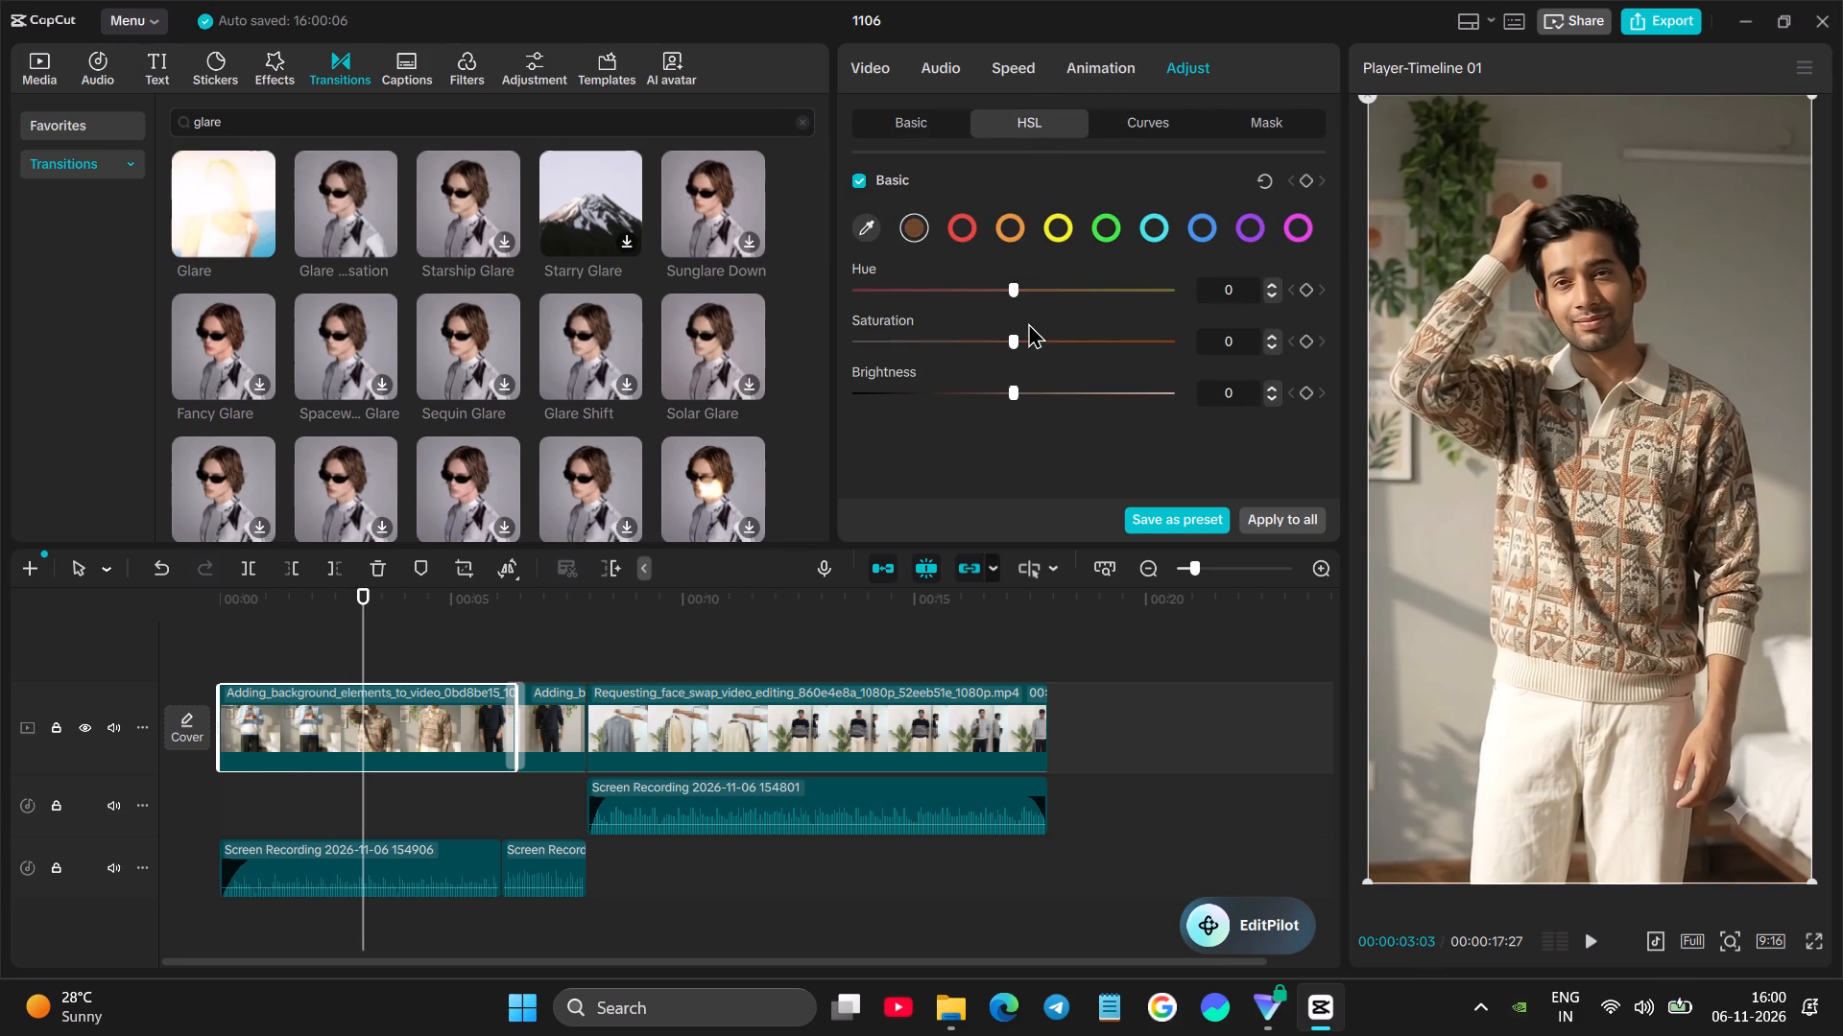
left_click(1019, 399)
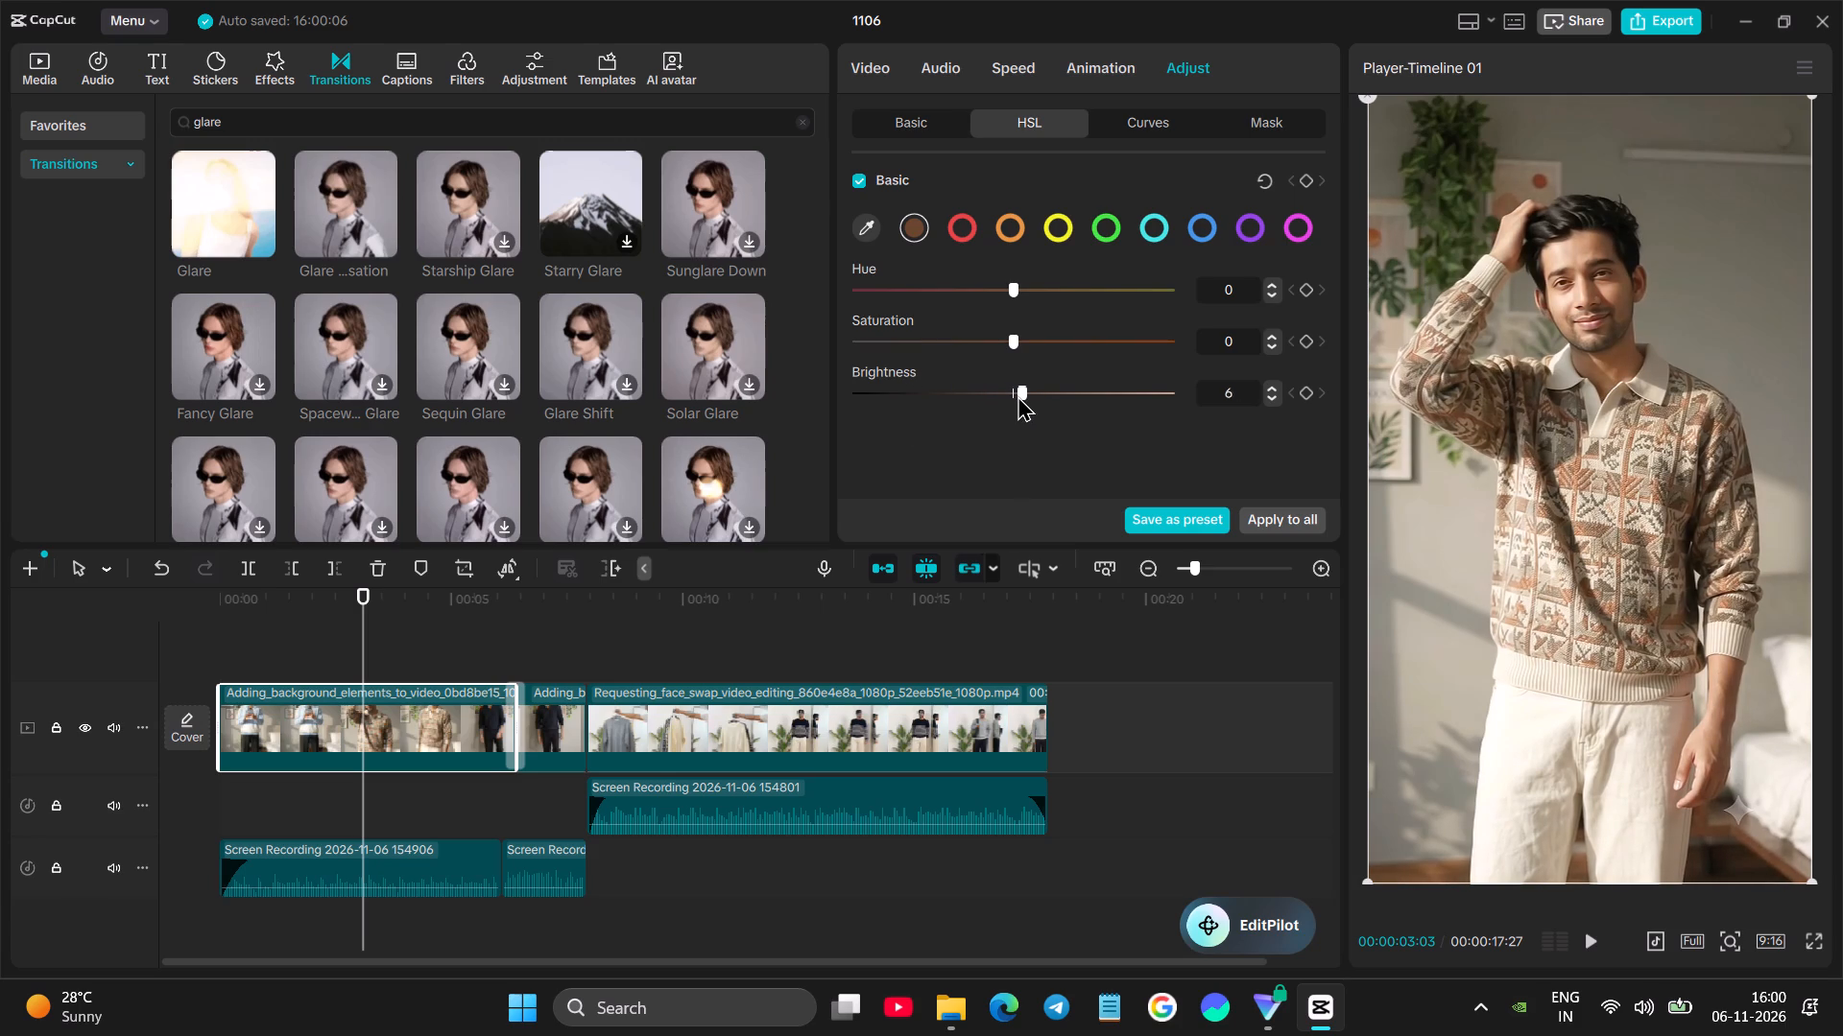
left_click(1015, 346)
Sample the grey wall behind the navy outfit as an HSL colour on the first clip and set its hue to -56.
key("space")
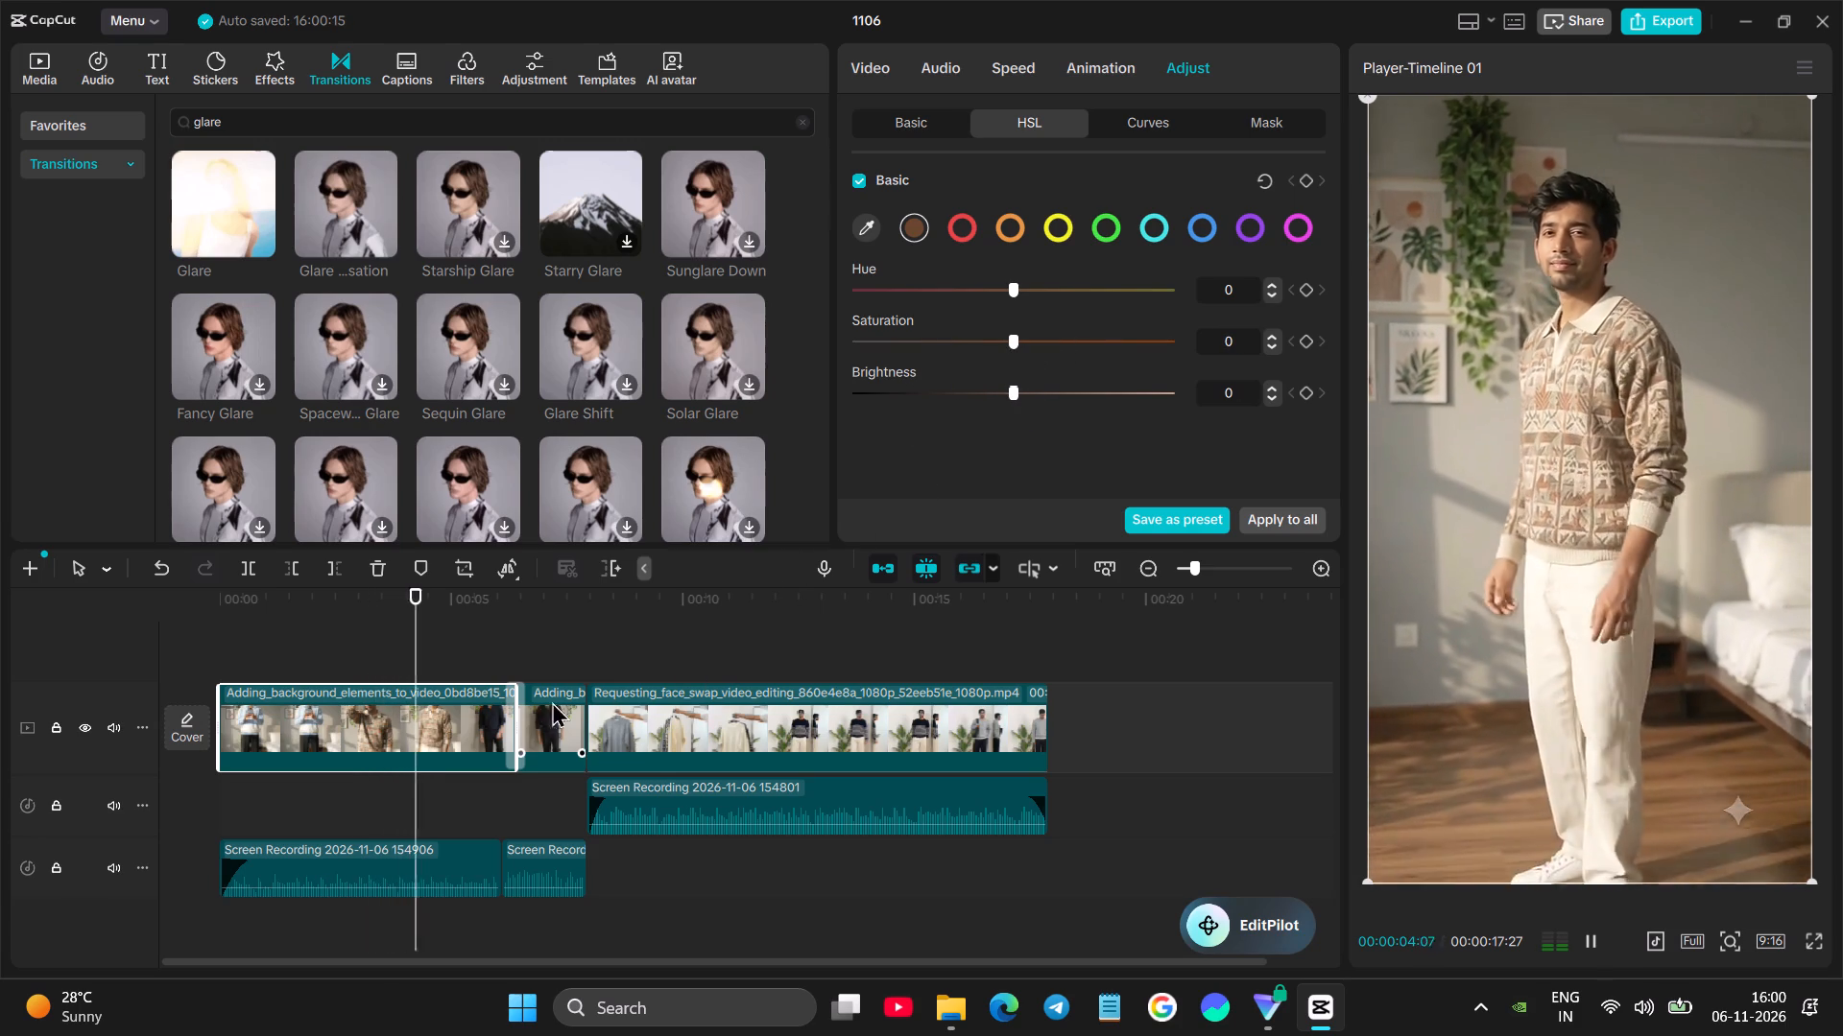
key("space")
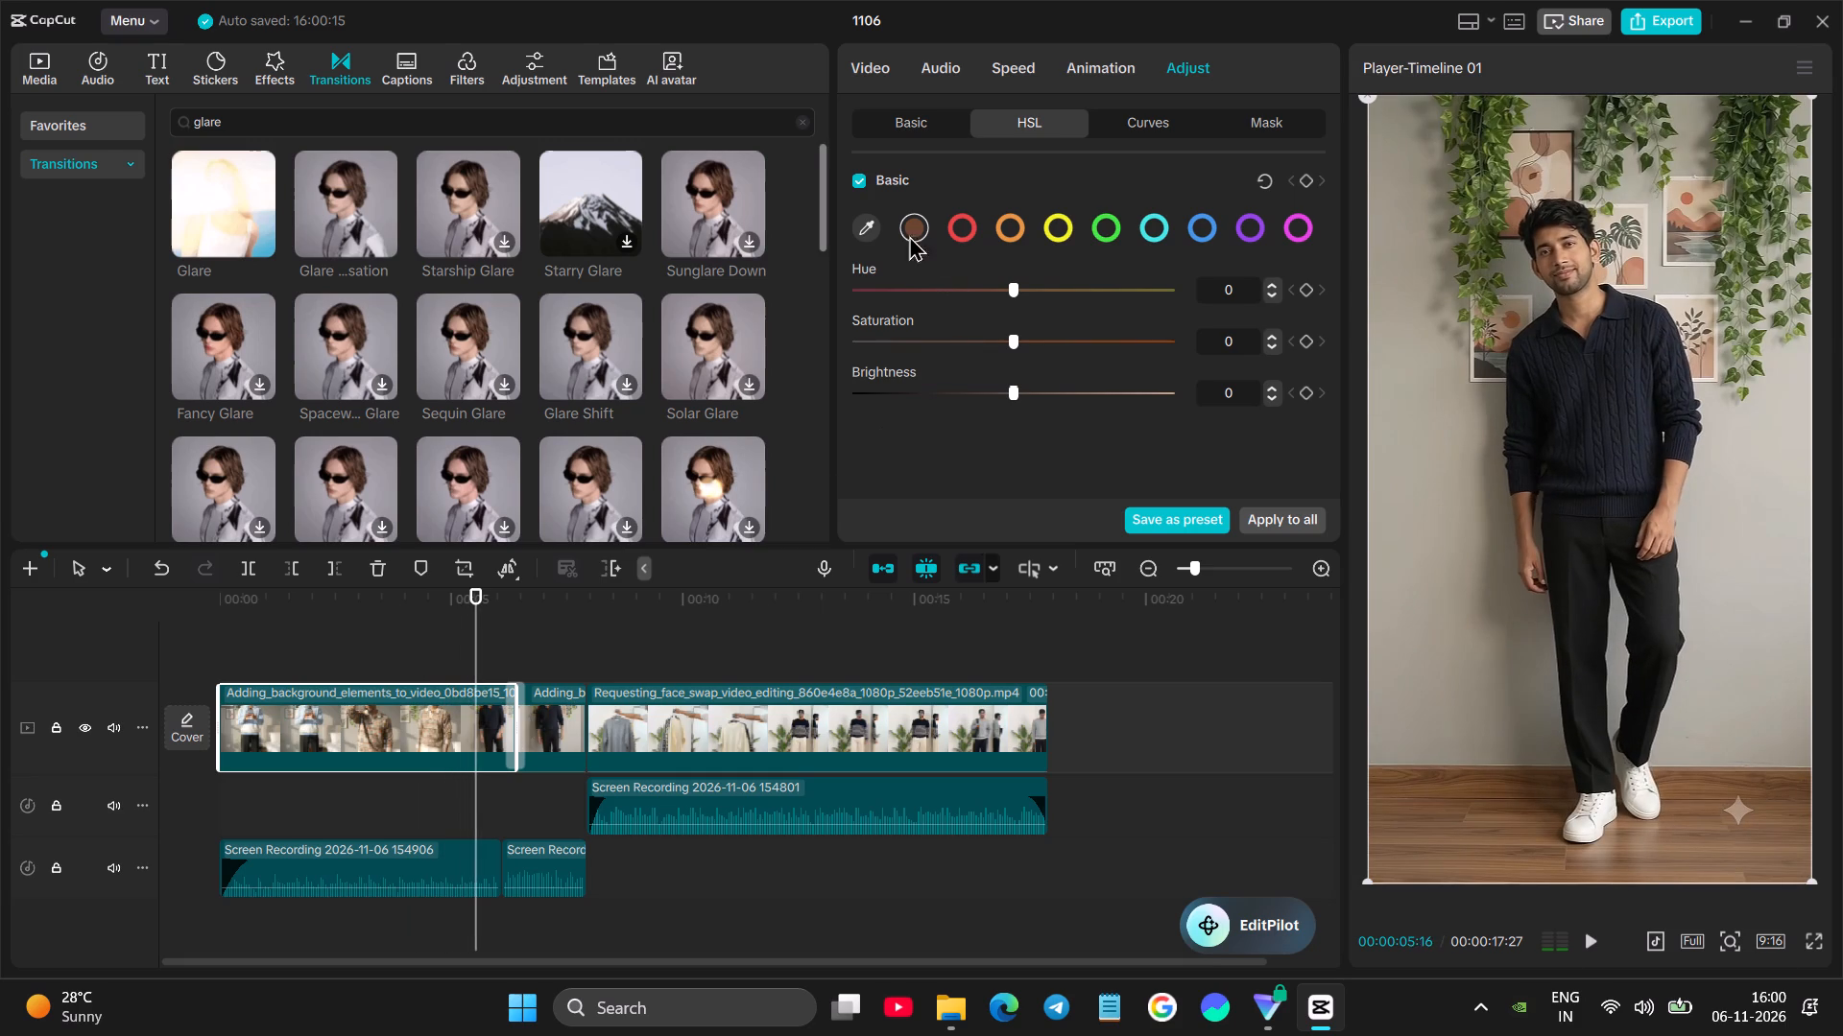
left_click(865, 231)
left_click(1414, 437)
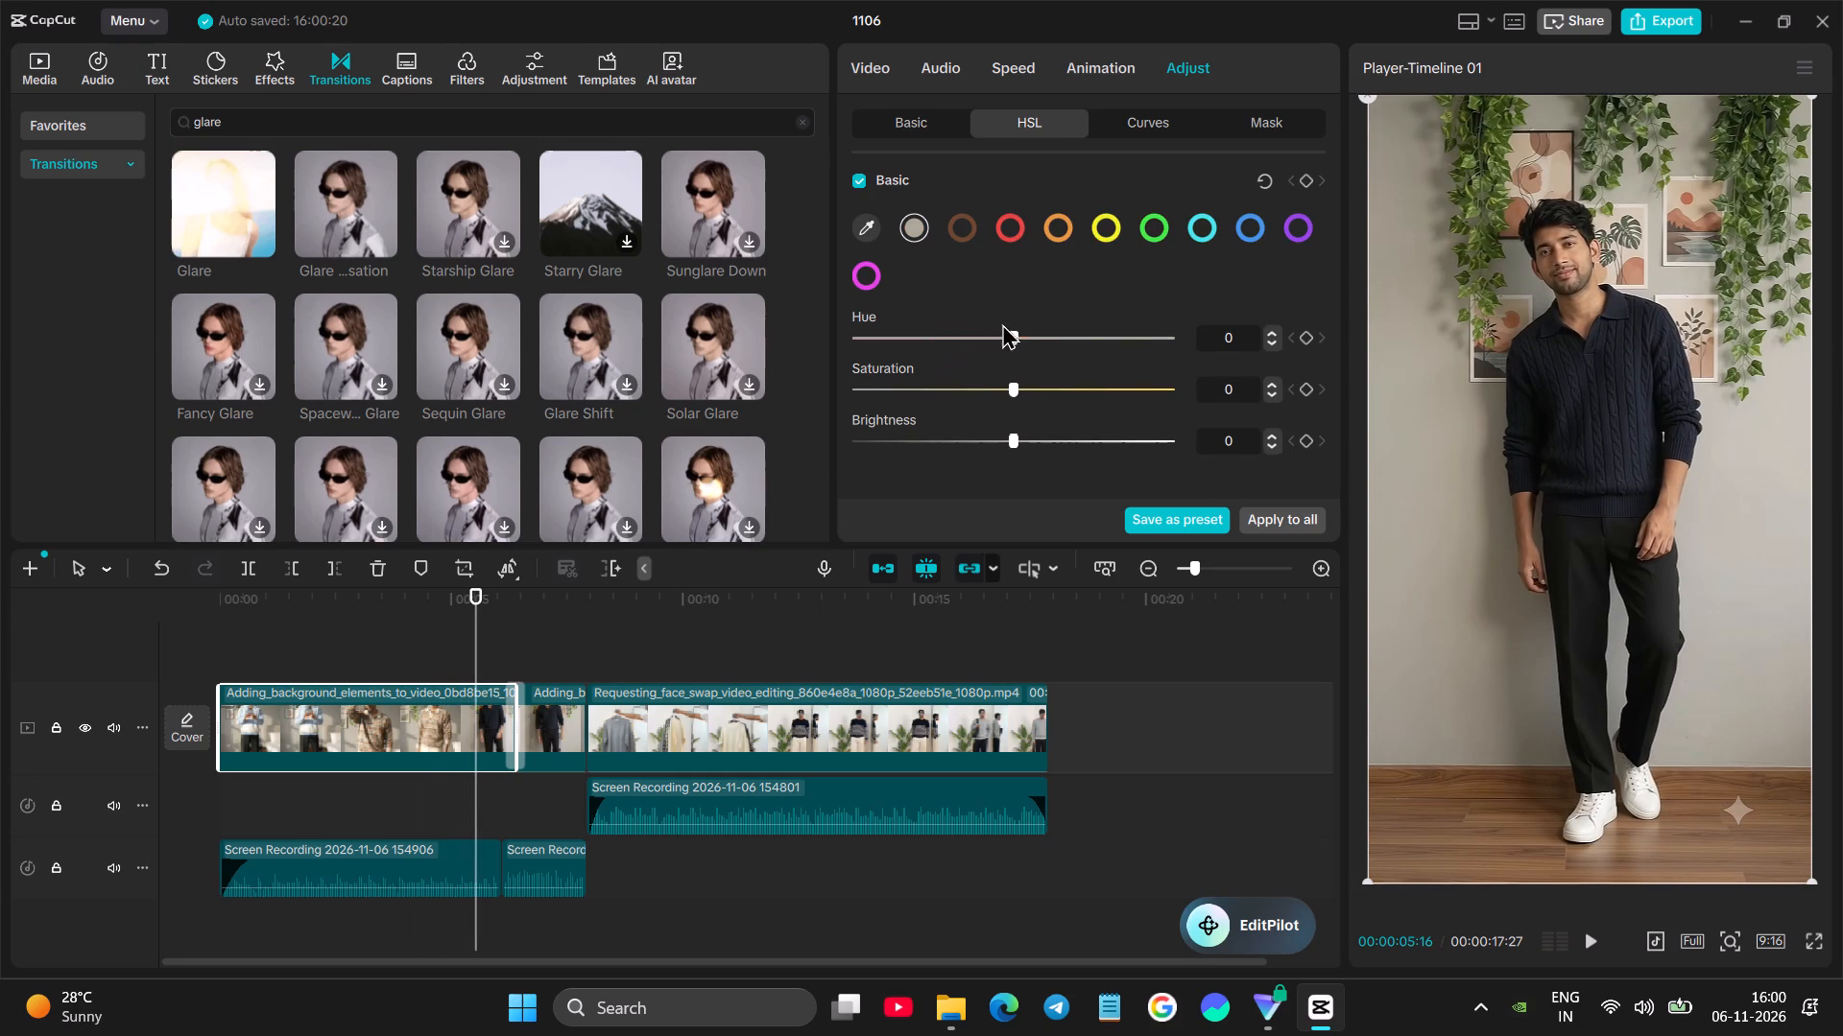
left_click_drag(1019, 338, 912, 367)
left_click_drag(912, 367, 977, 358)
left_click_drag(977, 358, 920, 389)
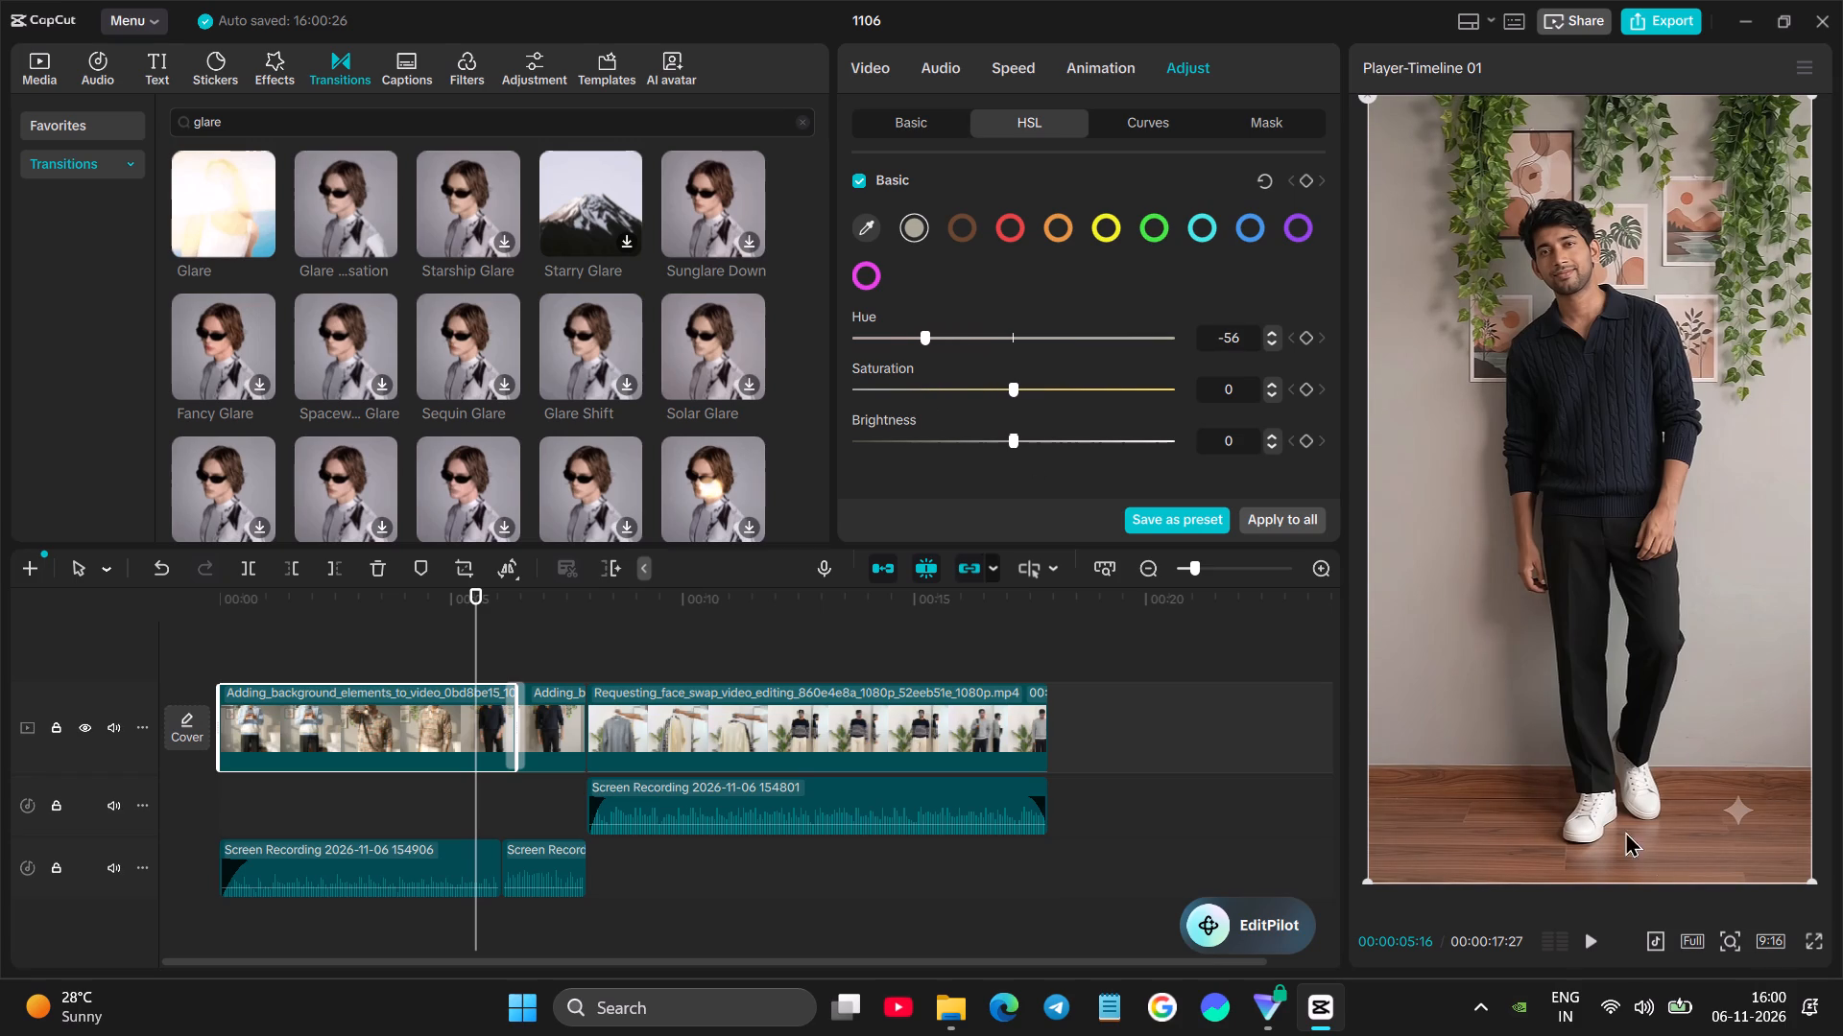
Review the first clip's wall hue change full screen and in the player, through the glare transition into the next clip.
left_click(1815, 940)
key("space")
key("space")
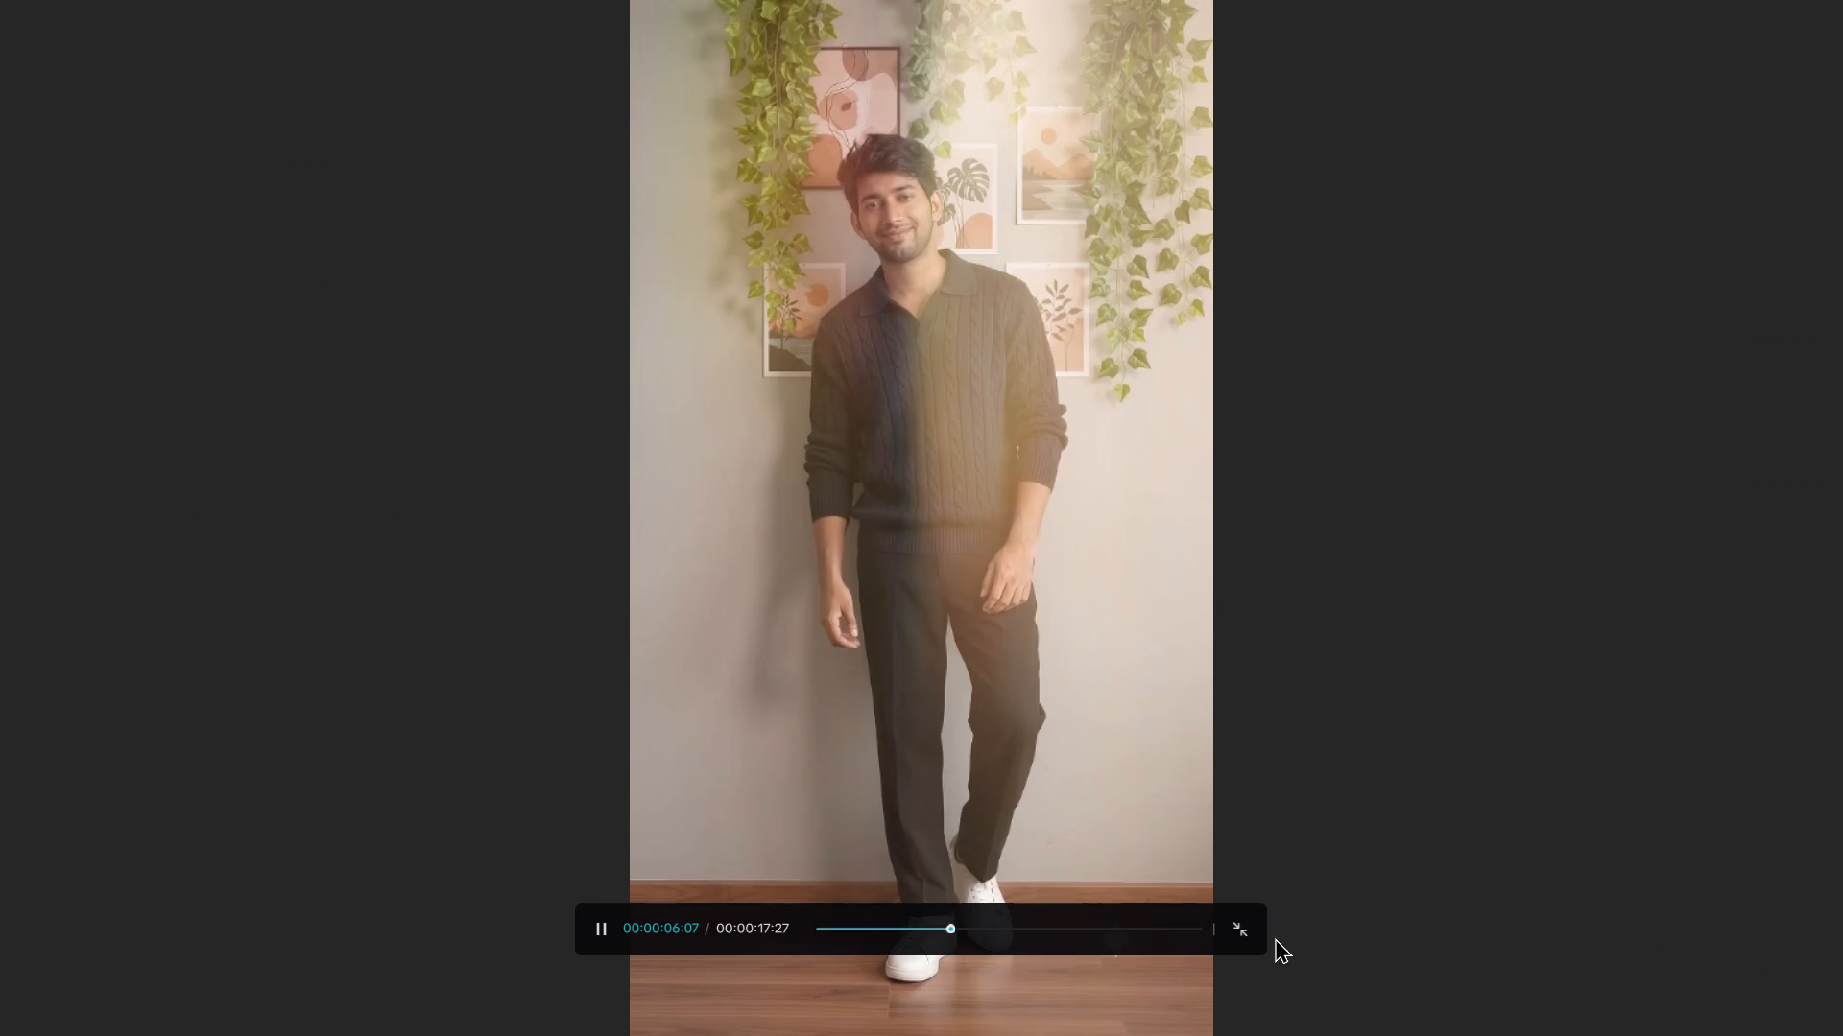
left_click(1240, 929)
left_click(382, 623)
key("space")
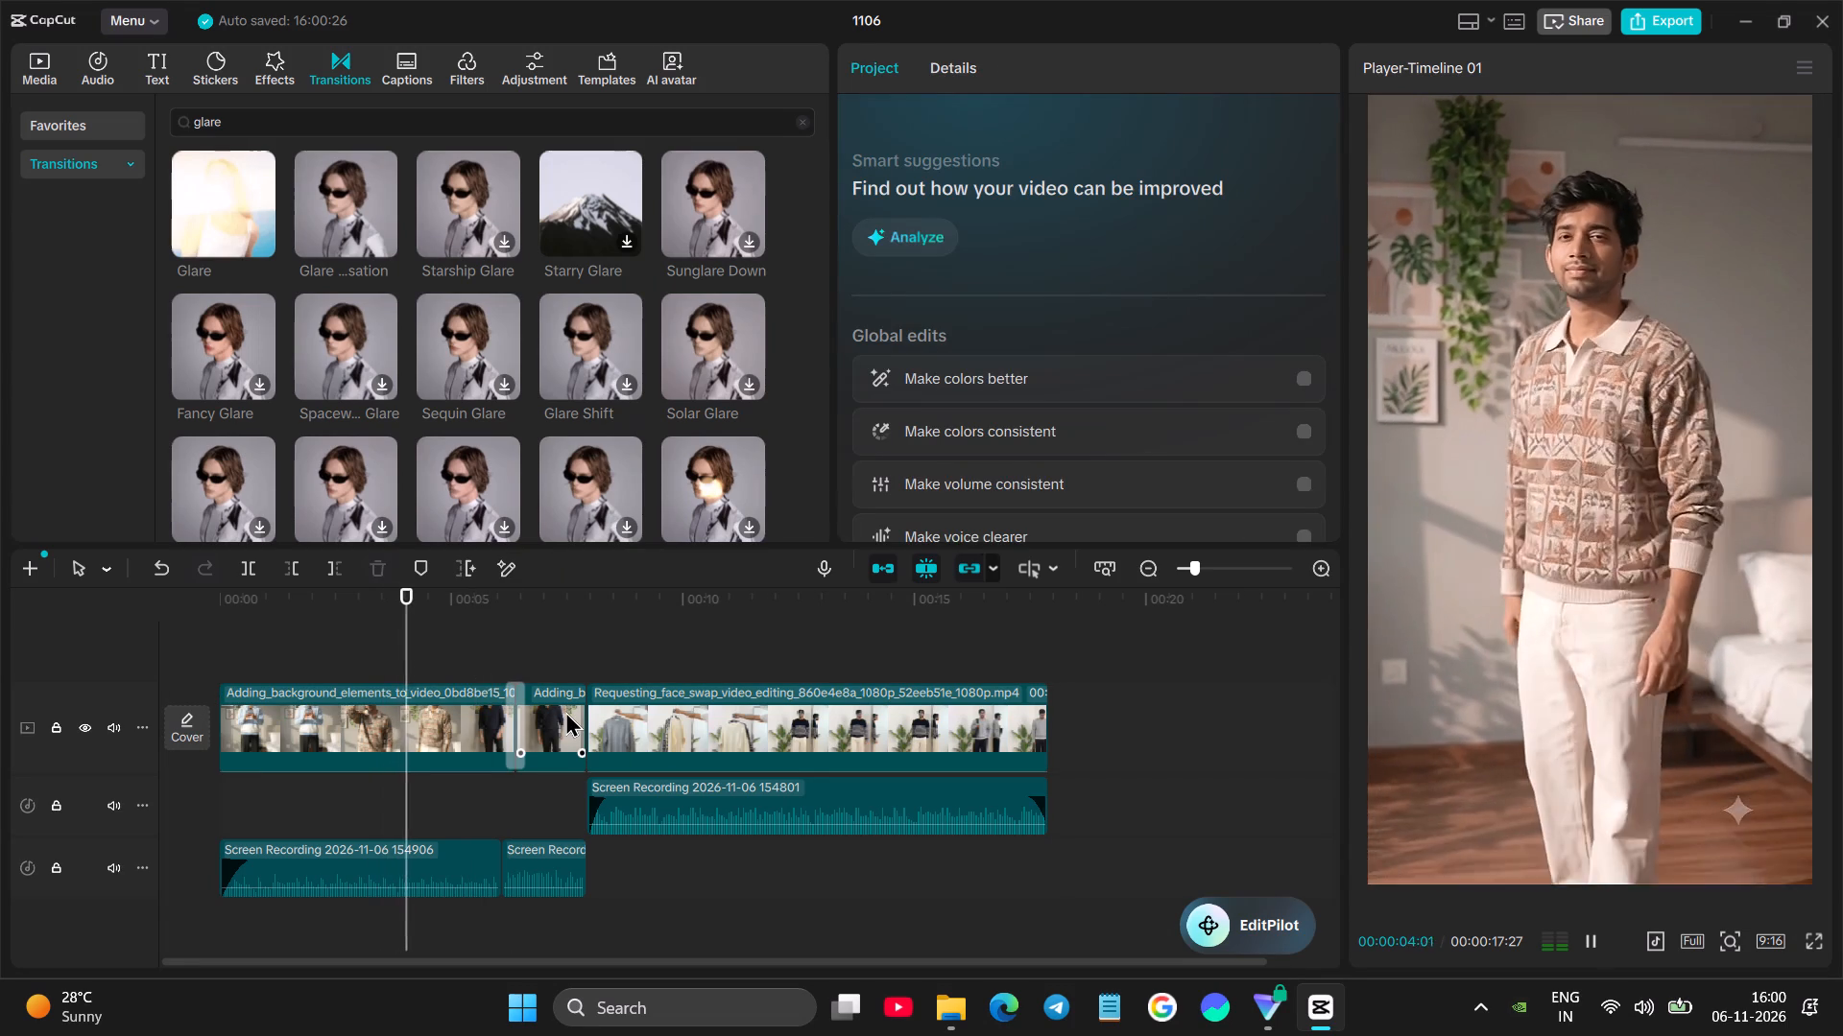
key("space")
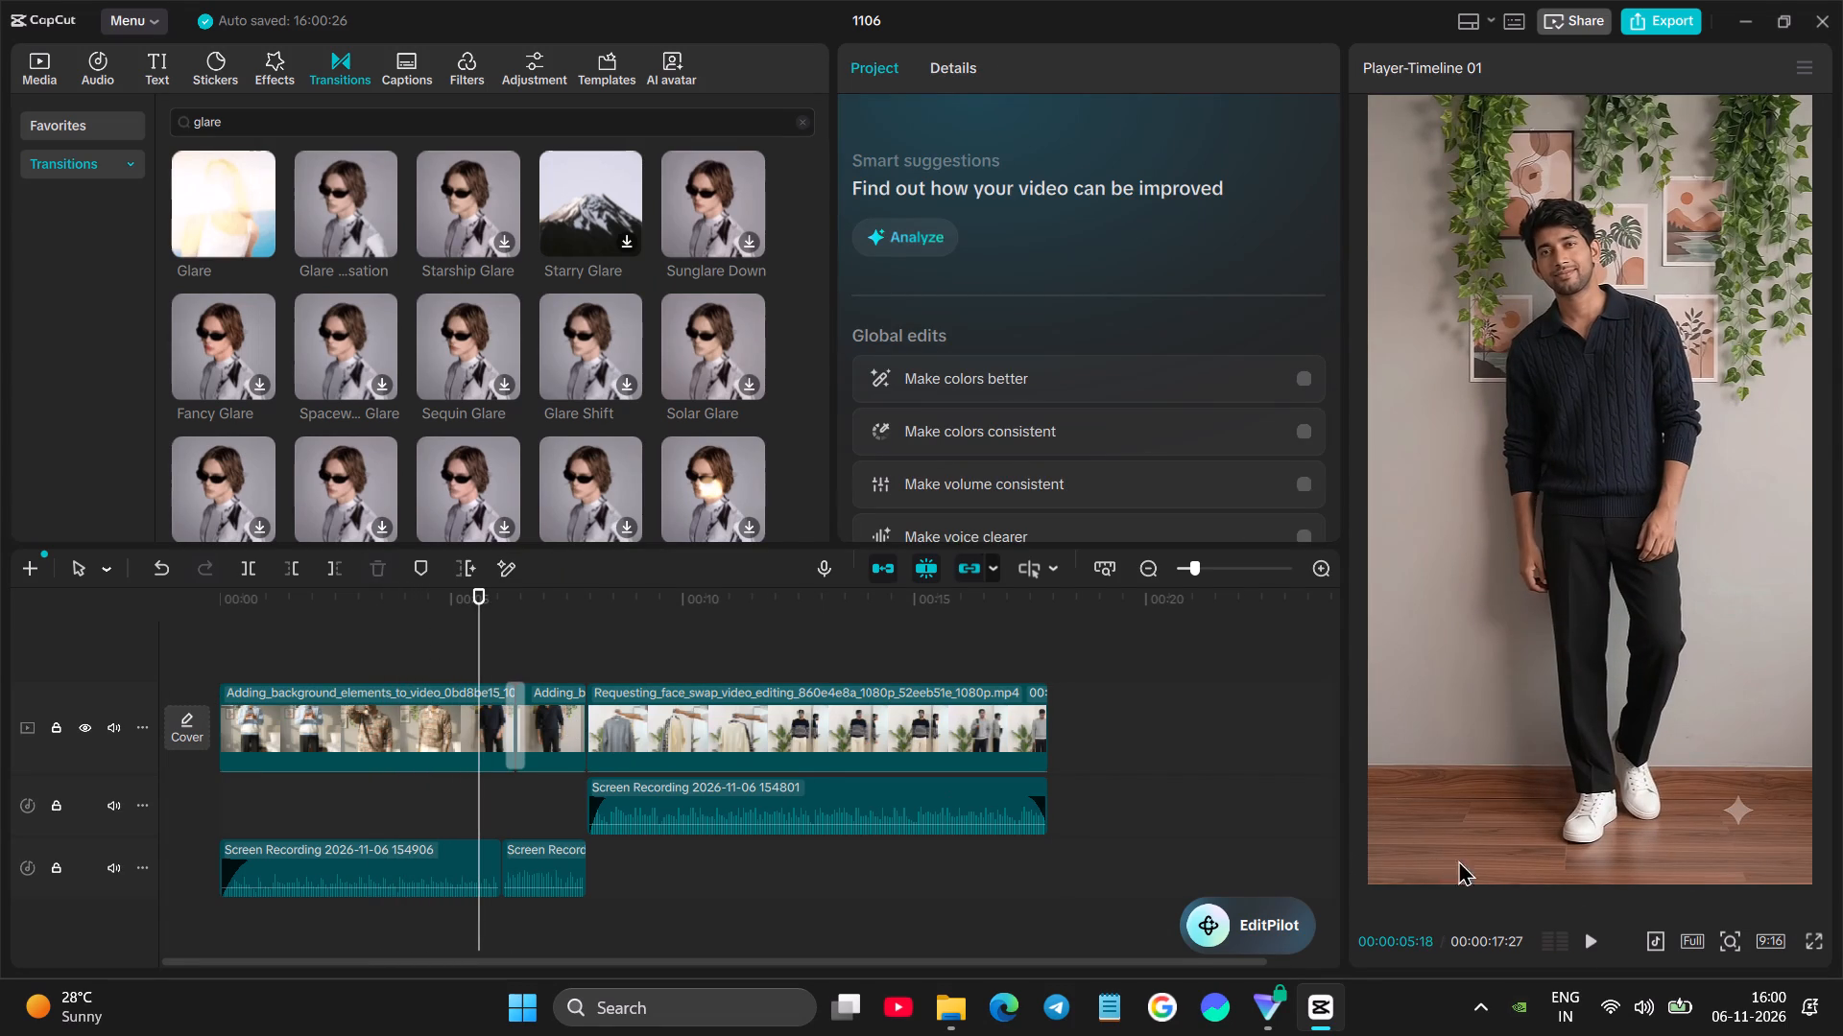
left_click(1820, 935)
key("space")
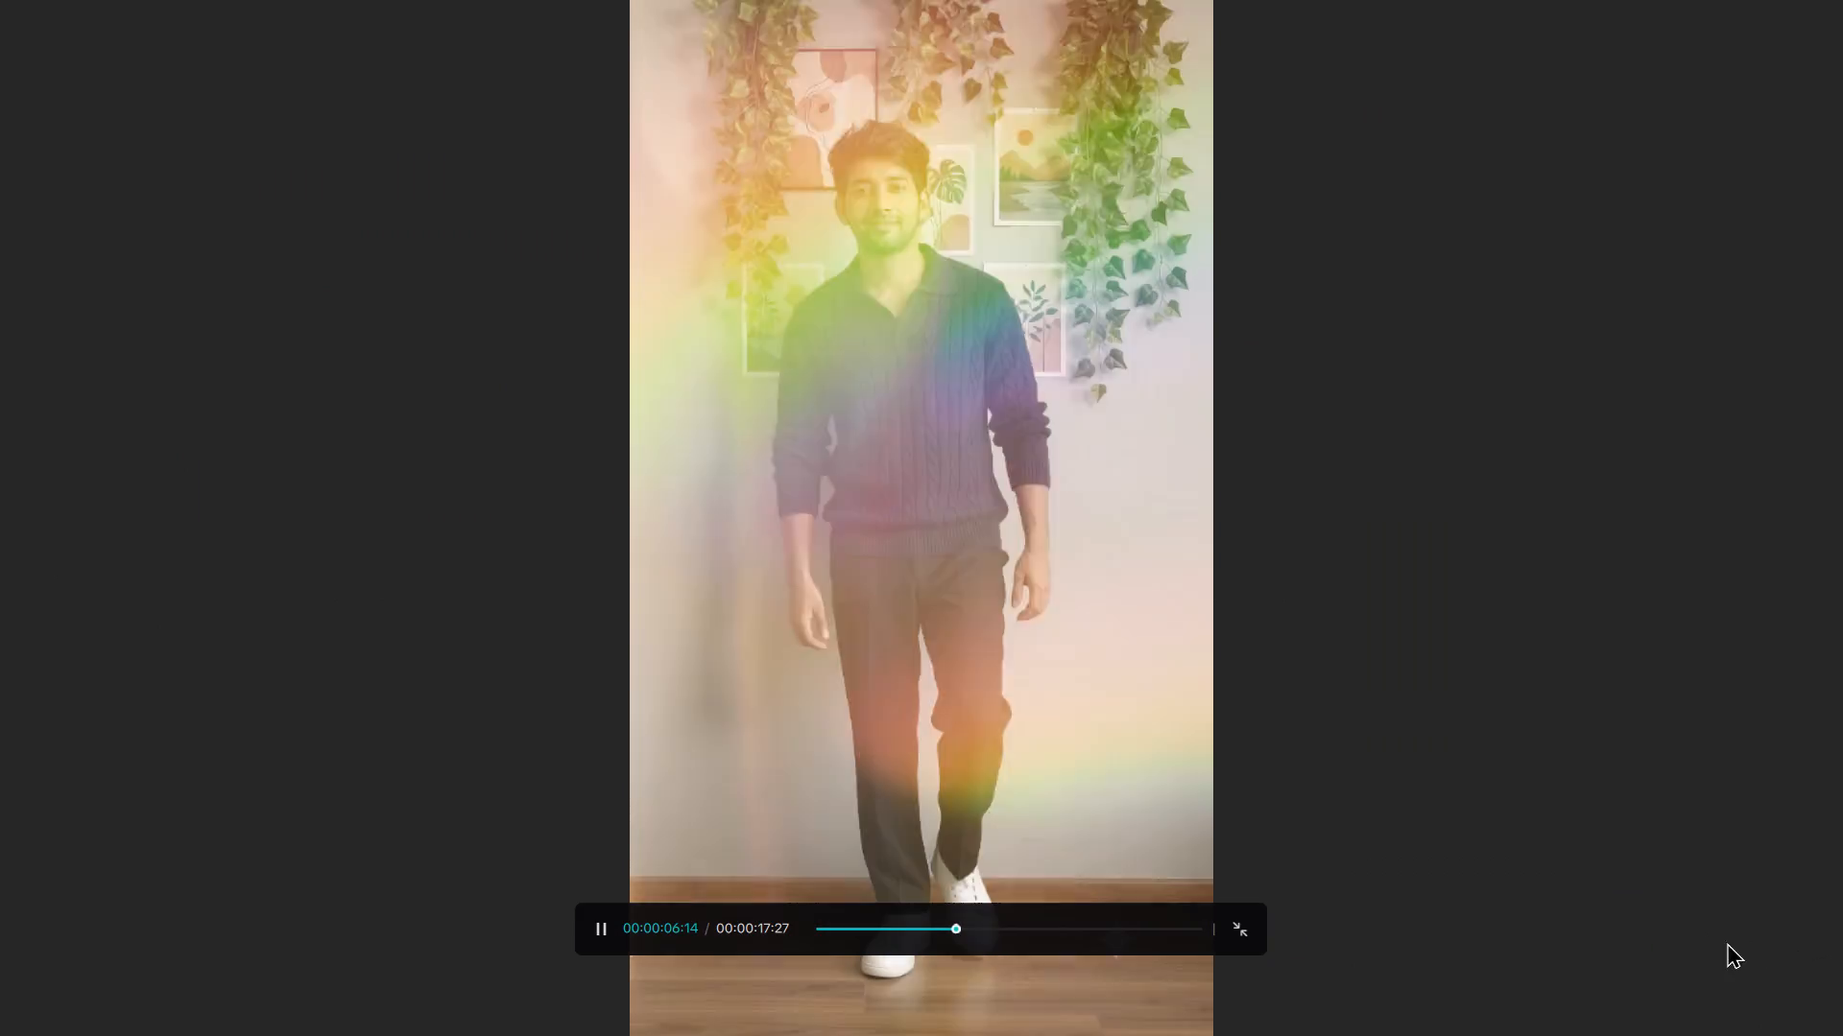
key("space")
left_click_drag(909, 925, 872, 927)
key("space")
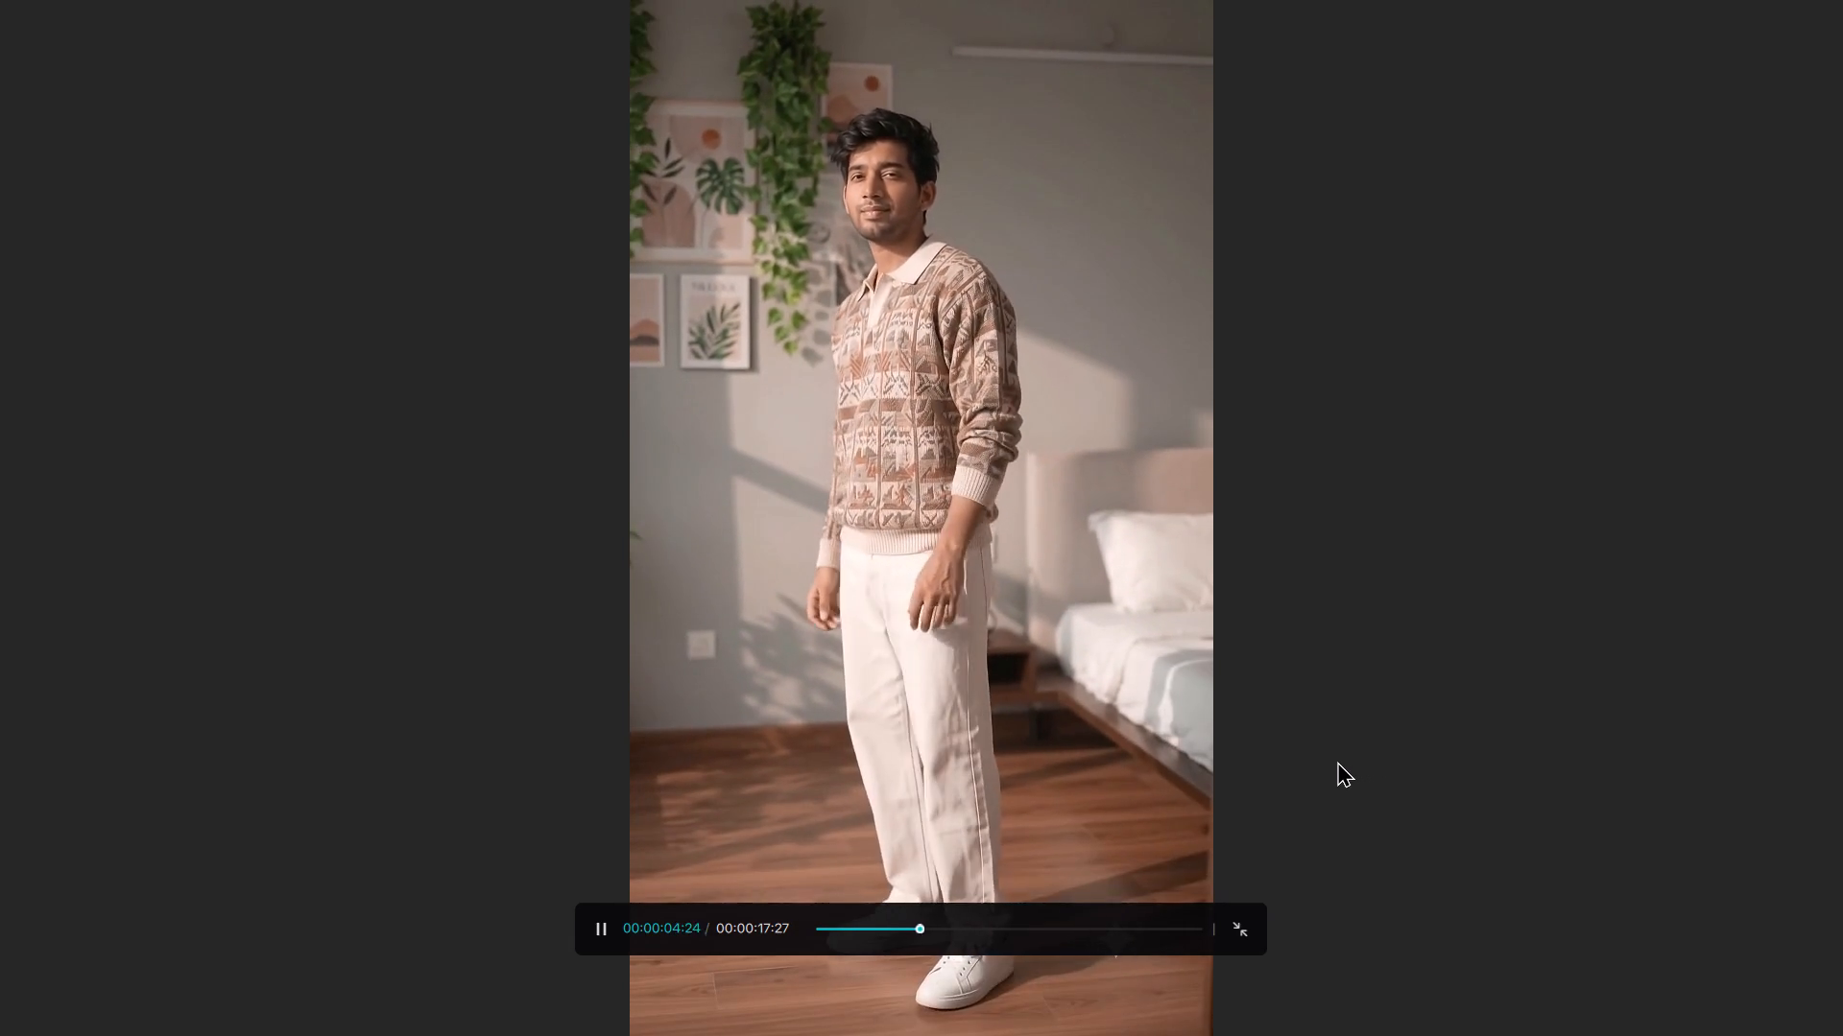
left_click(1274, 839)
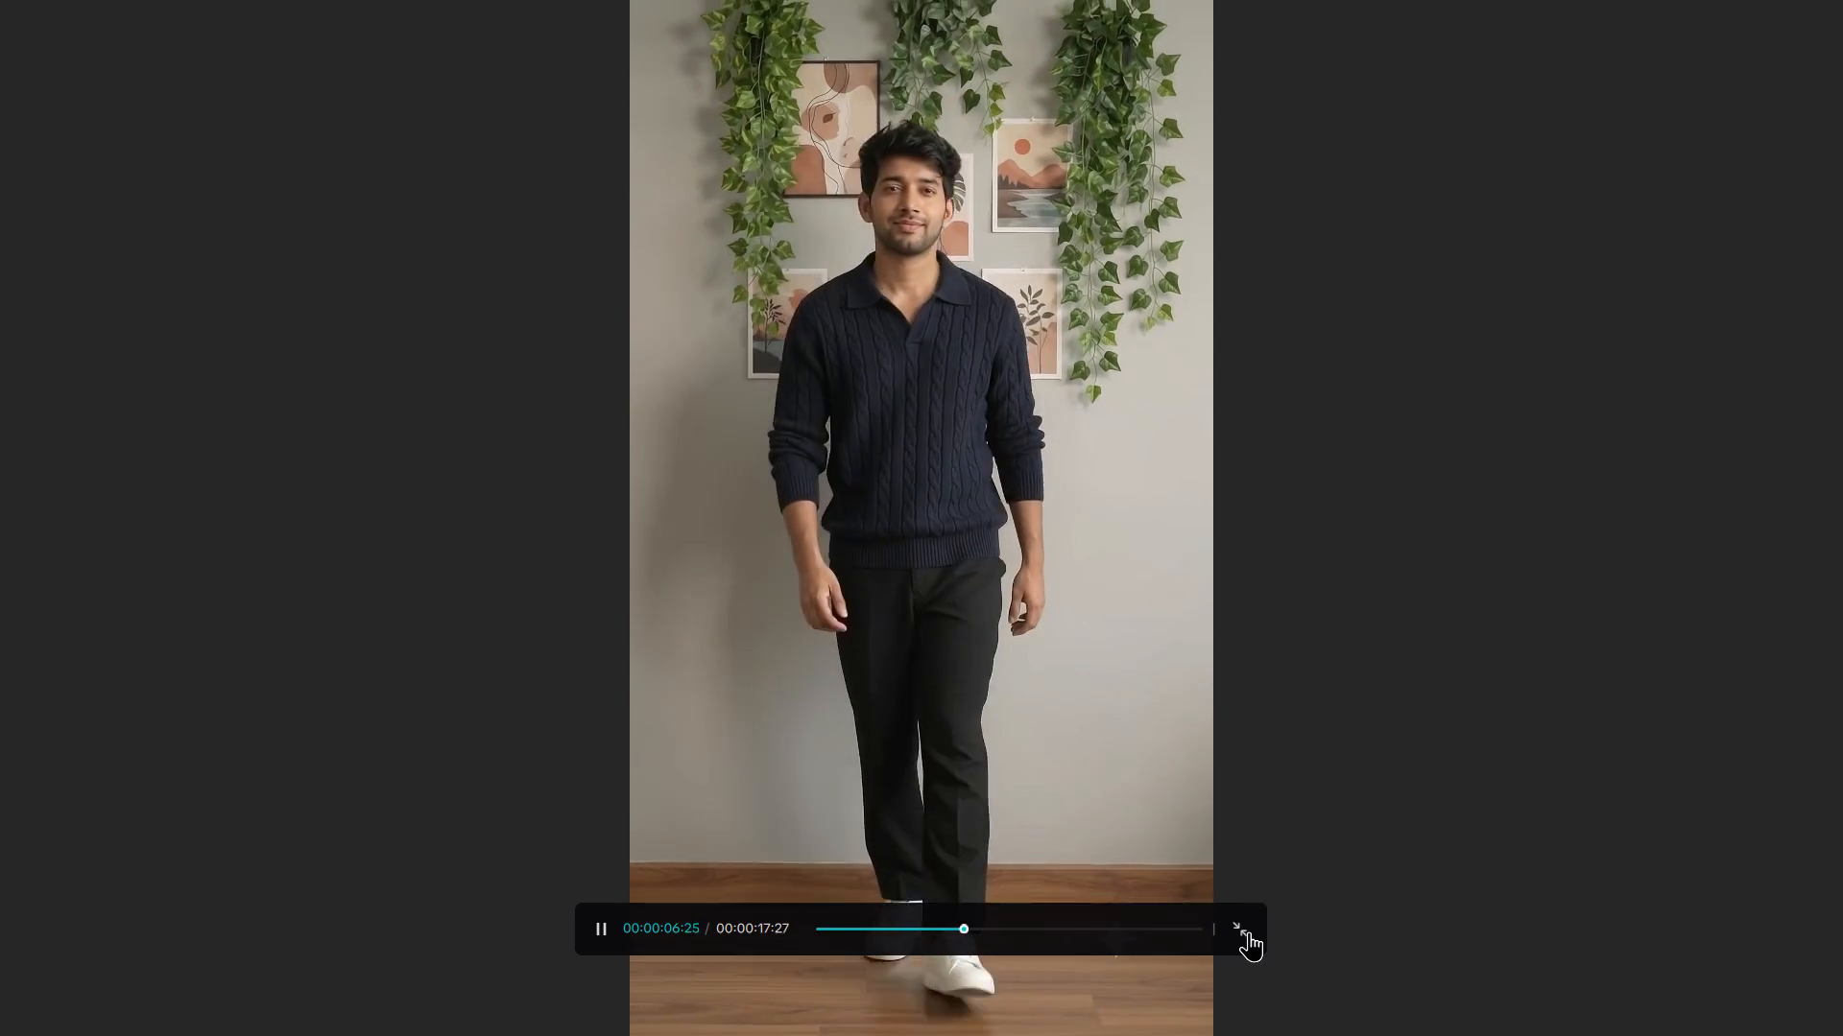
left_click(1245, 931)
key("space")
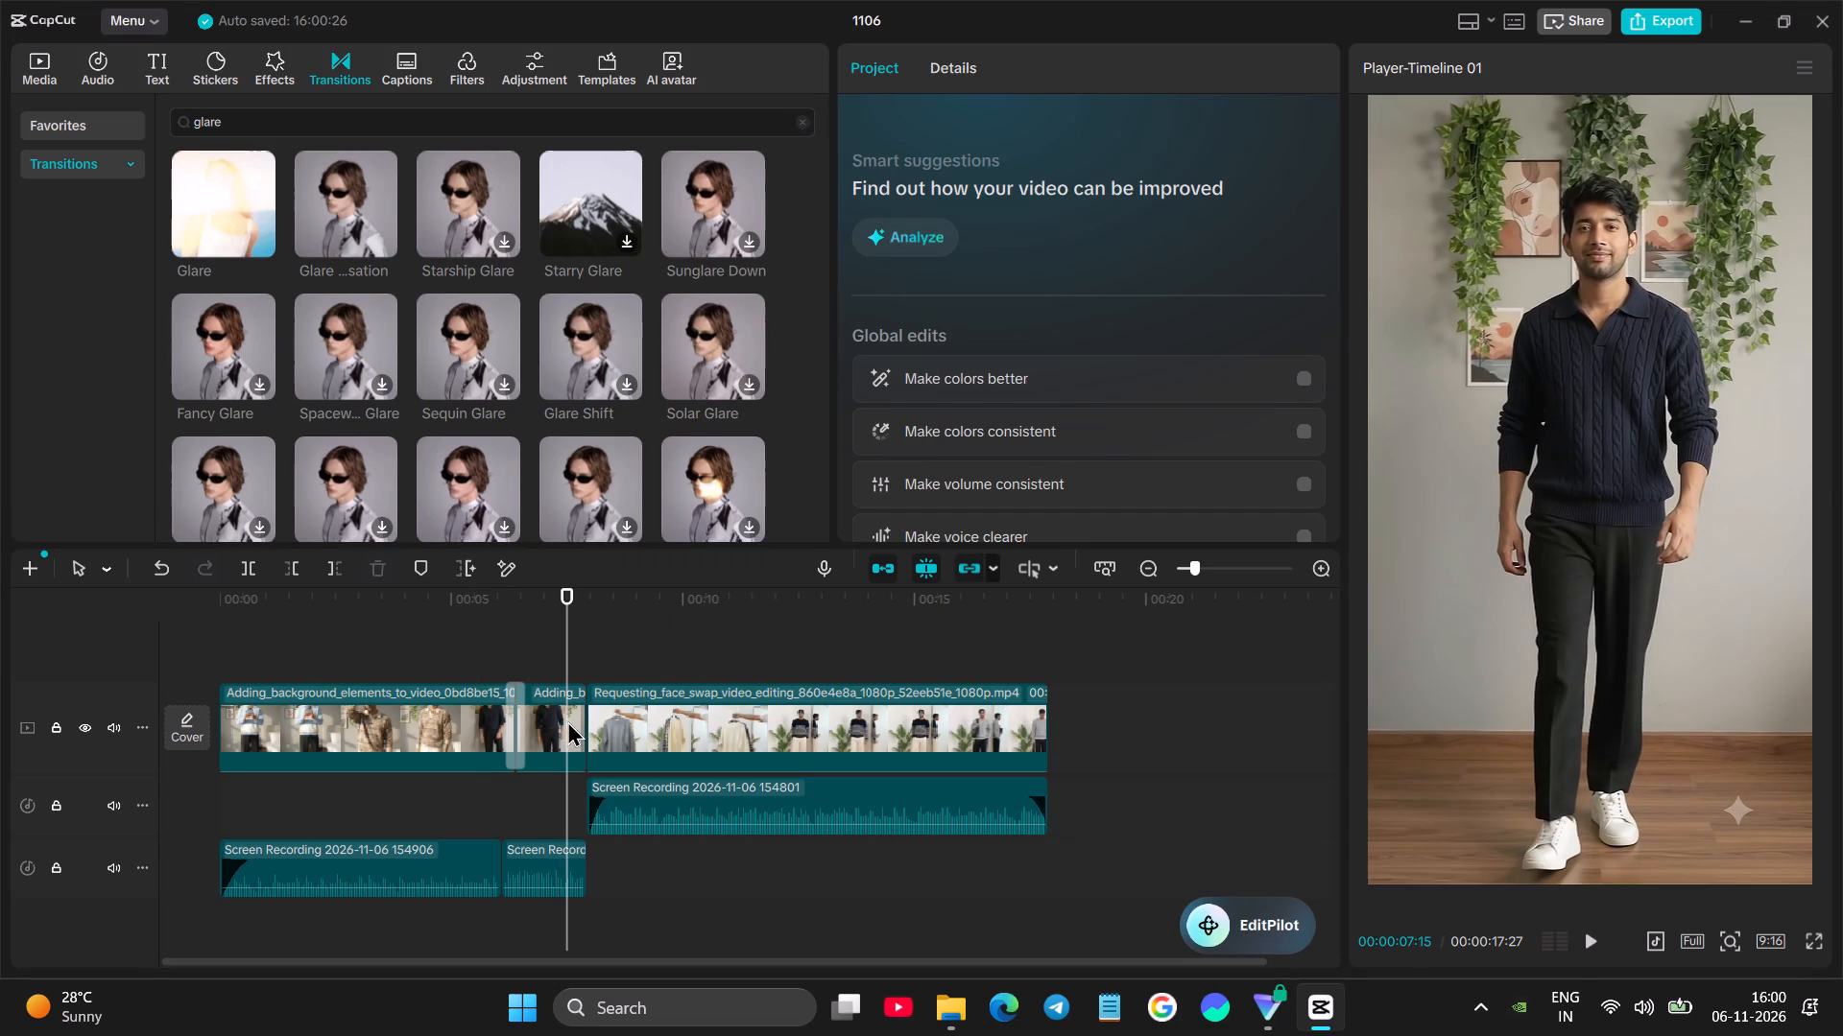
Sample the grey wall as an HSL colour on the short second clip and set its hue to -16.
left_click(571, 719)
left_click(862, 231)
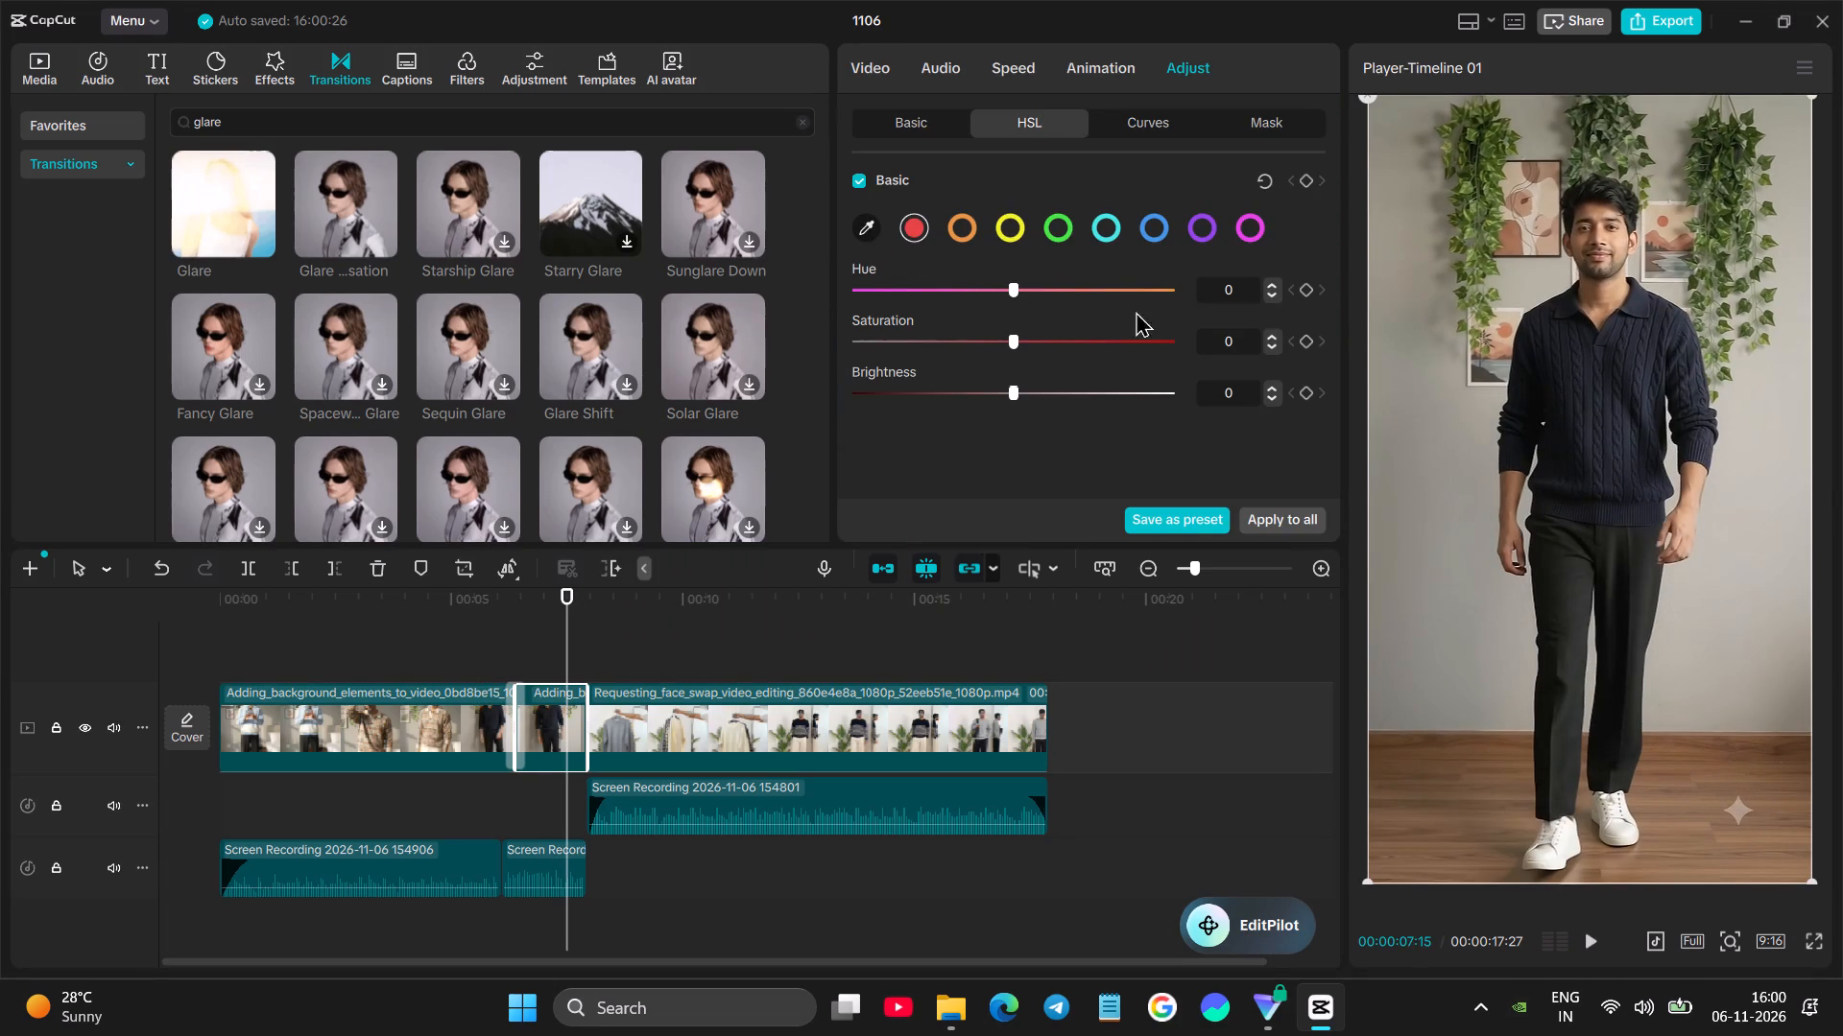
left_click(1422, 364)
left_click_drag(1018, 285, 1142, 286)
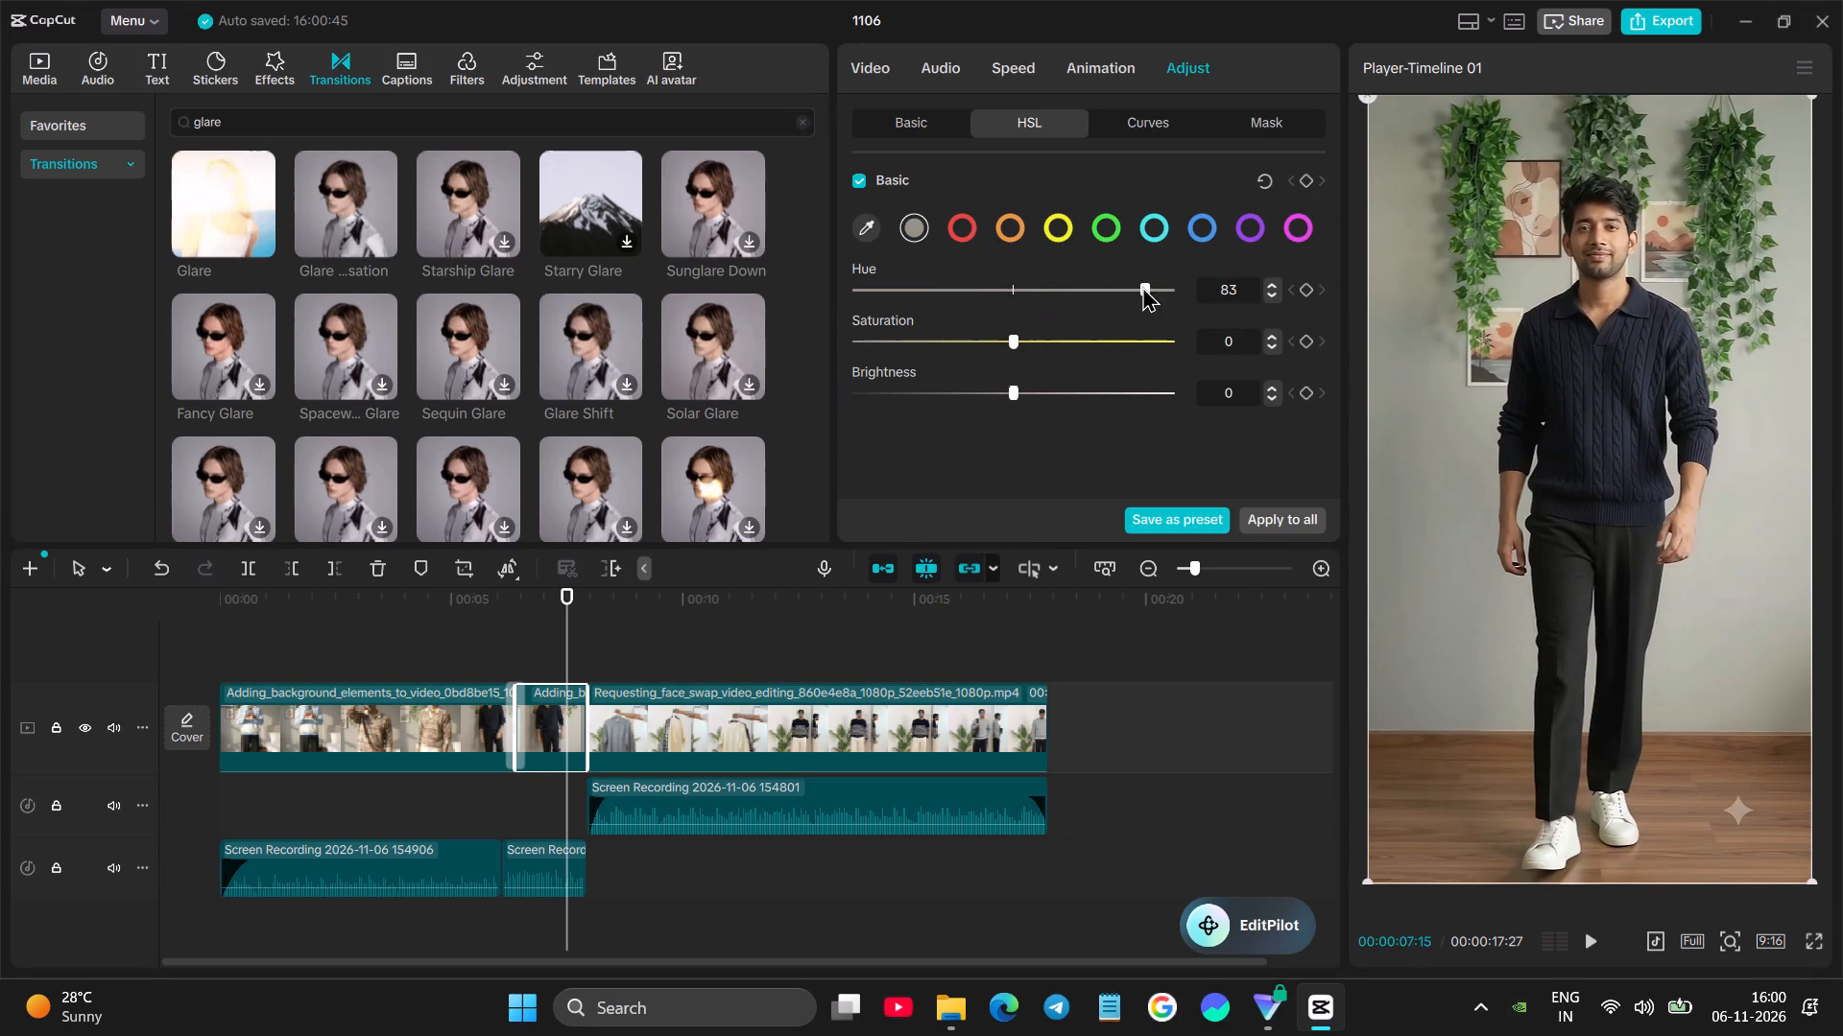
left_click_drag(1142, 286, 1137, 284)
left_click_drag(1137, 284, 967, 340)
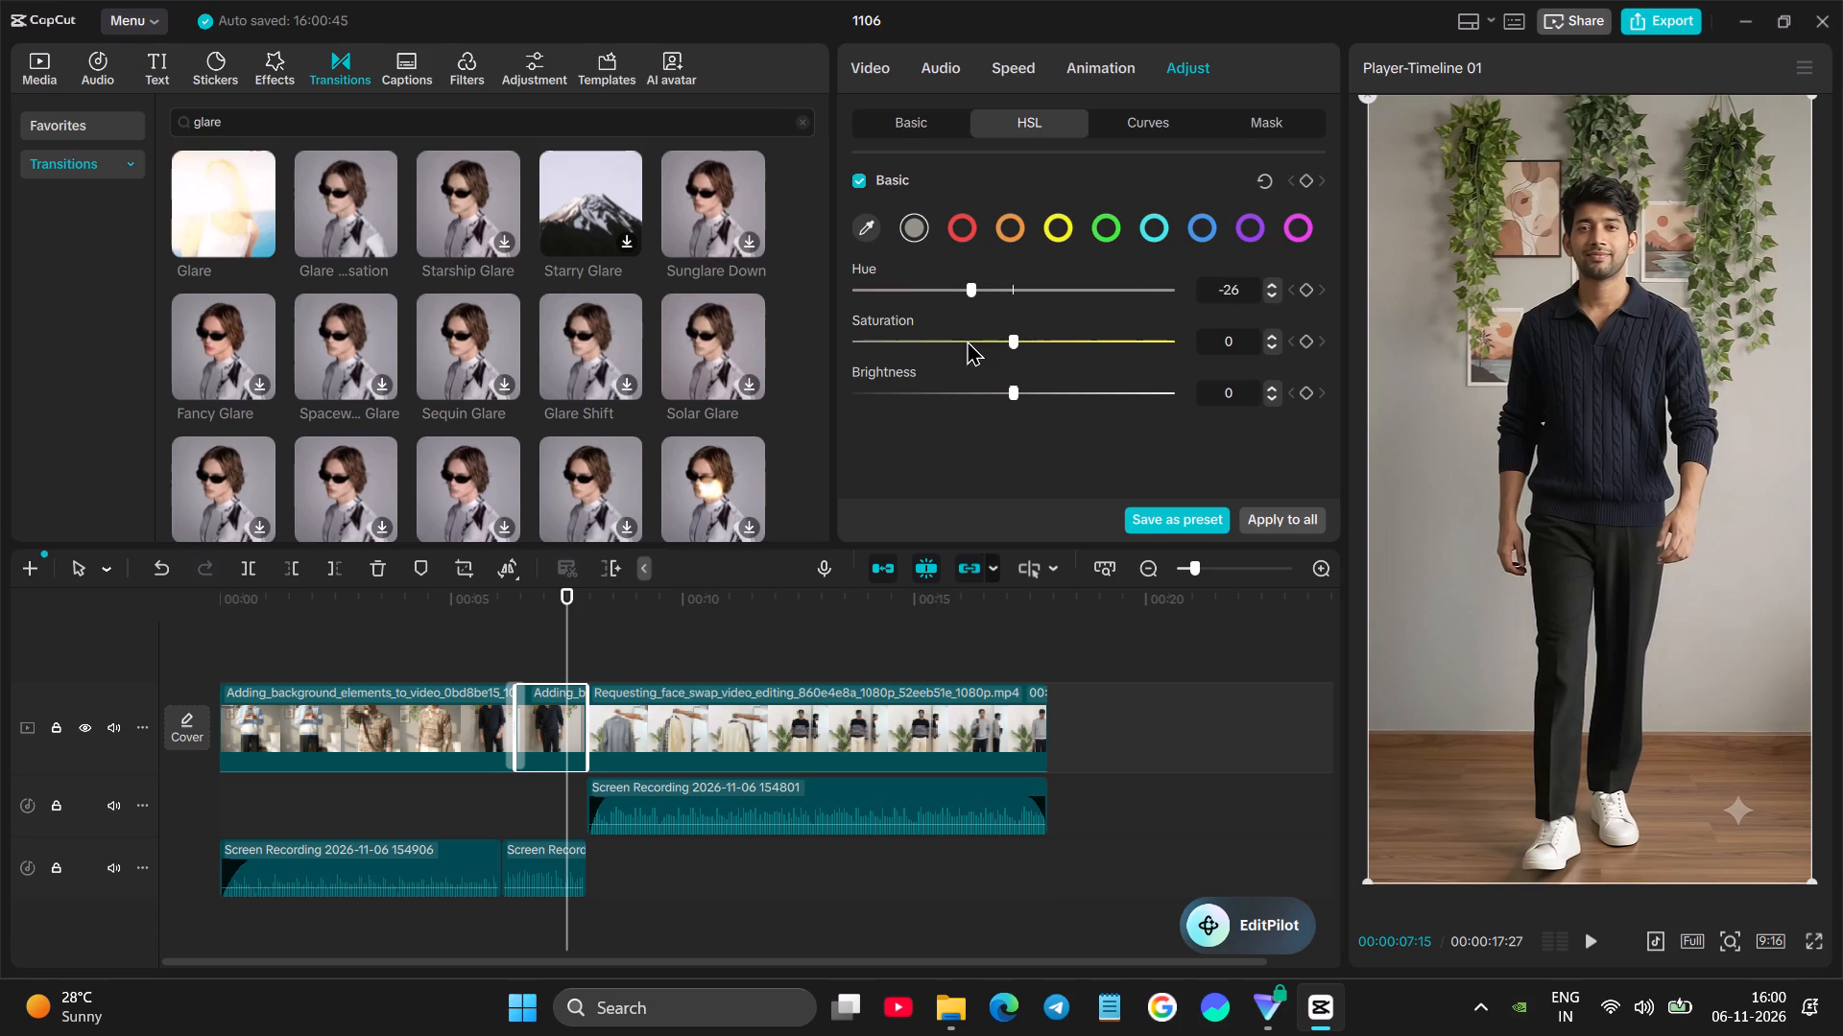
left_click_drag(967, 340, 982, 335)
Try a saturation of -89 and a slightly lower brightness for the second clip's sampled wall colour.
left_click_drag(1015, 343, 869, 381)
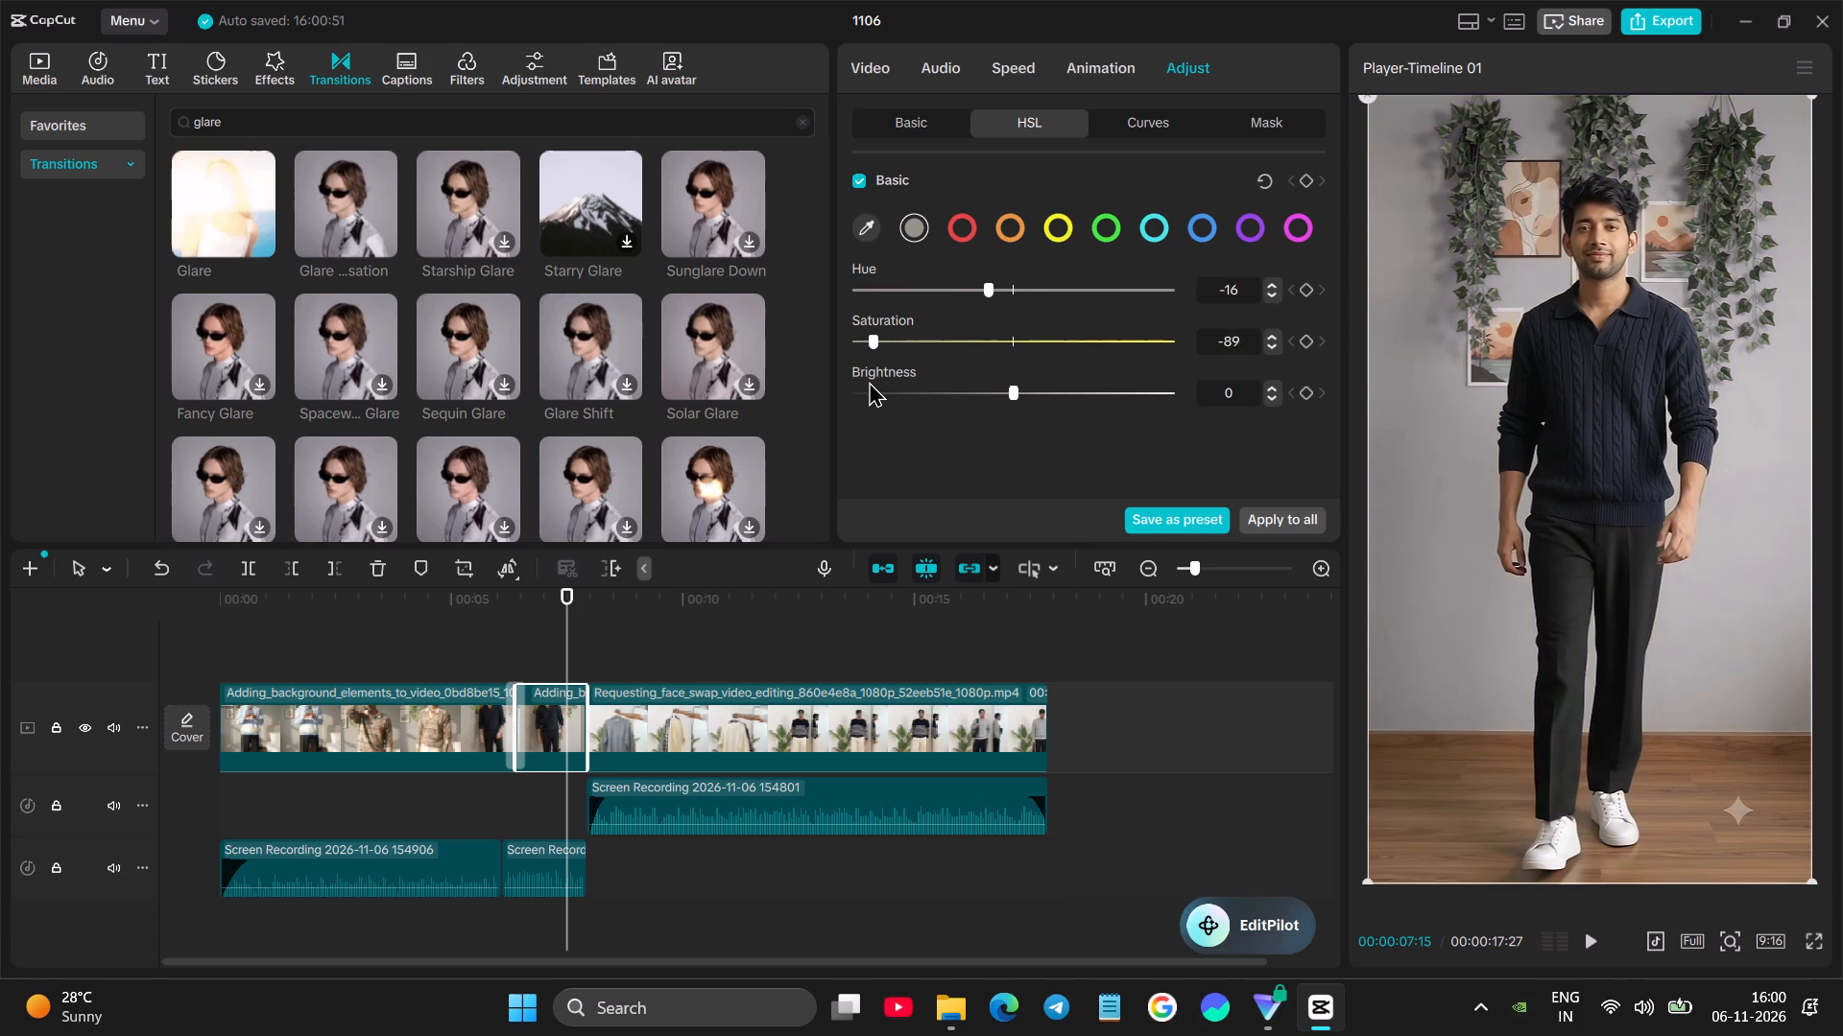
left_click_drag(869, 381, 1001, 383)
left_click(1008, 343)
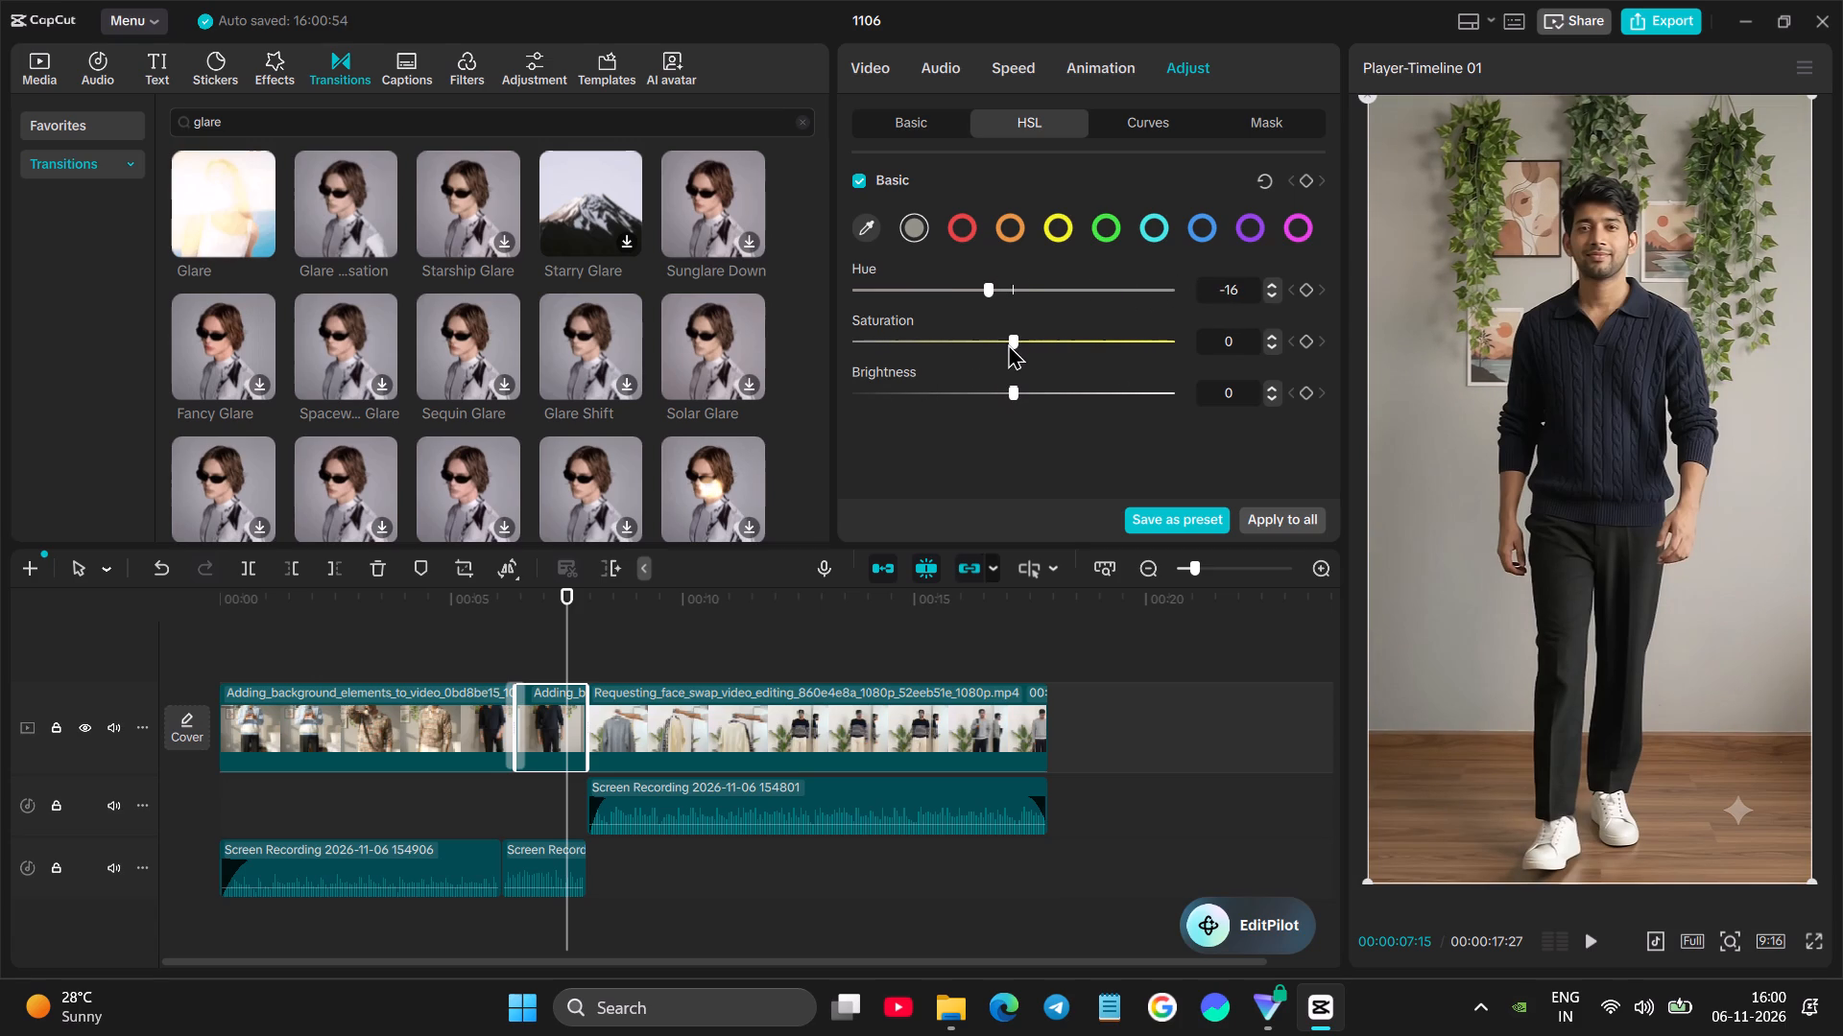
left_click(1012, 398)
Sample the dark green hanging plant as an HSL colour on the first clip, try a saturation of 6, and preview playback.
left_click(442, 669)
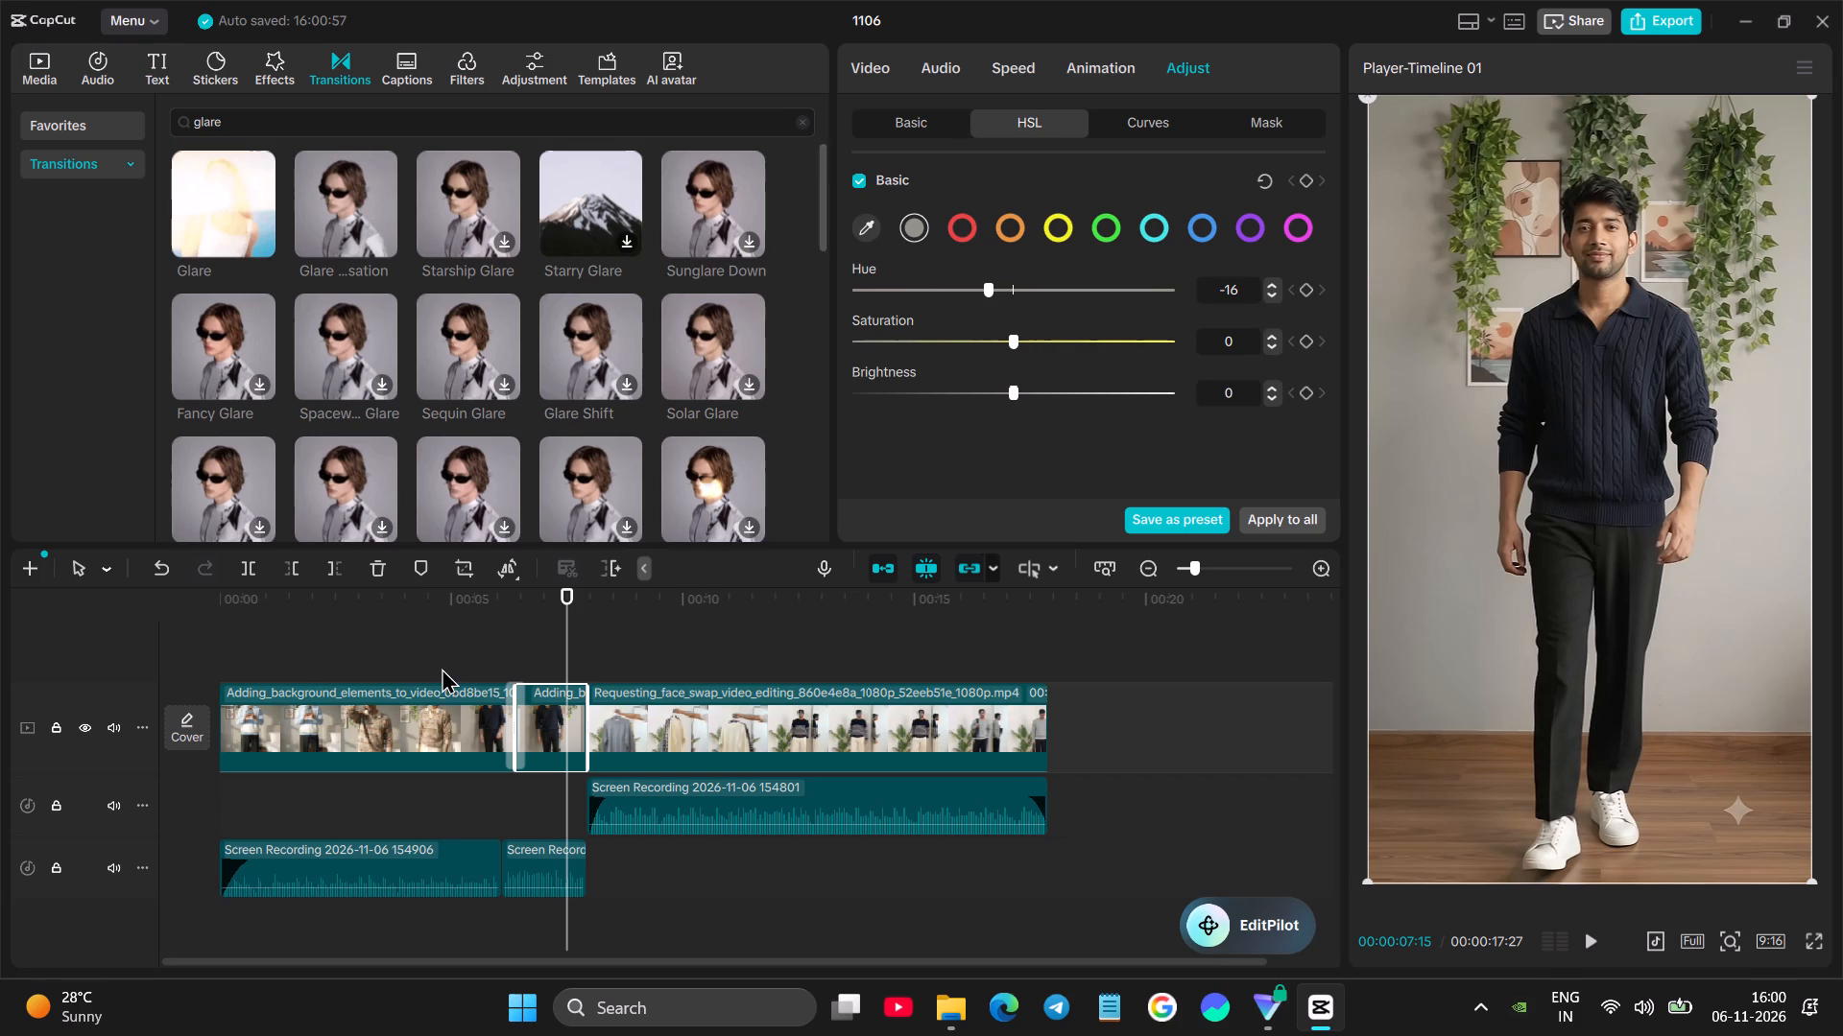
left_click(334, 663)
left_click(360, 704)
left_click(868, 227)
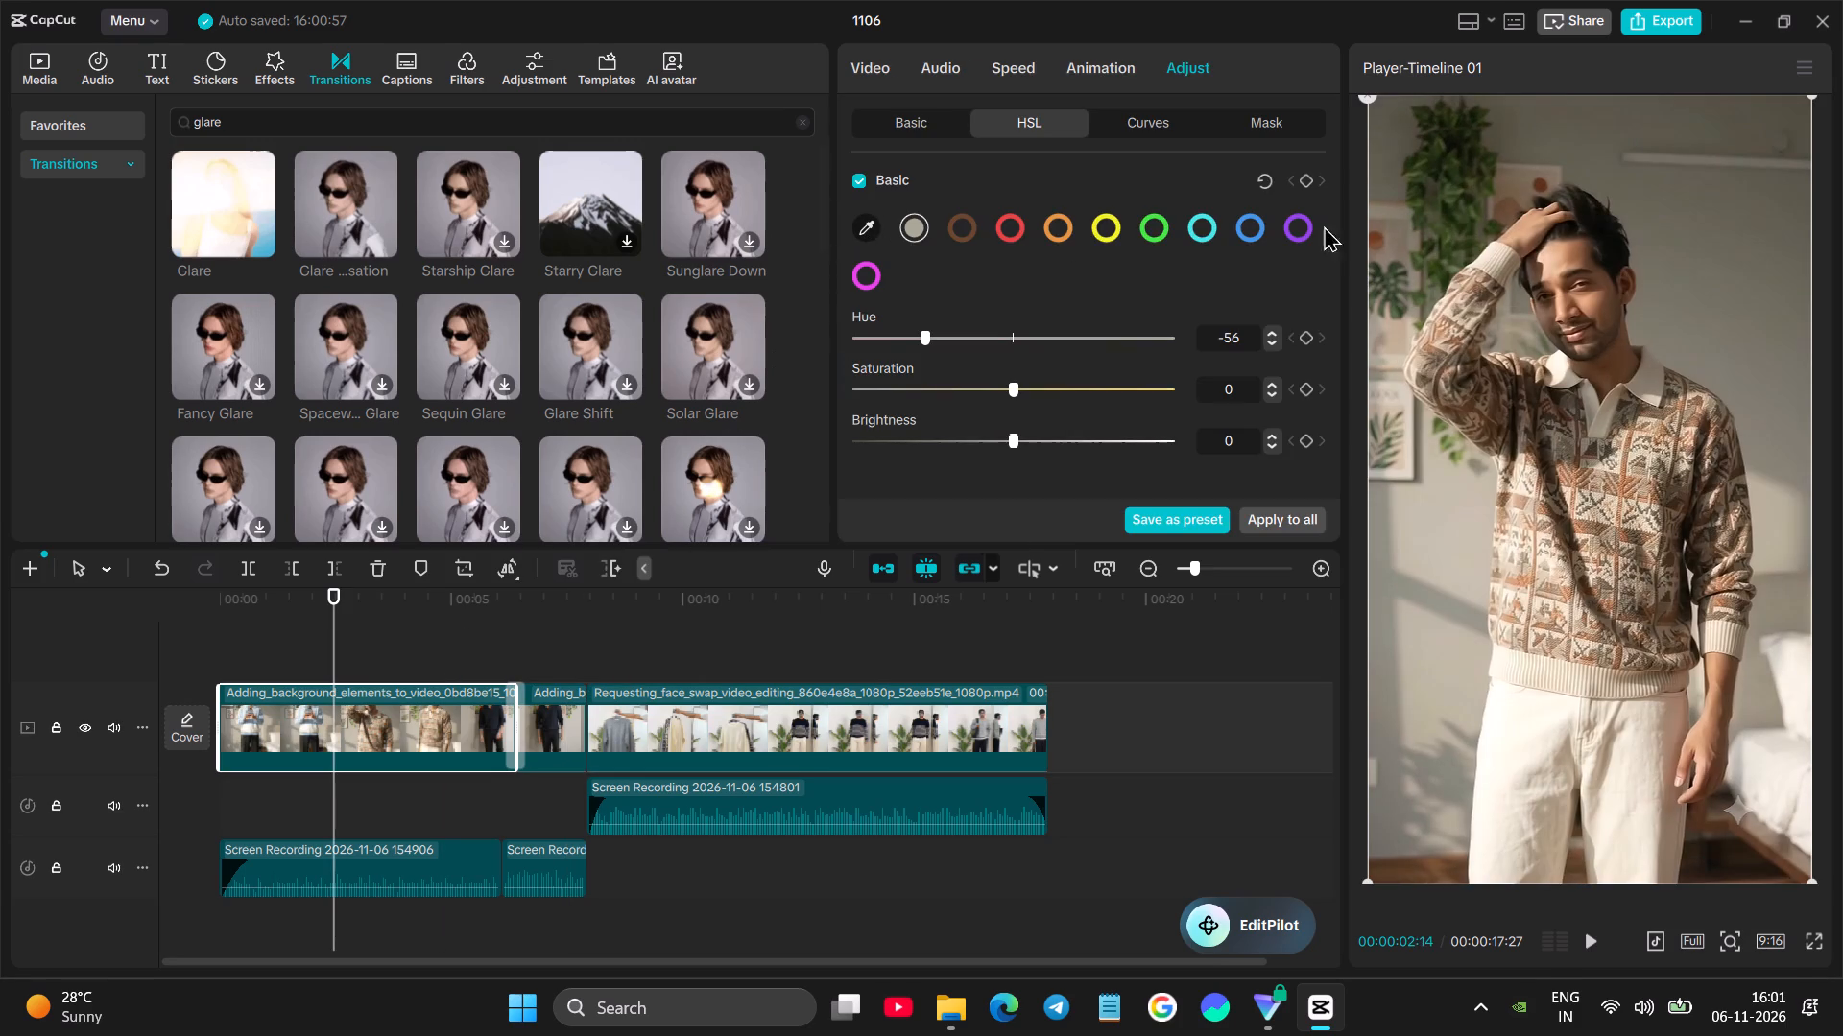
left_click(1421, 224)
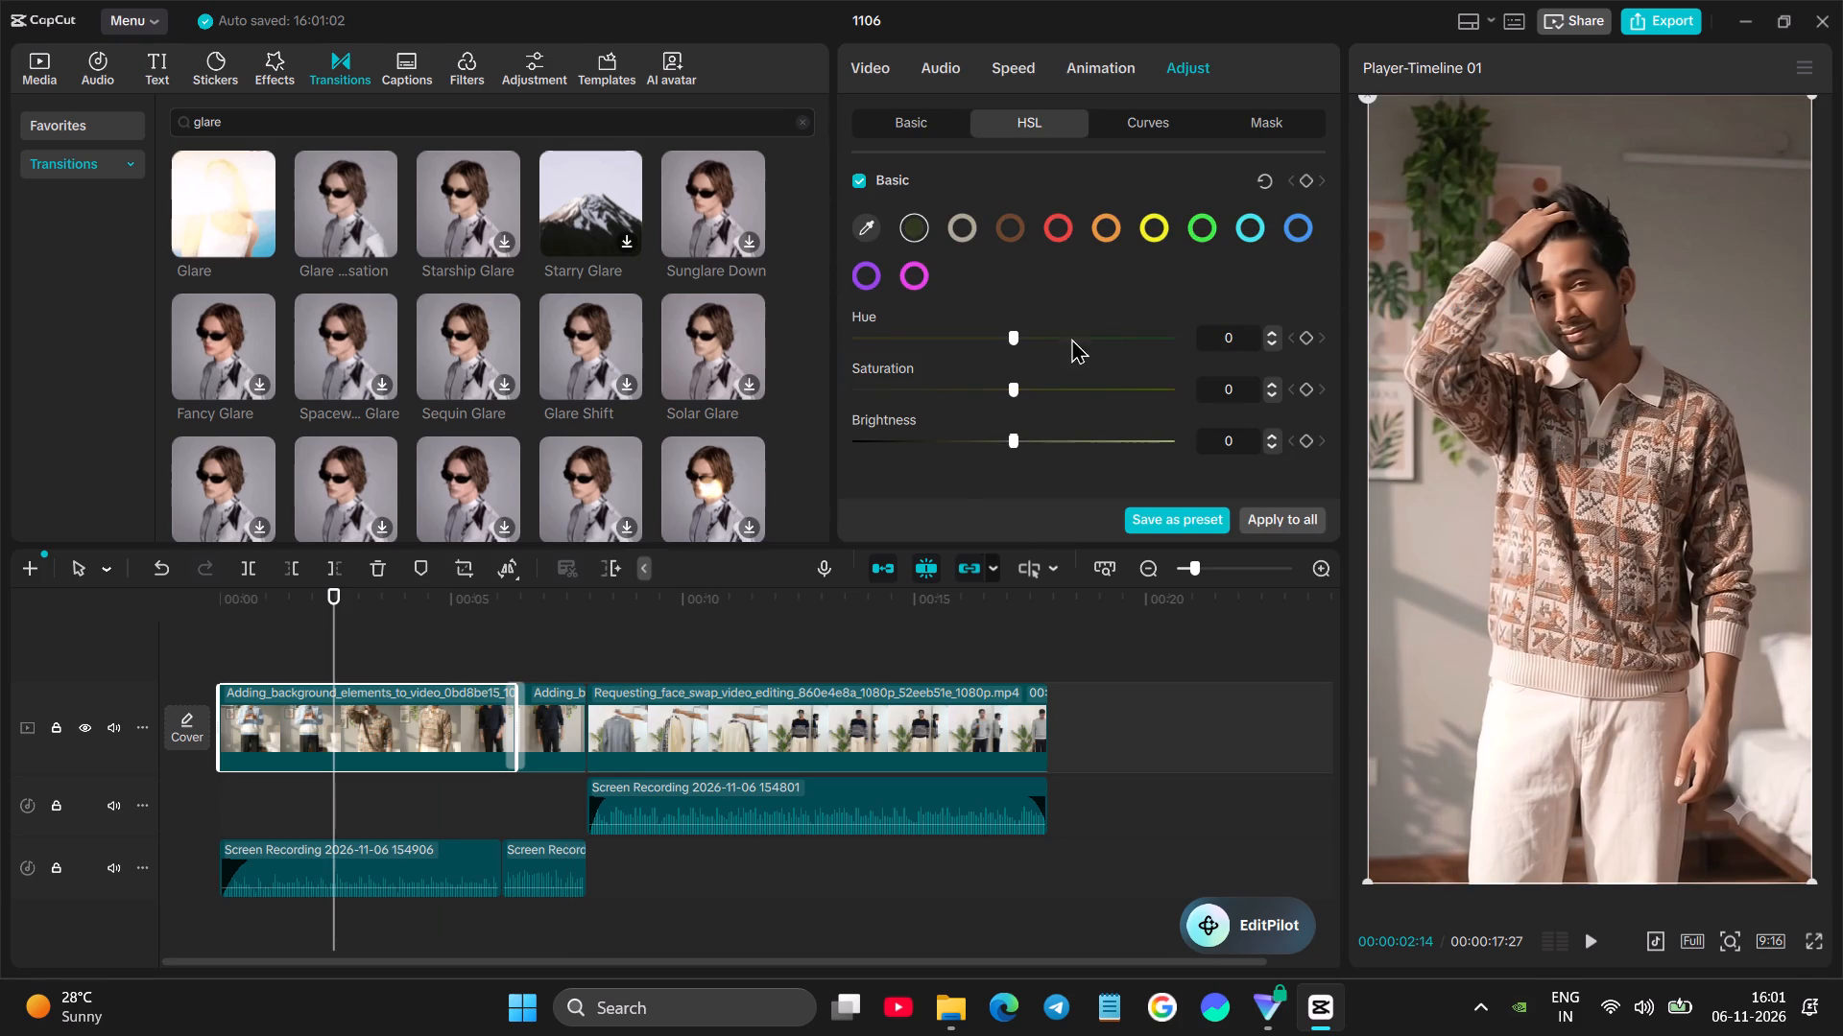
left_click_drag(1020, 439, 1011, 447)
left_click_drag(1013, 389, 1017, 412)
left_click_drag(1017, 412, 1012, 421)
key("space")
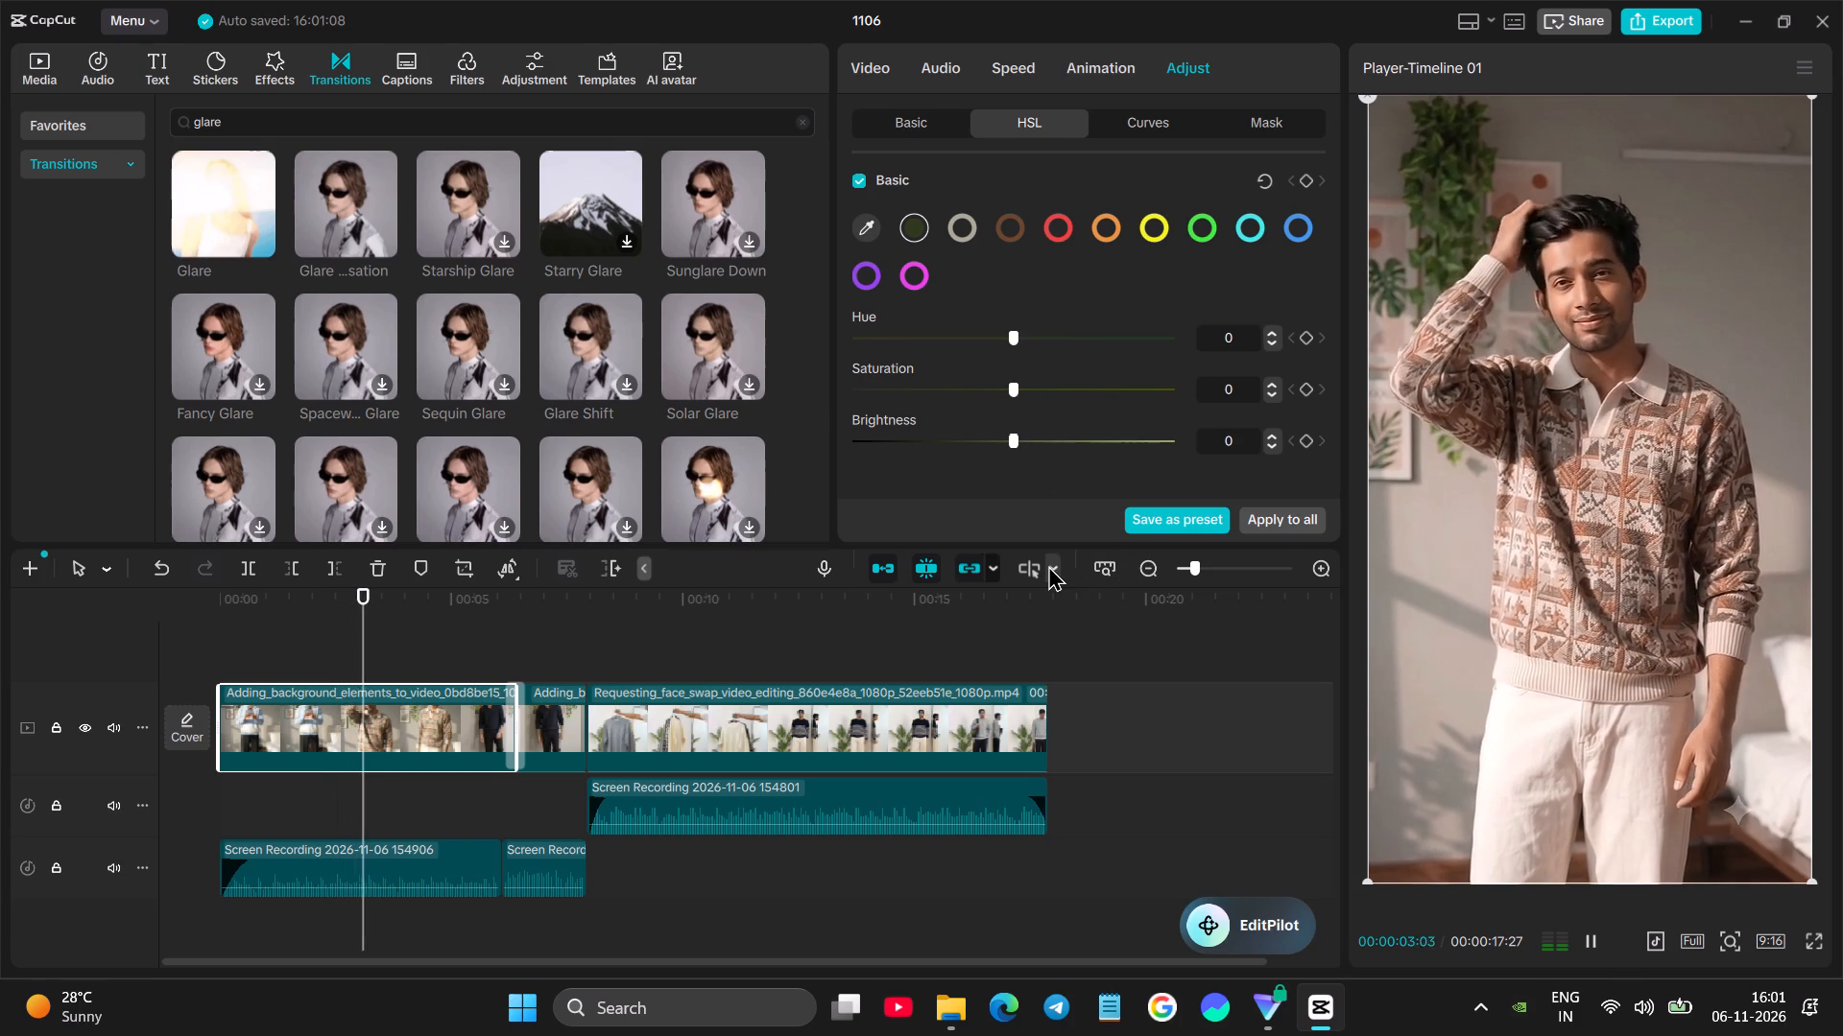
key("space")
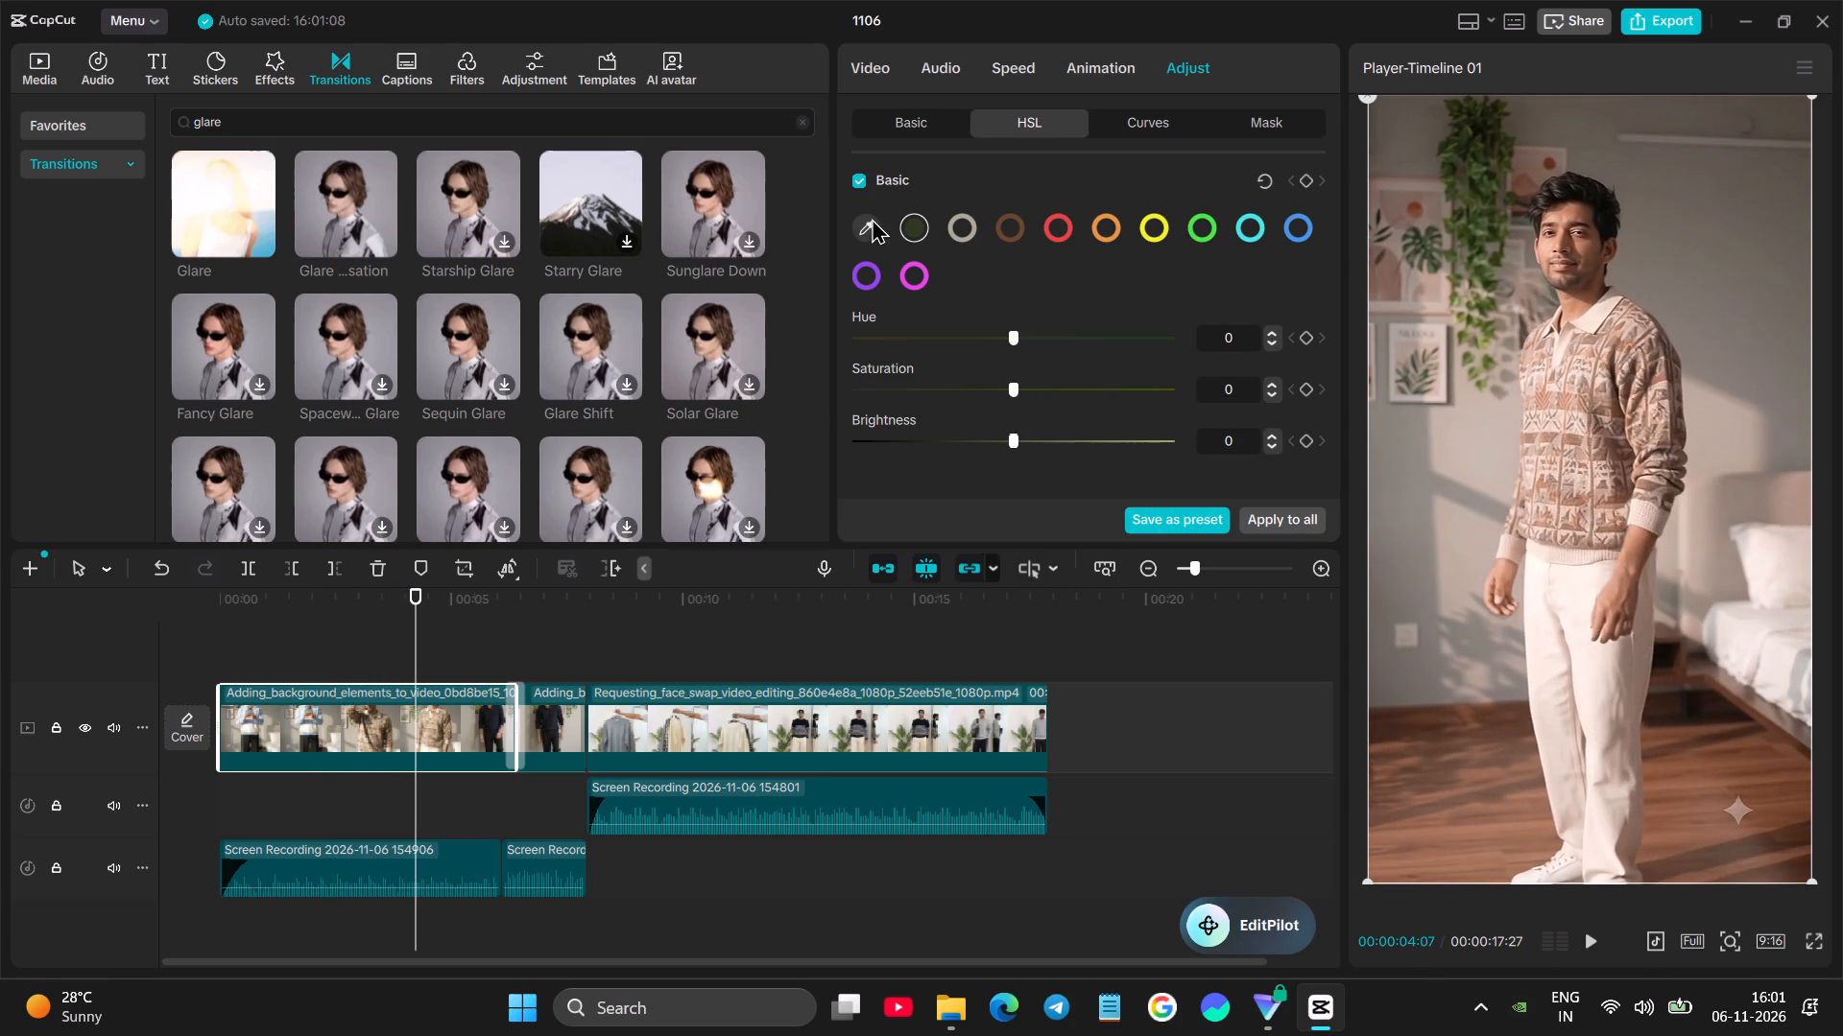
Sample the cream trousers as an HSL colour on the first clip, trying hue 5, brightness -87 and a brightness of about -3.
left_click(862, 221)
left_click(1563, 587)
left_click_drag(1016, 331, 1036, 333)
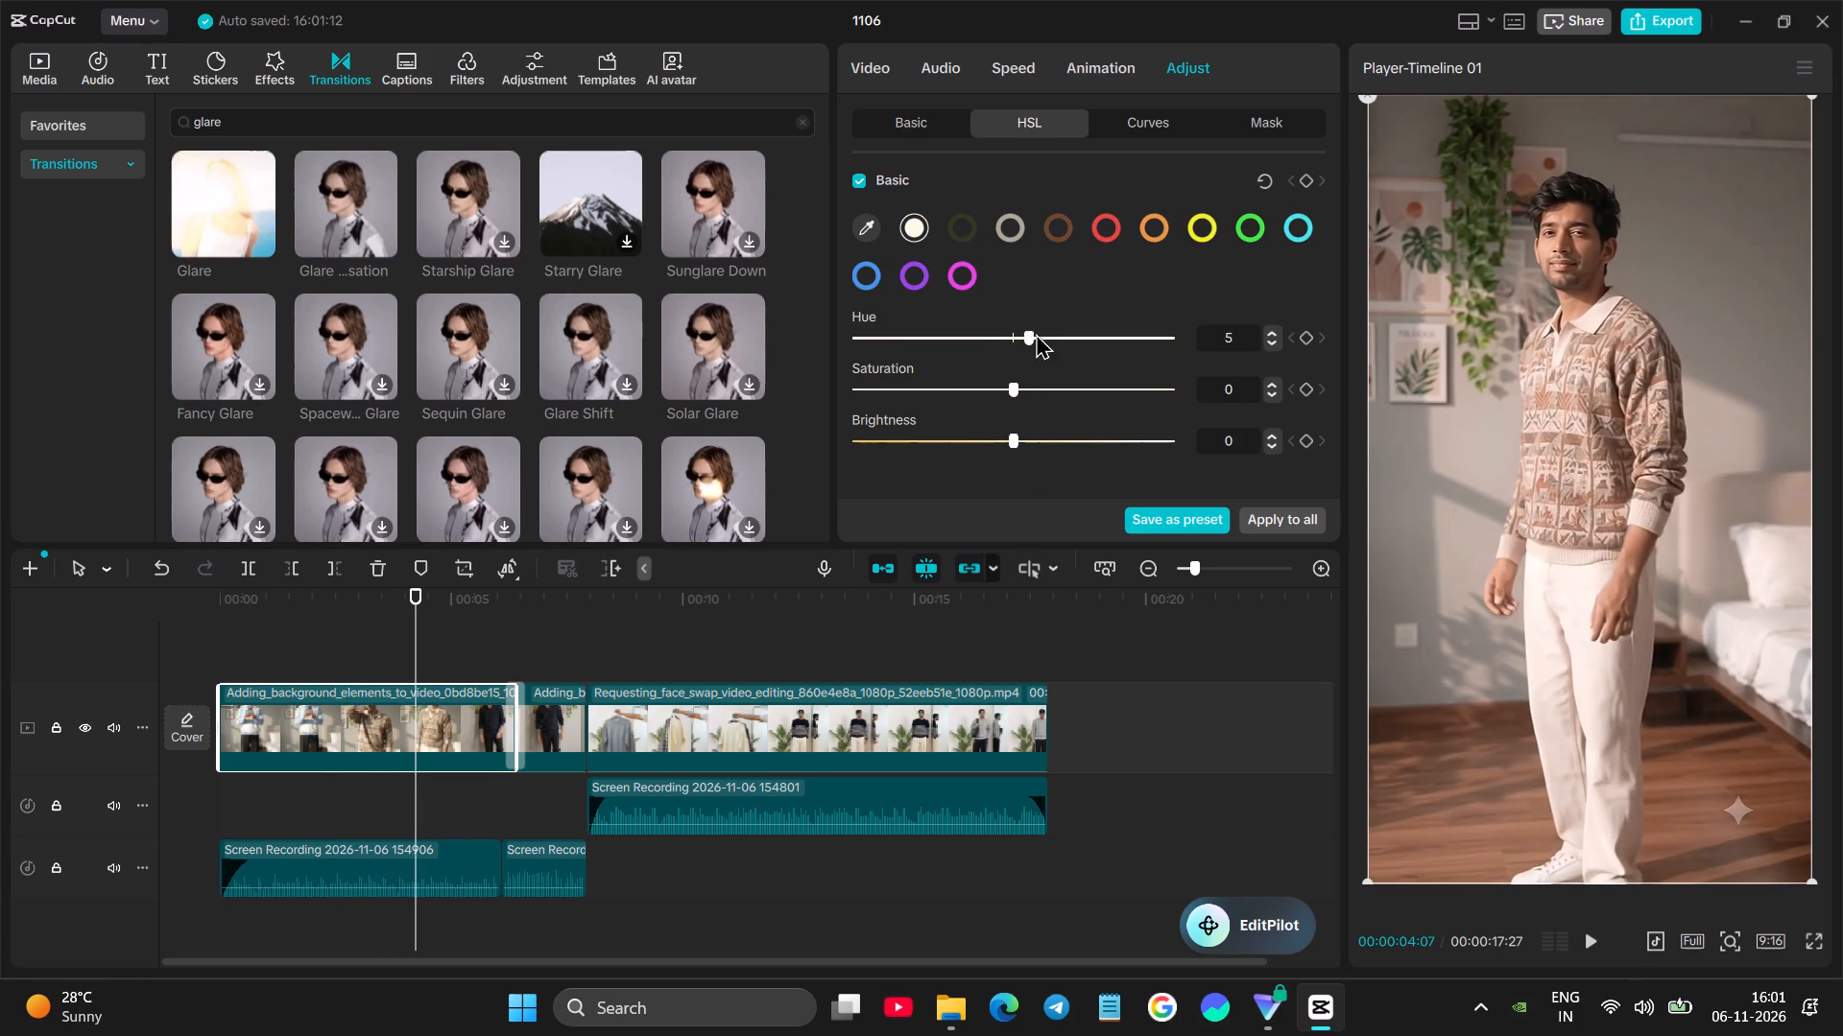
left_click_drag(1036, 333, 1010, 374)
left_click_drag(1012, 448, 869, 458)
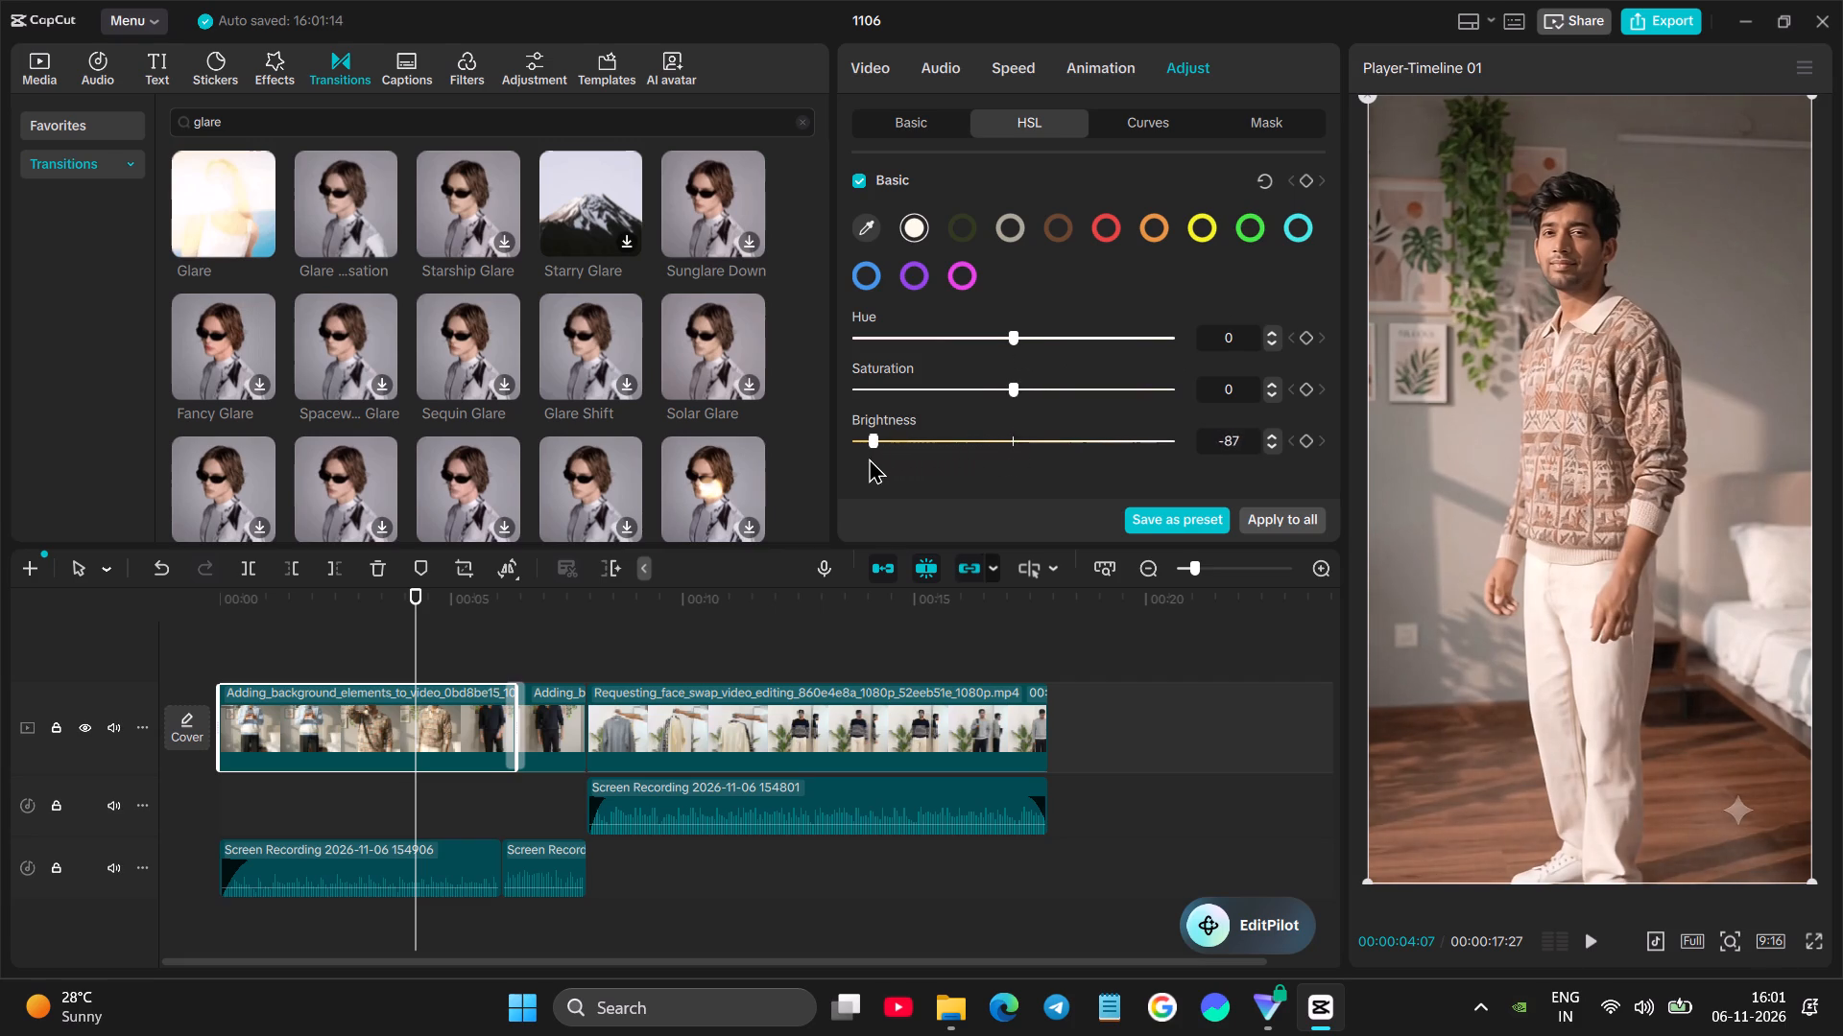
left_click_drag(869, 458, 995, 493)
left_click_drag(995, 493, 999, 481)
left_click_drag(999, 481, 997, 482)
Review the colour changes full screen from the start, then compare the third clip and the patterned-sweater section in the player.
left_click(225, 631)
left_click_drag(225, 631, 174, 638)
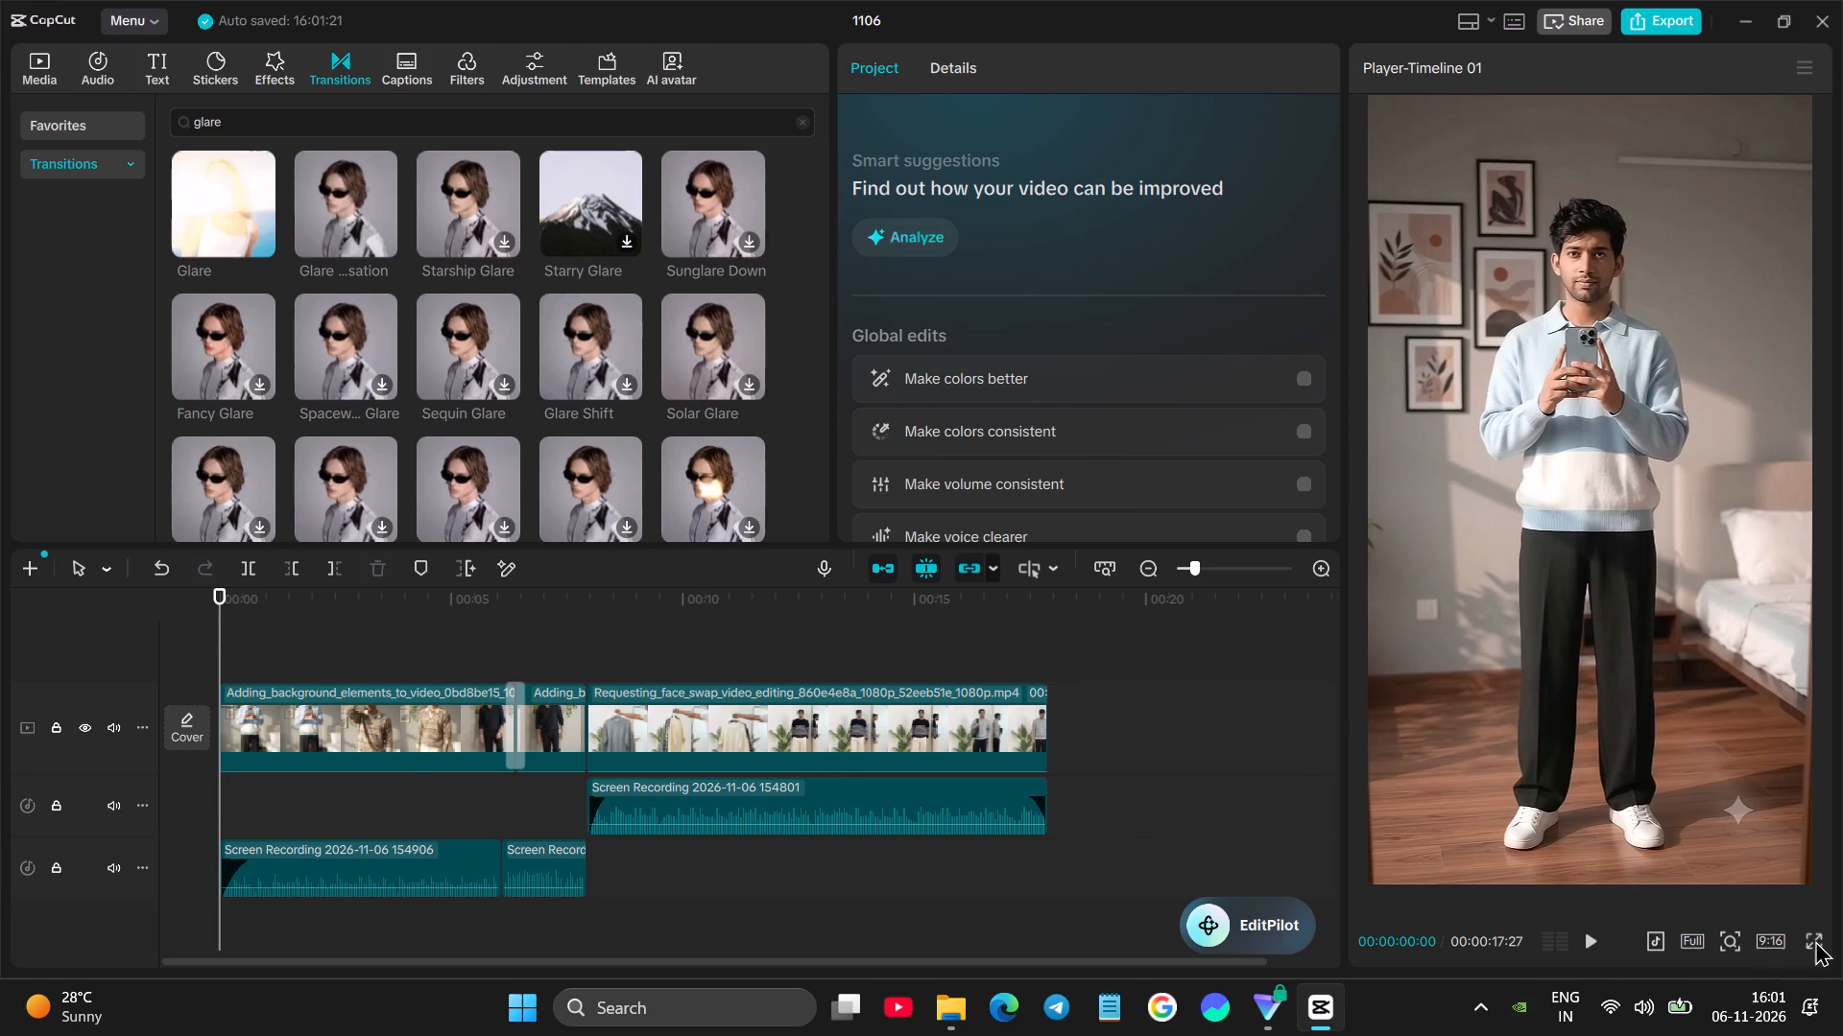
left_click(1815, 940)
key("space")
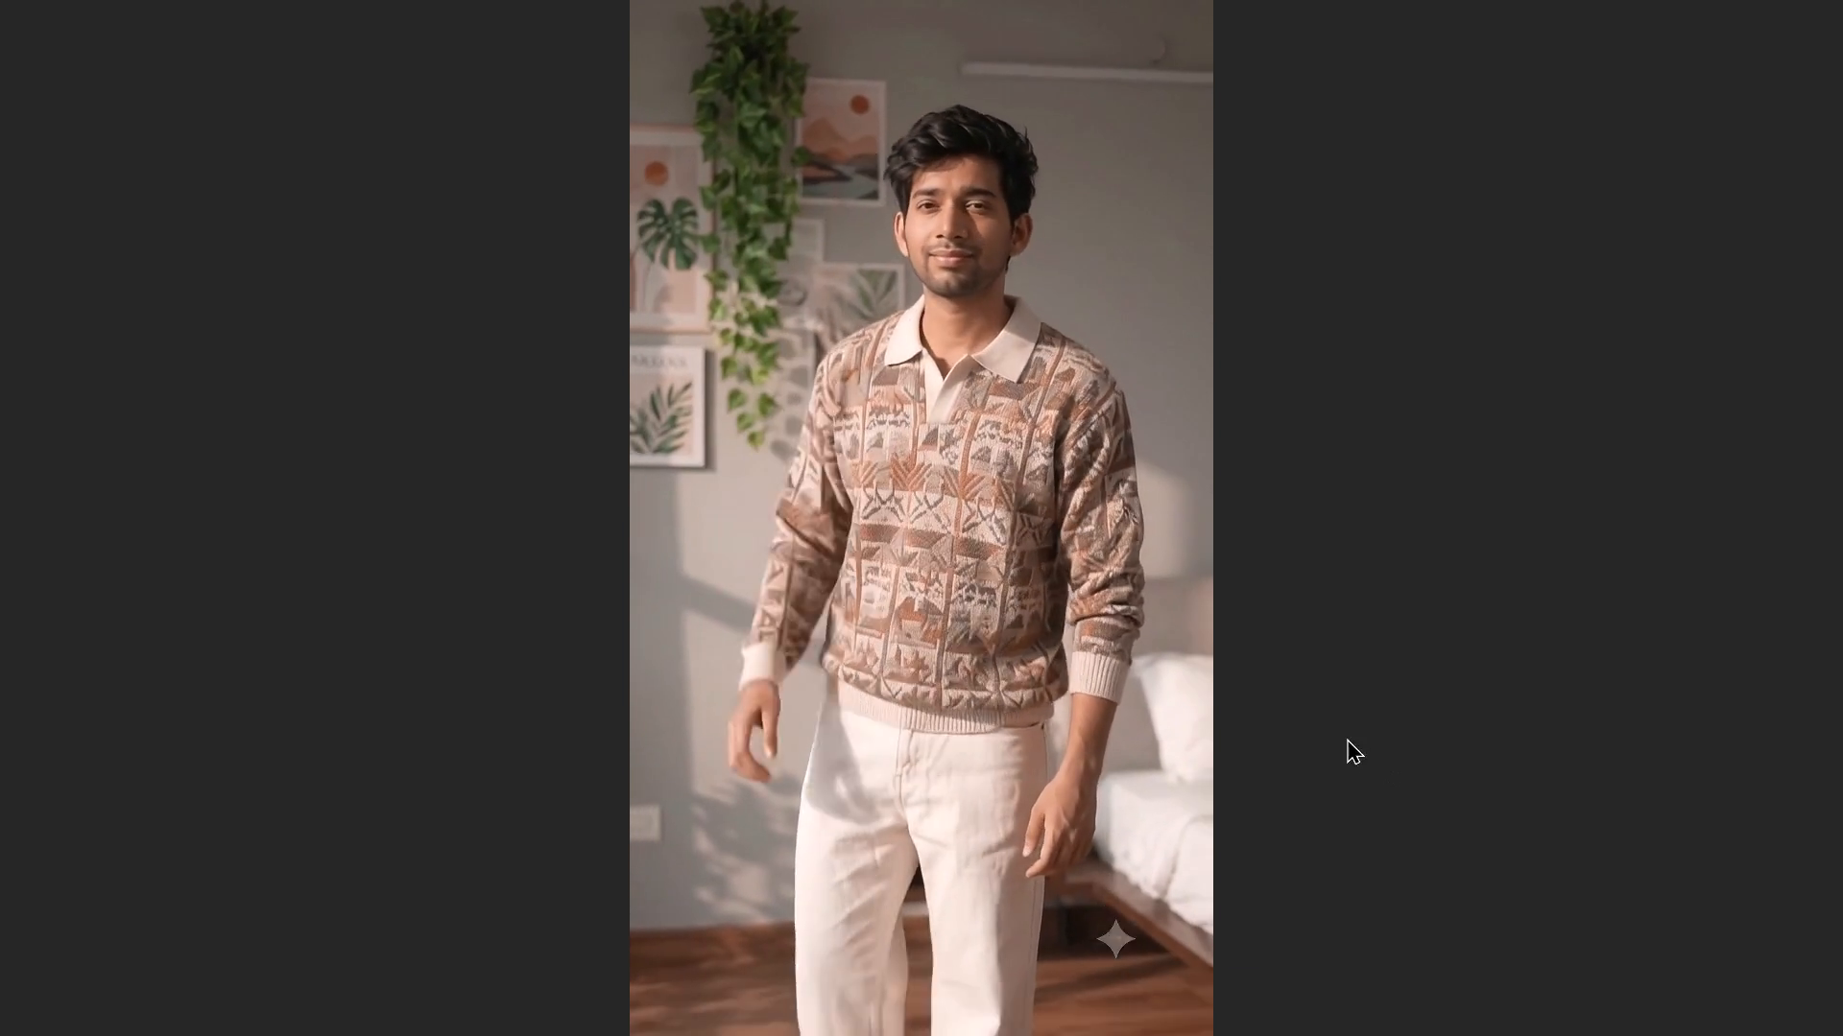
left_click(1328, 781)
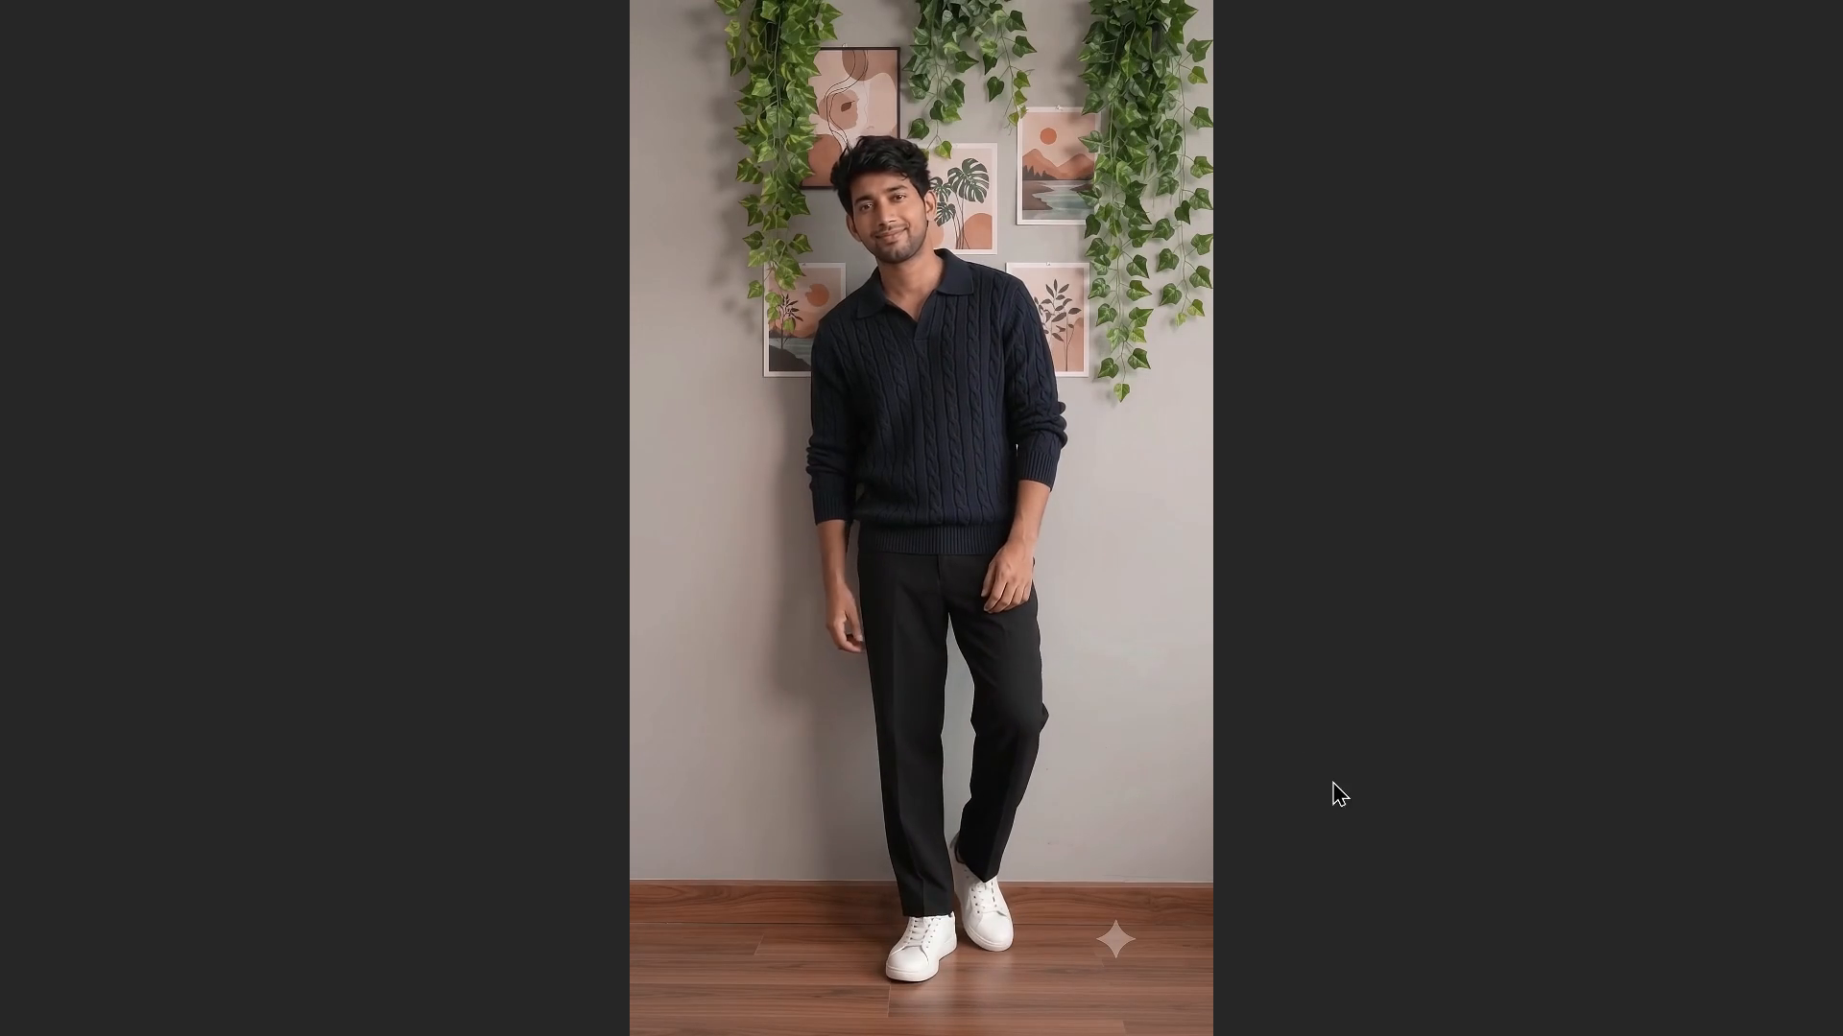
left_click(1248, 928)
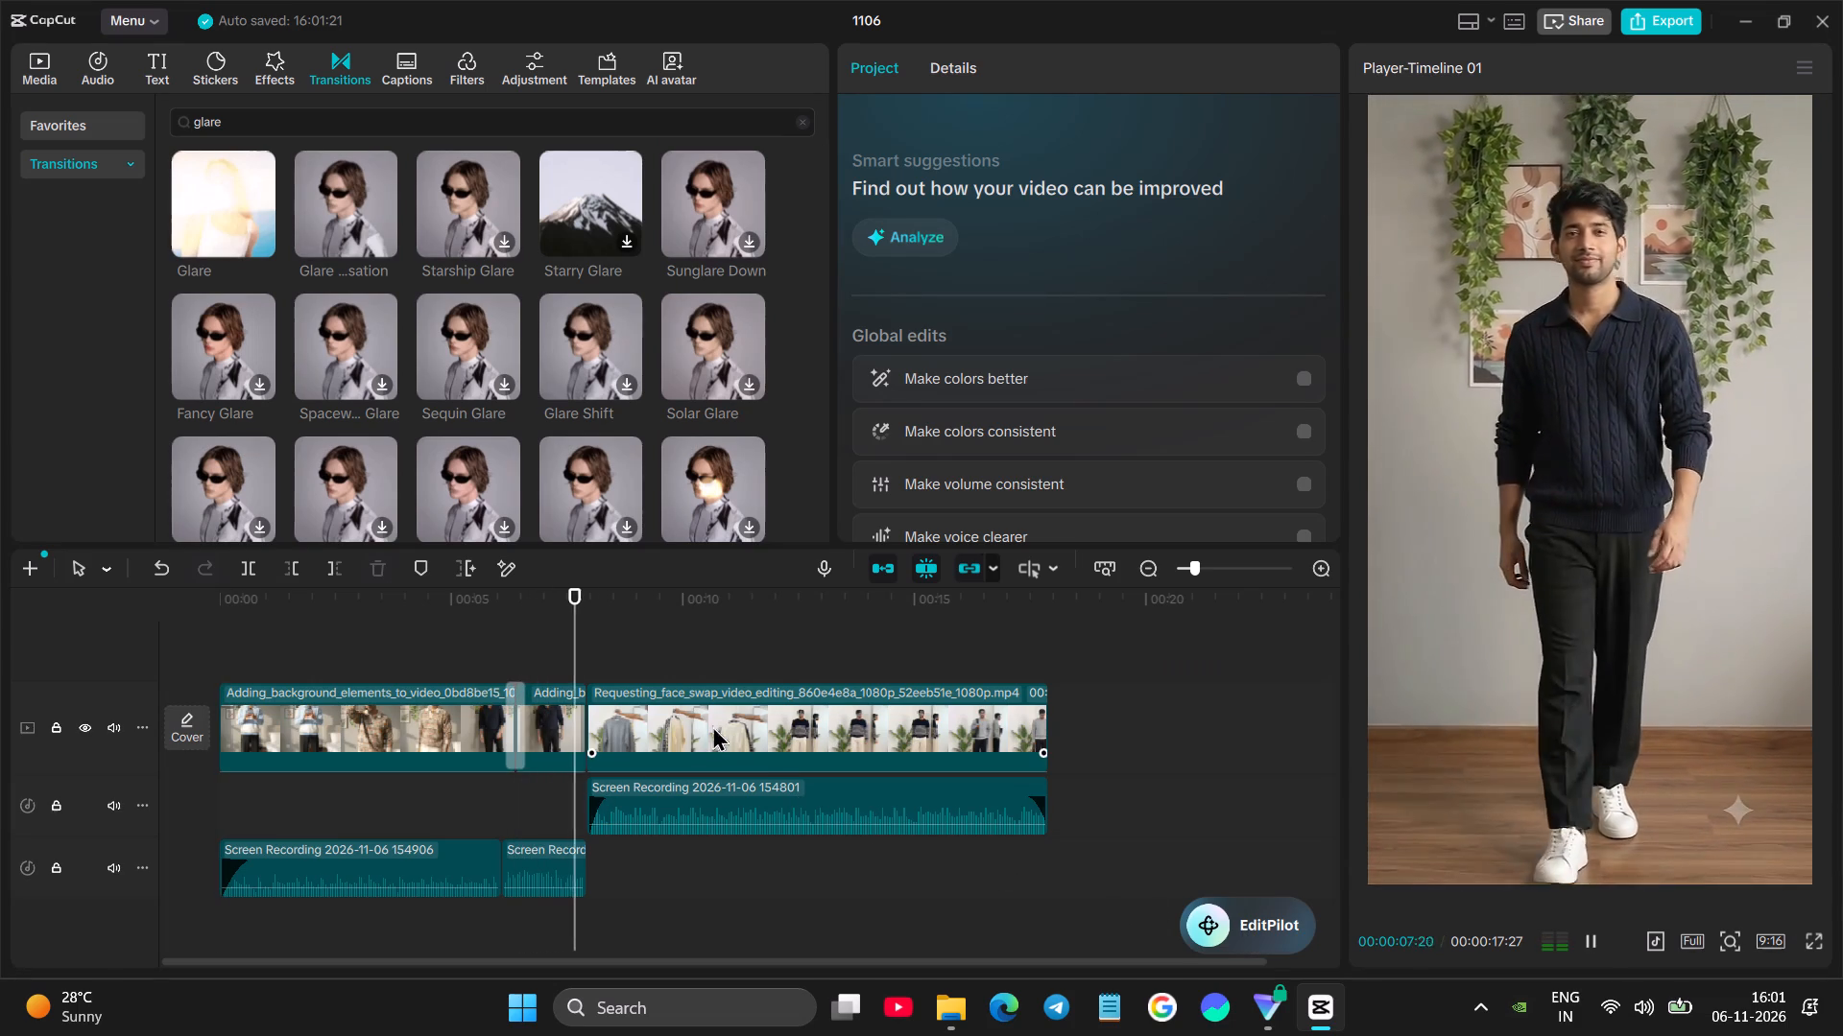
left_click(591, 649)
left_click(591, 649)
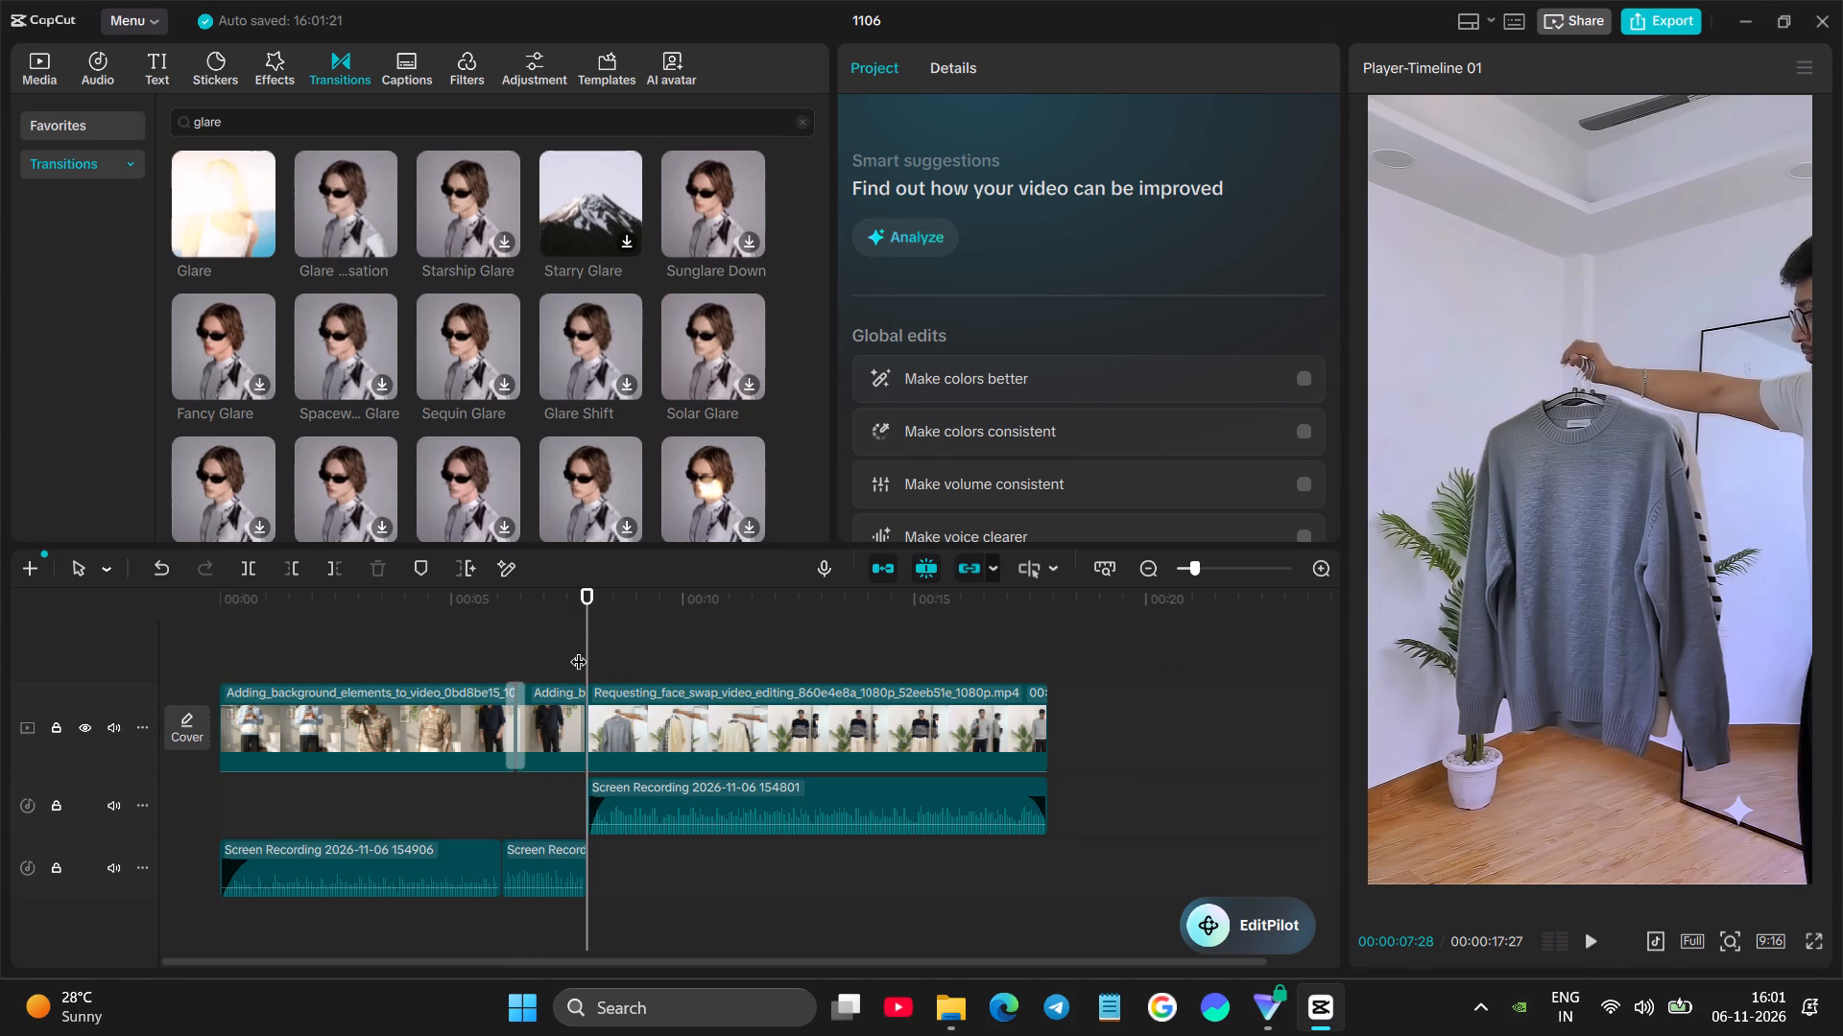
key("space")
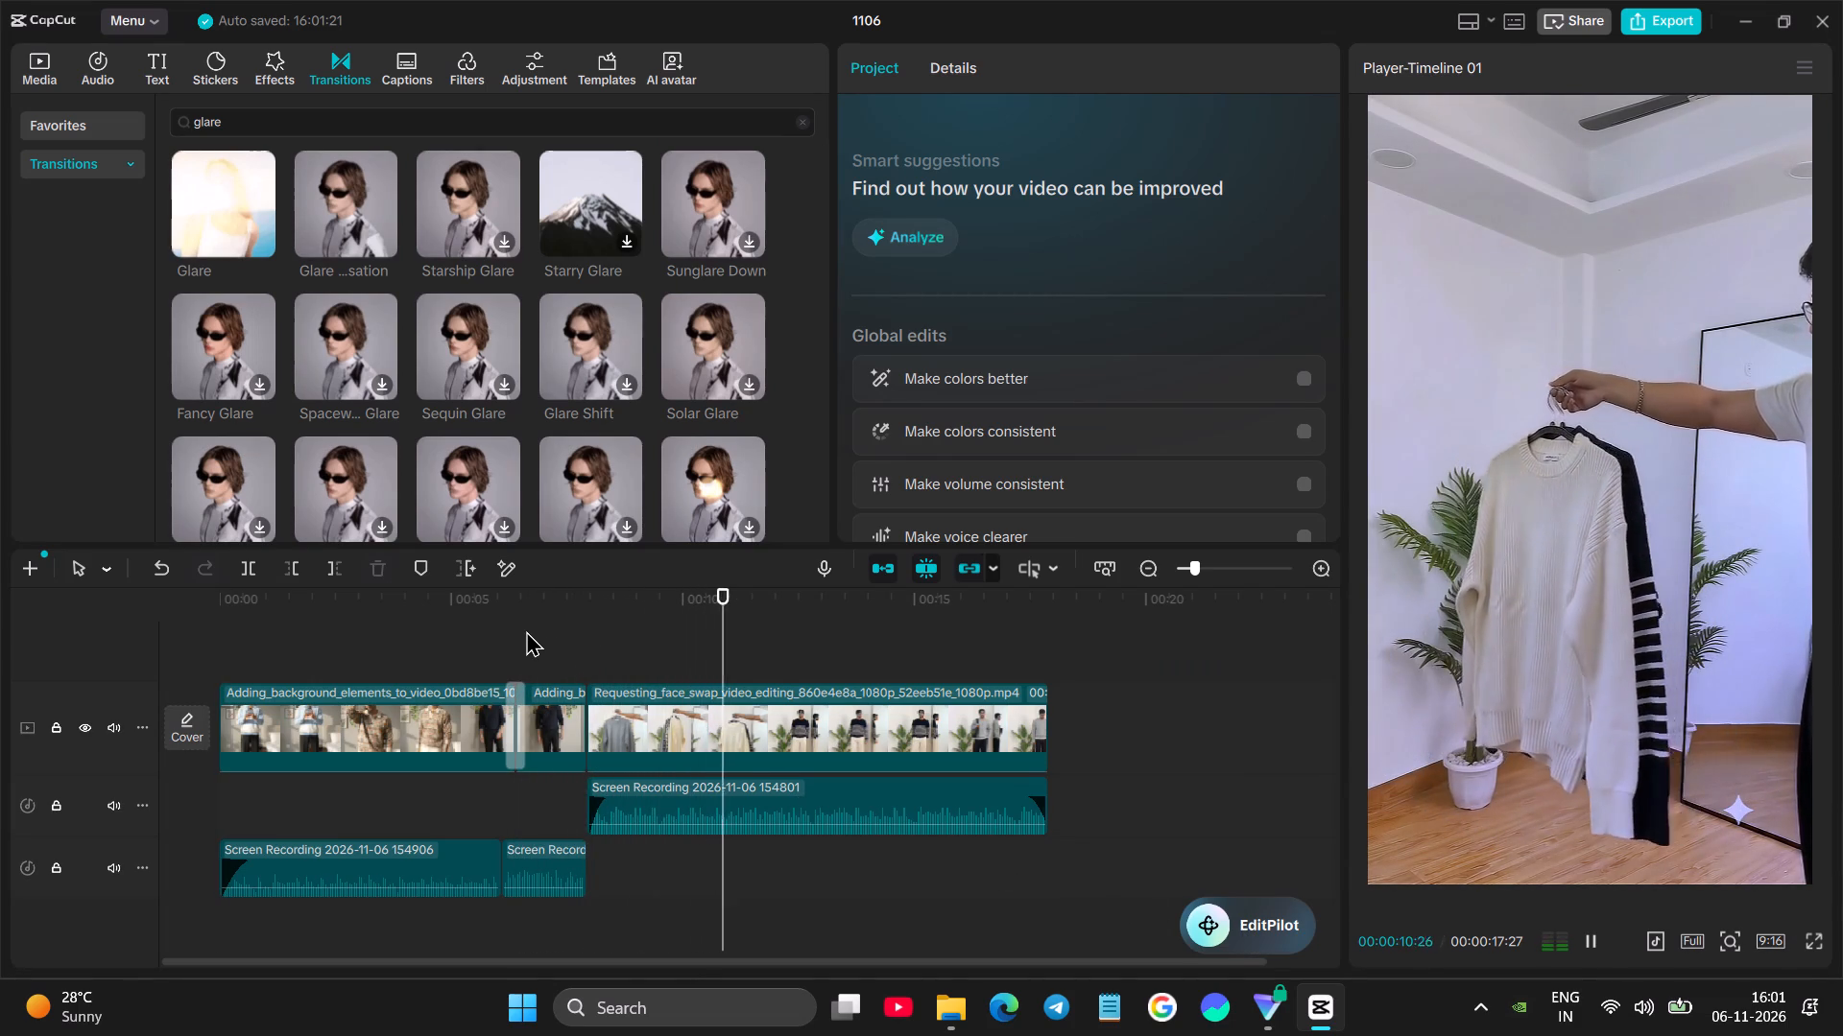
left_click(537, 630)
left_click_drag(537, 630, 338, 632)
key("space")
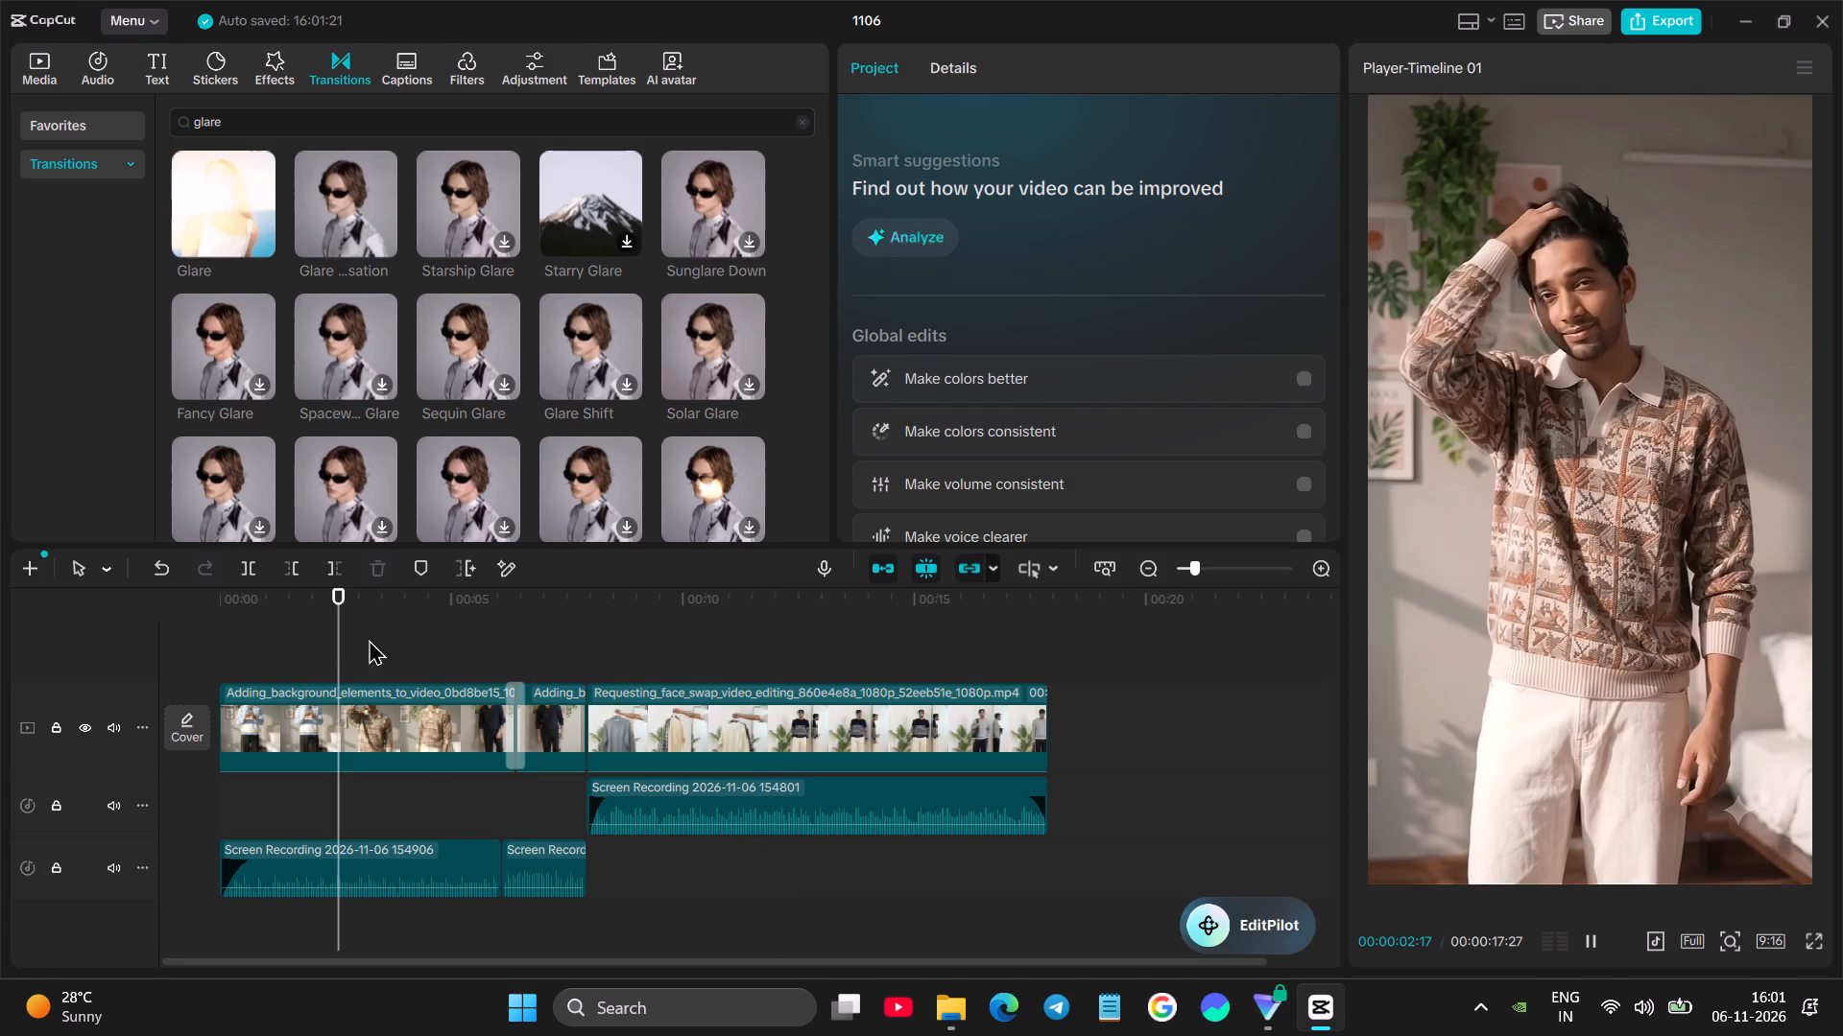
key("space")
key("space")
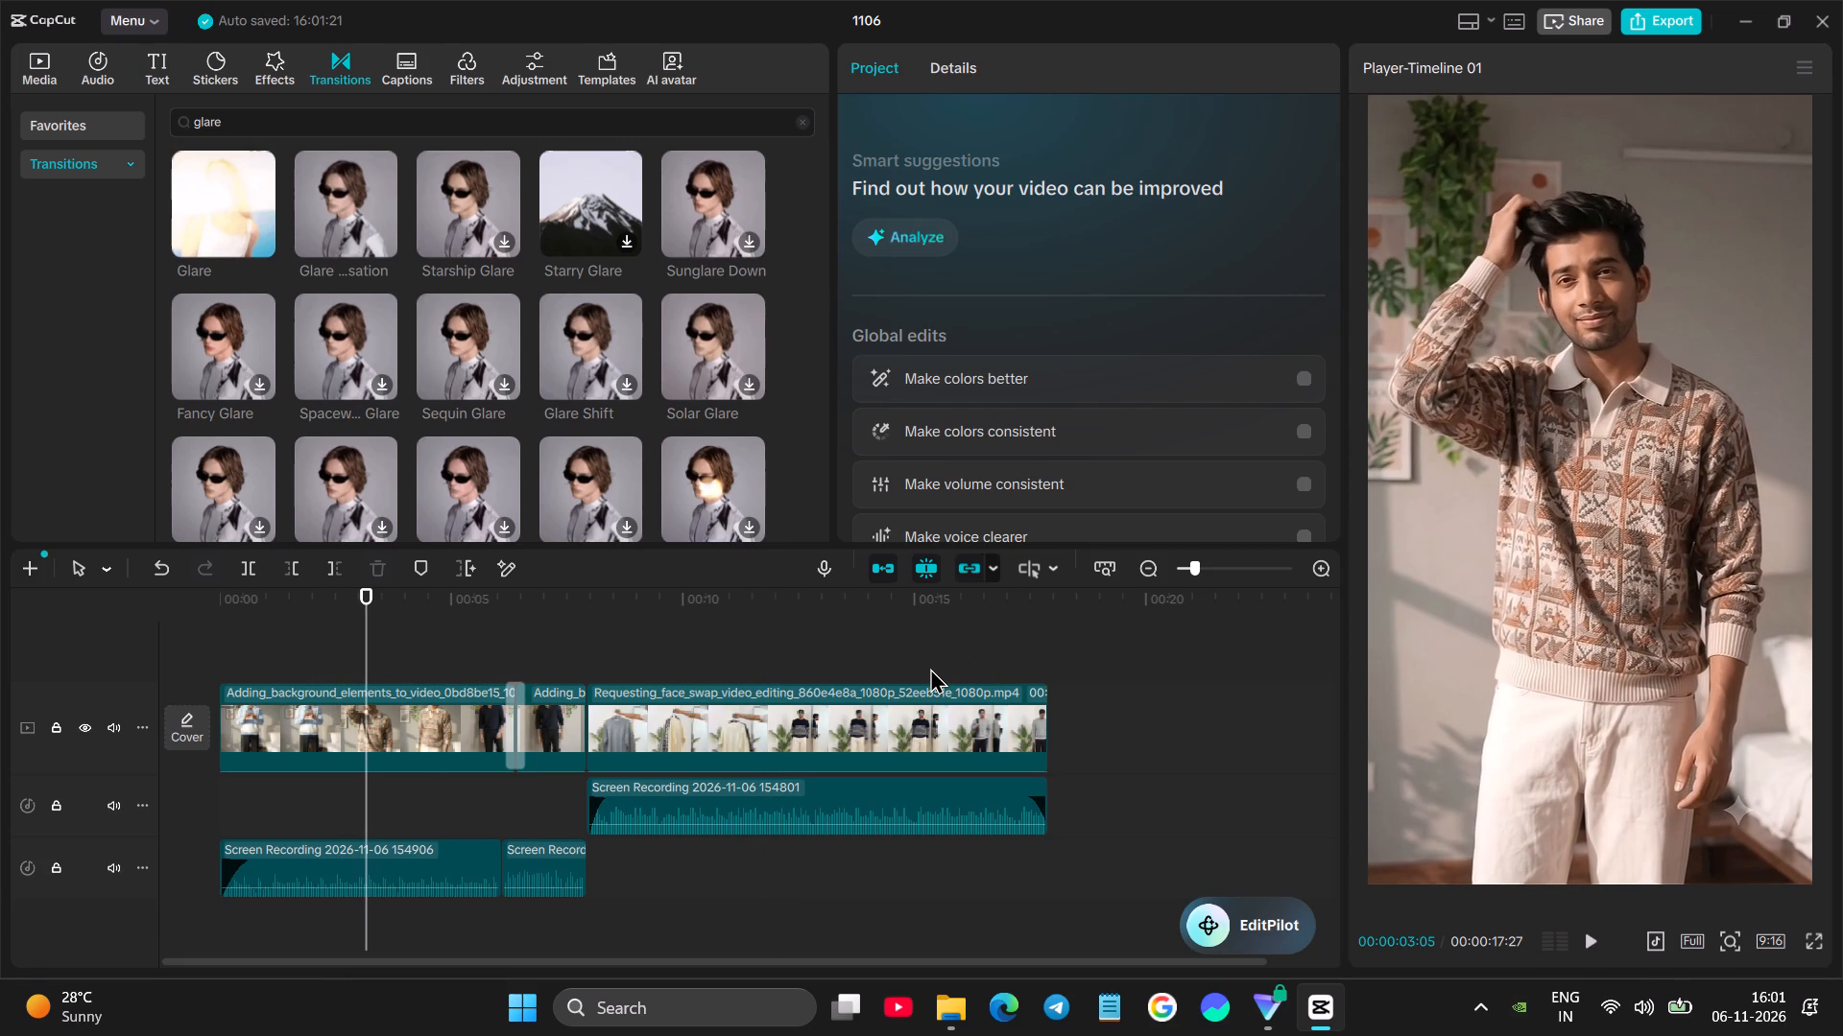
left_click_drag(1005, 646, 905, 690)
left_click_drag(905, 690, 842, 826)
right_click(871, 718)
scroll(944, 863, "down", 2)
left_click(654, 650)
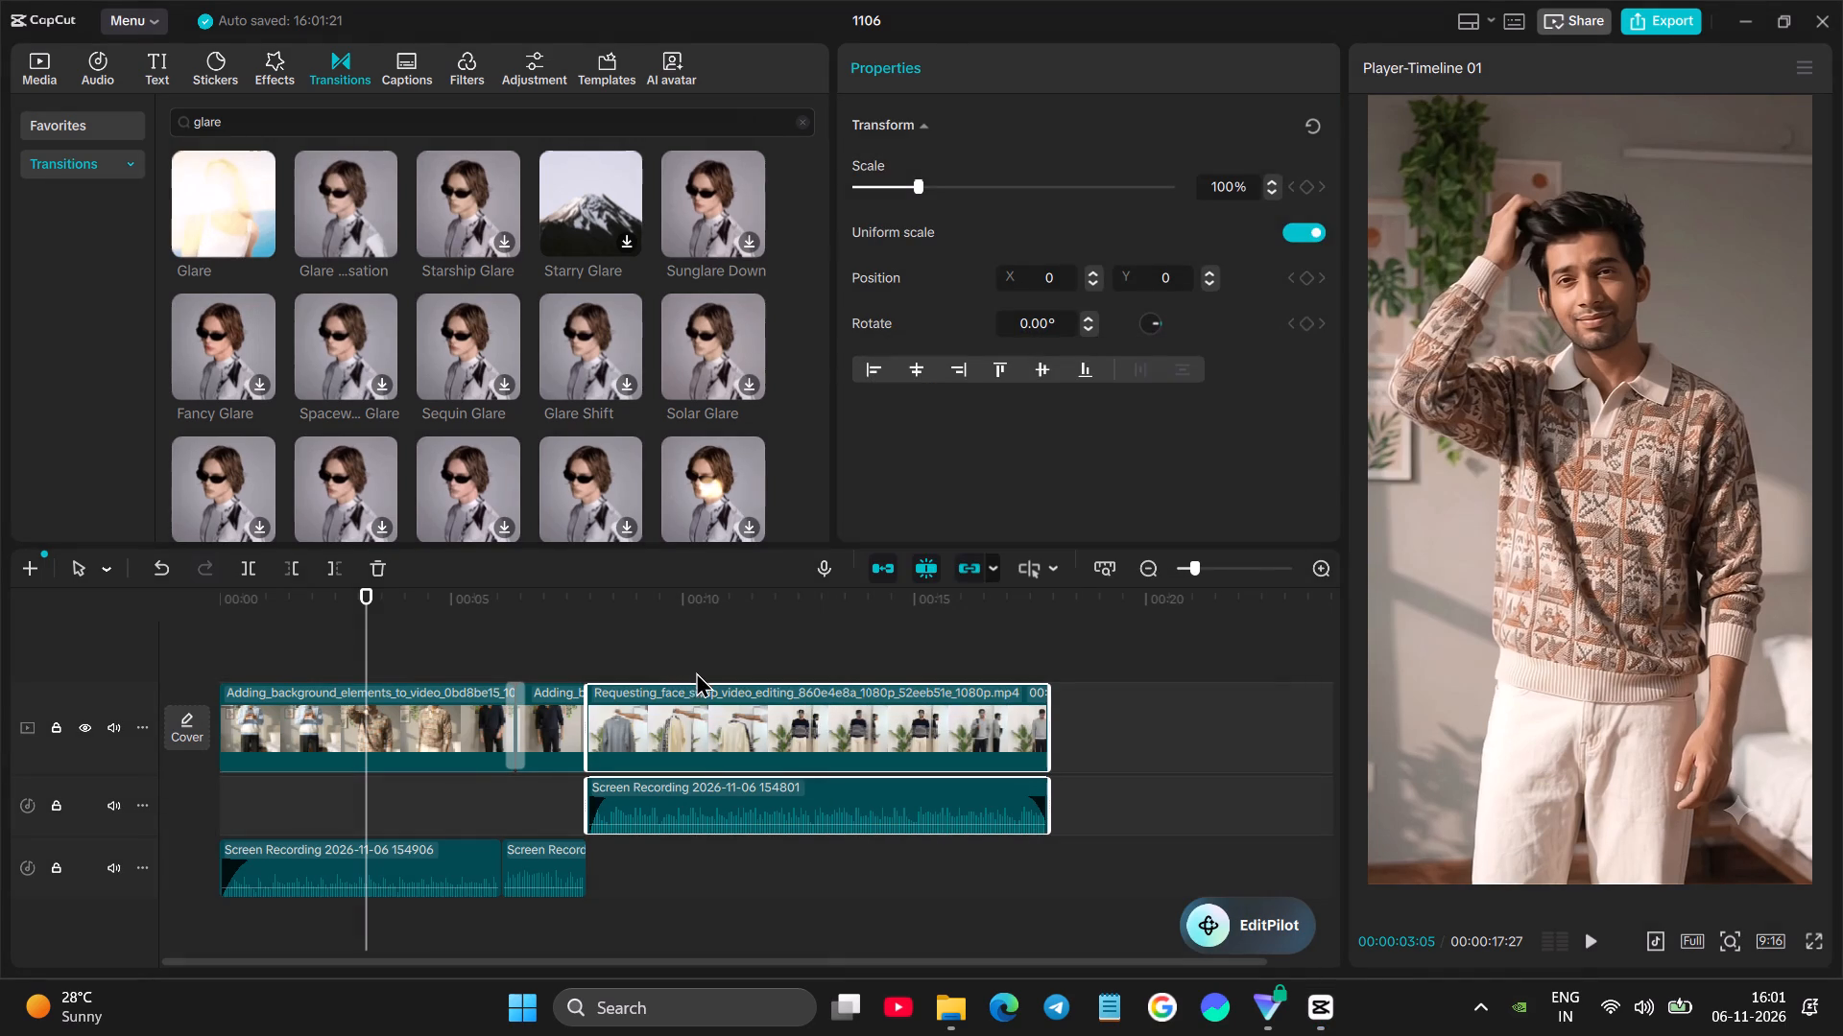
key("BackSpace")
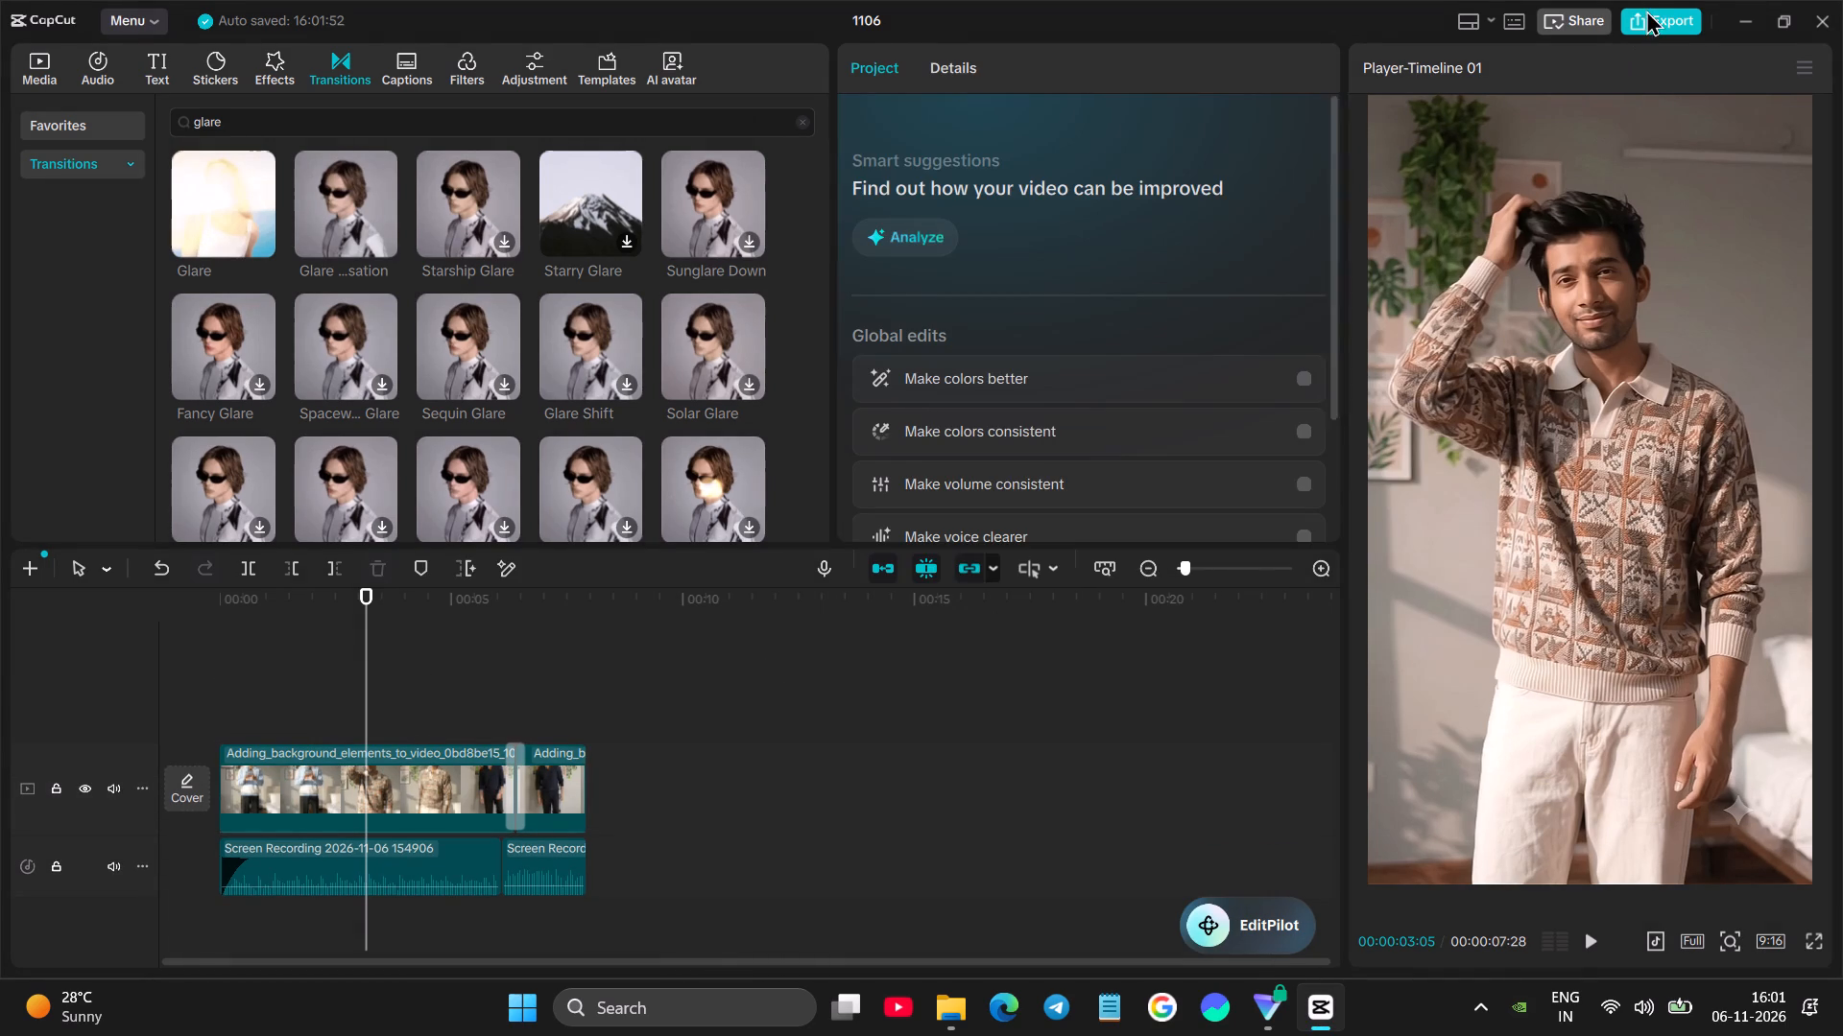
Export the first two clips as video 1106 at 2K resolution and 60fps, and dismiss the sharing options.
left_click(1657, 7)
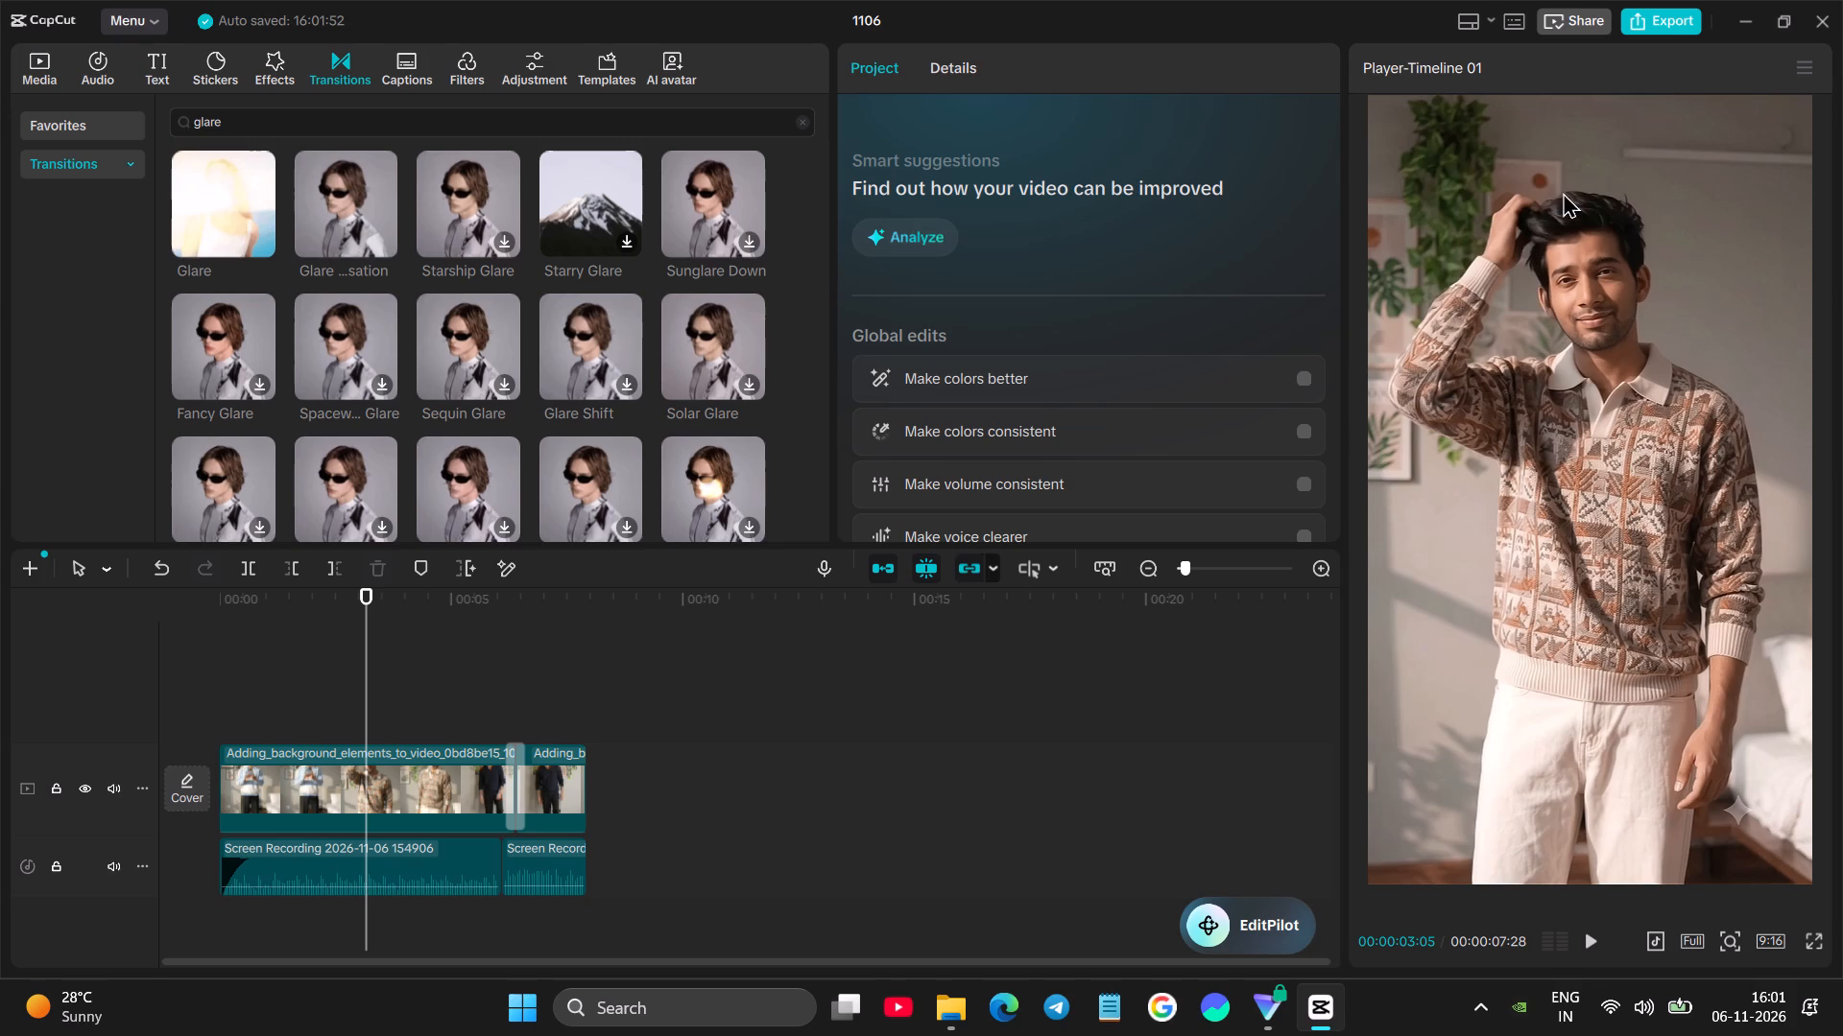
left_click(1654, 22)
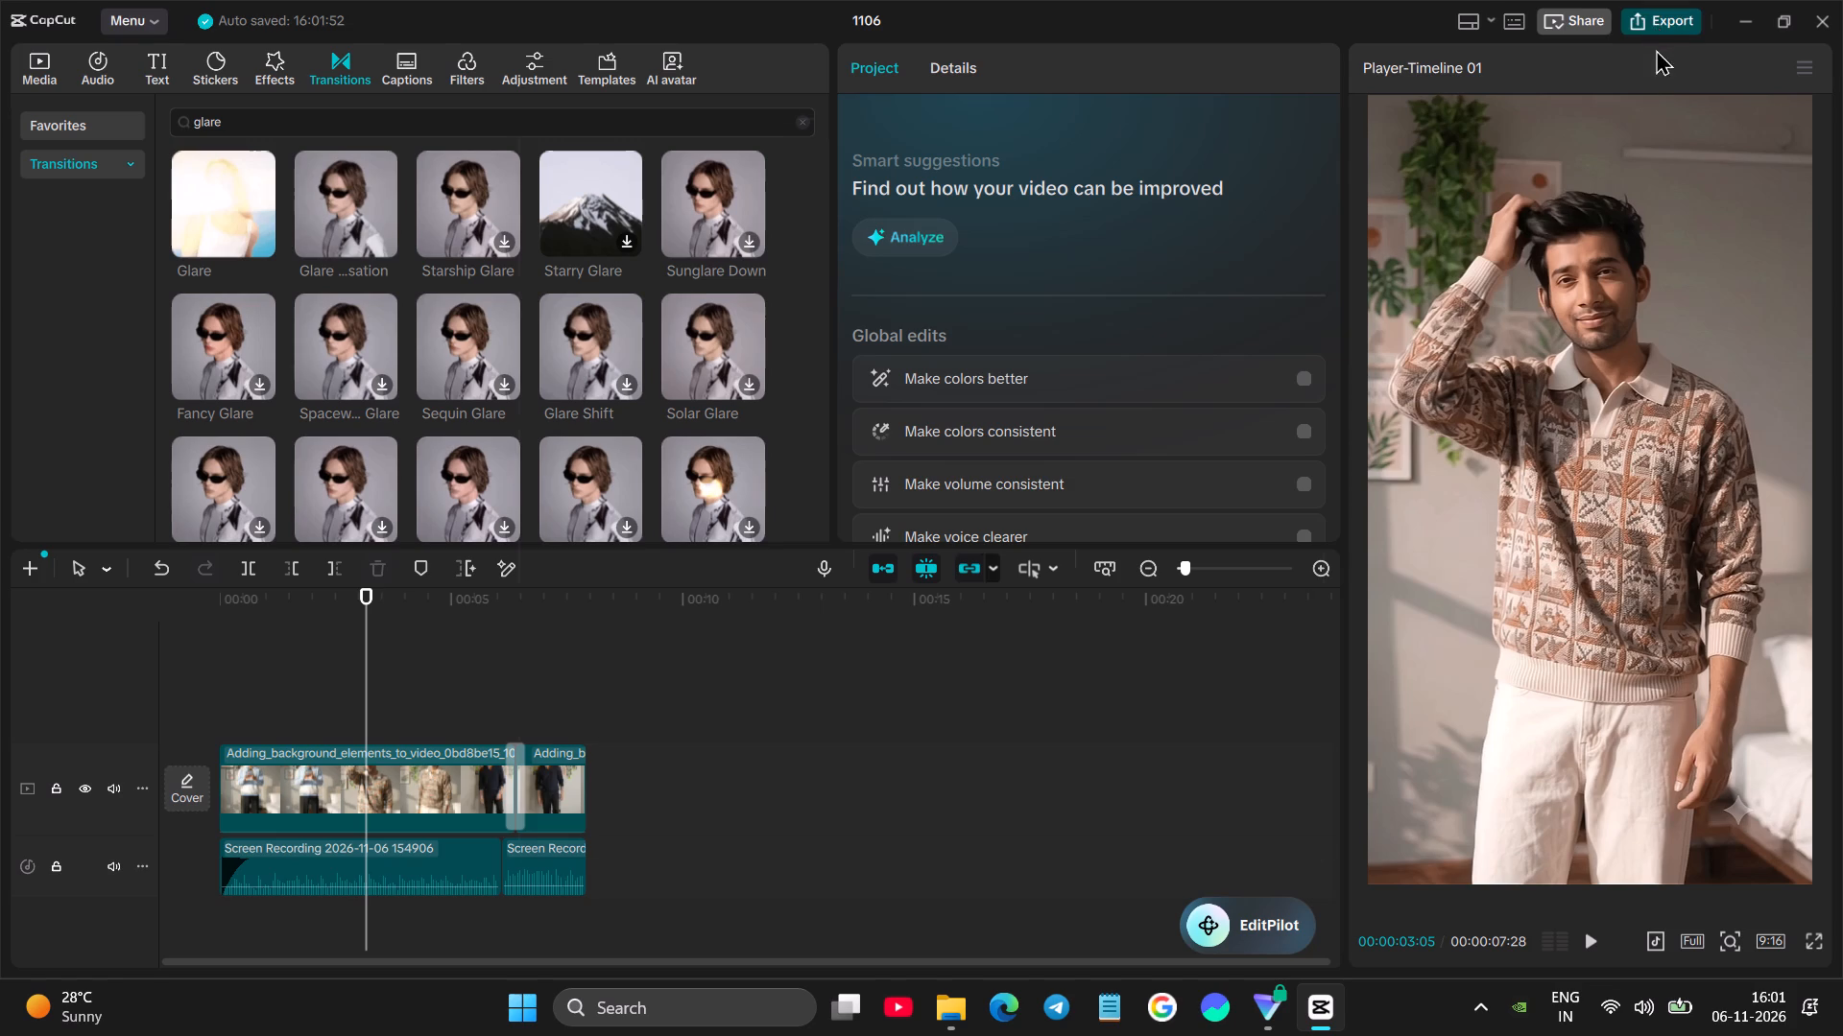
left_click(1238, 408)
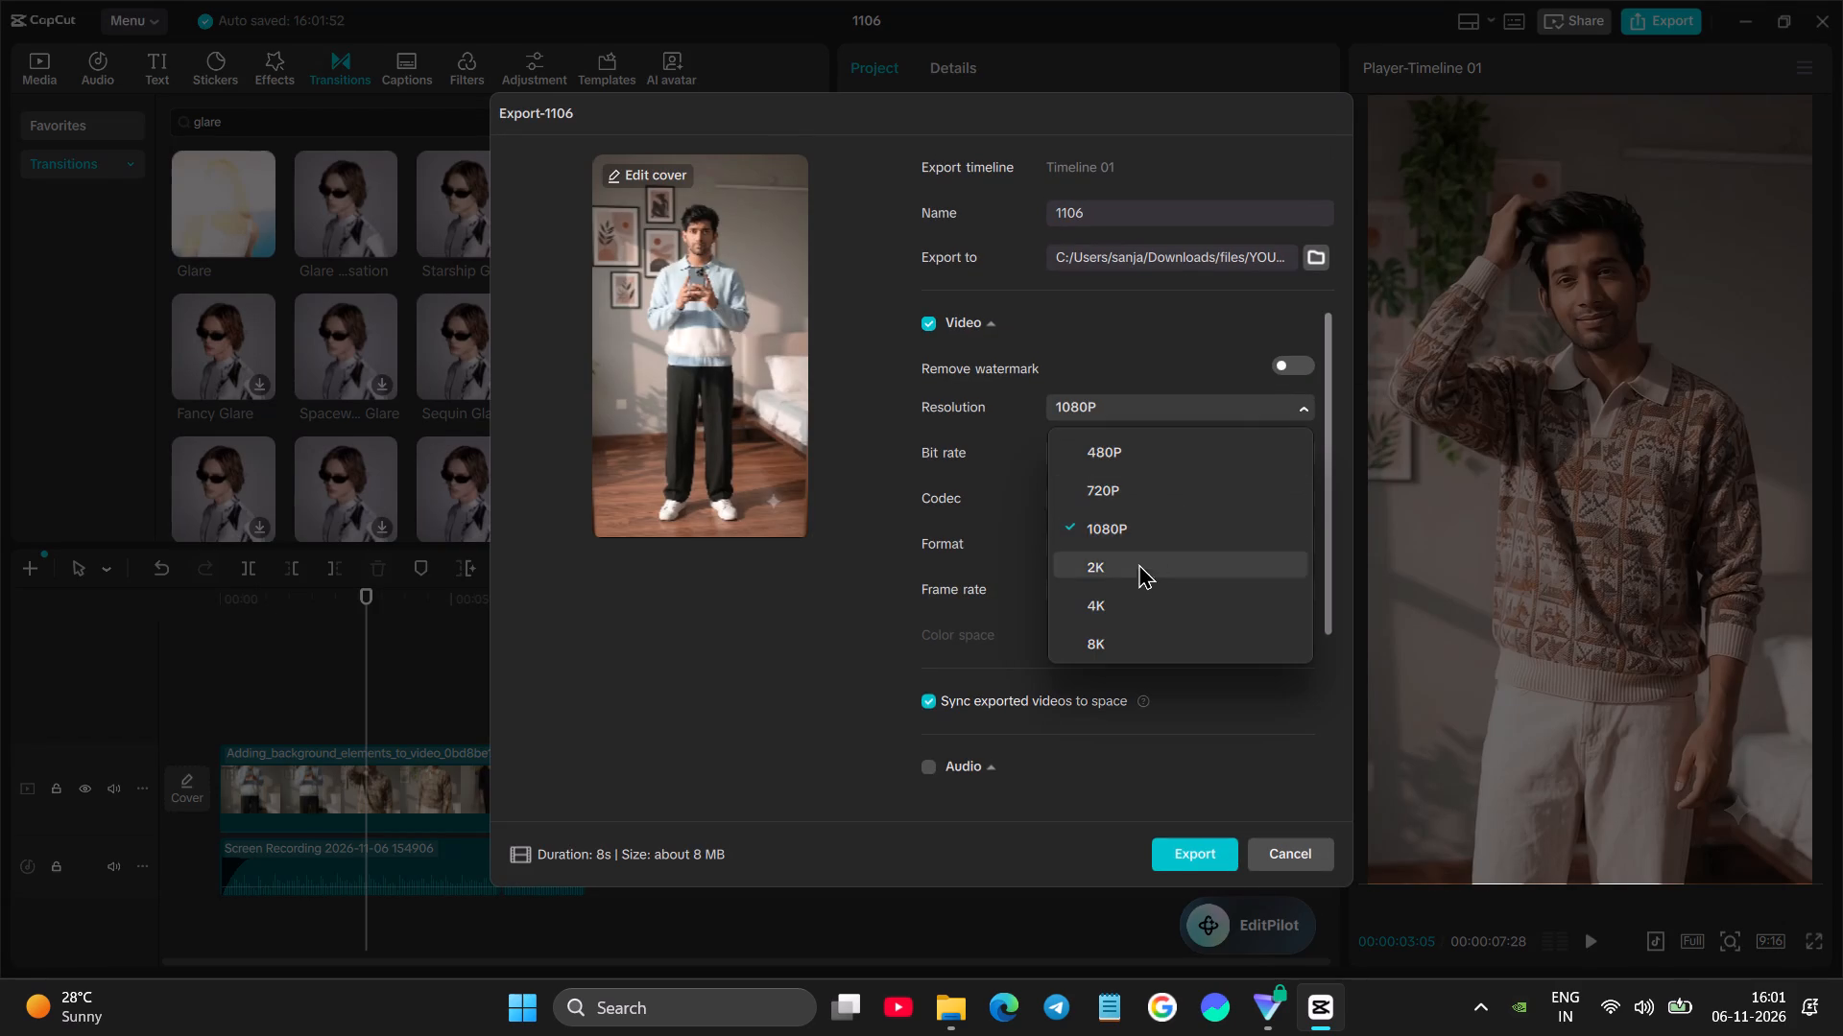
left_click(1138, 570)
left_click(1195, 594)
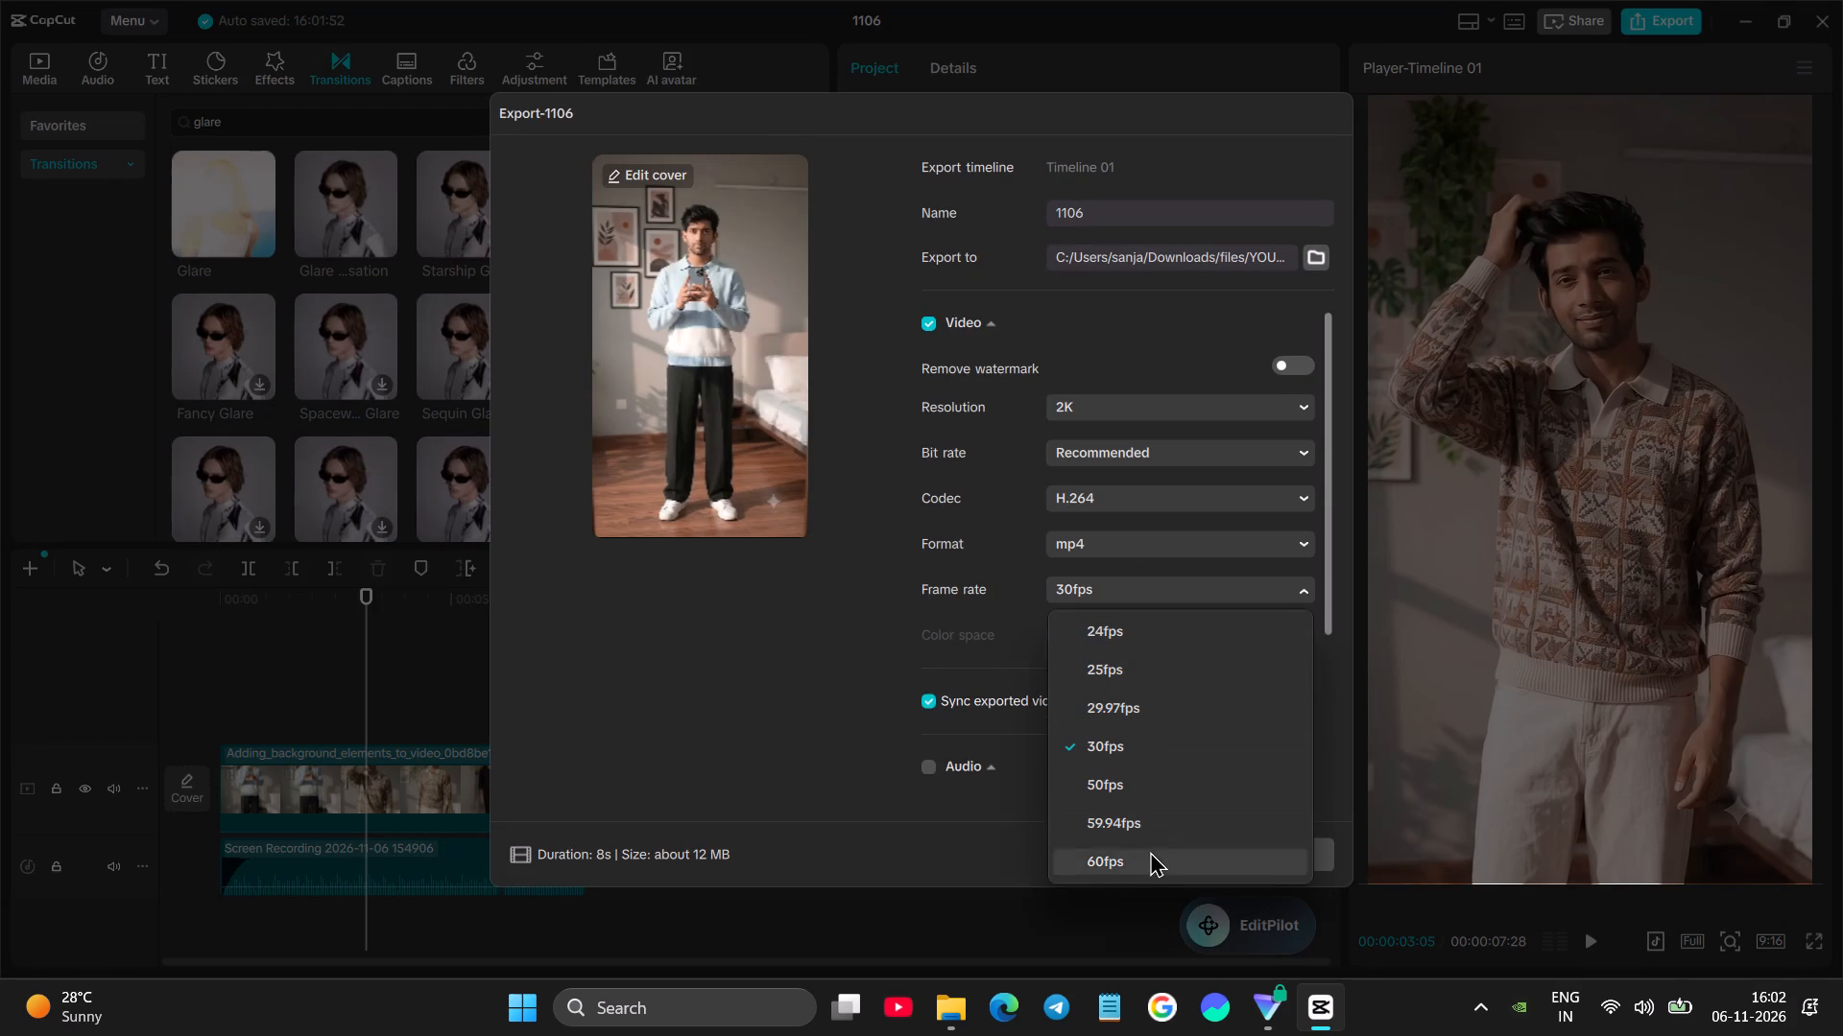
left_click(1150, 851)
left_click(1217, 862)
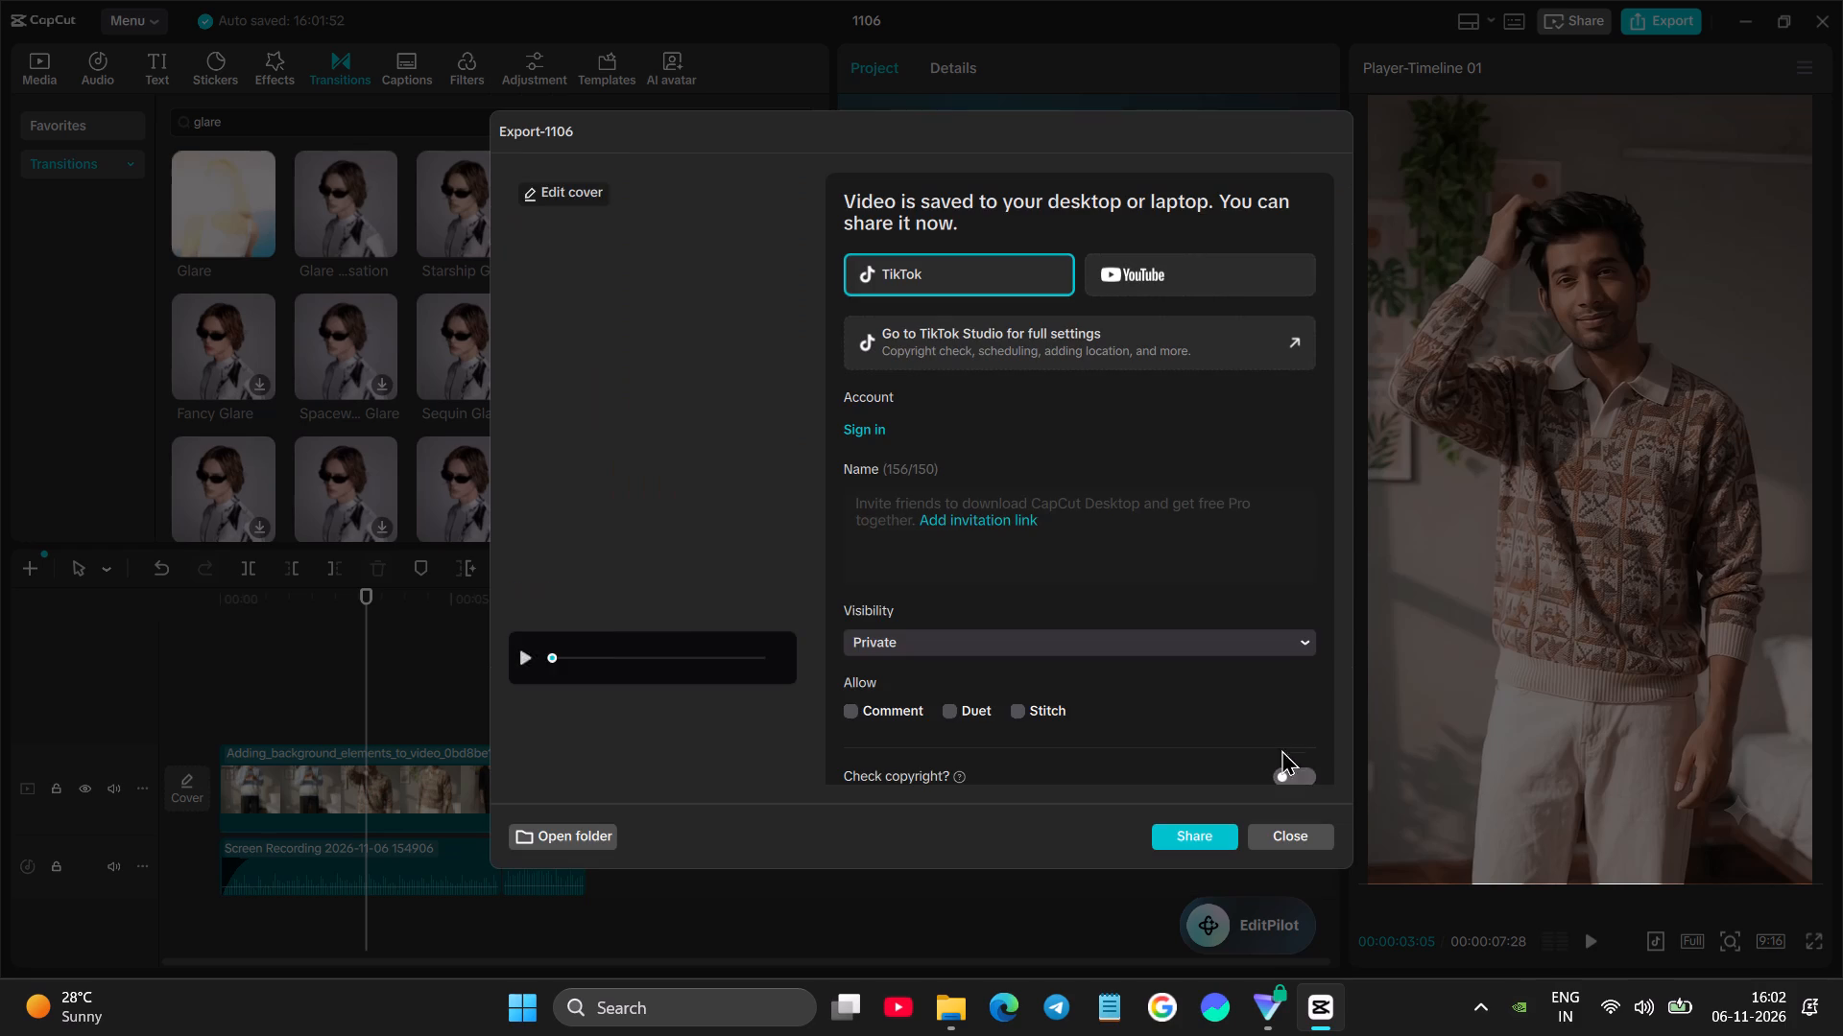
left_click(1279, 840)
Undo the deletion of the third clip and its music.
left_click(162, 576)
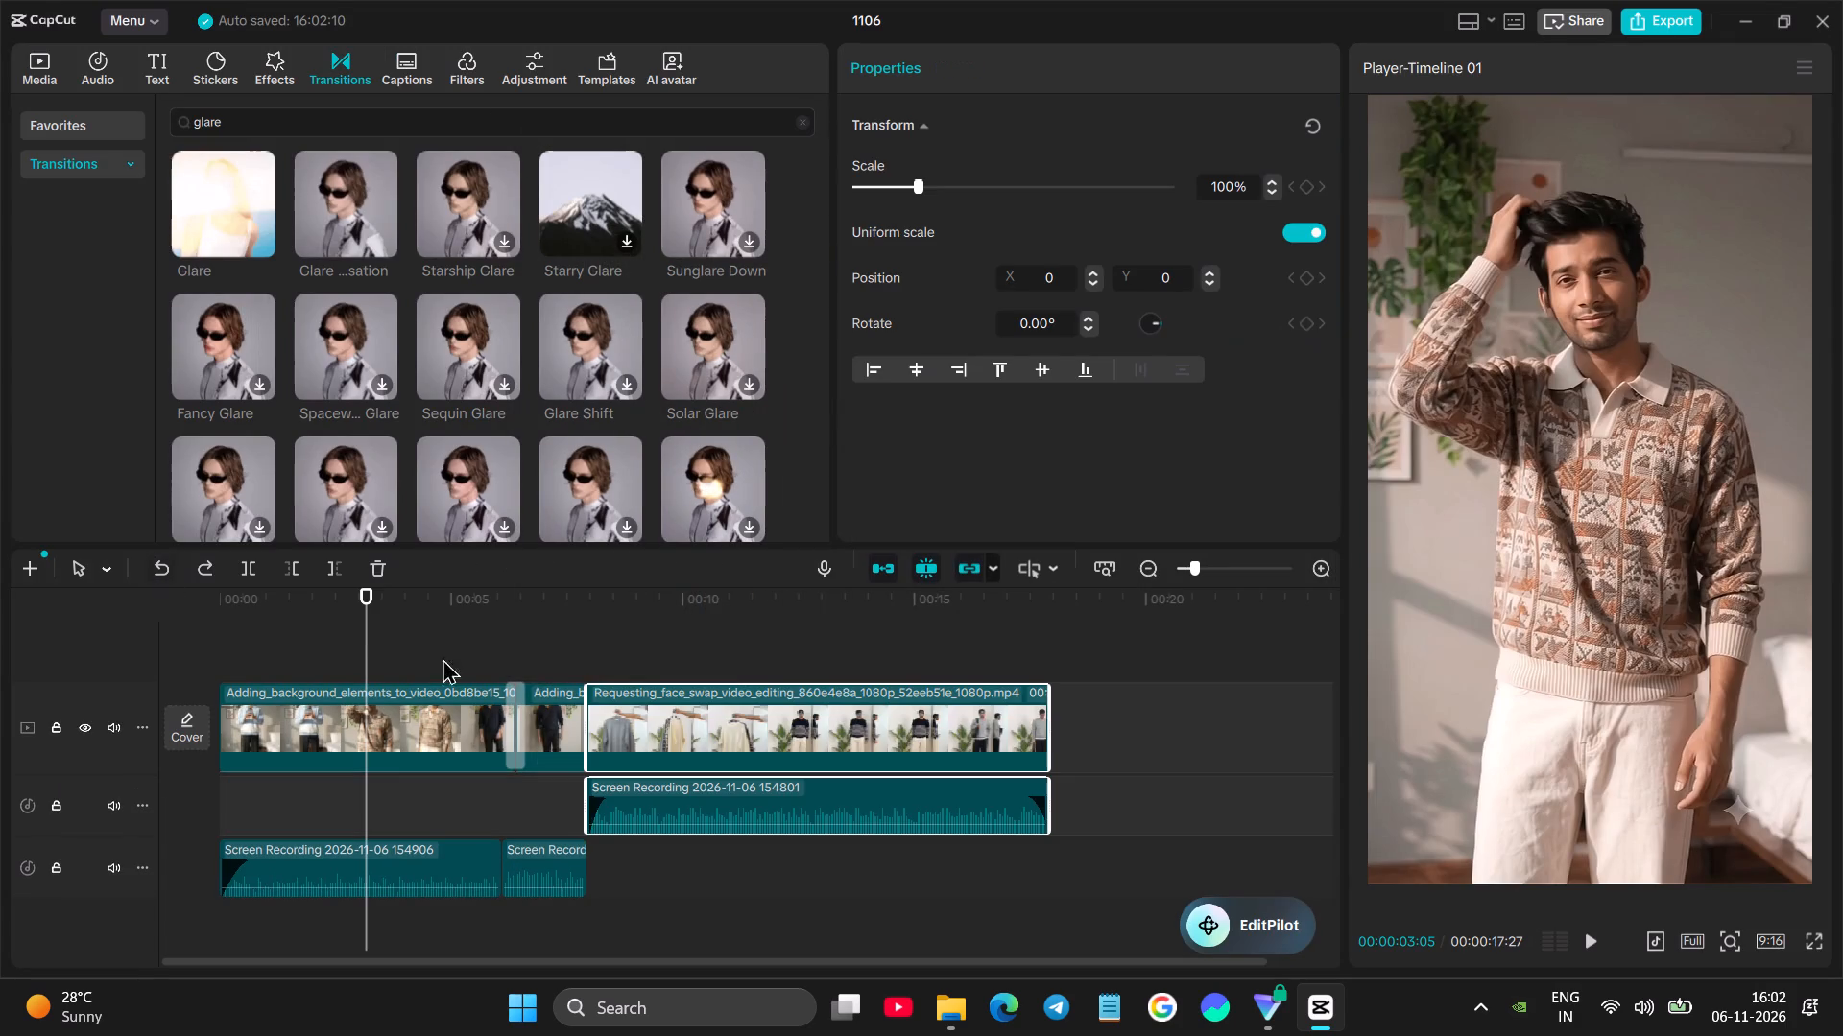
Delete the first two outfit clips together with the two music pieces beneath them.
left_click_drag(277, 654, 390, 792)
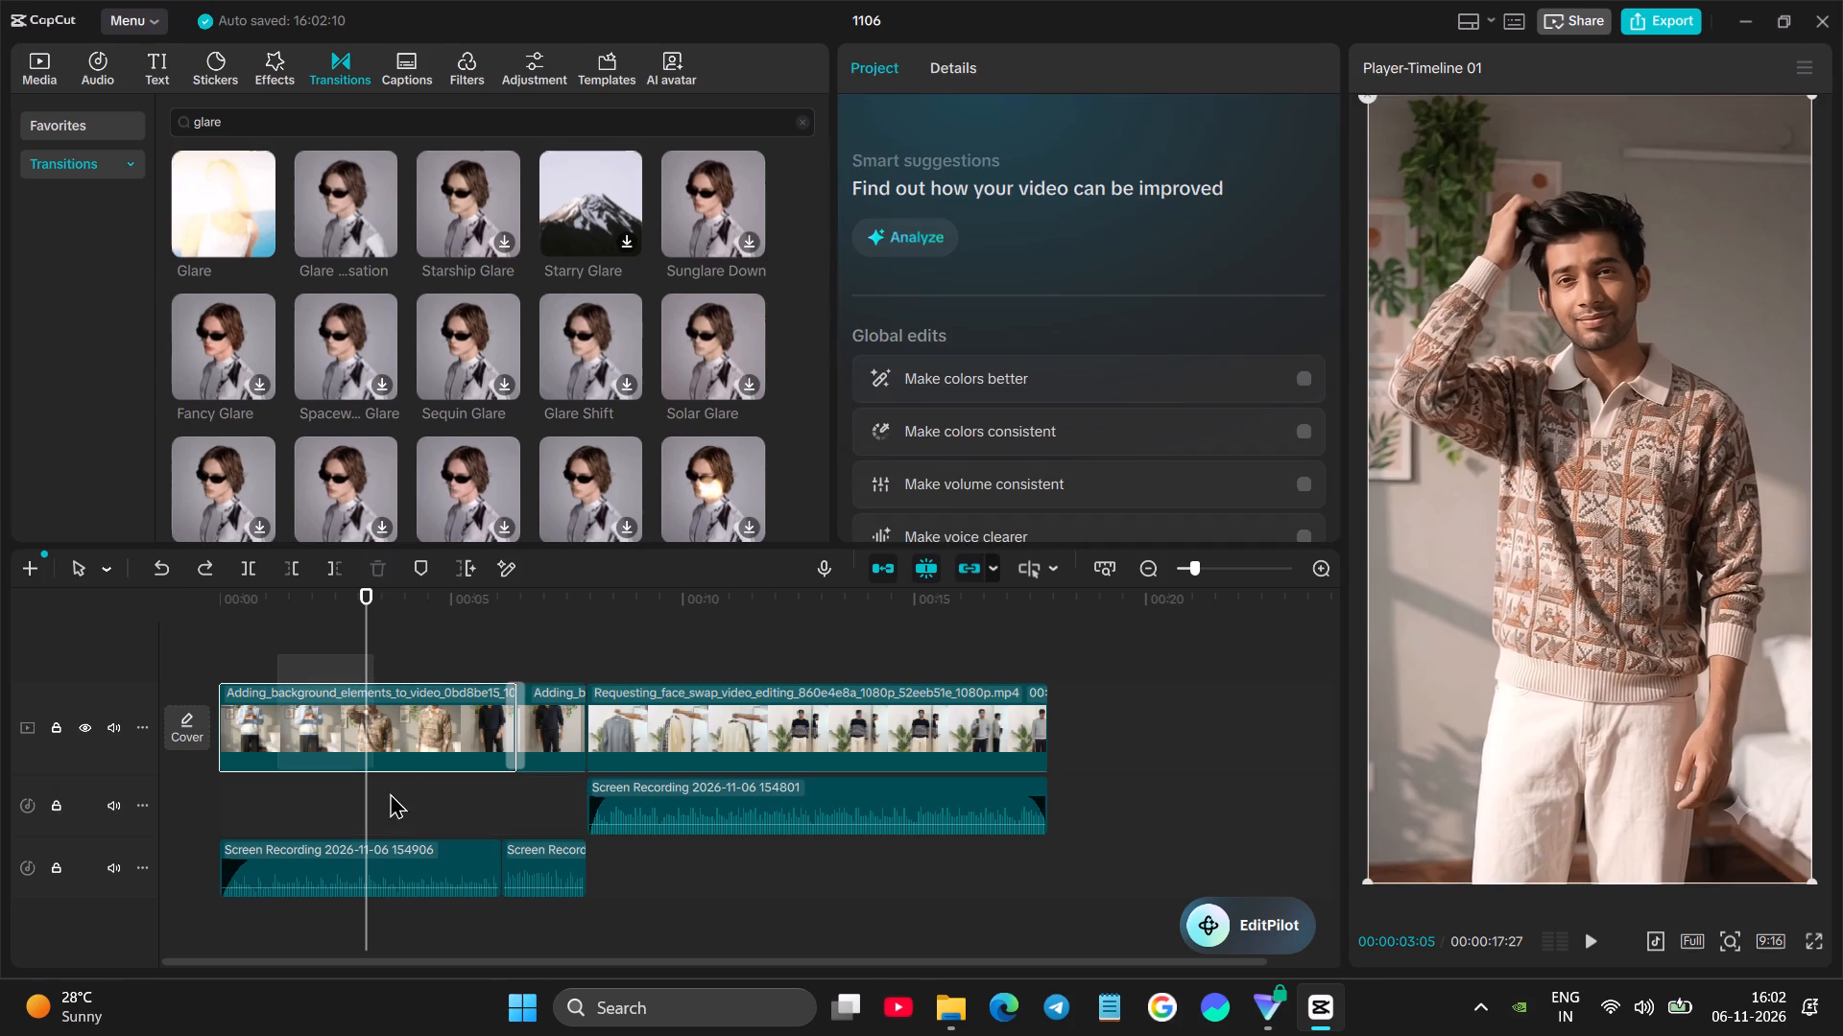
left_click_drag(390, 792, 531, 890)
key("BackSpace")
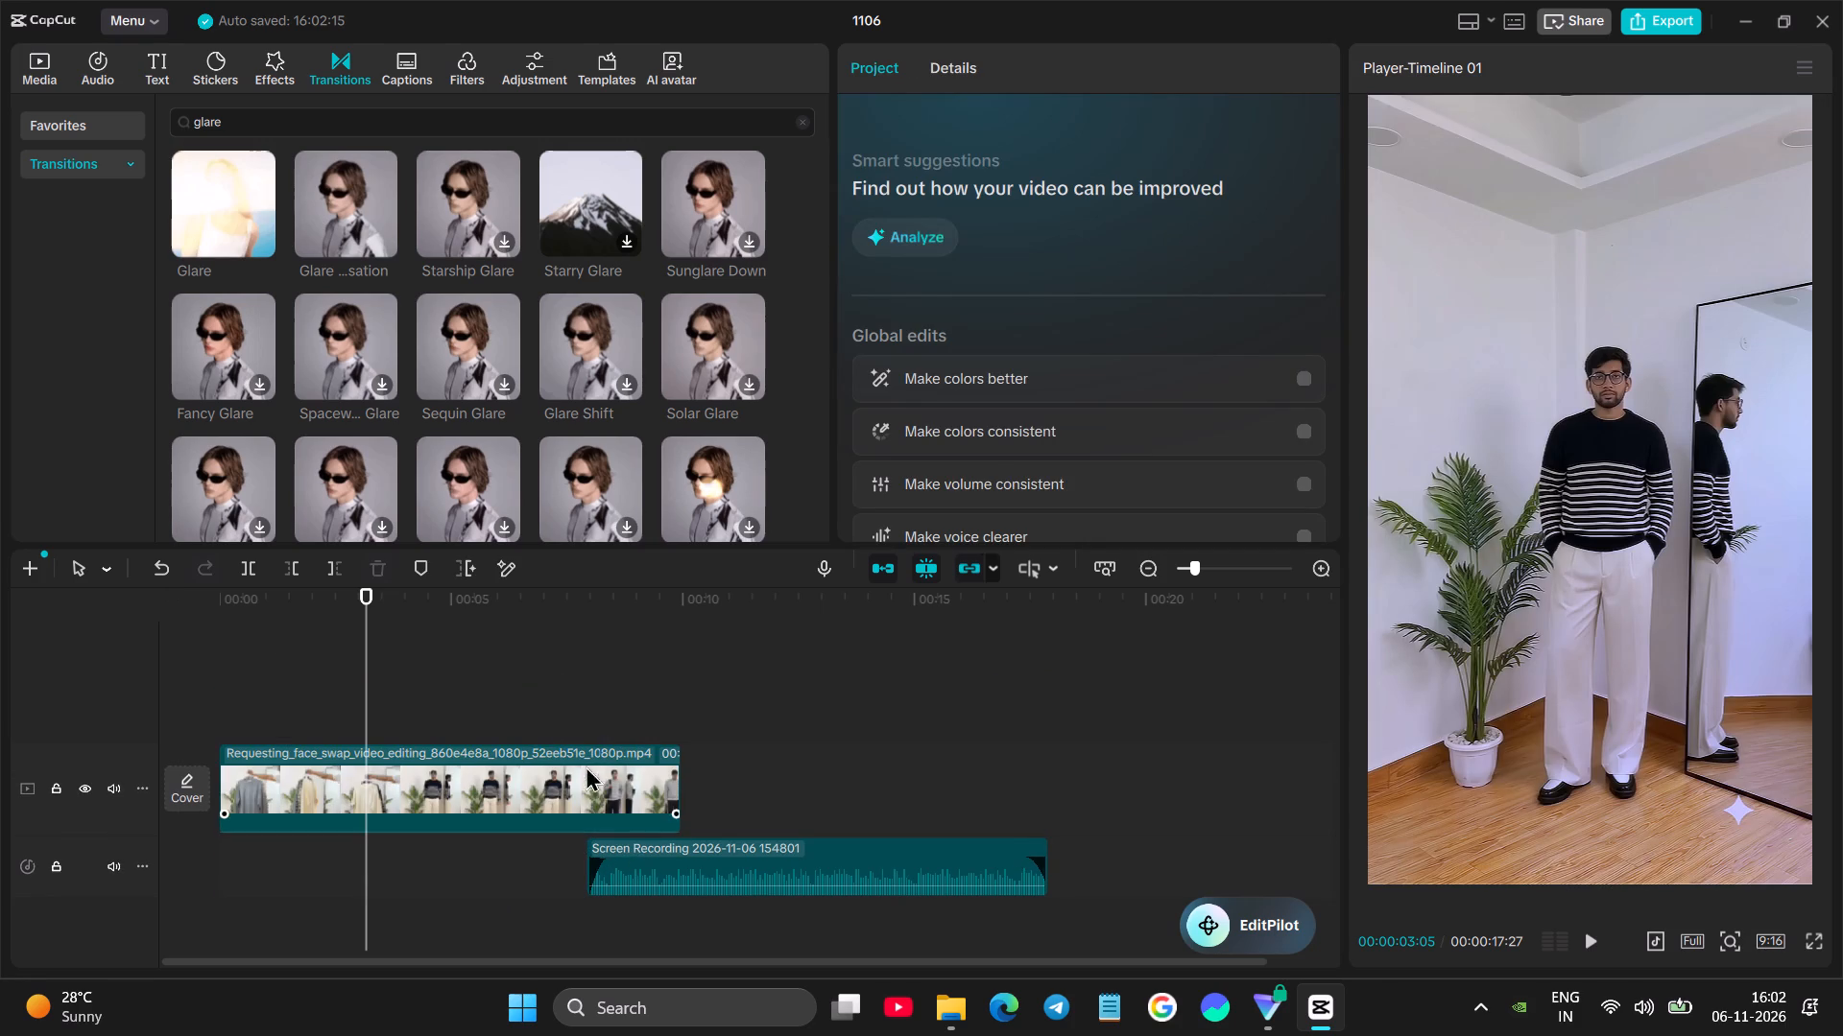
Move the remaining music to the start of the timeline, aligned with the clip, and return the playhead to 00:00:00:00.
left_click(569, 706)
key("space")
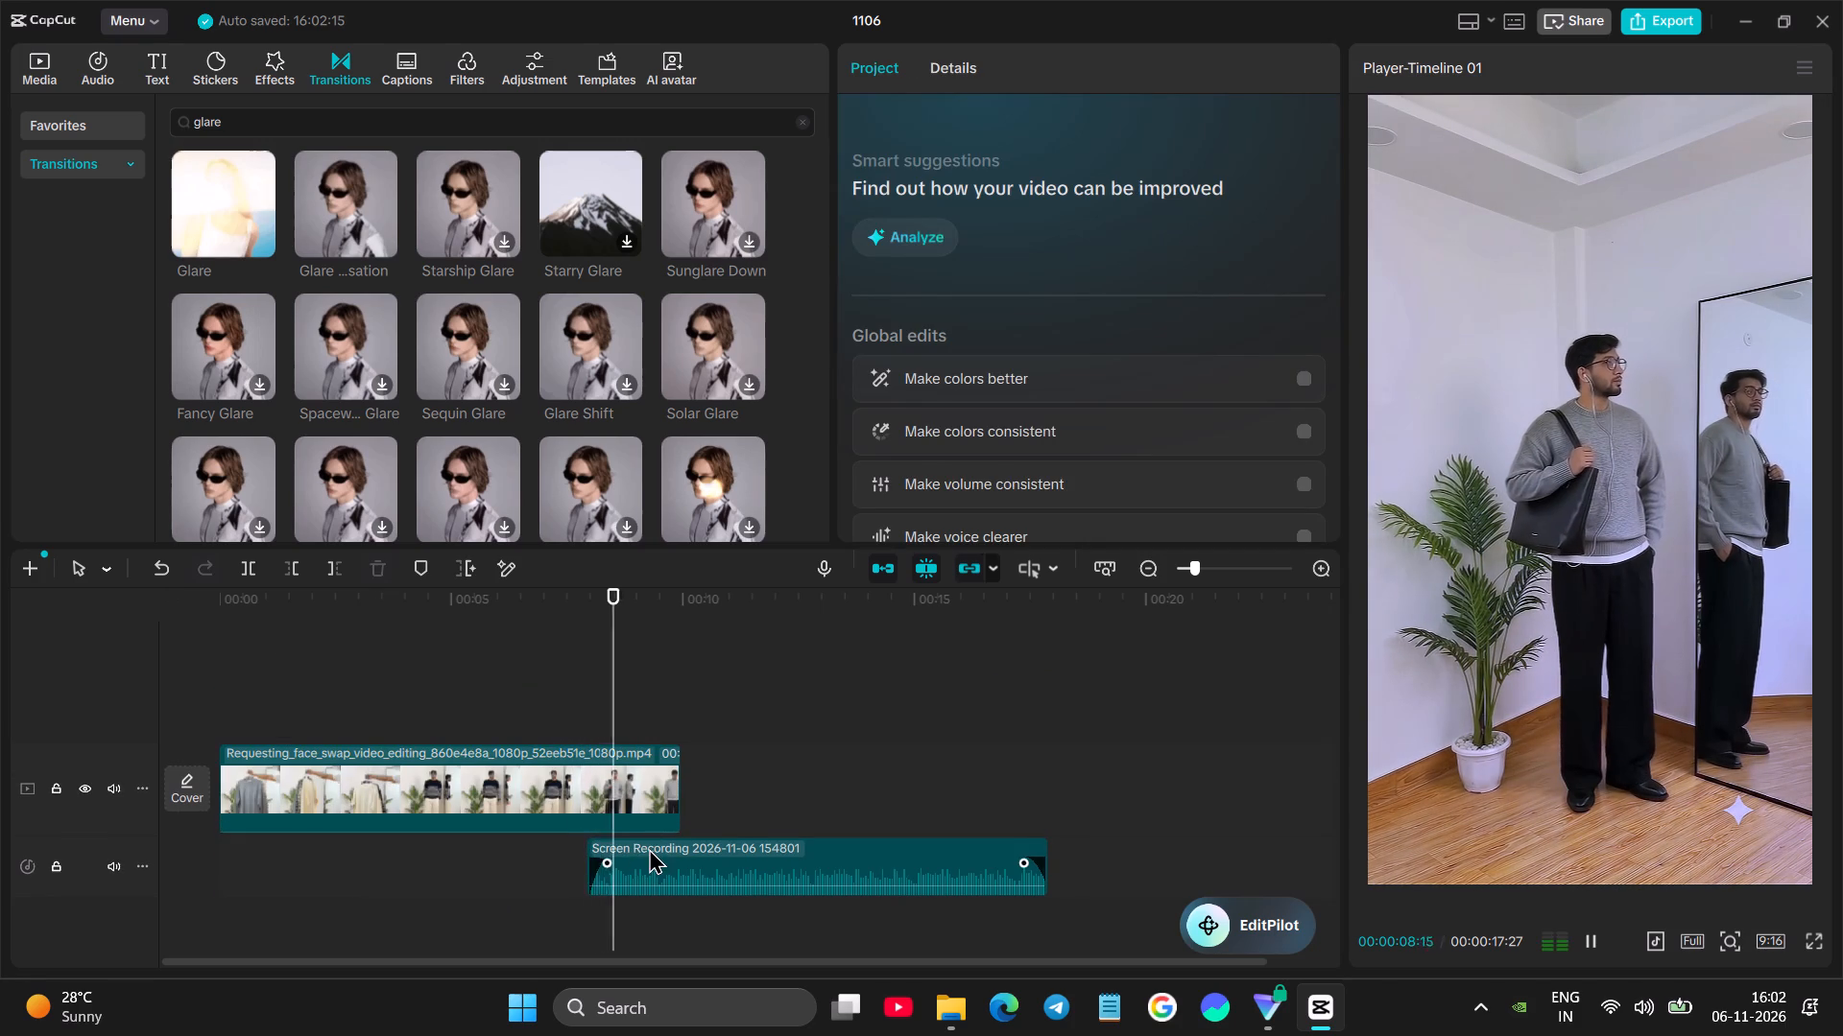
left_click_drag(649, 848, 231, 852)
left_click(314, 692)
left_click_drag(310, 692, 223, 707)
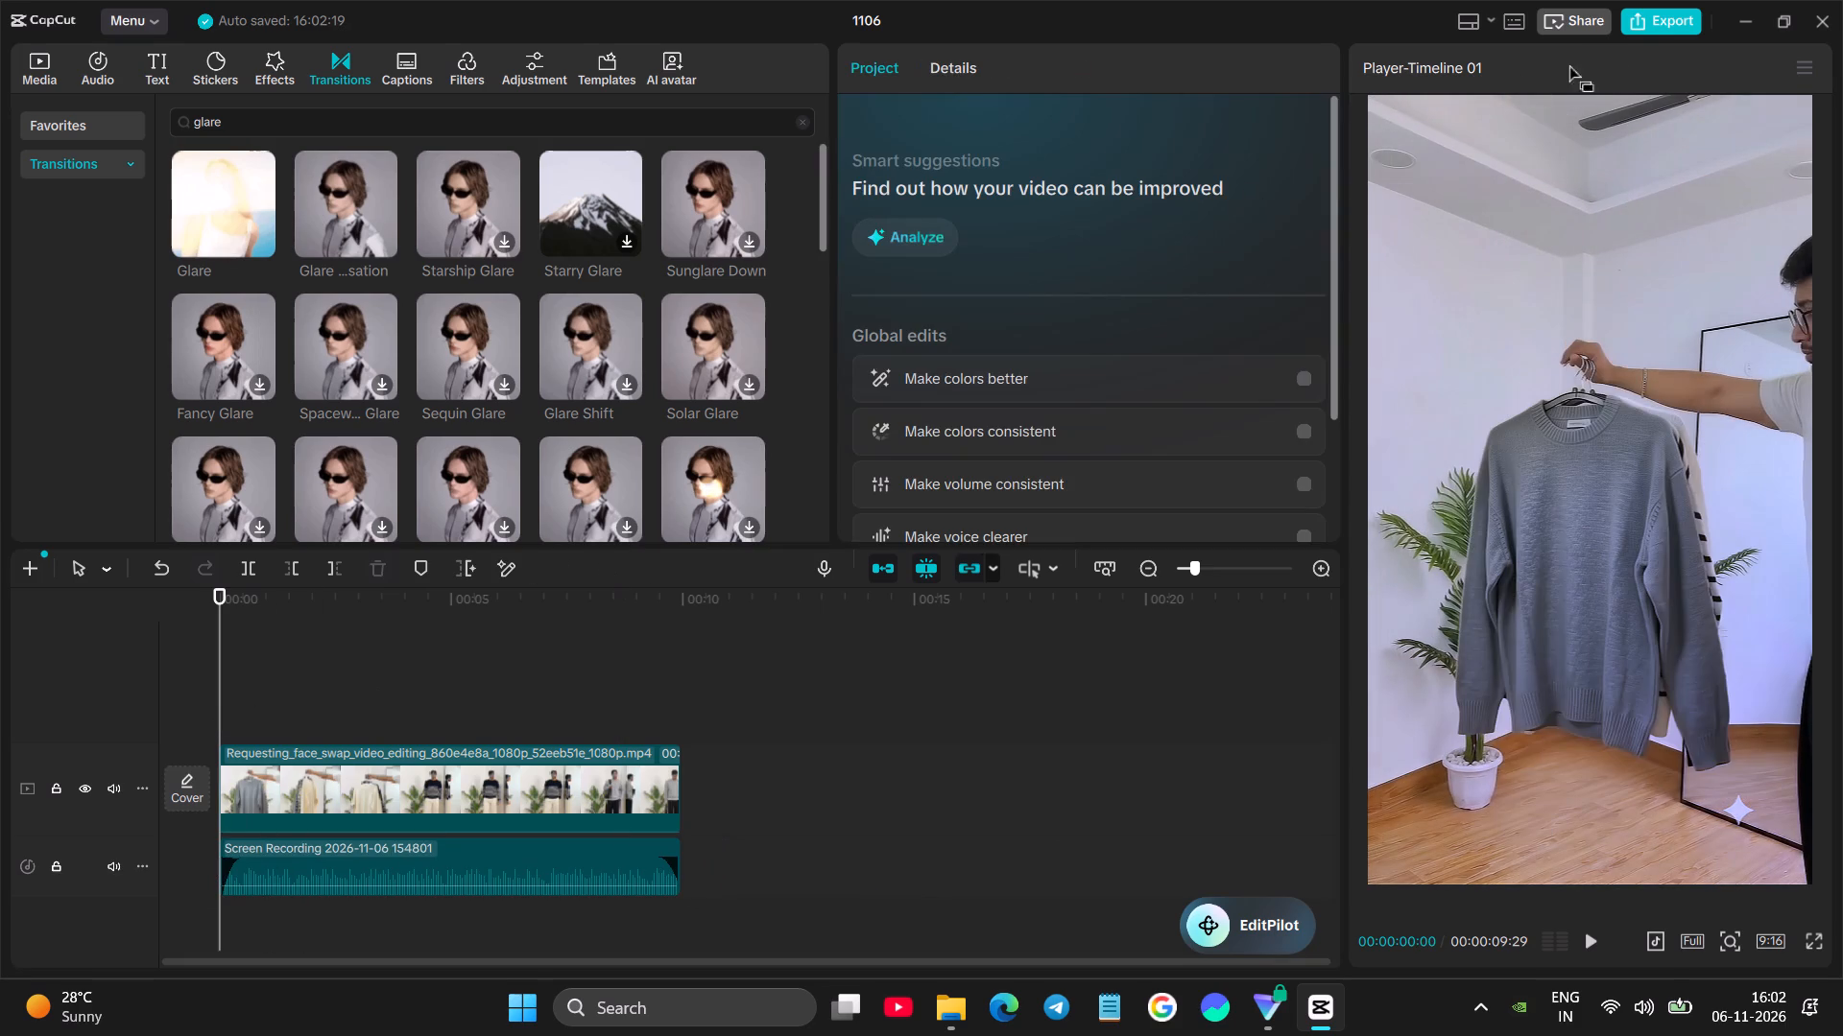
Export the remaining clip as 1106(1) in mp4 format at 2K and 30fps.
left_click(1636, 19)
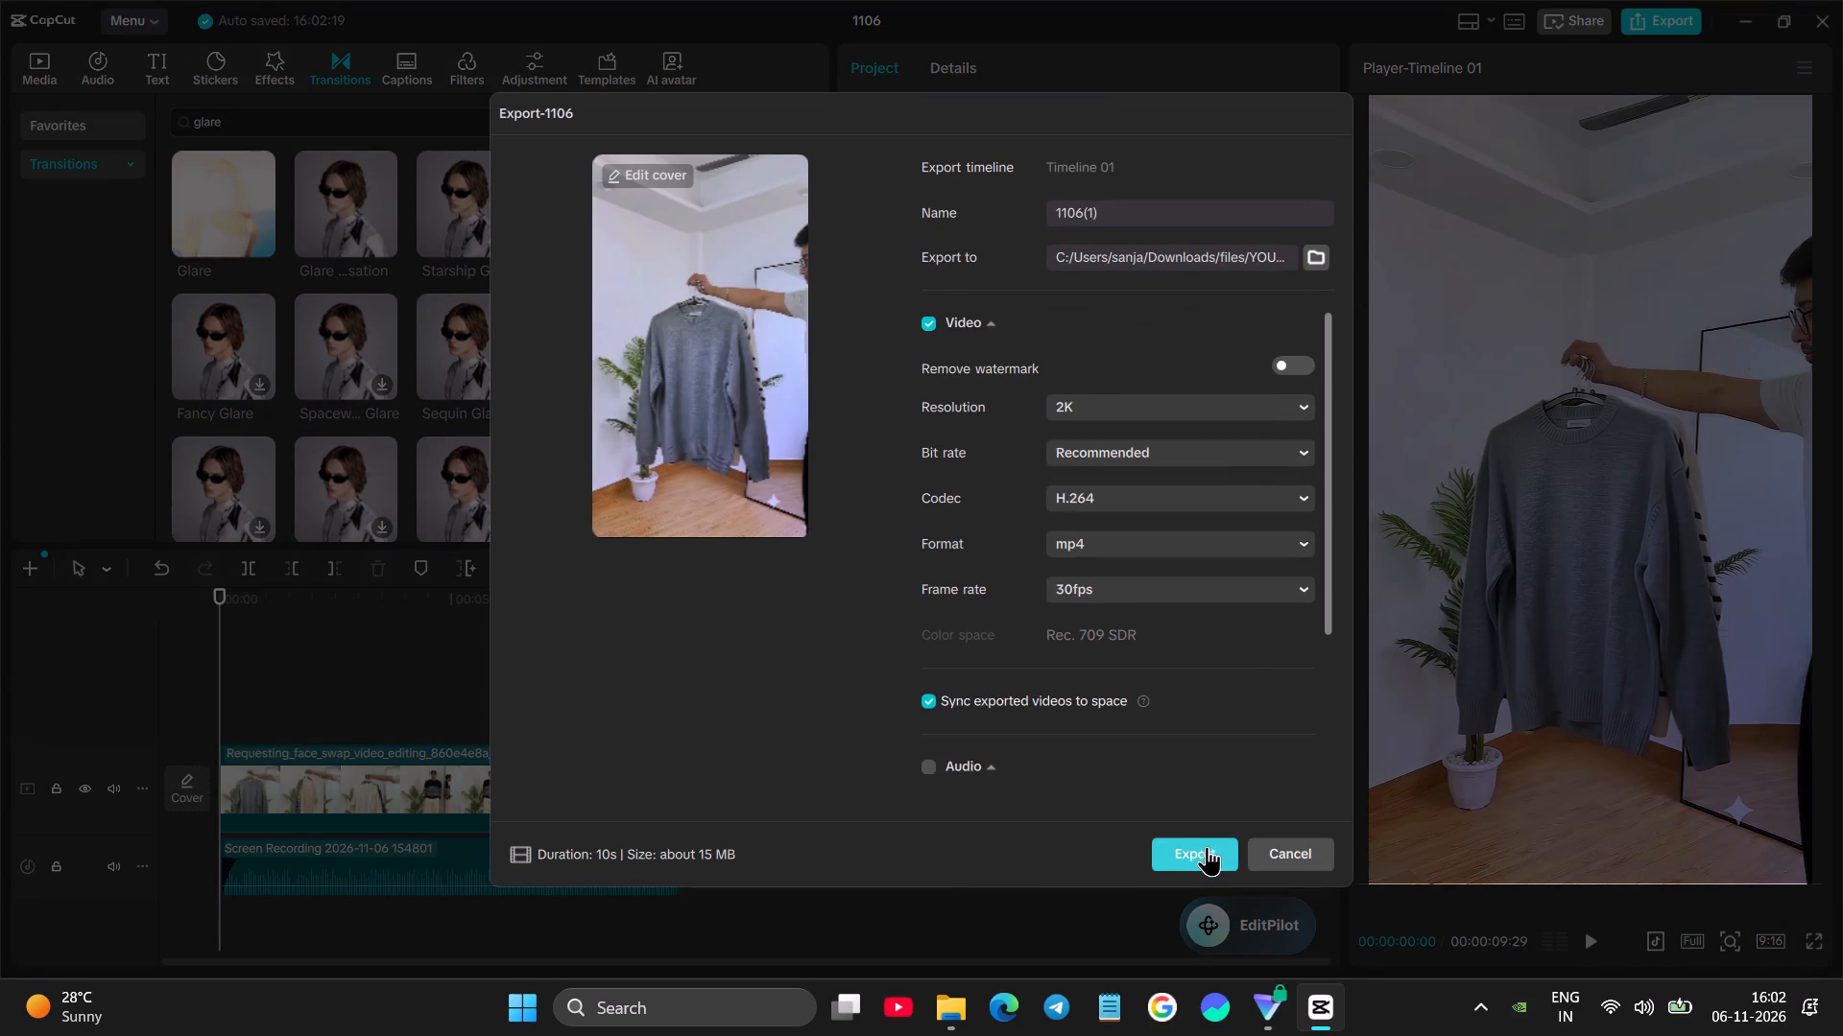
left_click(1207, 846)
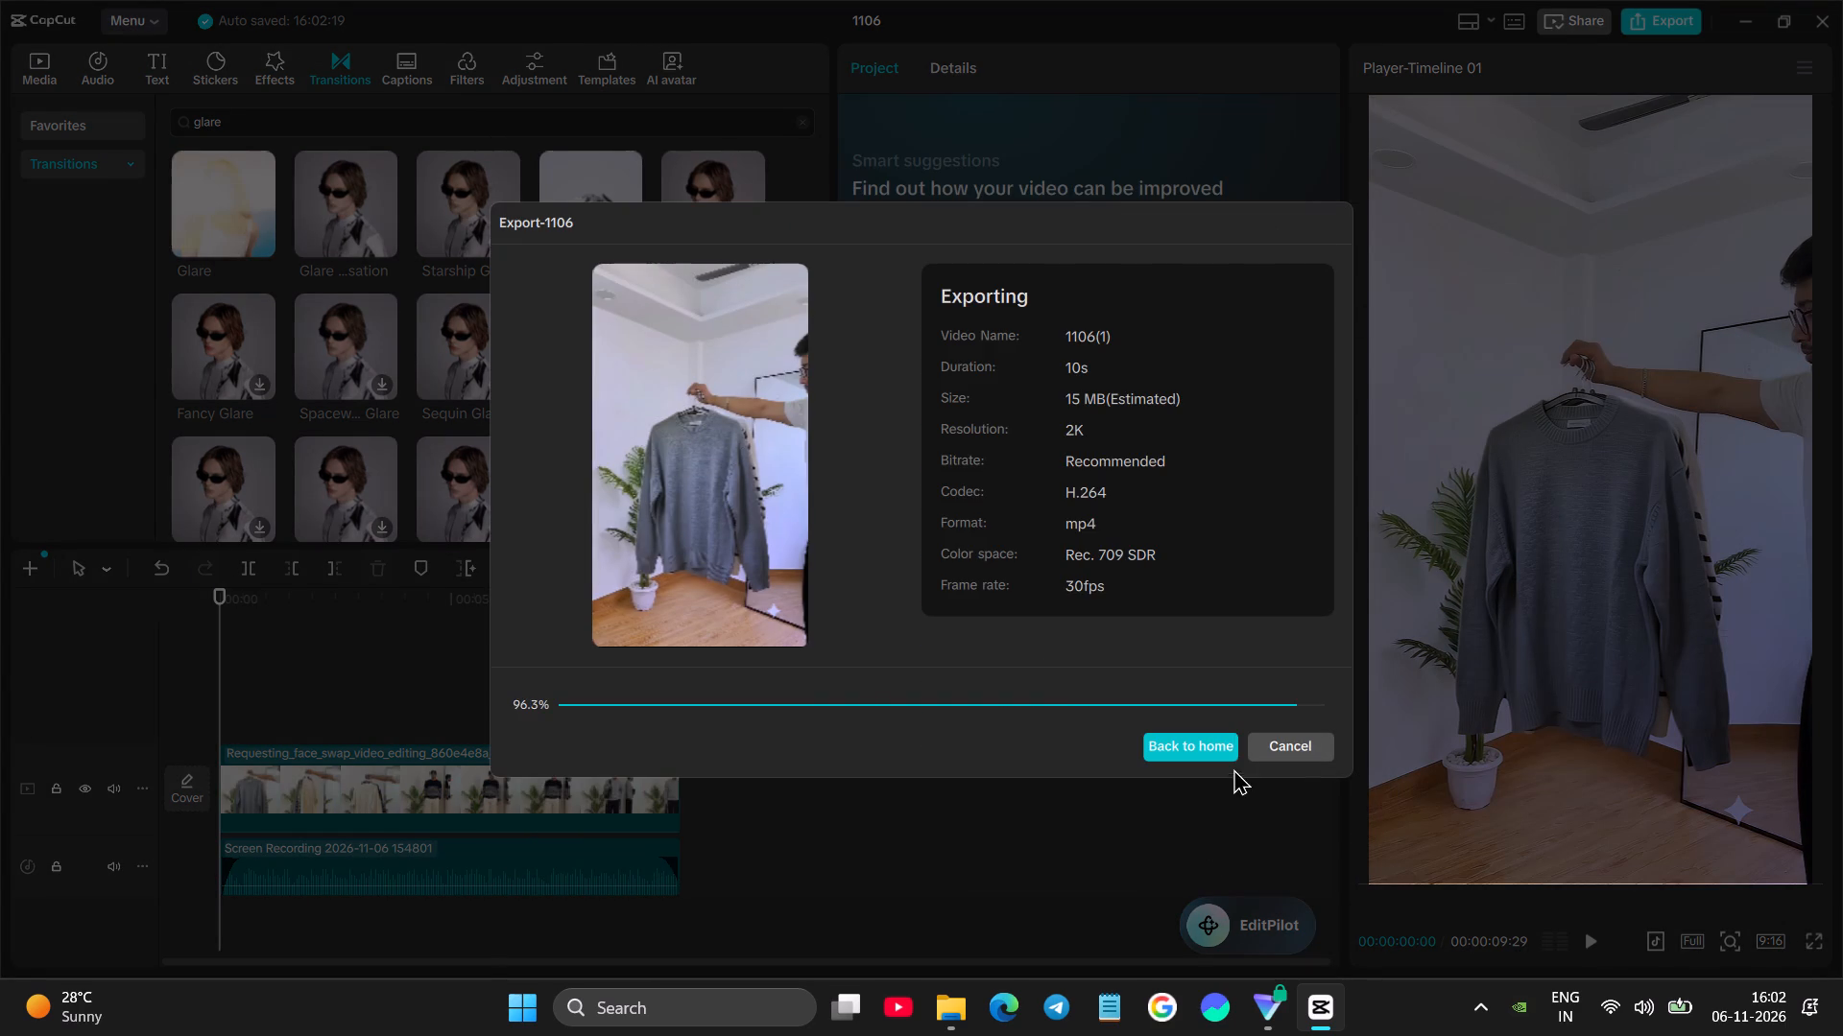
Close the finished export and play back the remaining outfit clip from near its start.
left_click(1316, 828)
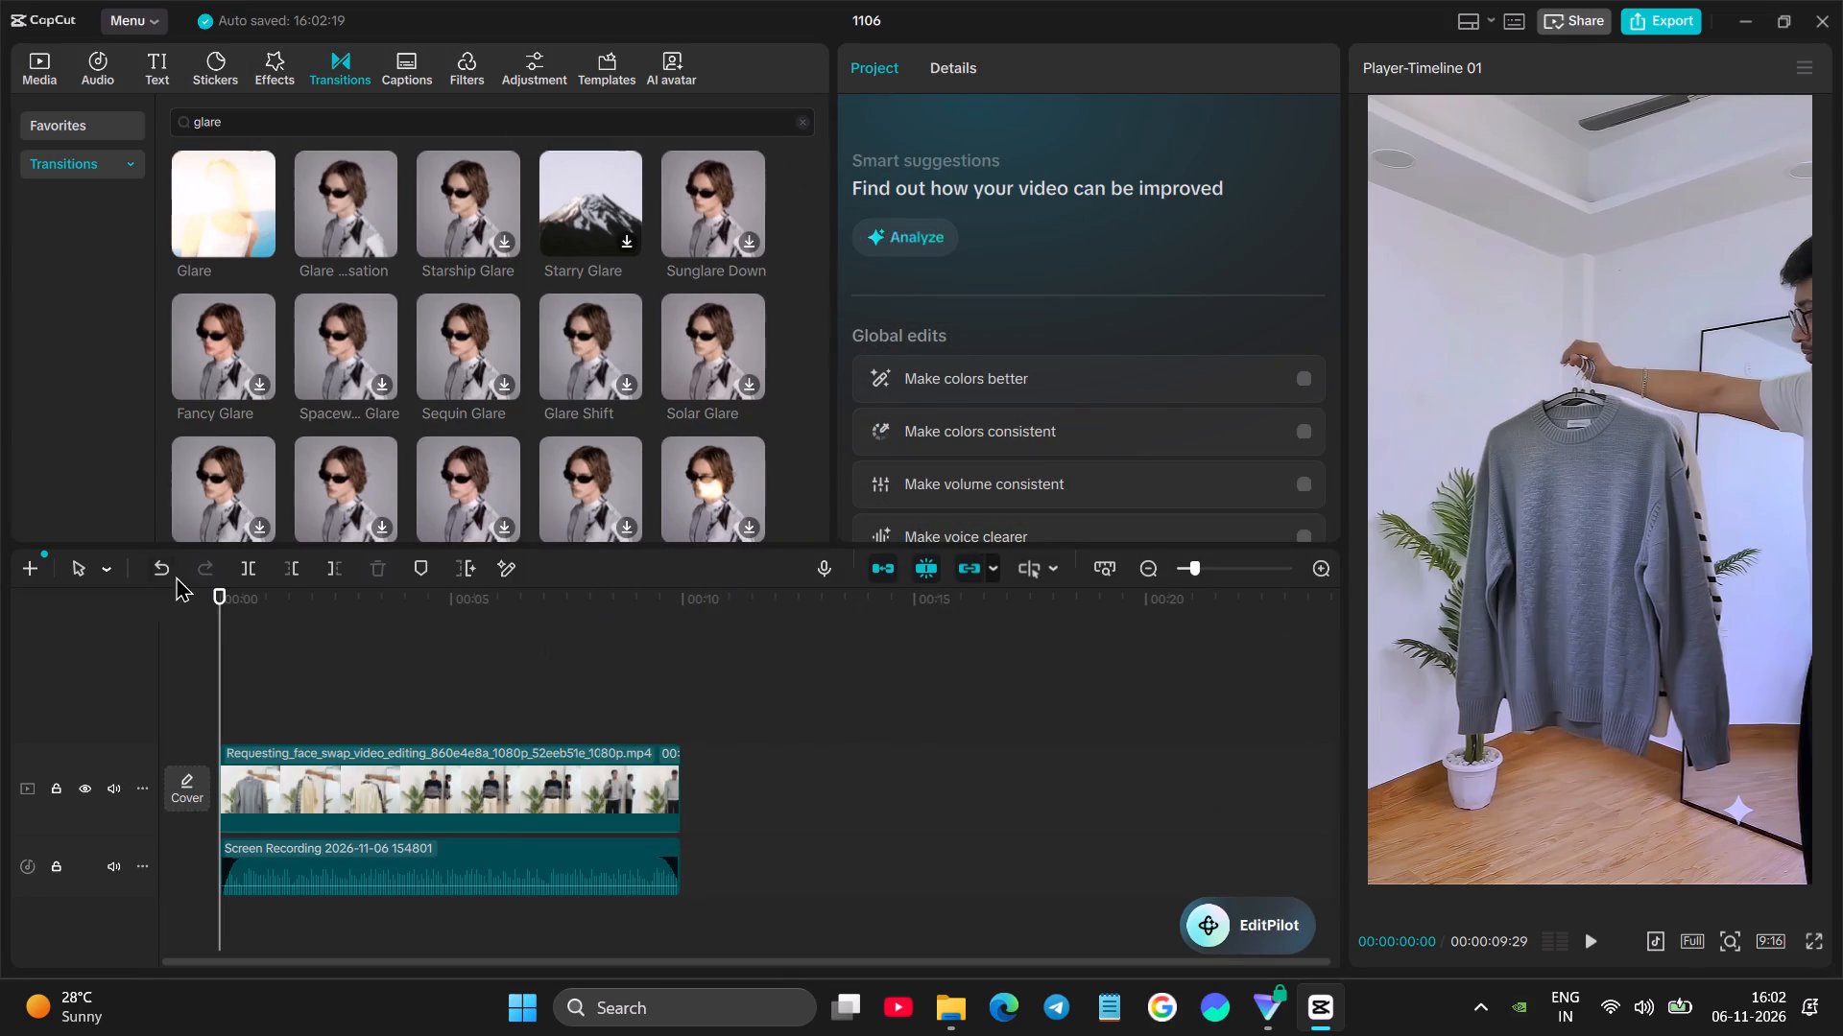
left_click(329, 703)
left_click_drag(329, 703, 315, 704)
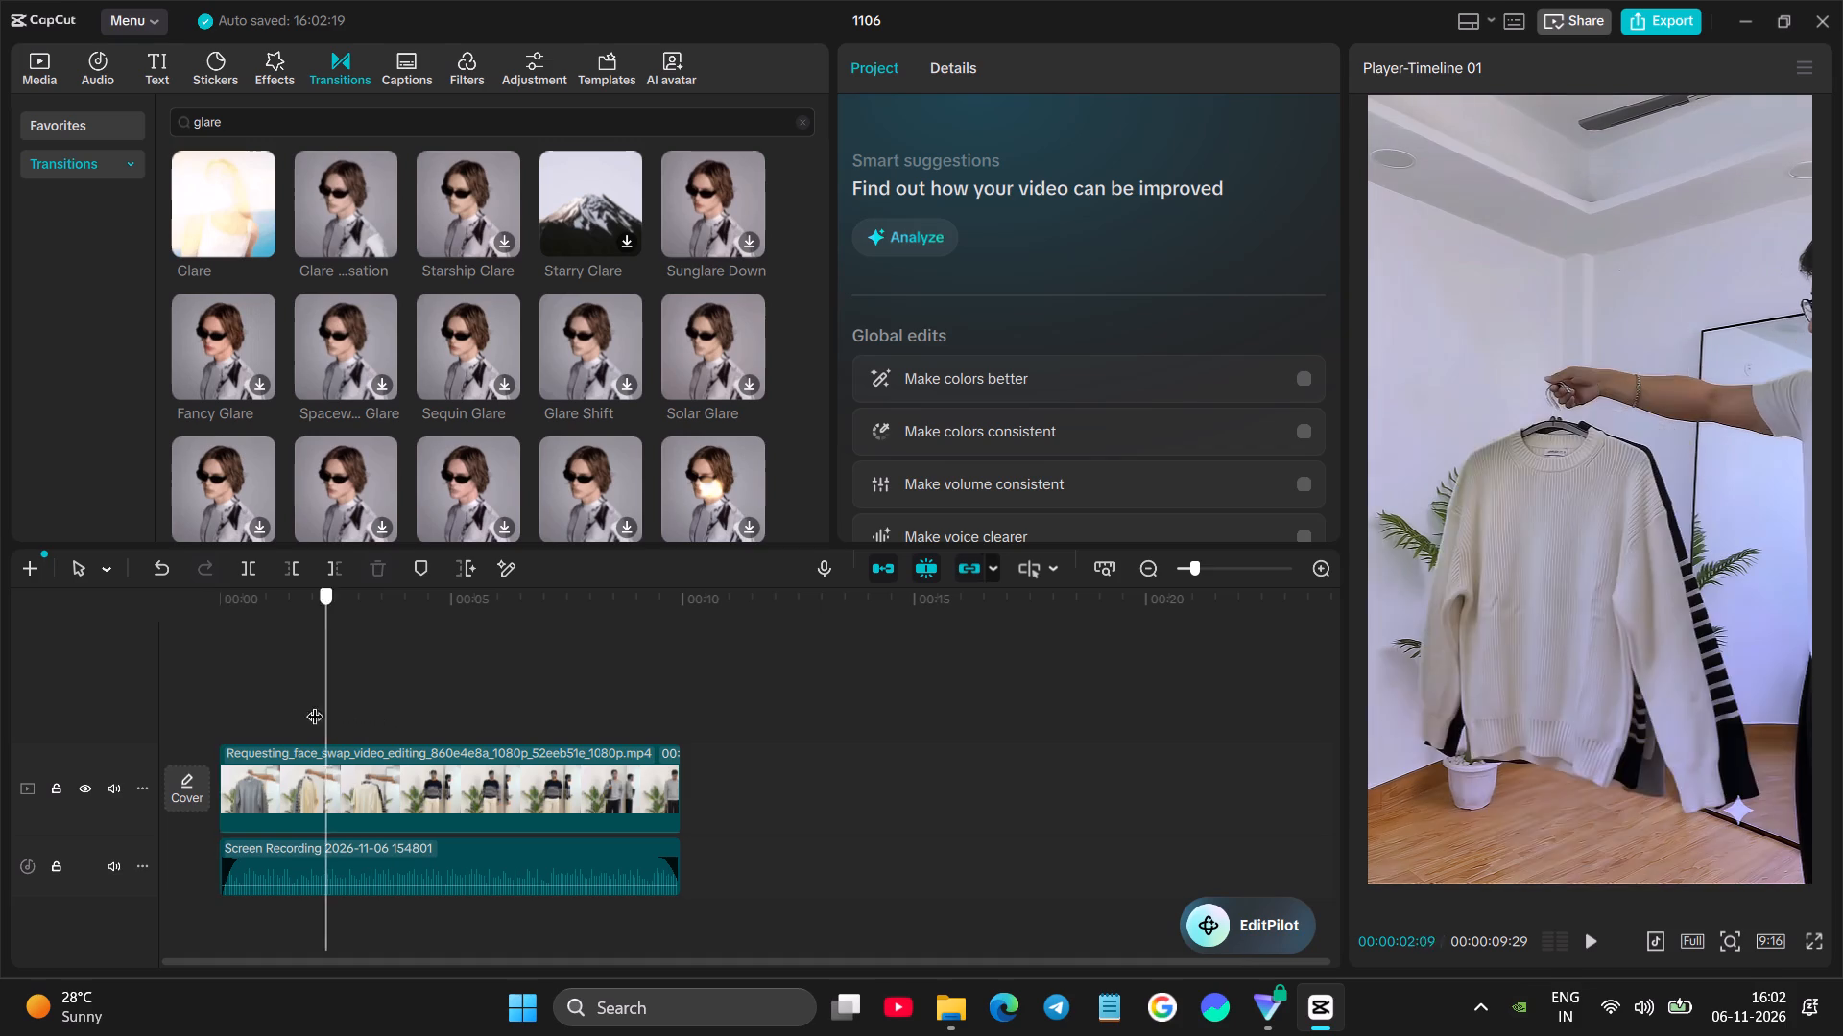
left_click_drag(315, 704, 232, 716)
key("space")
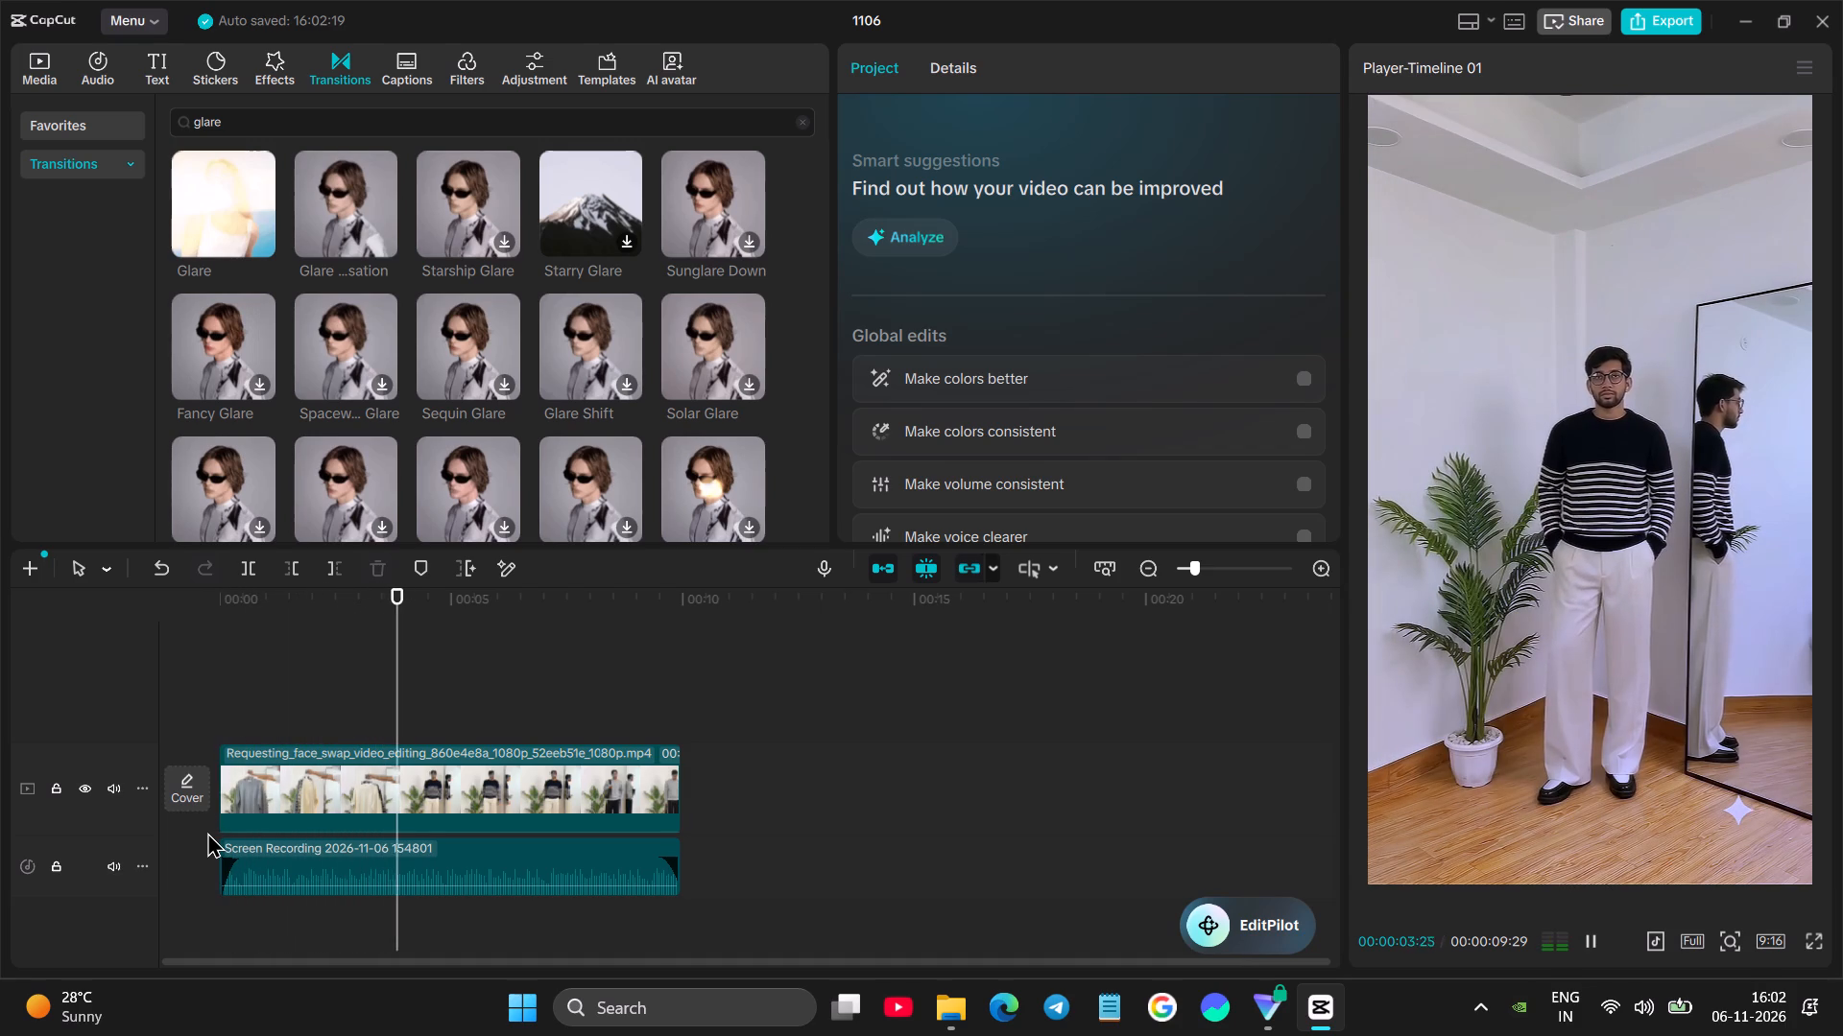
key("space")
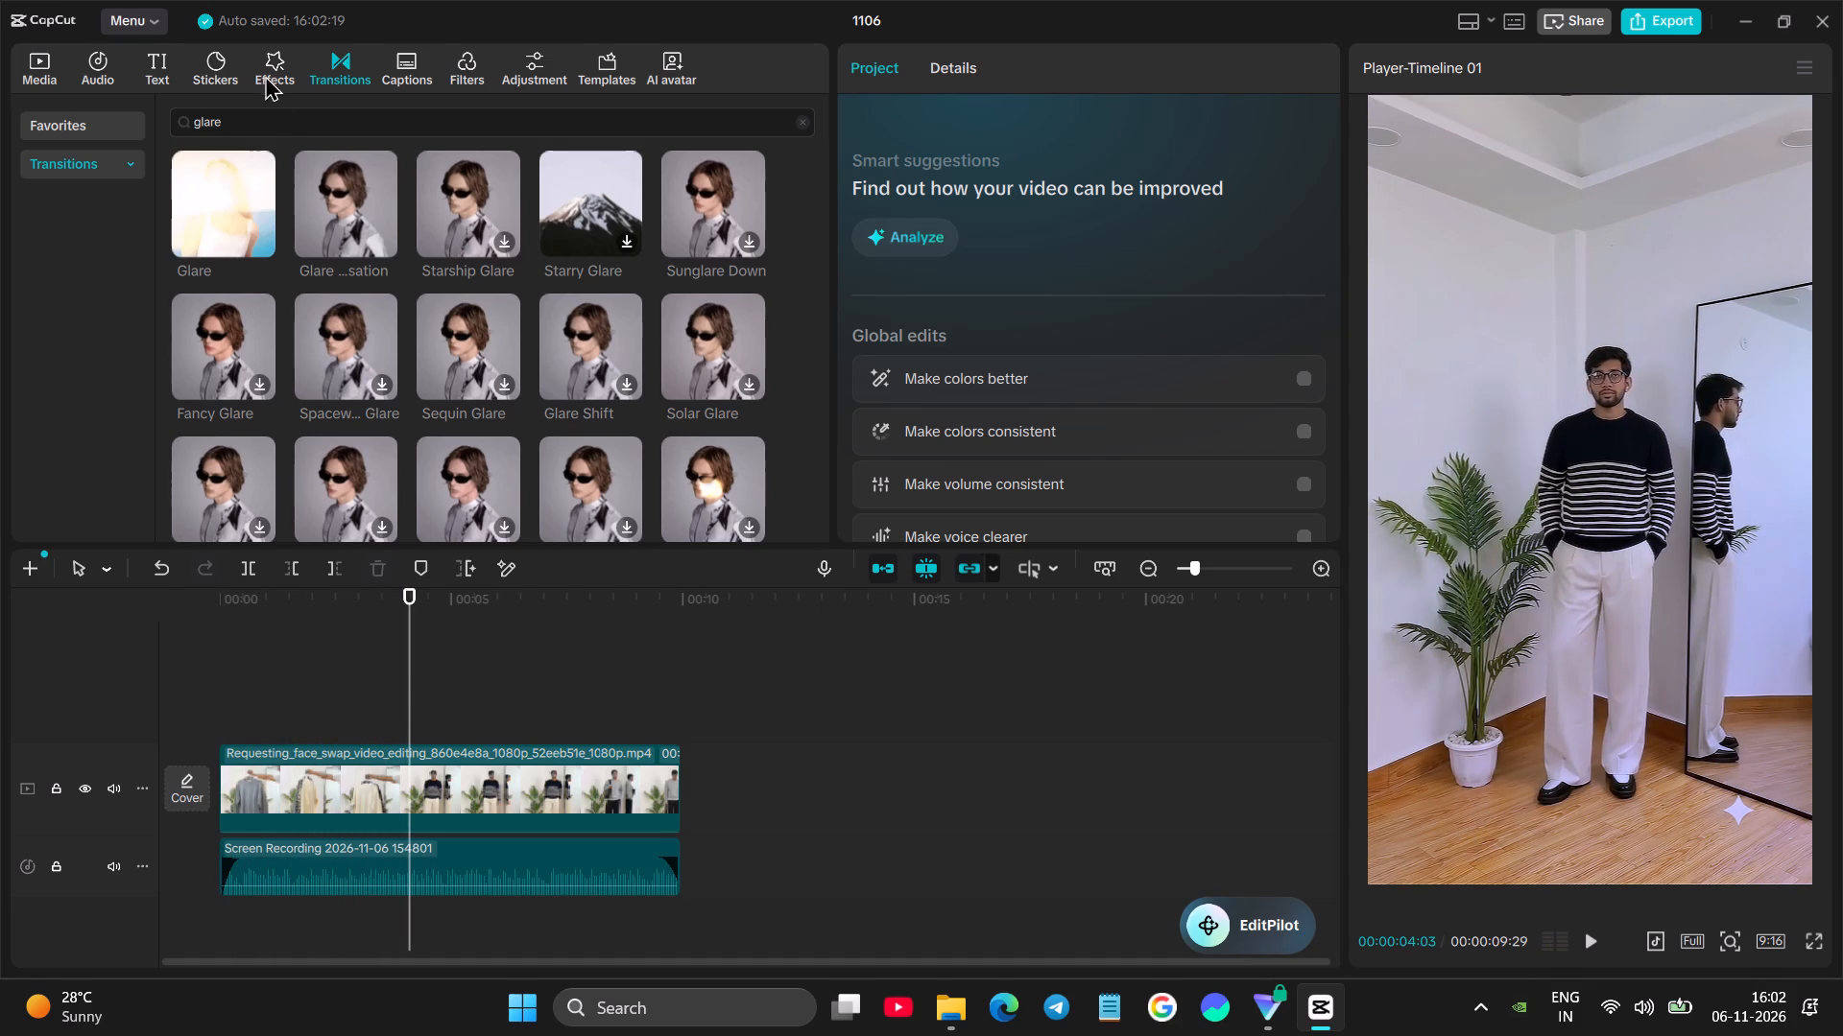
Search the sticker library for "cloth".
left_click(211, 72)
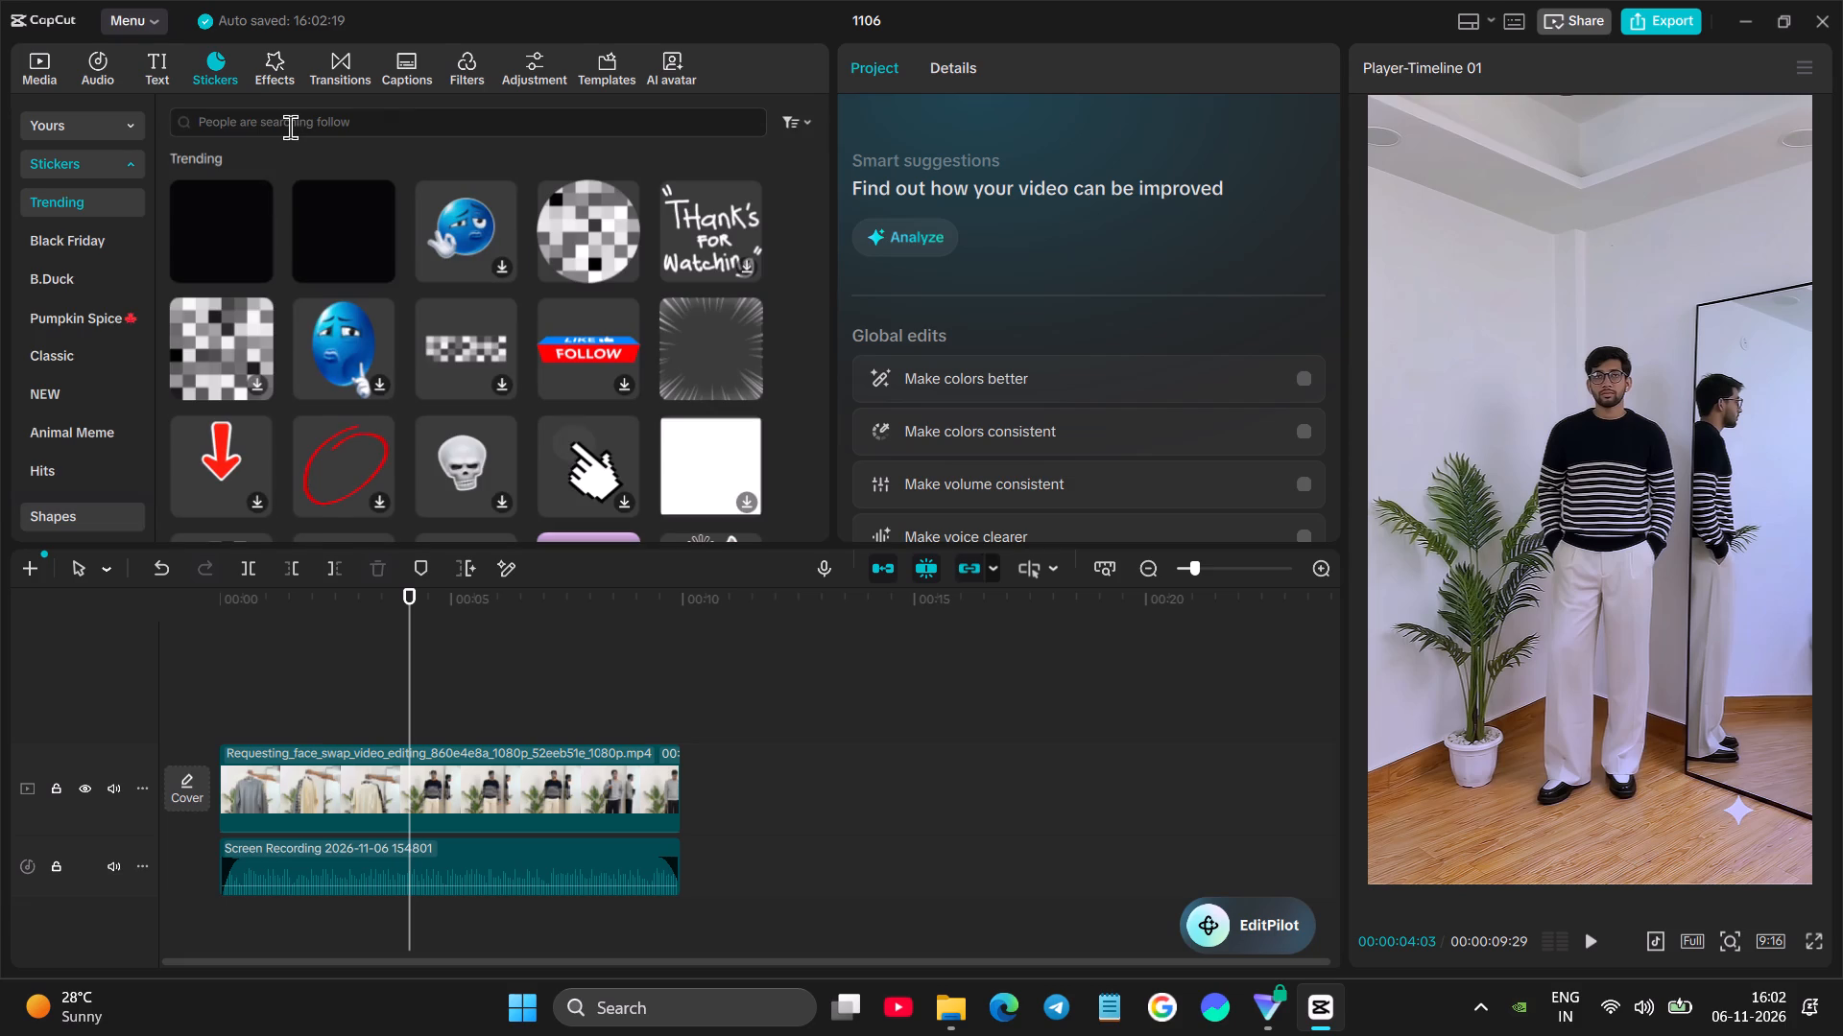
left_click(290, 127)
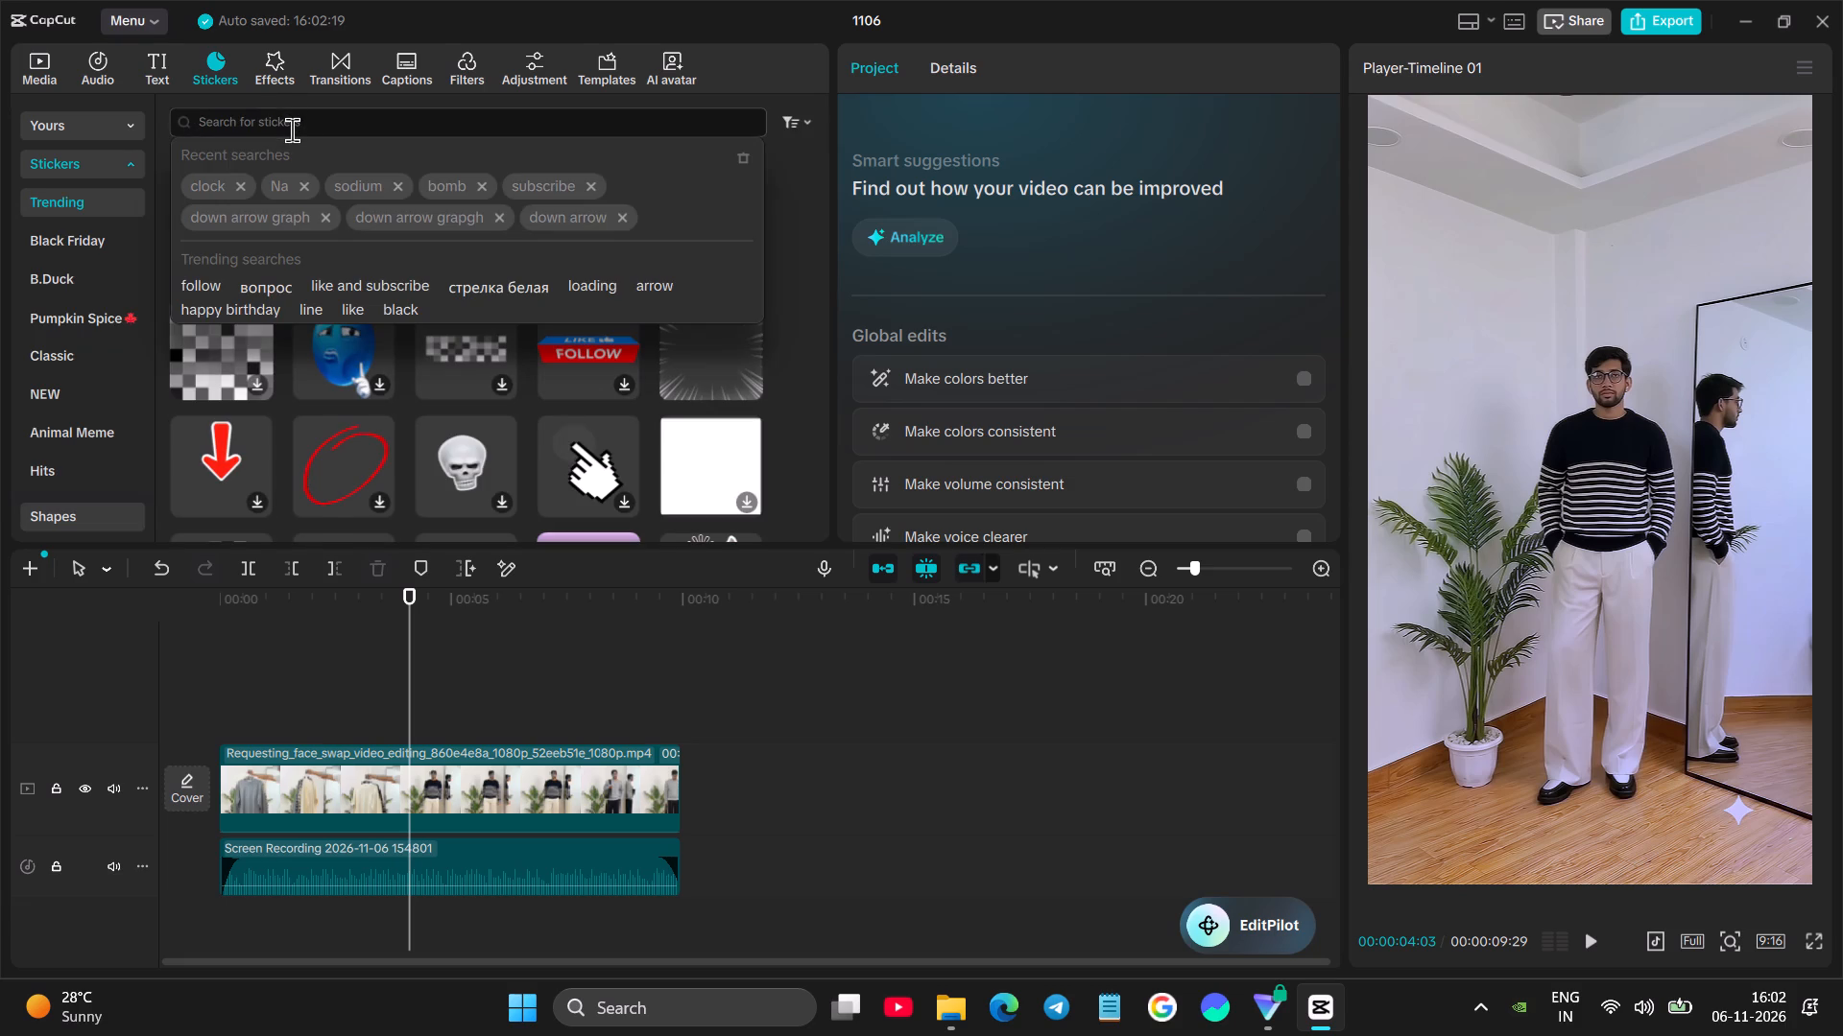
left_click(369, 672)
left_click_drag(369, 671, 315, 673)
key("space")
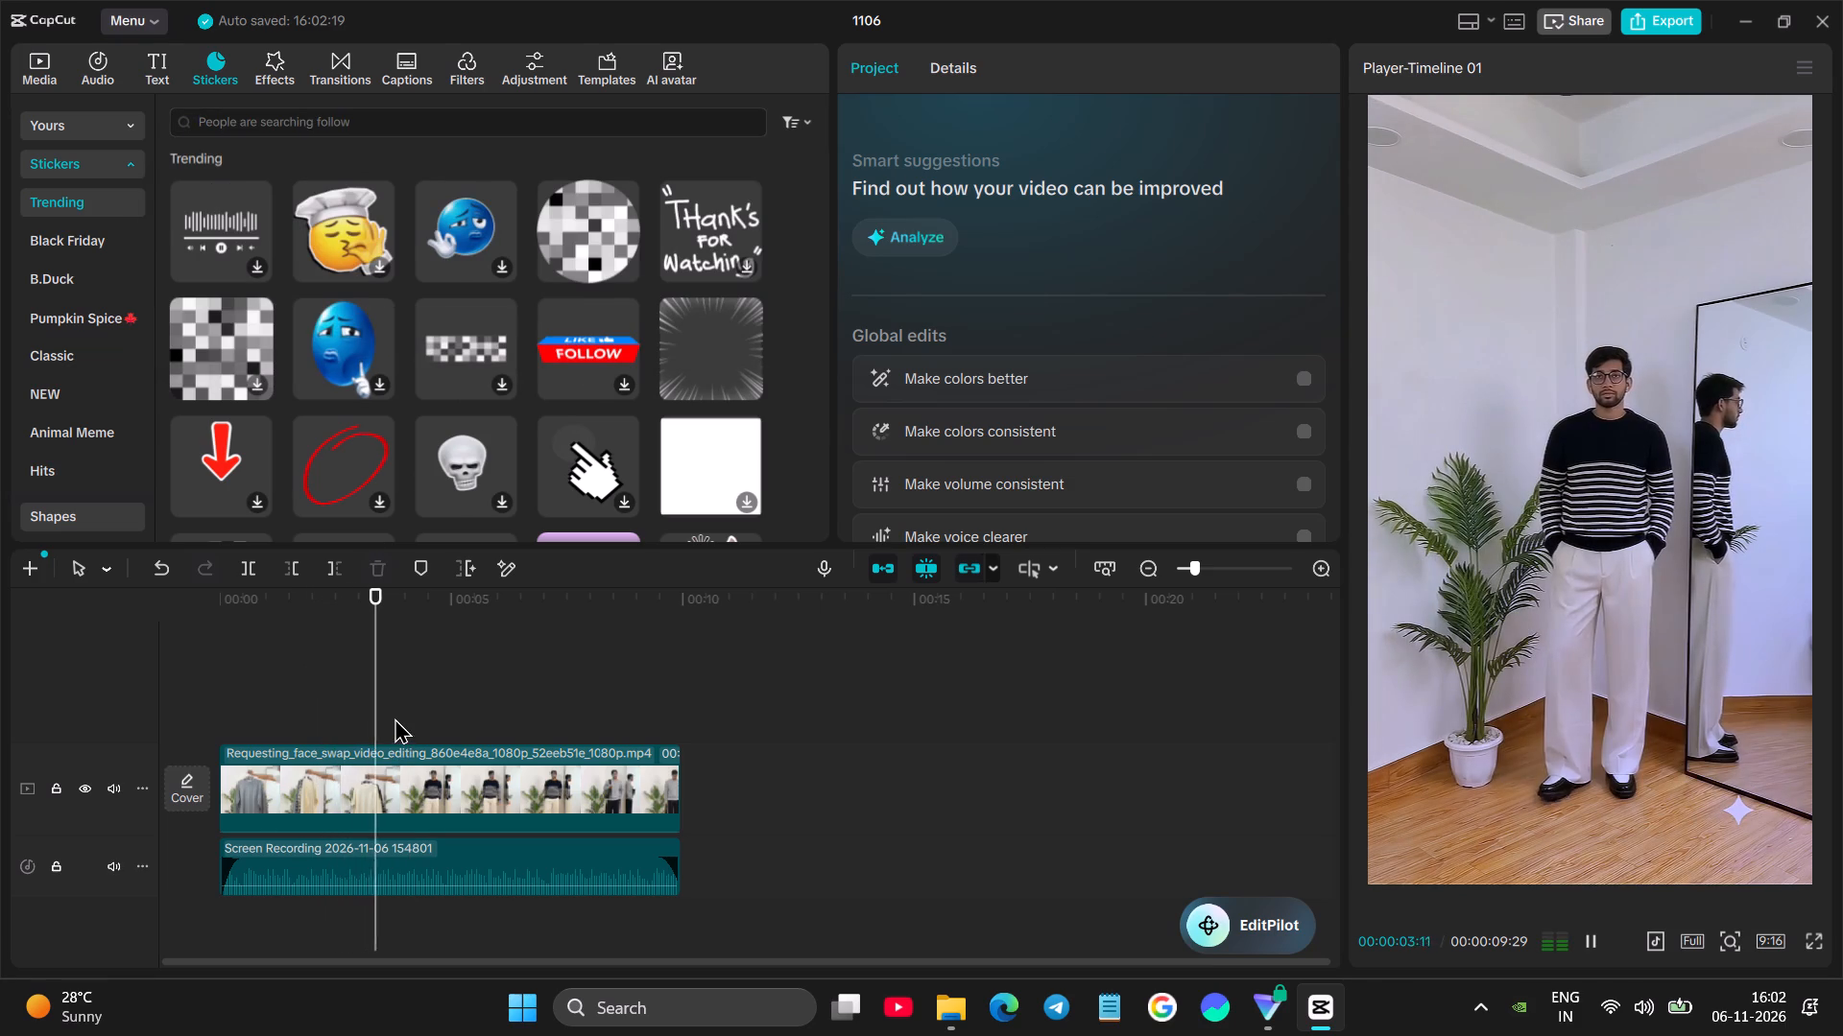
key("space")
left_click(293, 137)
left_click(301, 120)
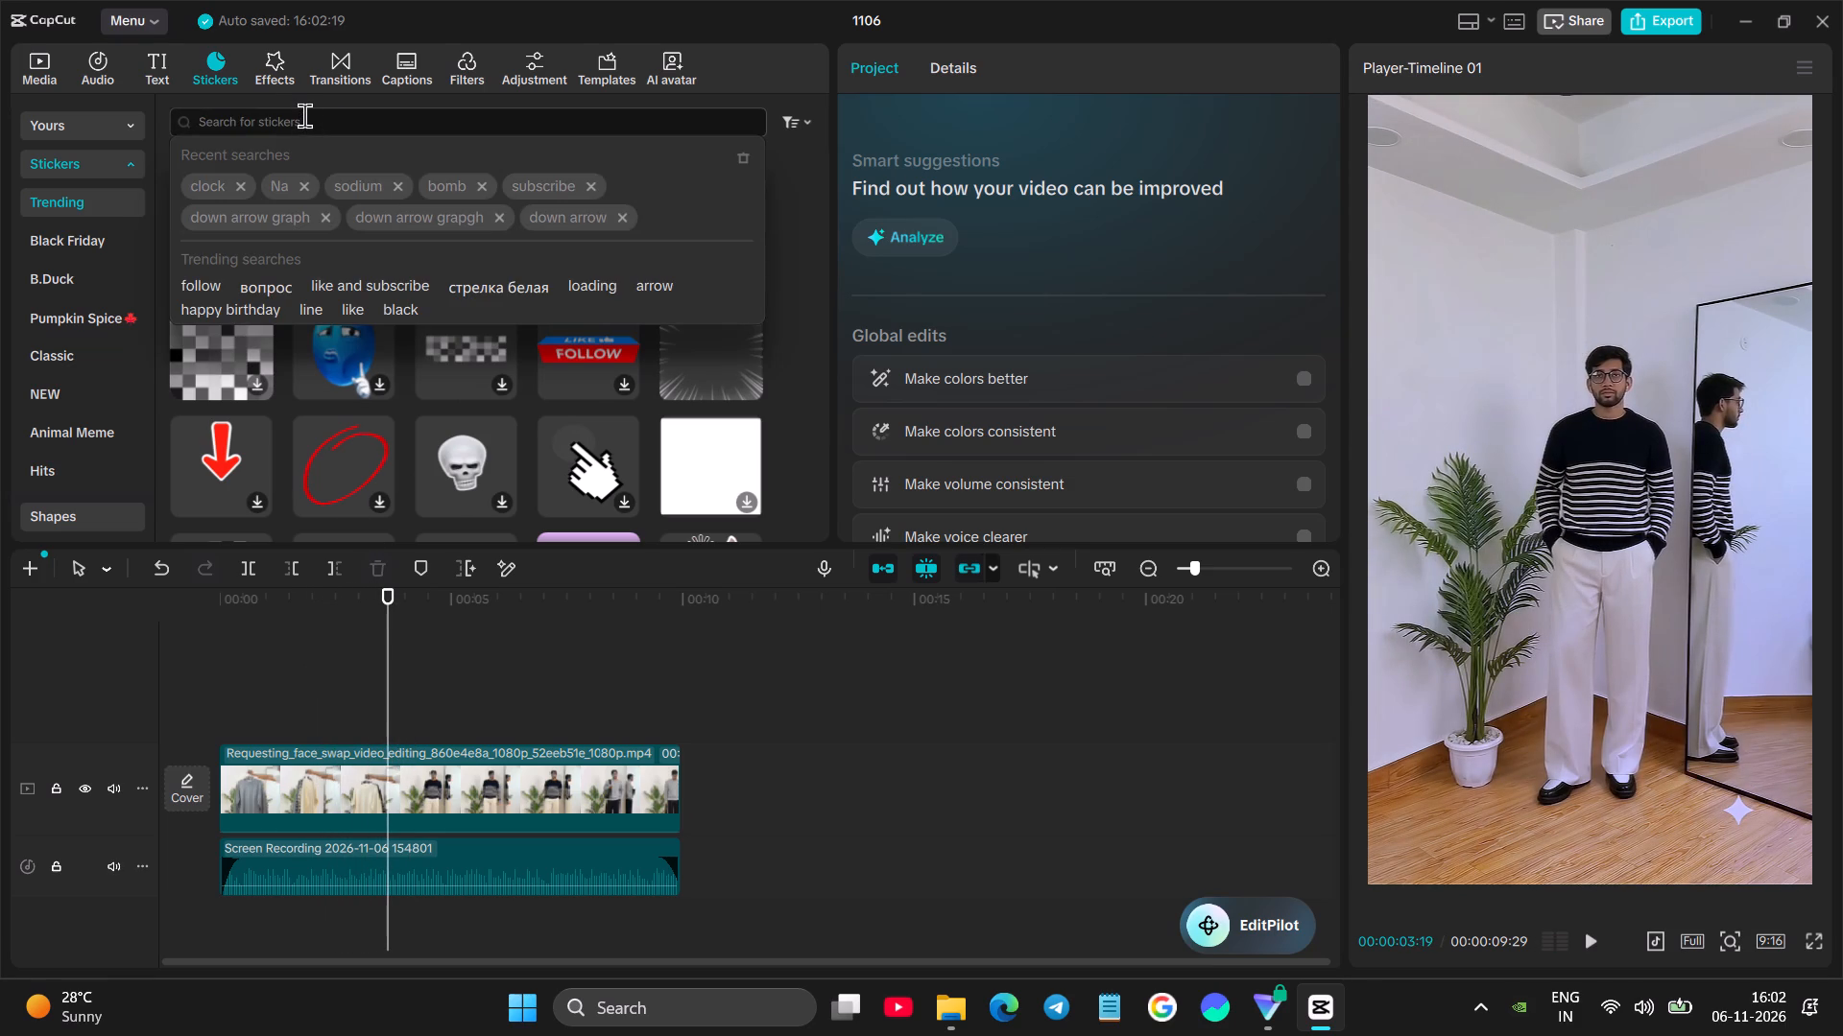
type("cloth")
key("Return")
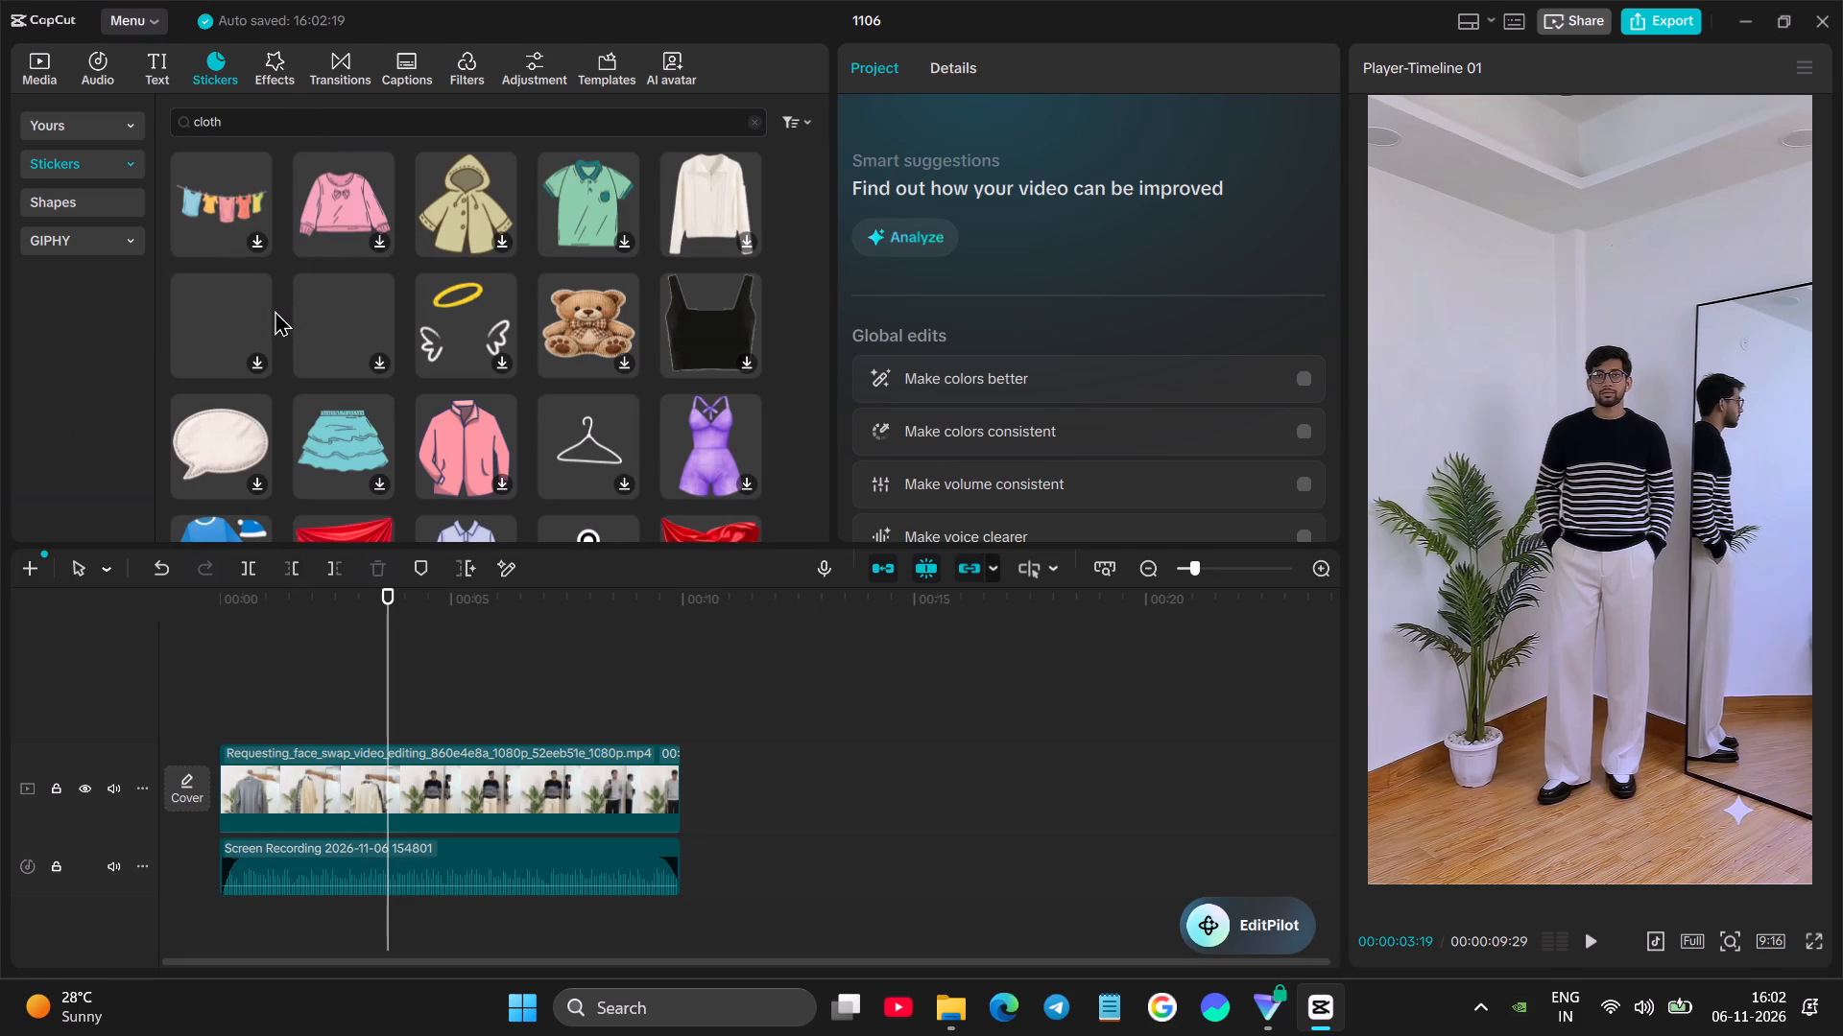
Add the yellow cowboy hat sticker above the clip and stretch it to span the clip's whole length.
scroll(289, 337, "down", 1)
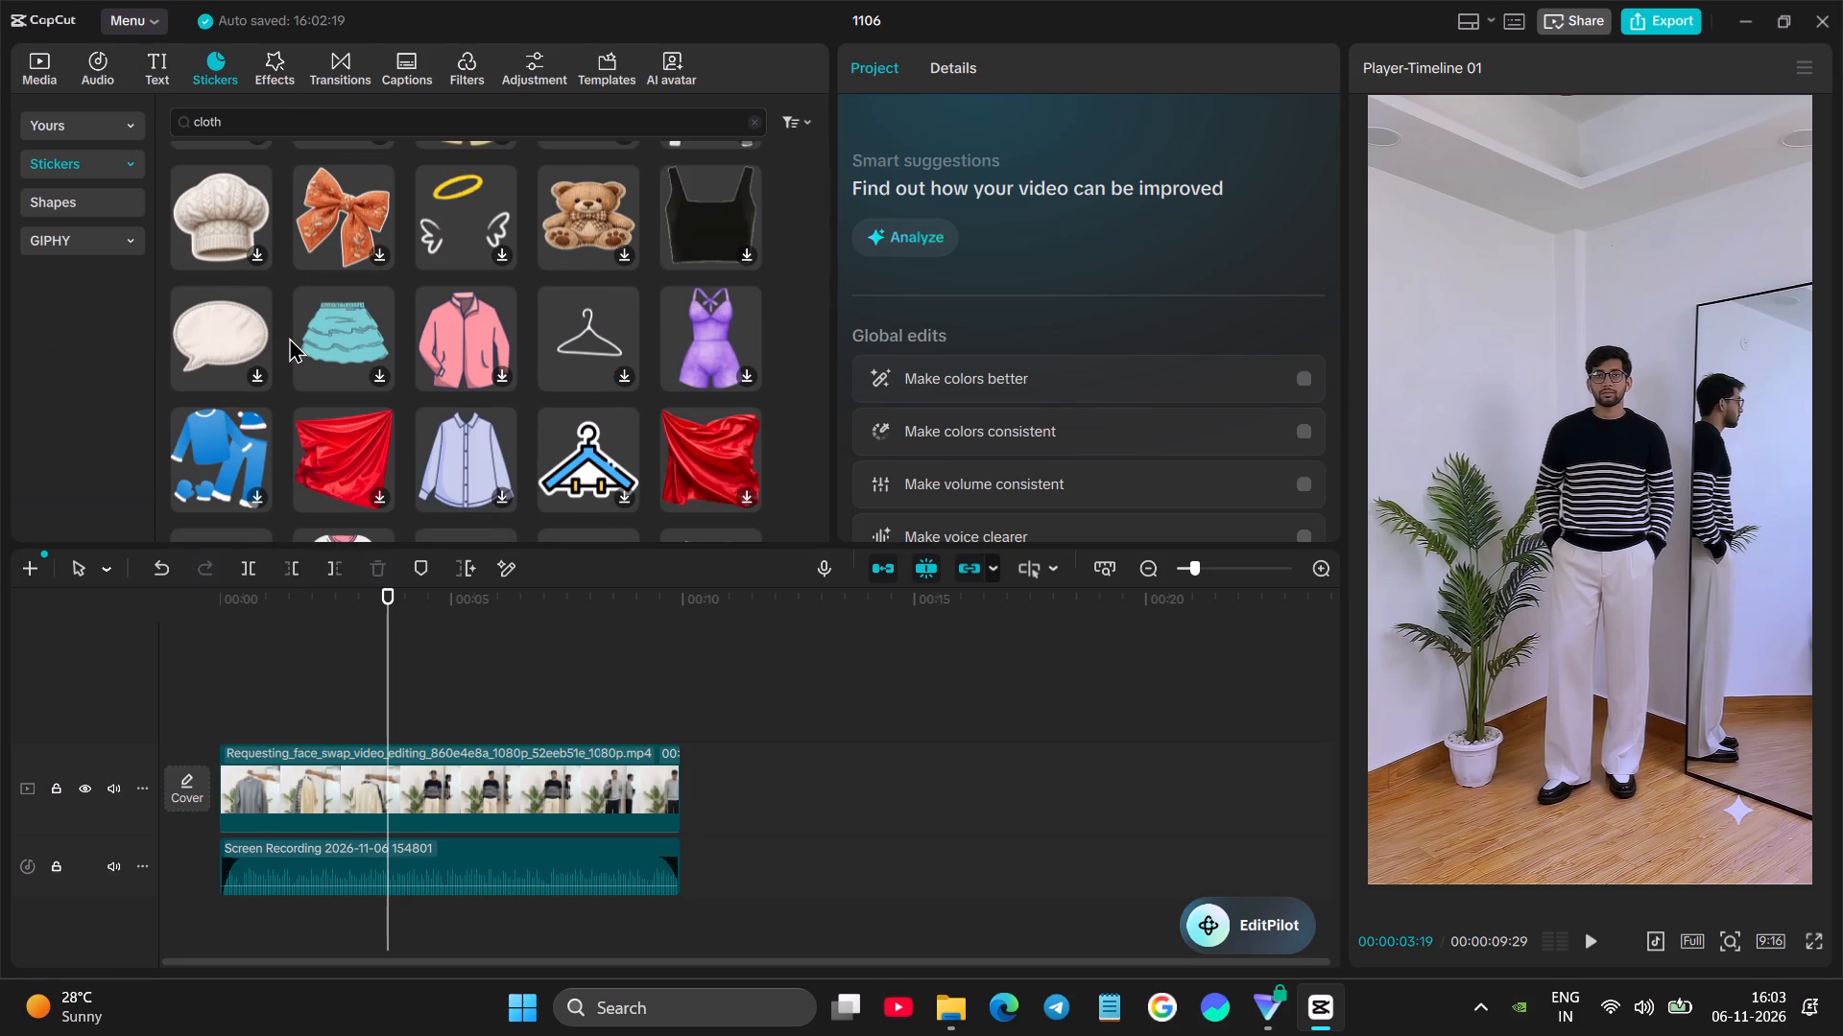
scroll(289, 337, "down", 3)
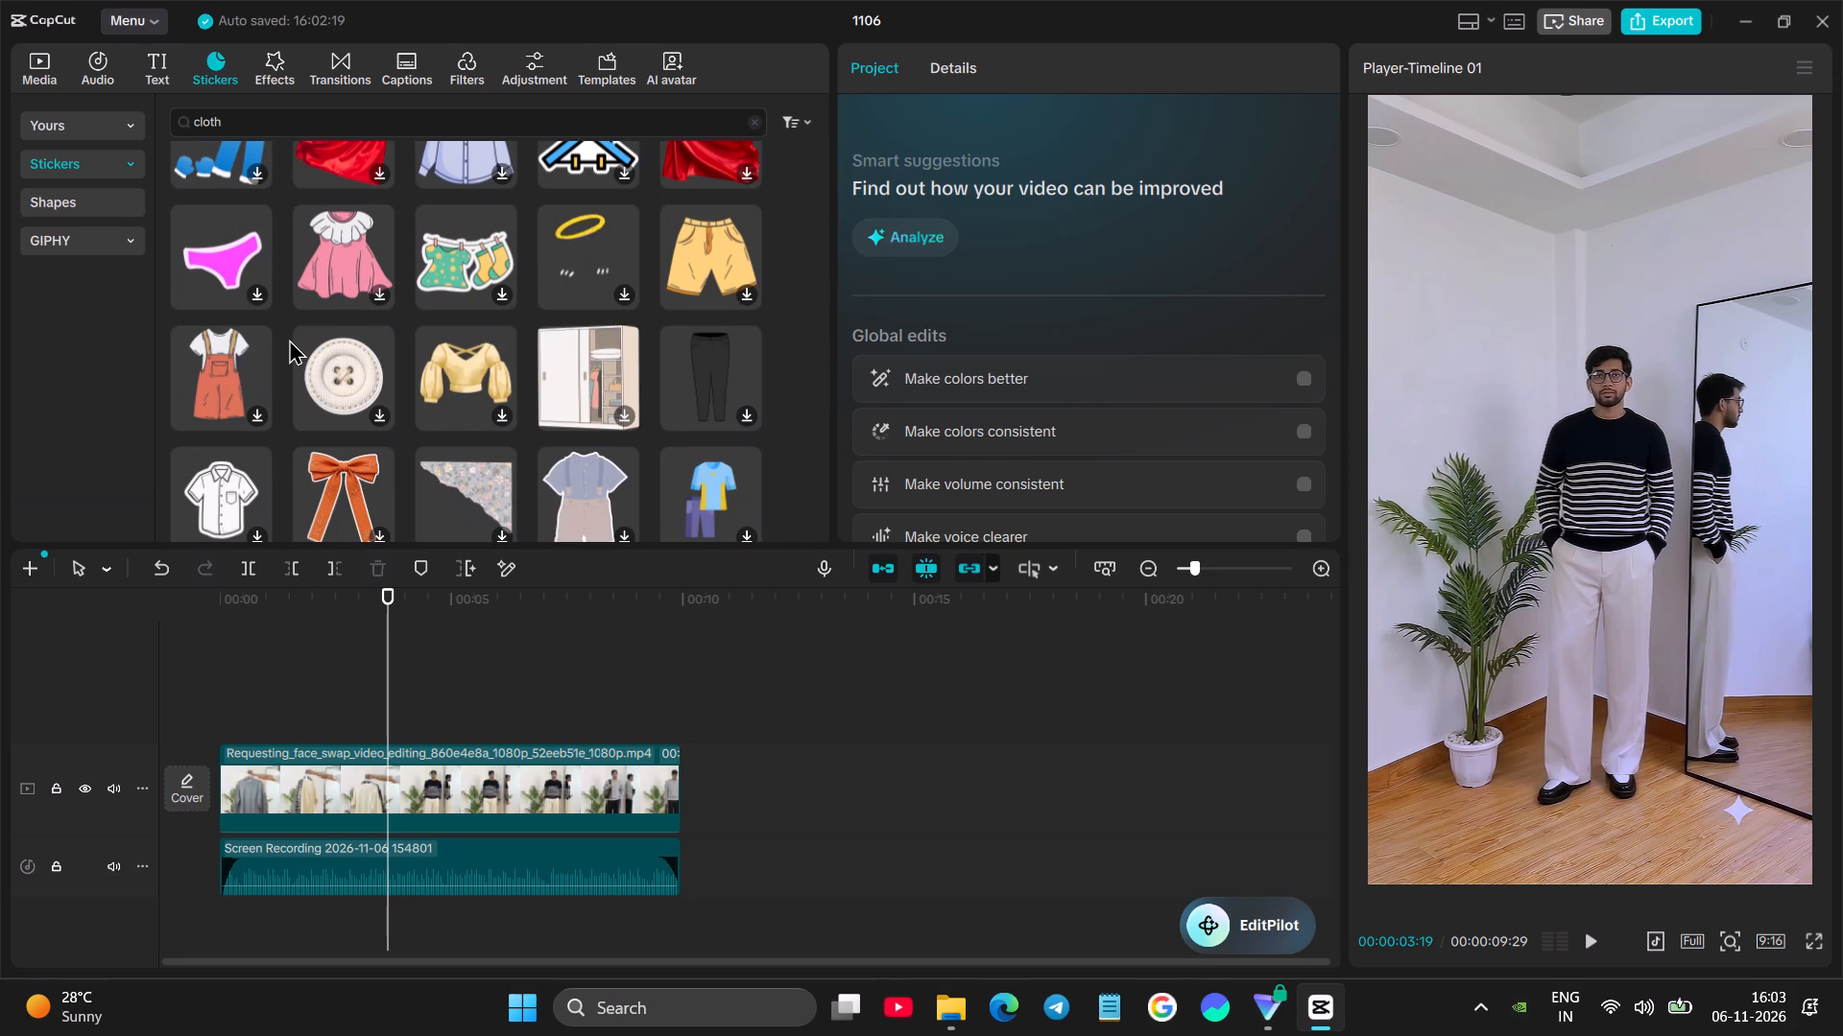
scroll(289, 341, "down", 1)
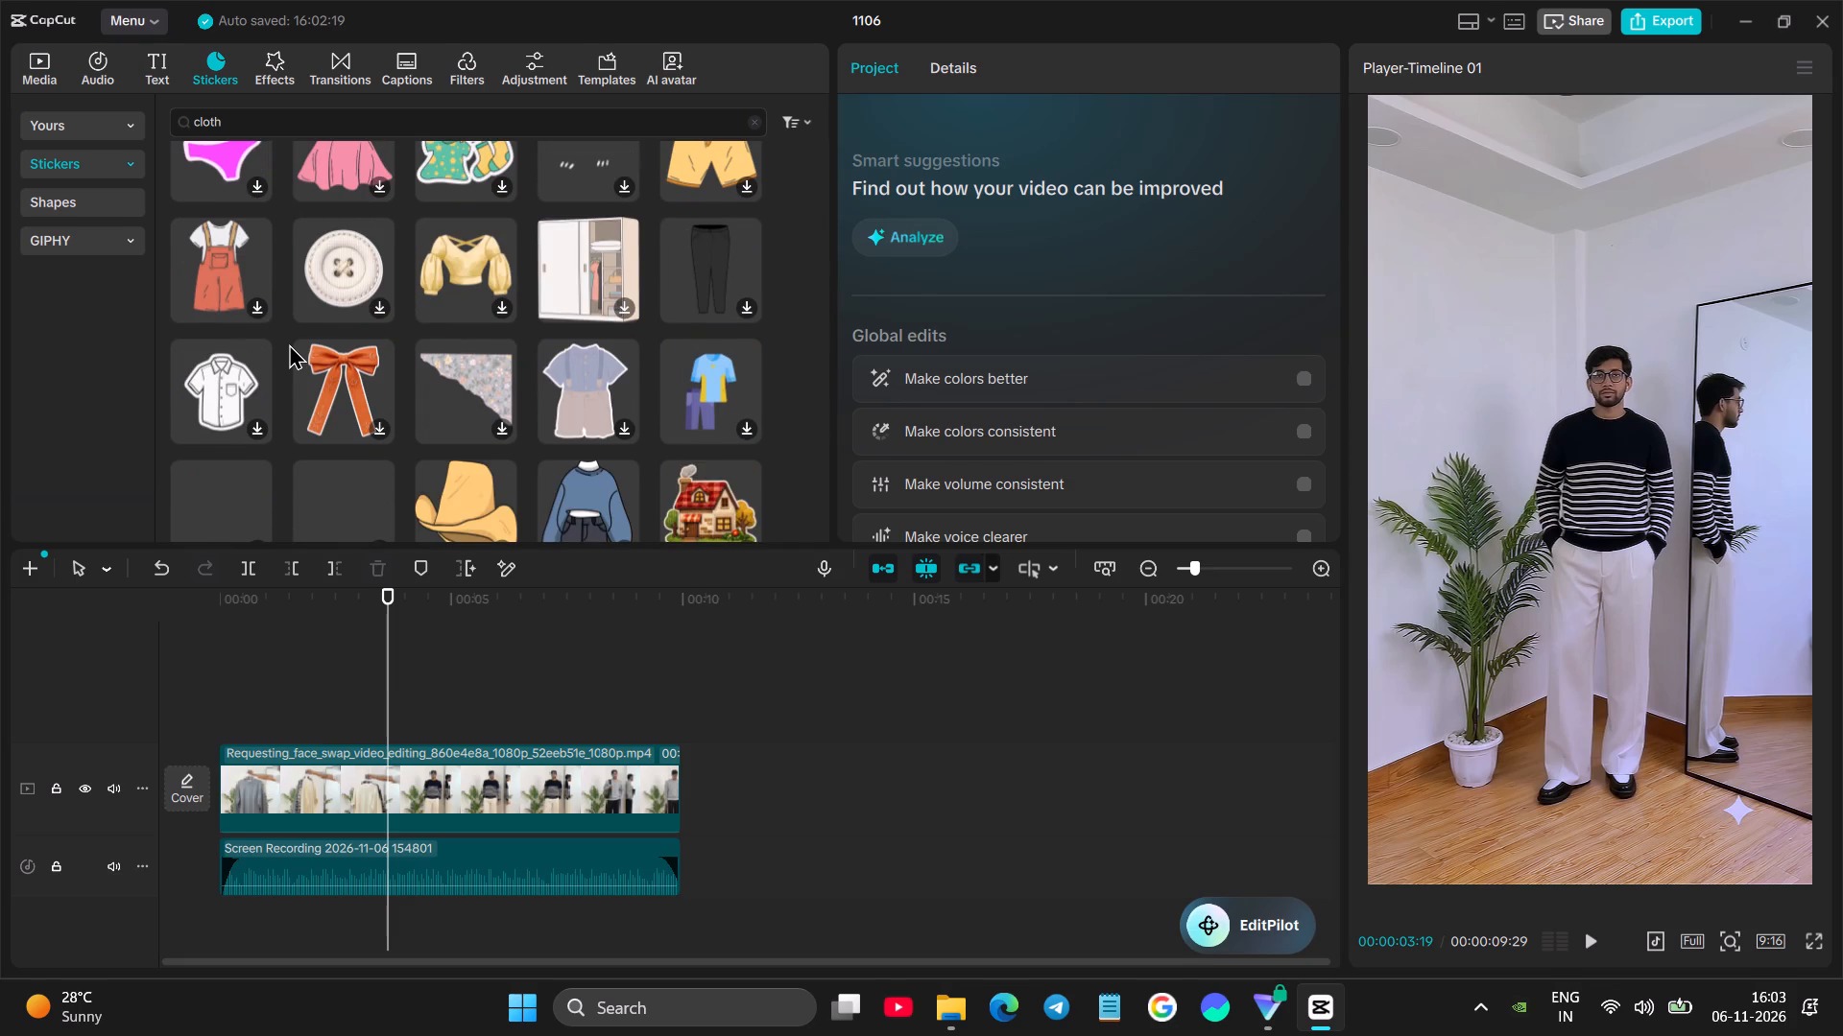
scroll(289, 343, "down", 1)
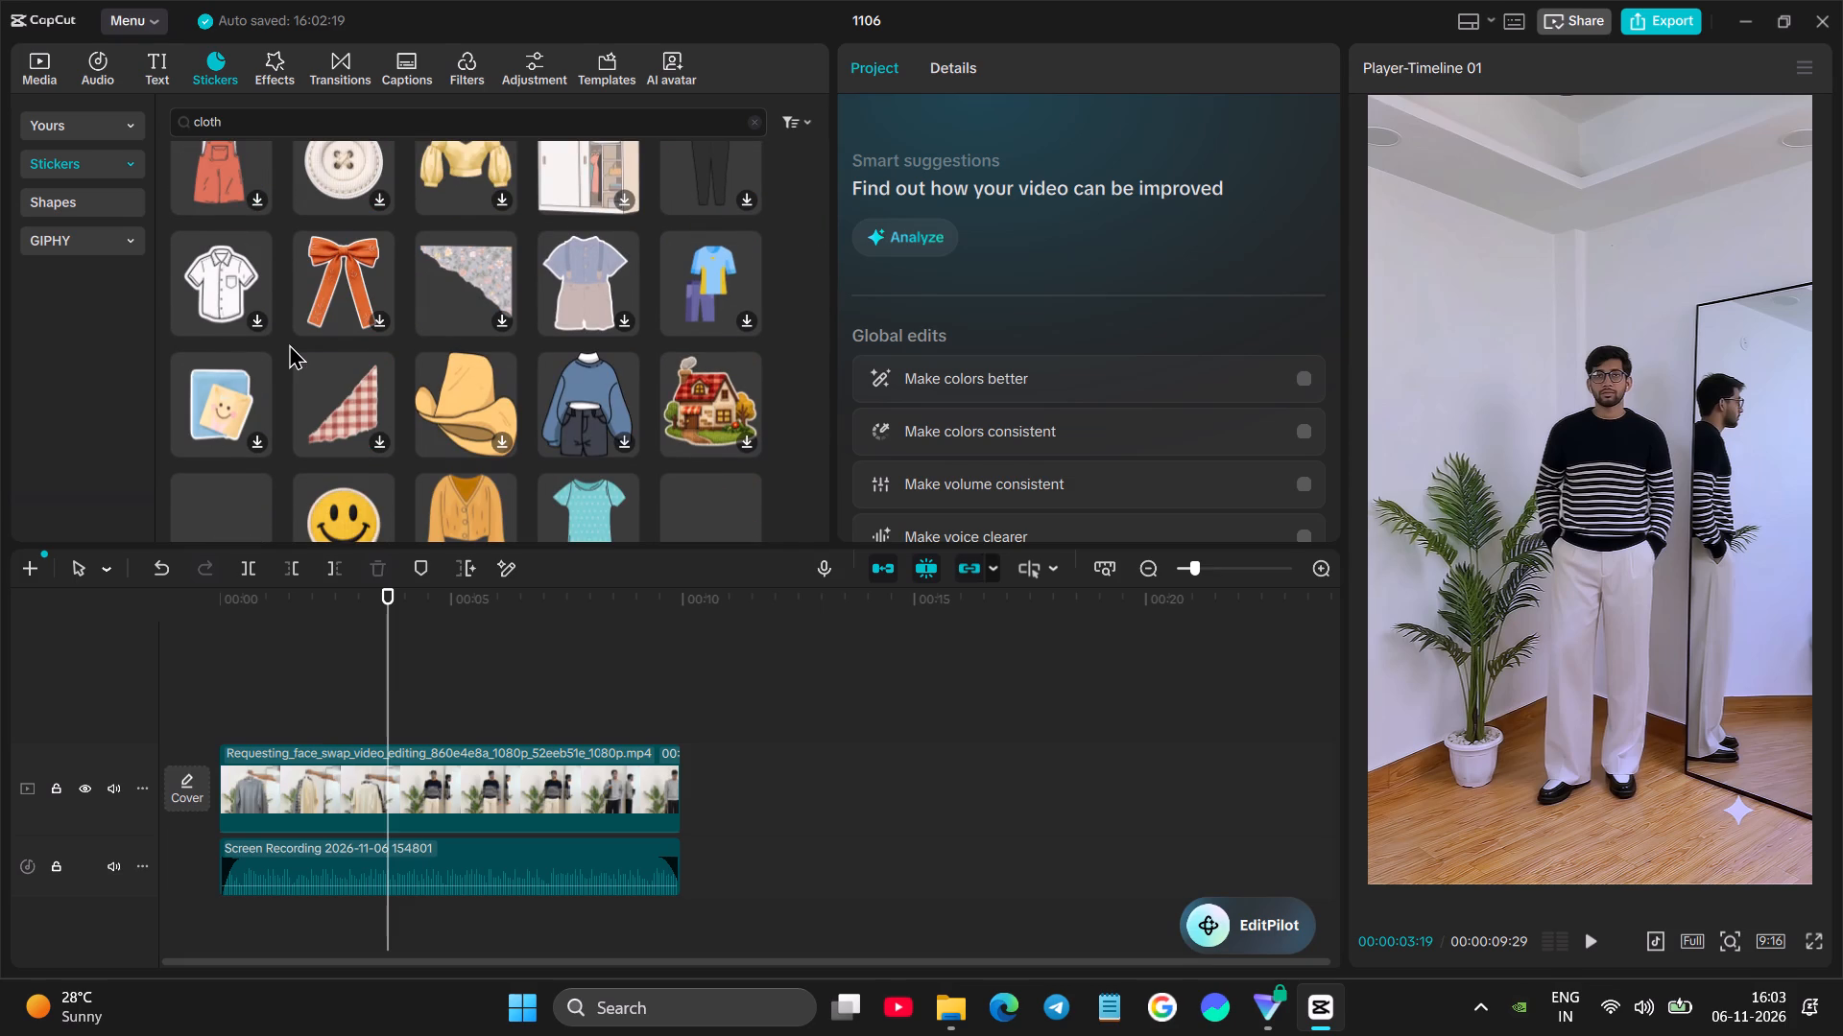
left_click(498, 445)
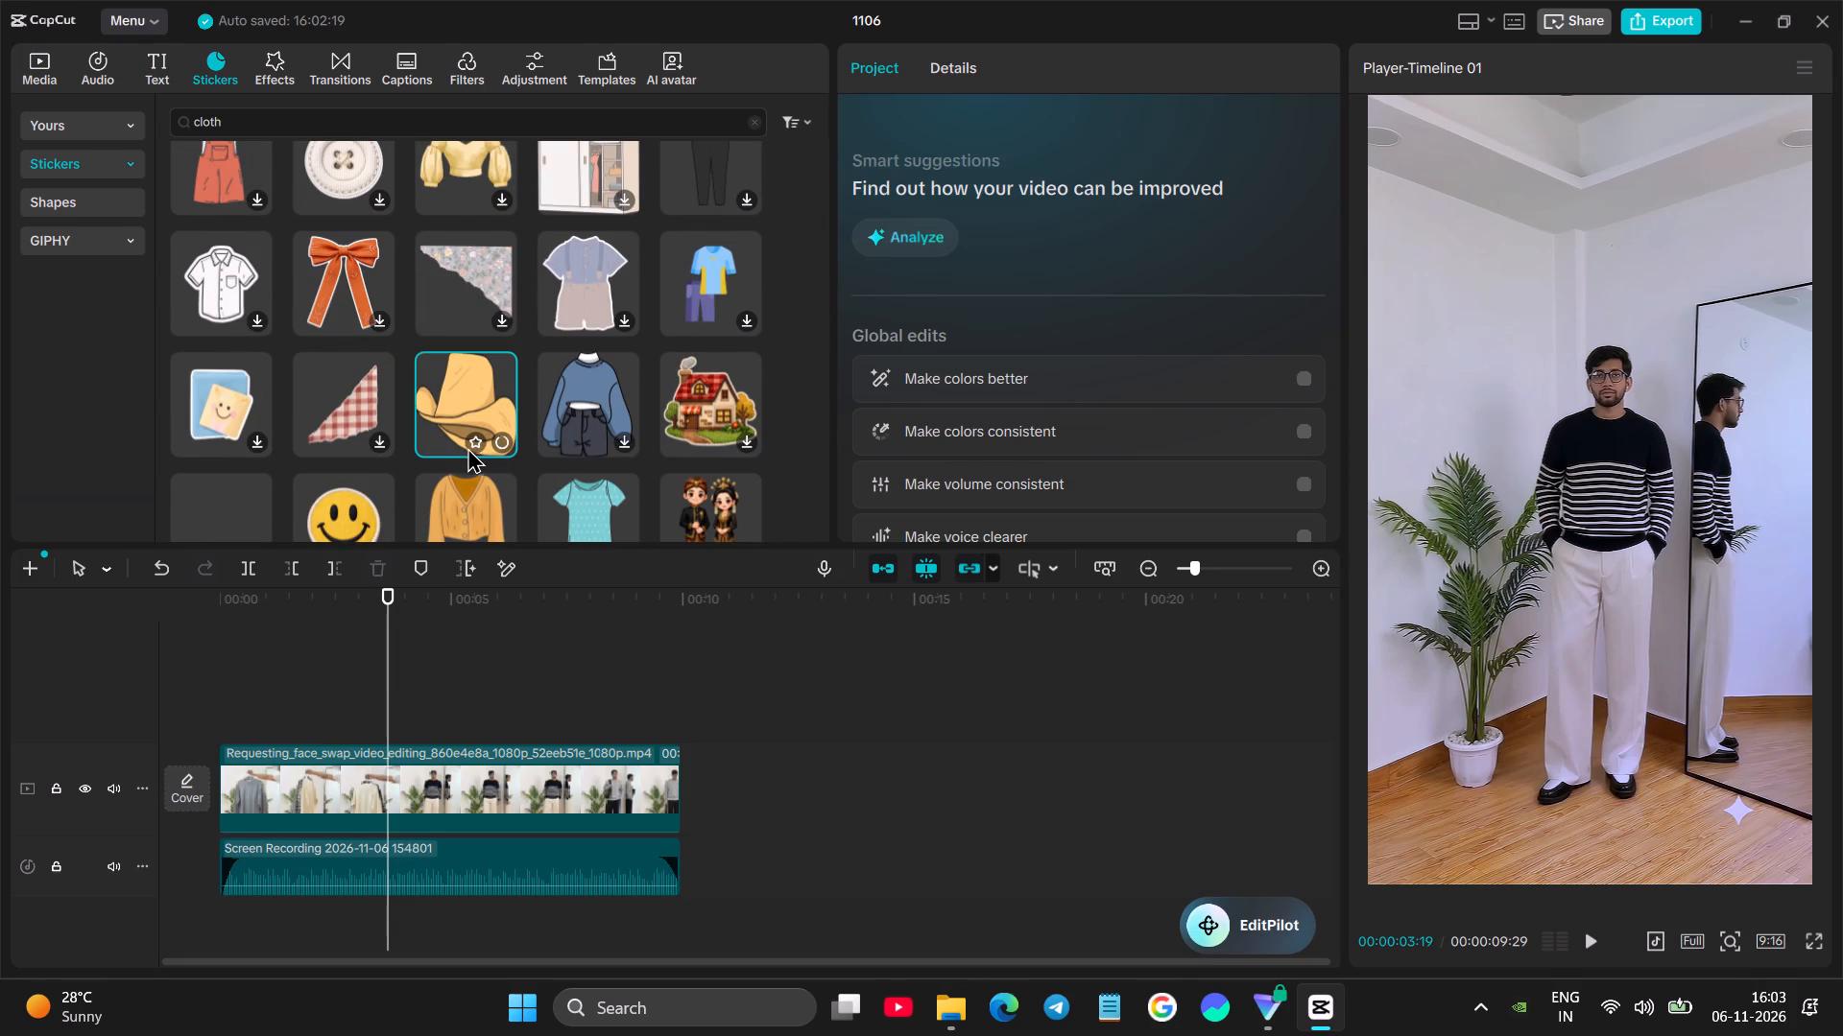
left_click_drag(454, 394, 434, 458)
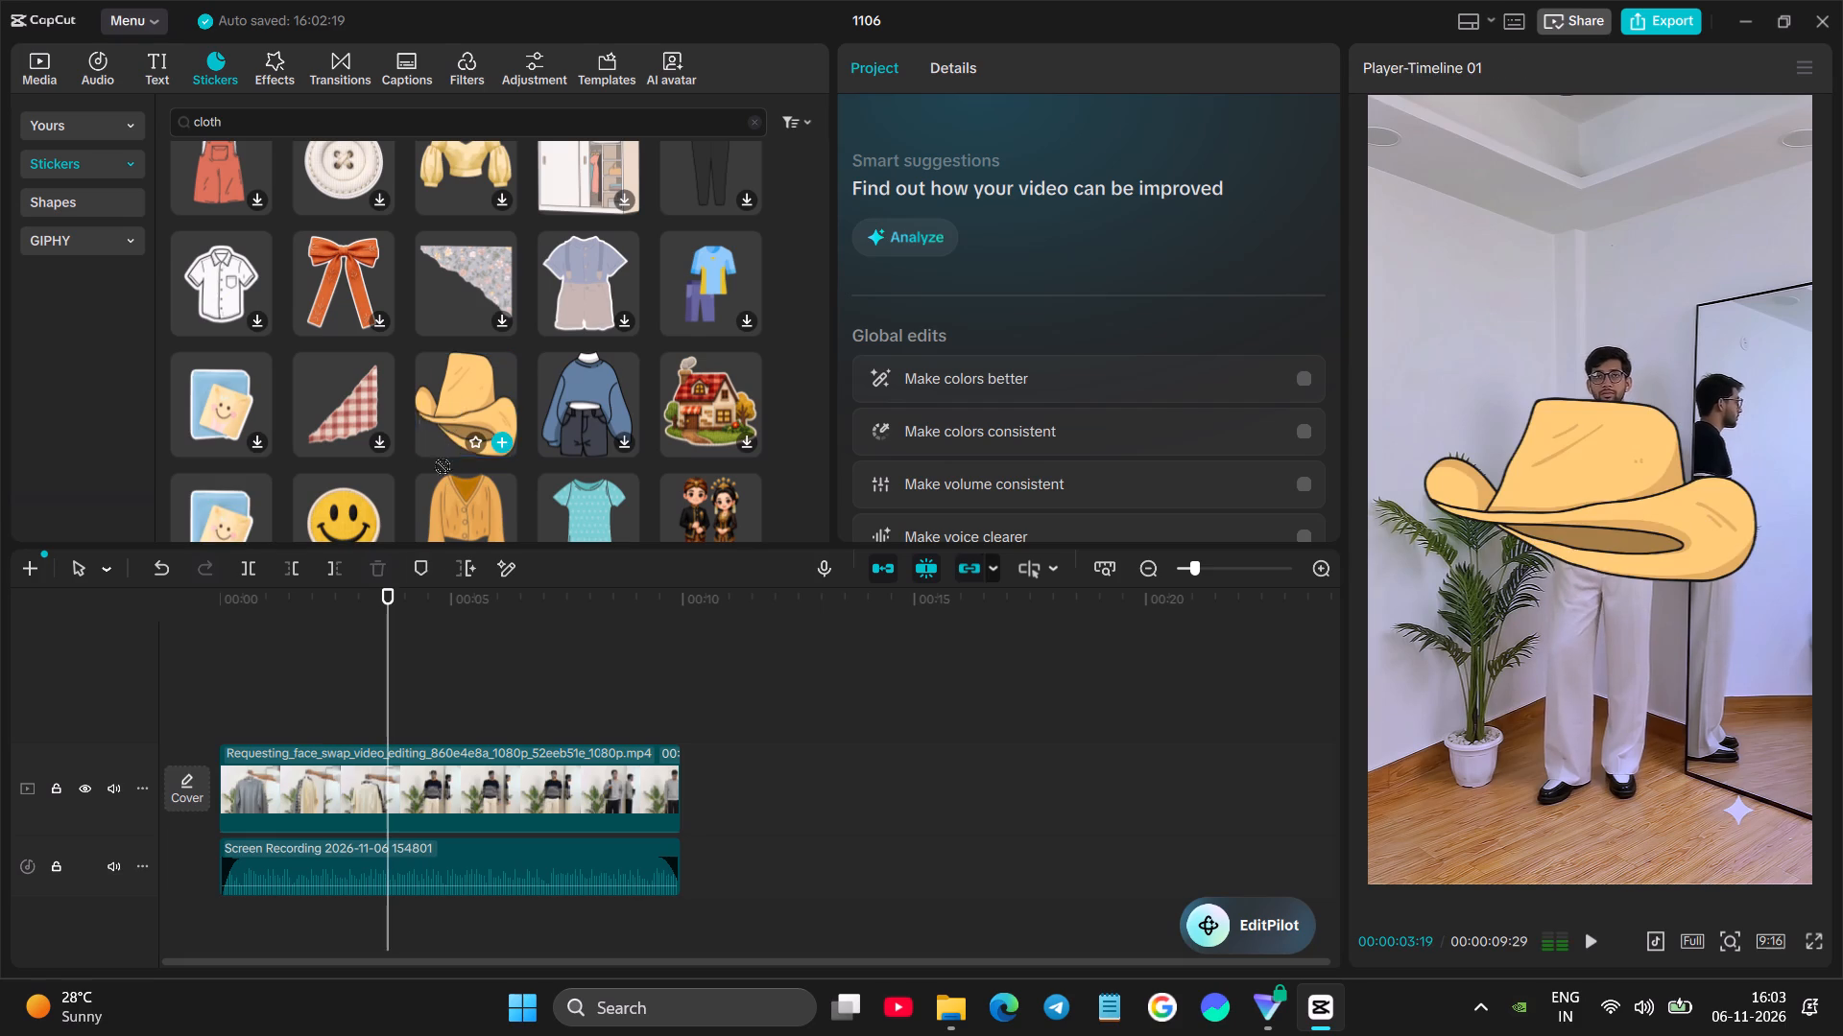
left_click_drag(434, 458, 233, 696)
left_click(253, 653)
left_click(370, 725)
left_click_drag(369, 725, 675, 722)
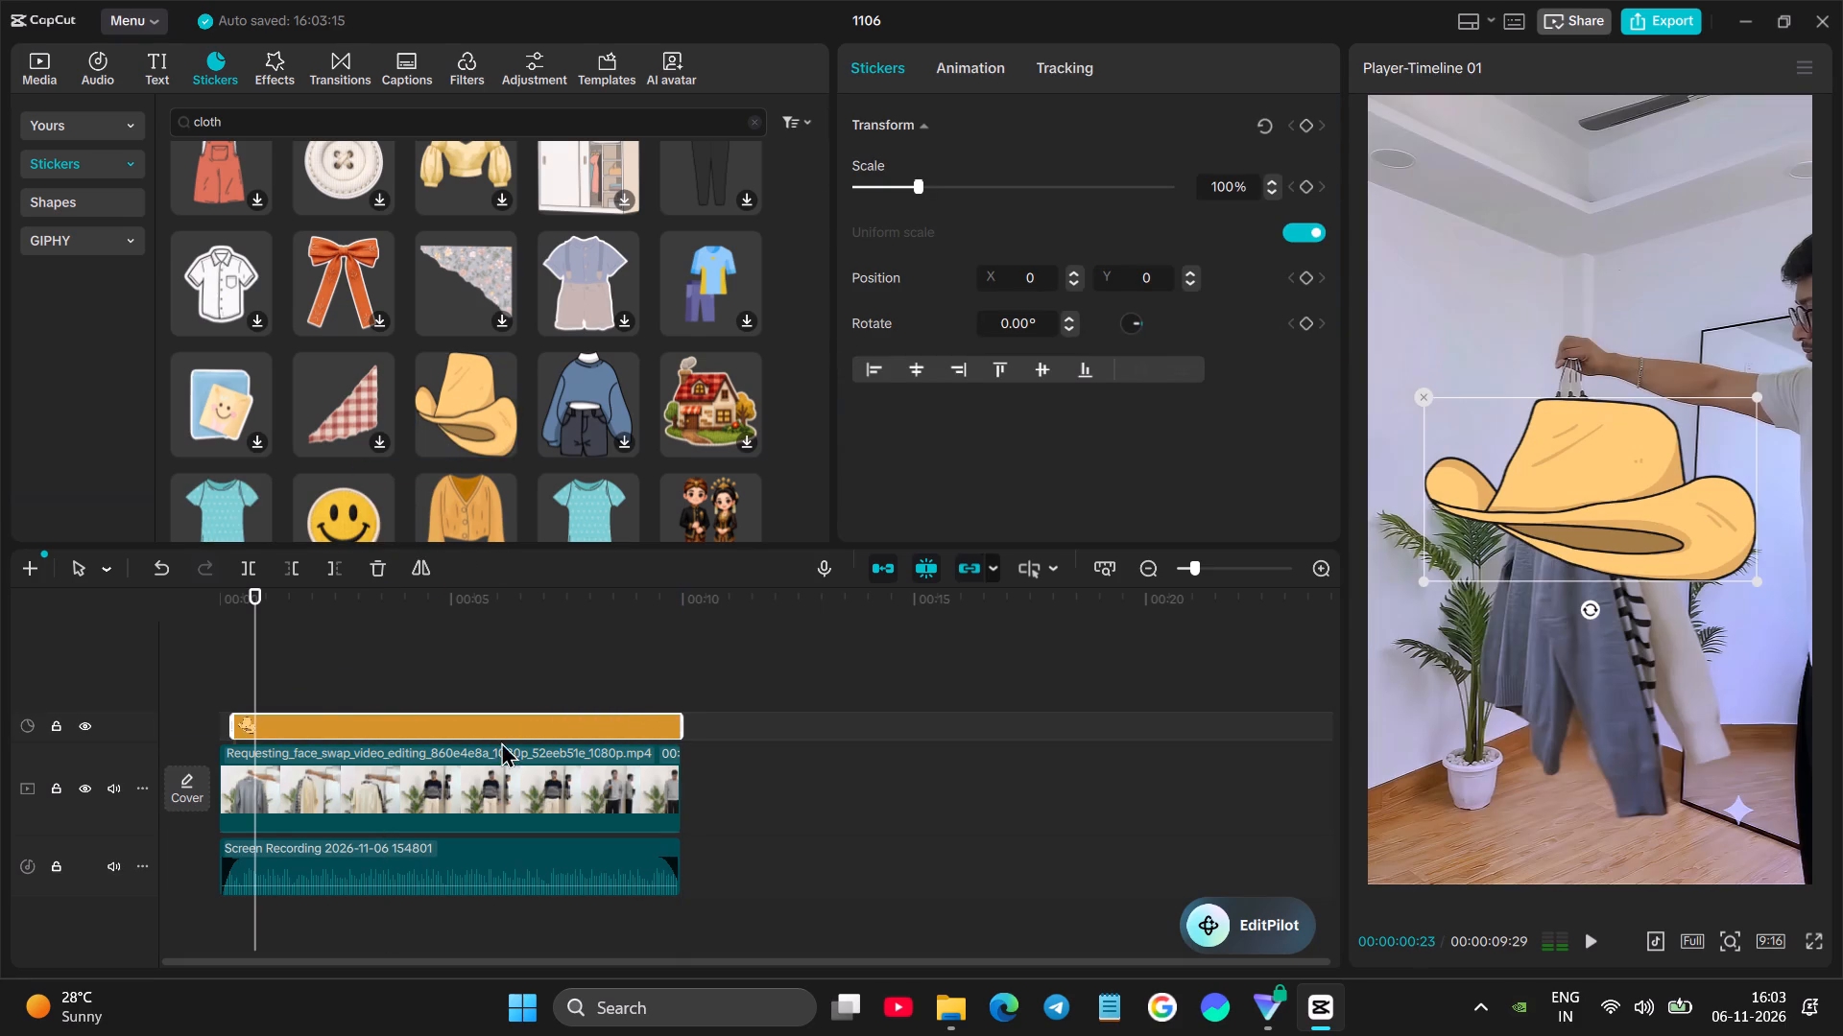
left_click_drag(236, 721, 220, 719)
left_click(218, 663)
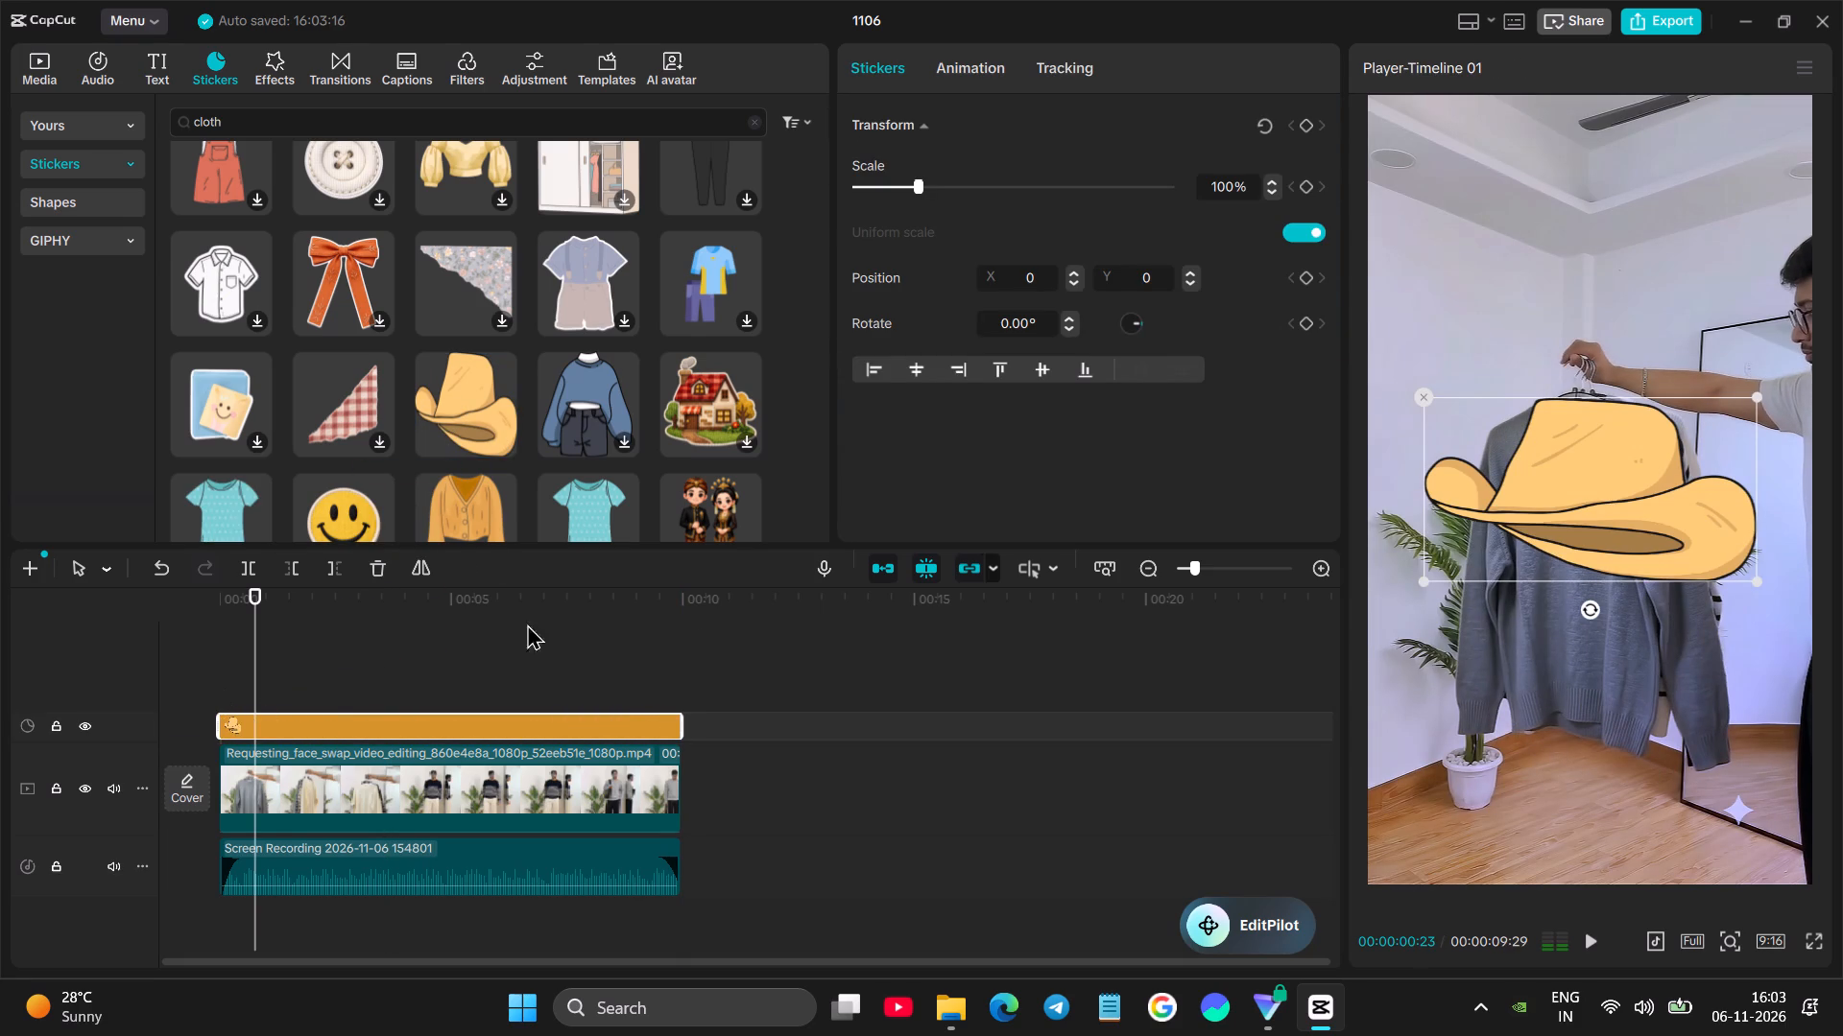
Shrink the hat sticker to 17% and place it over the sparkle mark in the video frame's lower-right corner.
left_click_drag(1754, 393, 1575, 529)
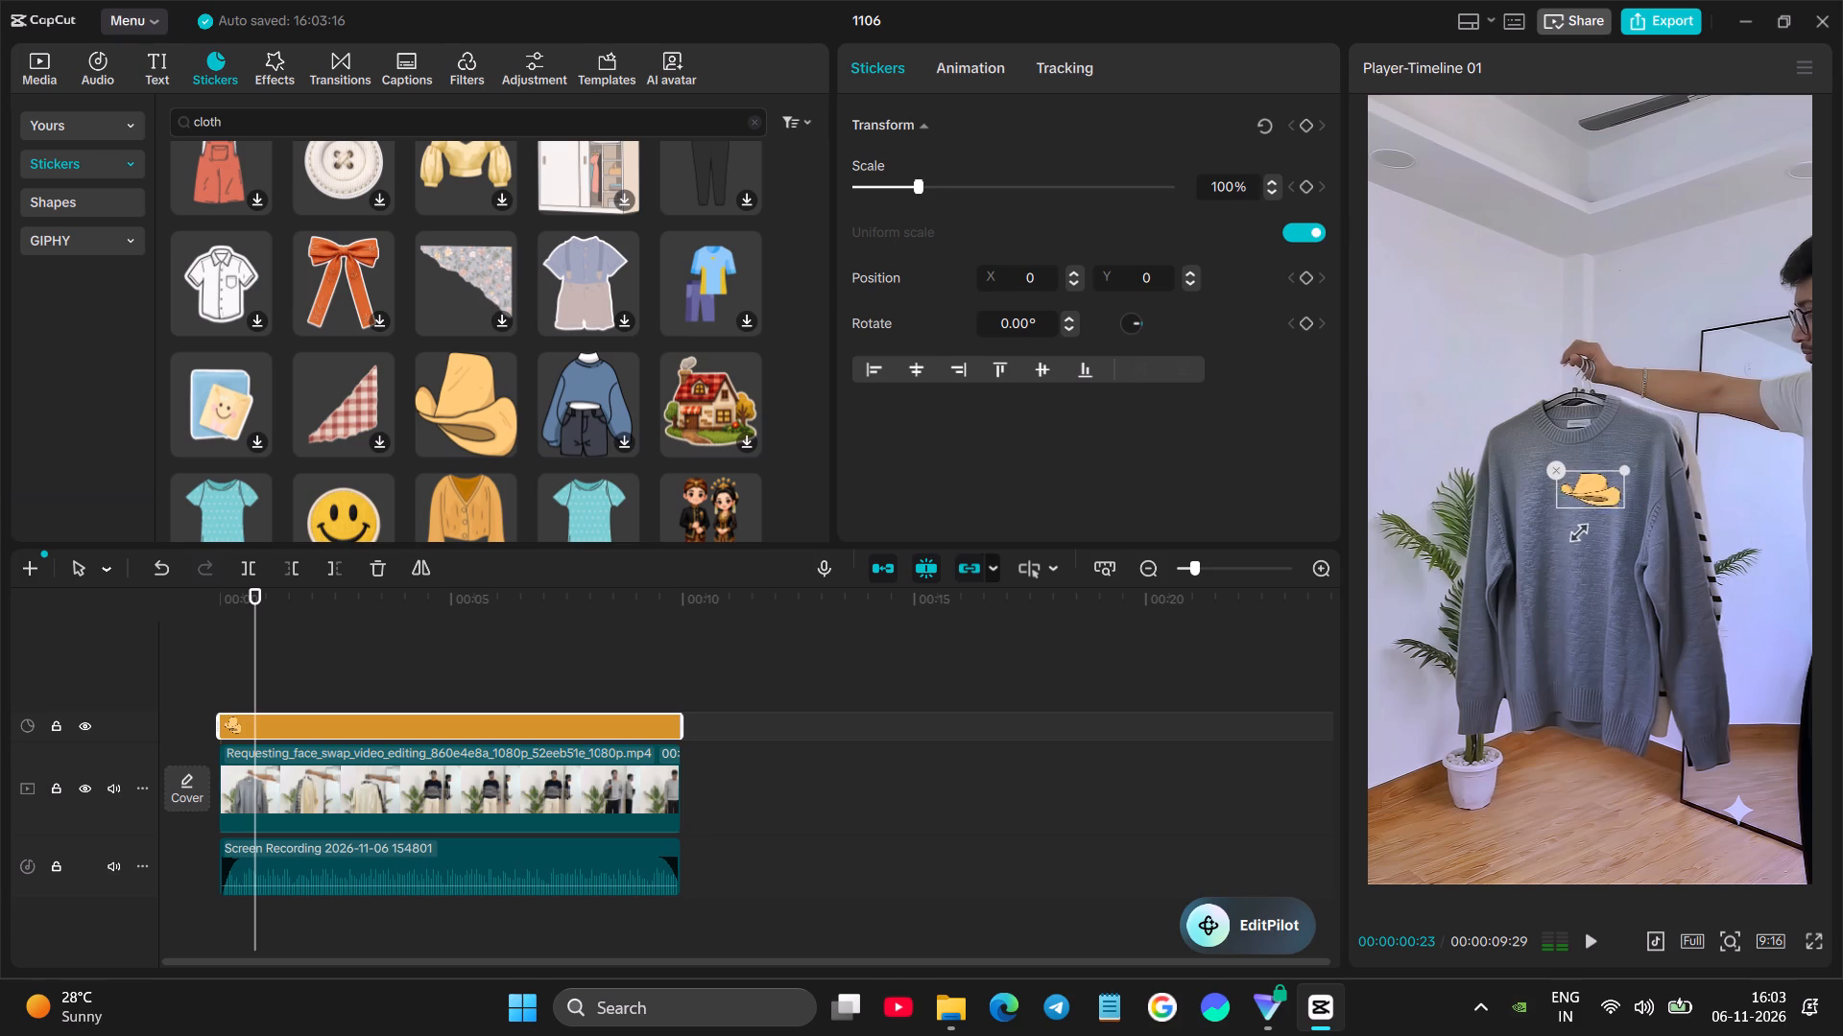
left_click_drag(1575, 529, 1577, 528)
left_click_drag(1580, 482, 1680, 803)
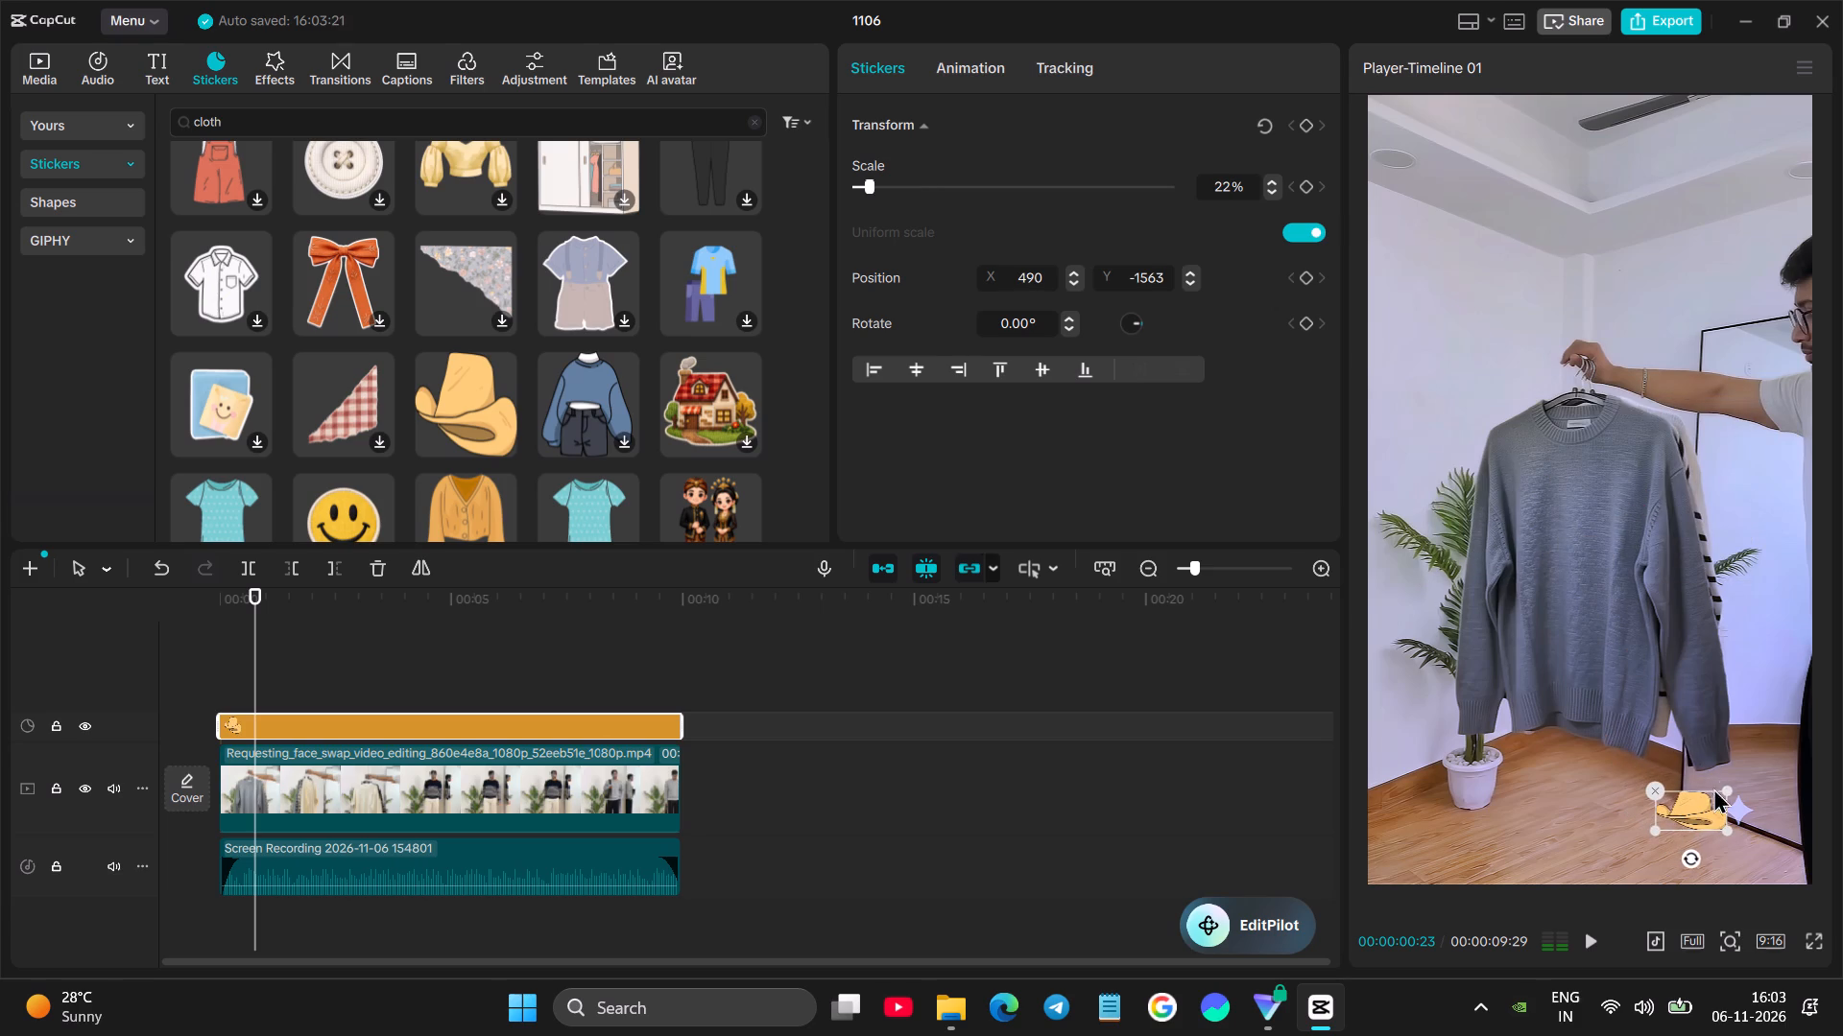
left_click_drag(1724, 785, 1712, 793)
left_click_drag(1685, 809, 1723, 810)
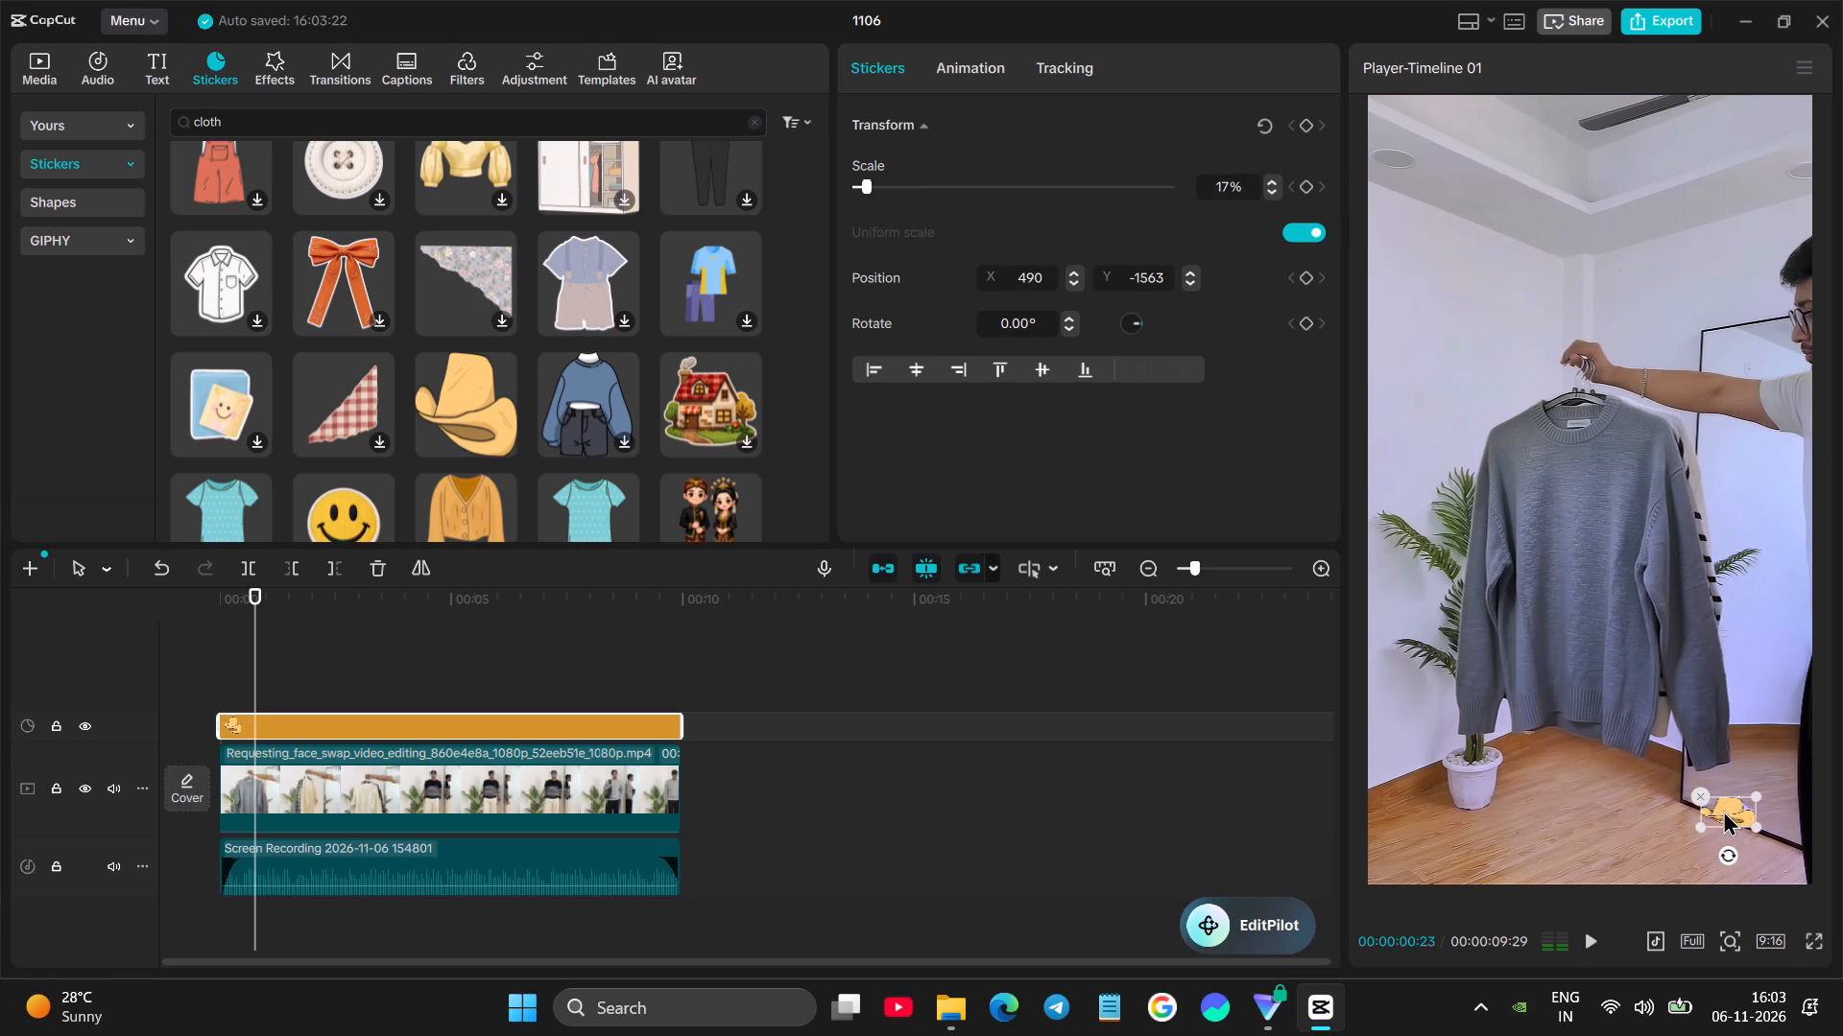
left_click_drag(1723, 810, 1732, 808)
Check the hat sticker's placement in full screen and play the clip from the start.
left_click(1813, 937)
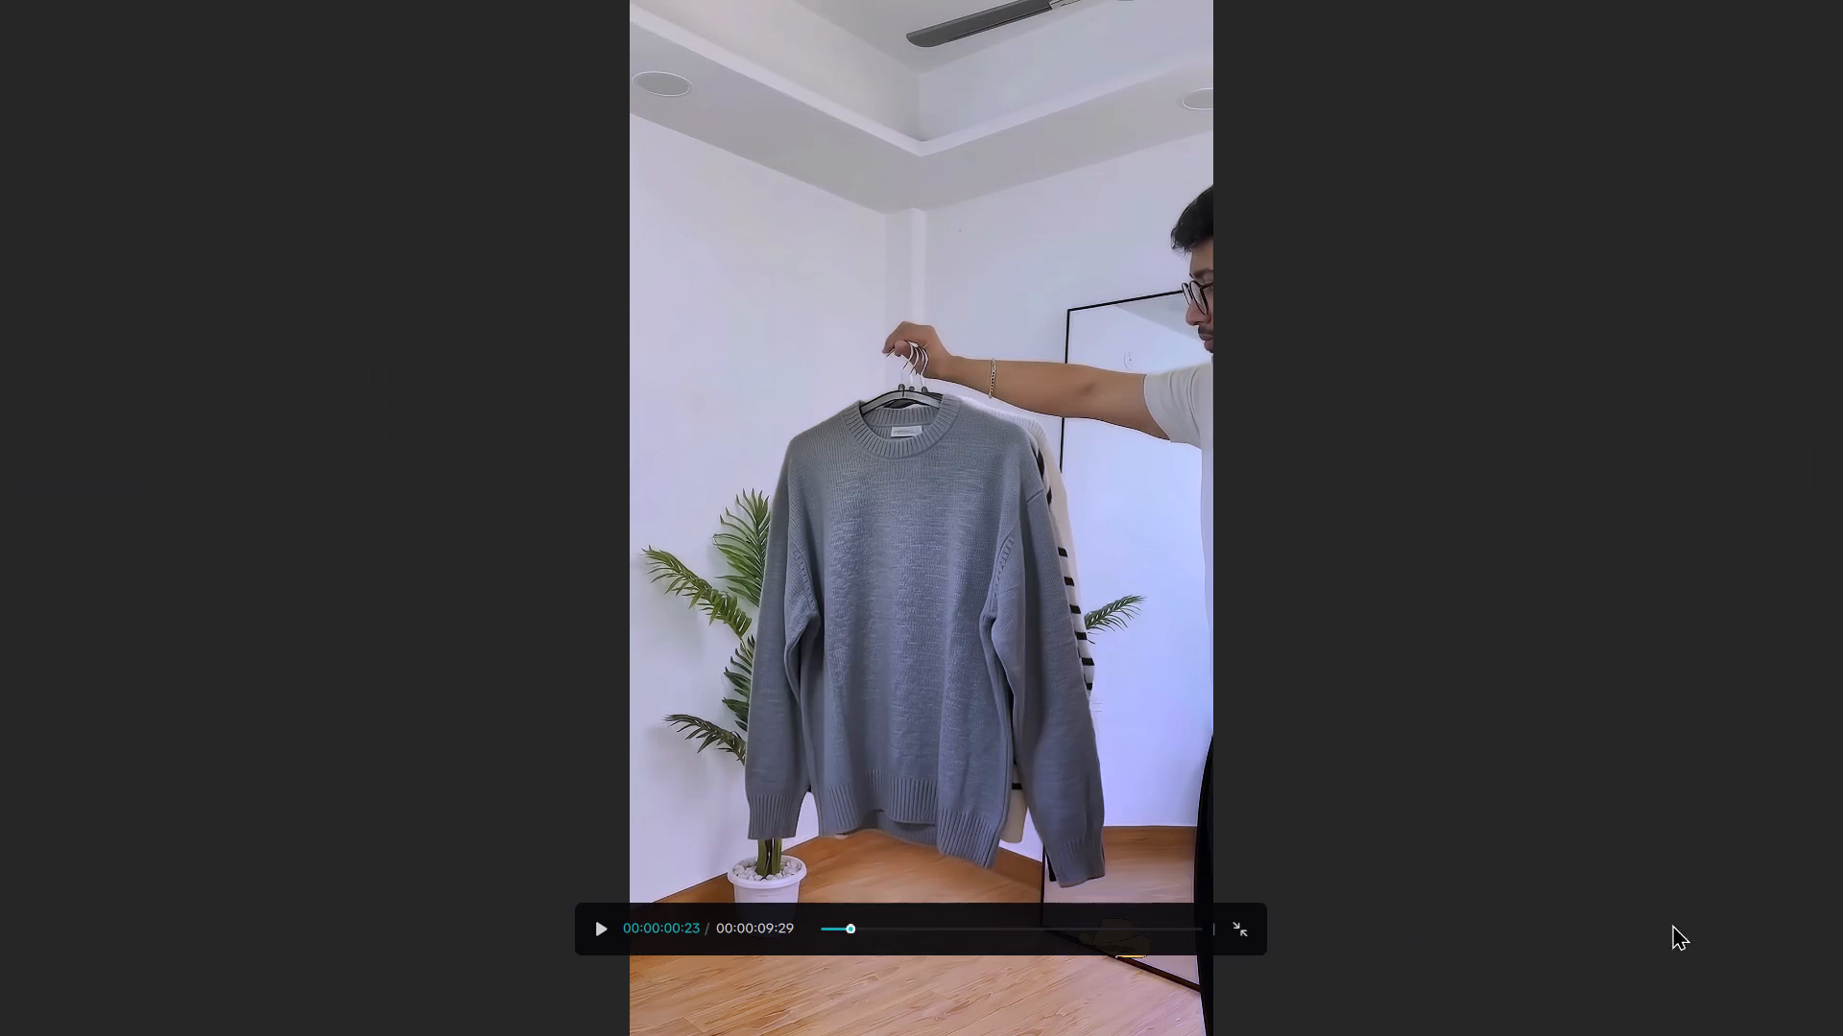
left_click(1231, 922)
left_click(241, 671)
left_click_drag(244, 671, 213, 672)
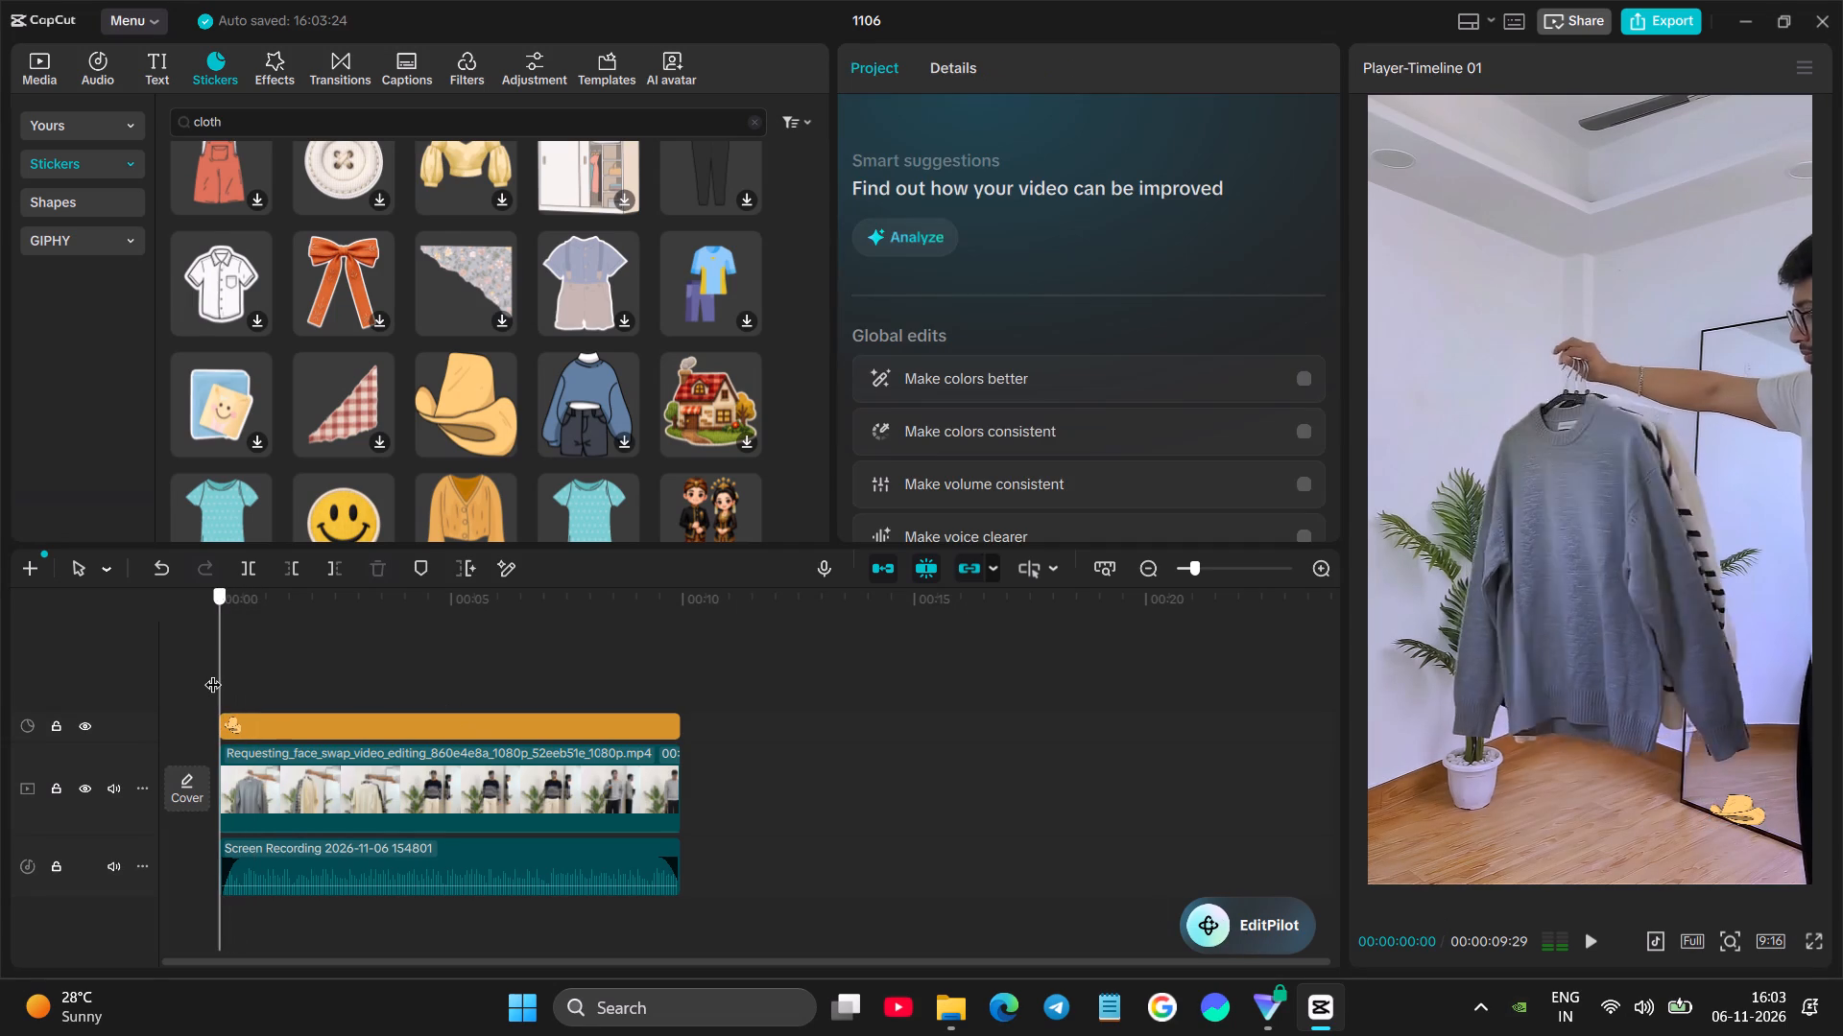
left_click_drag(213, 672, 215, 672)
key("space")
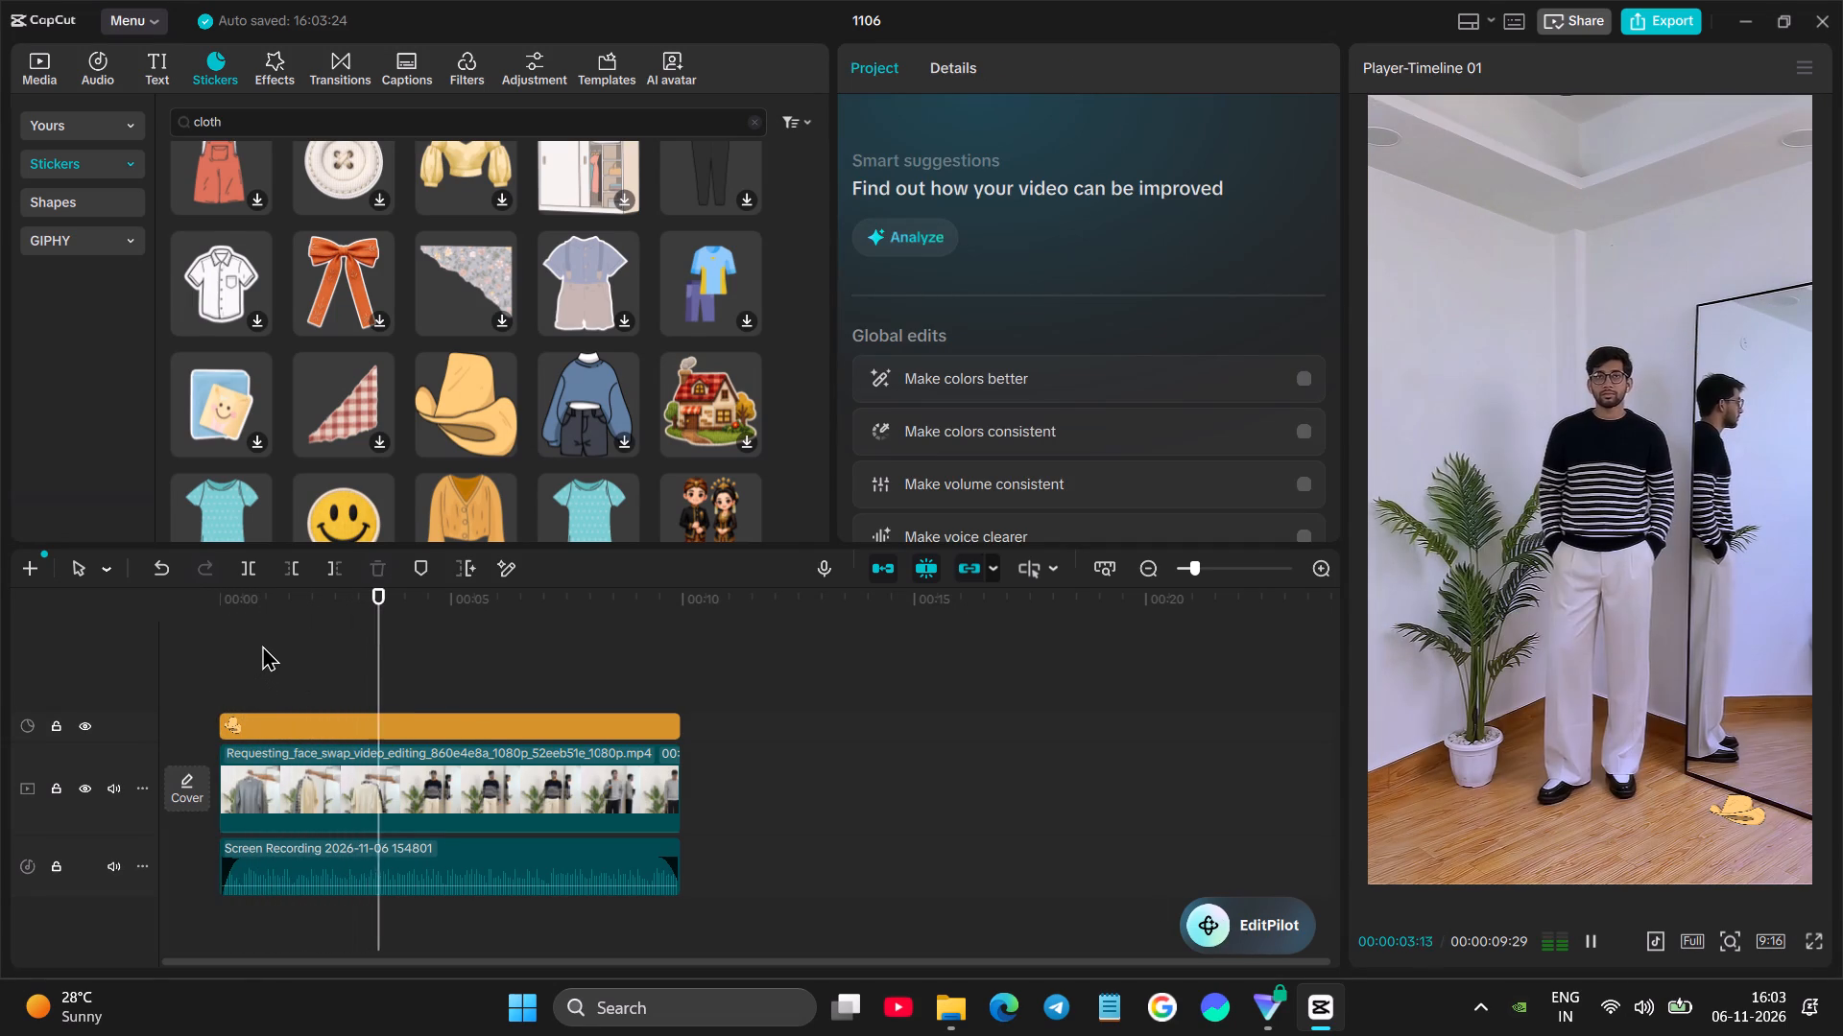
key("space")
Export the clip with the hat sticker as 1106(2) in mp4 format at 2K and 30fps.
left_click(1660, 12)
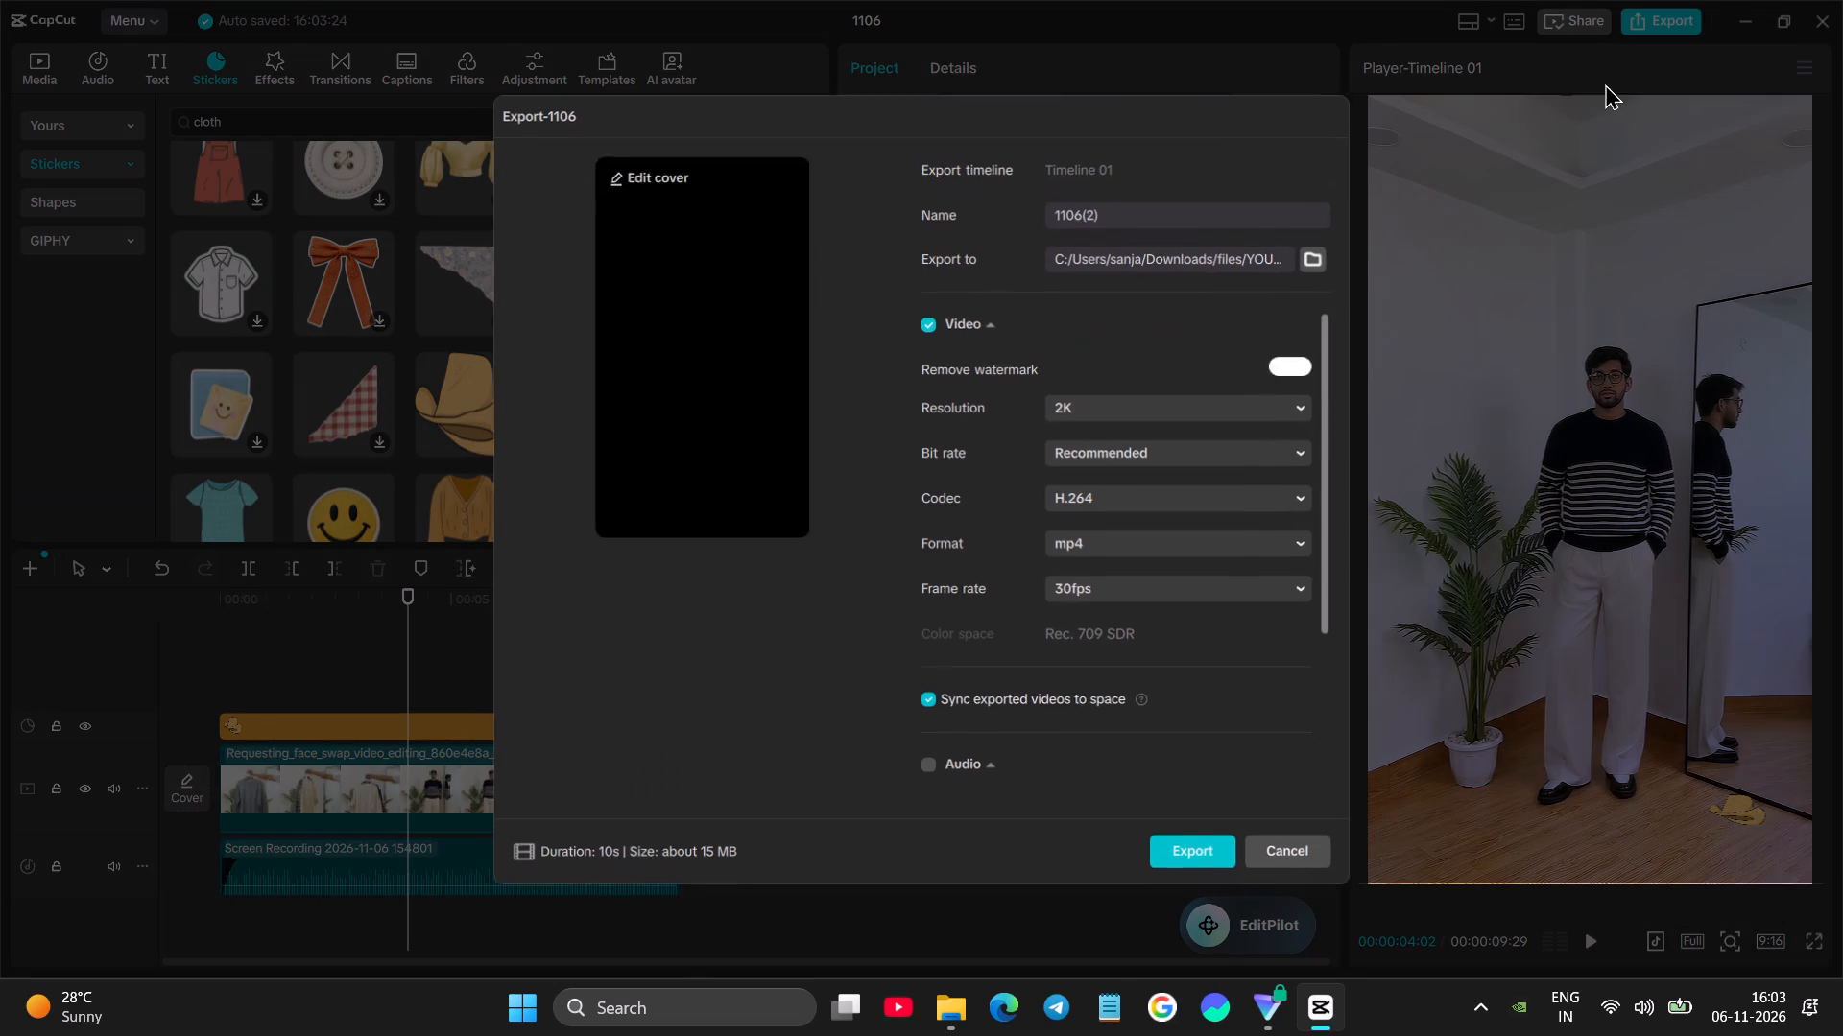
left_click(1208, 855)
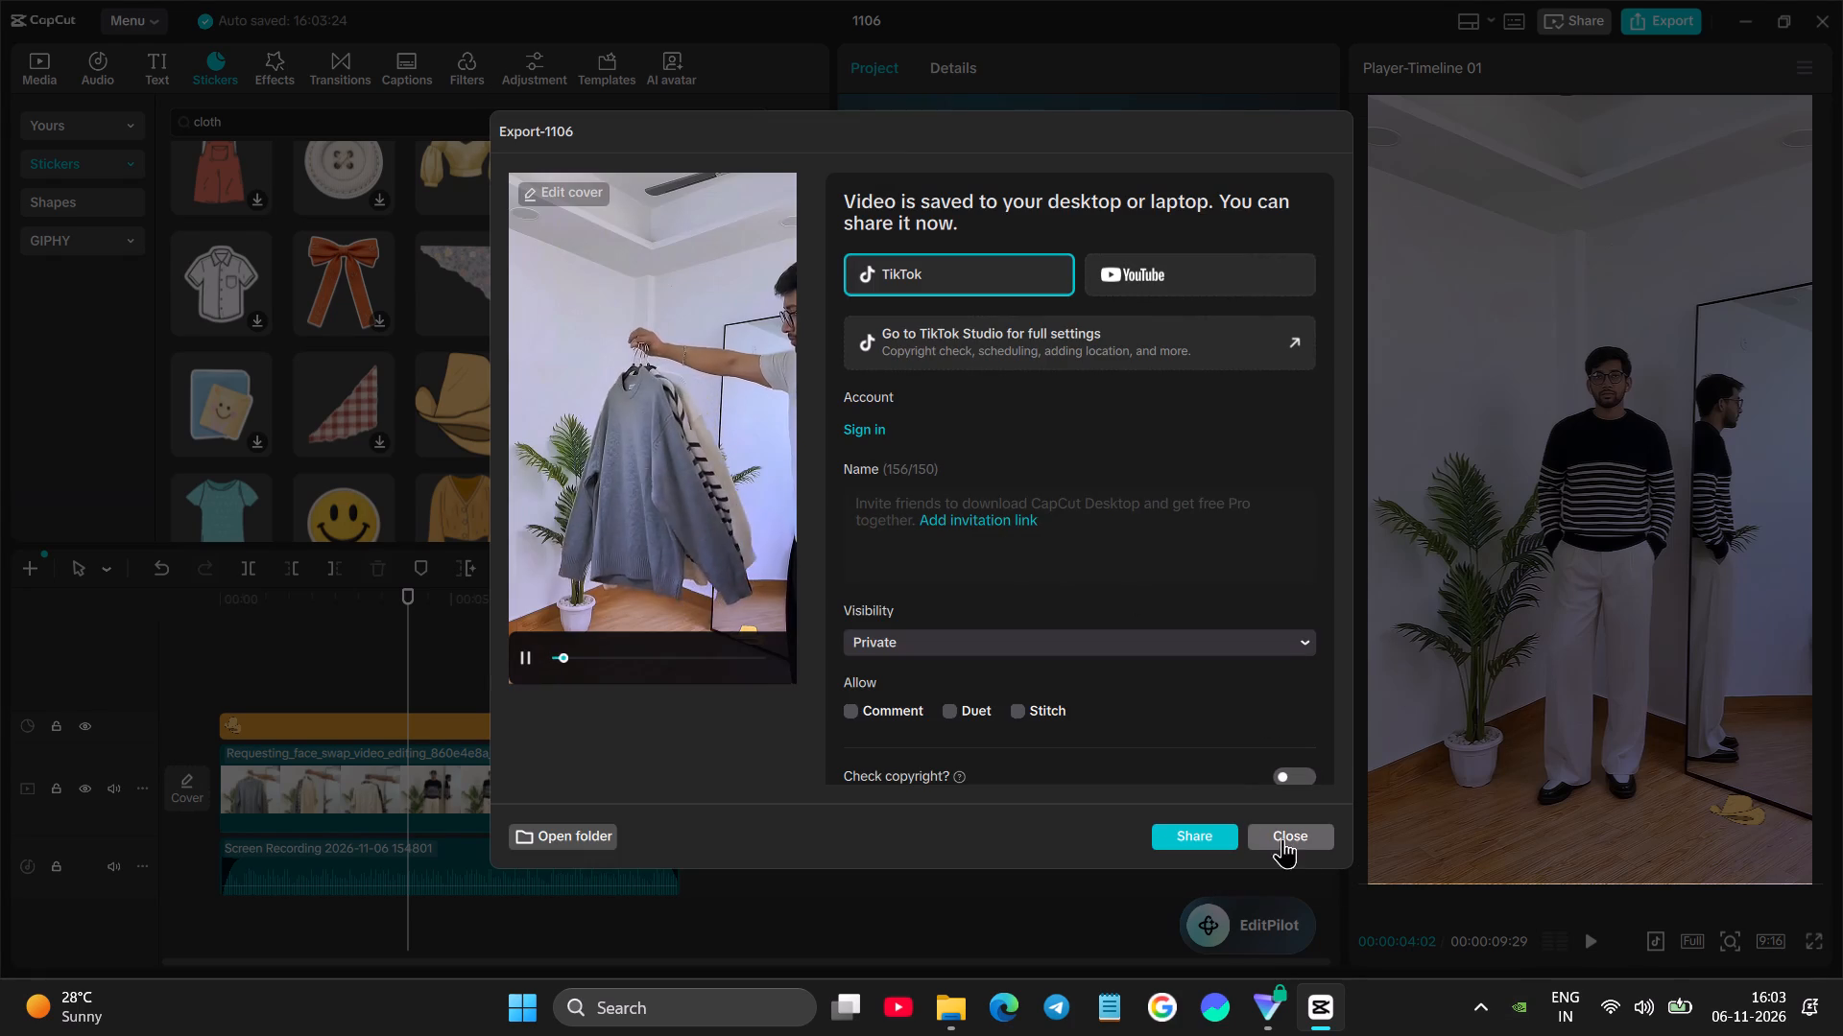
left_click(1295, 851)
left_click(1300, 837)
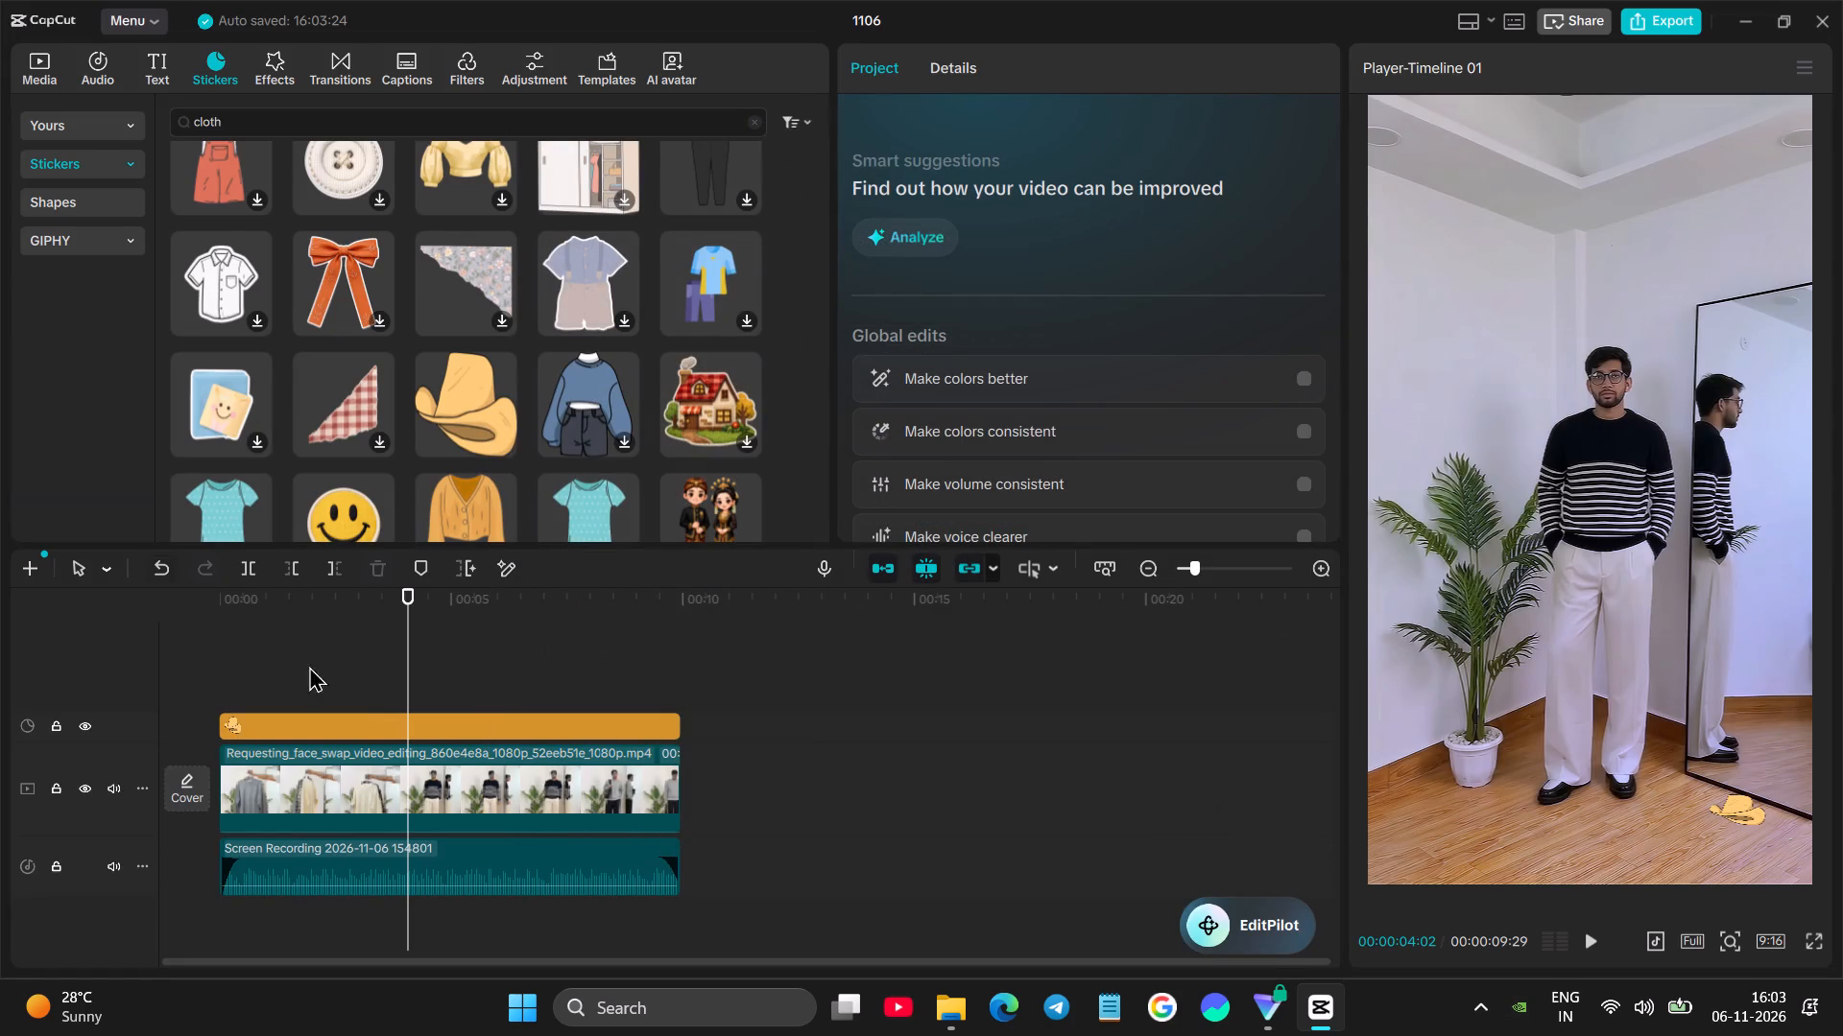
Undo the hat sticker edits, the music move and the deletion of the first two outfit clips and their music.
triple_click(166, 577)
triple_click(165, 576)
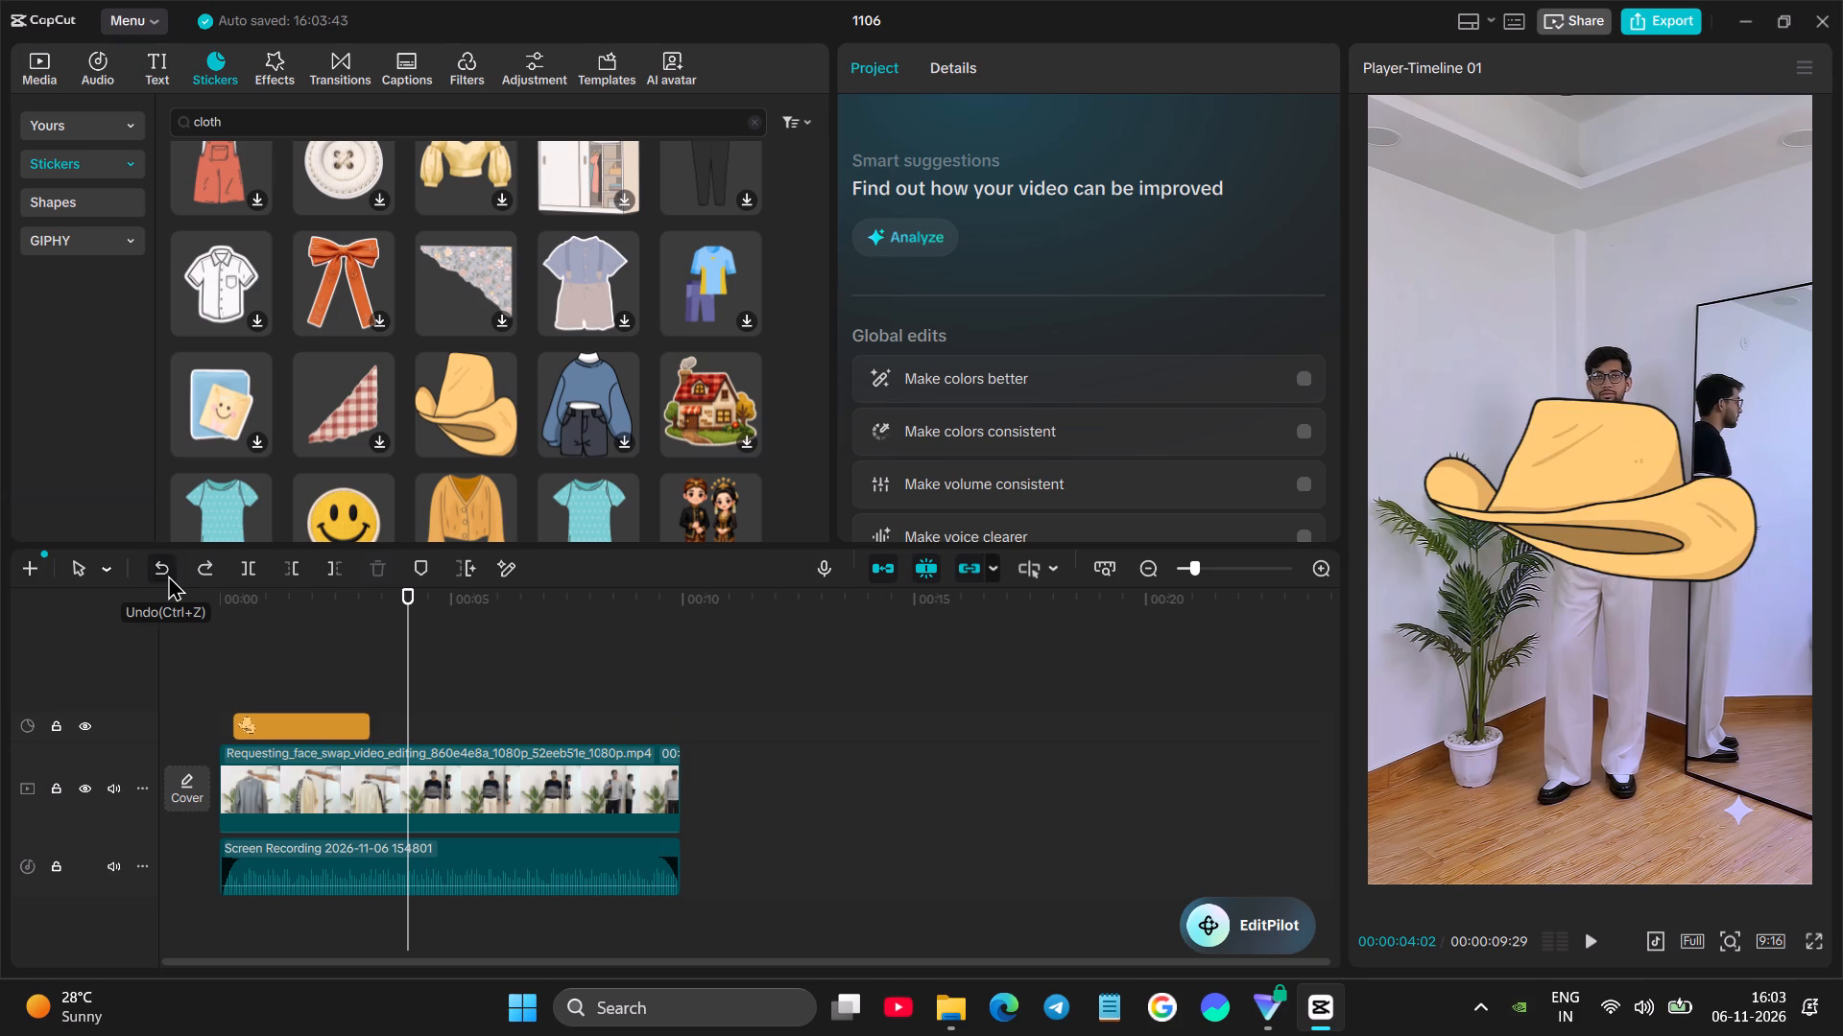
triple_click(168, 575)
left_click(170, 574)
Delete the third outfit clip together with the music beneath it.
left_click_drag(785, 637, 804, 794)
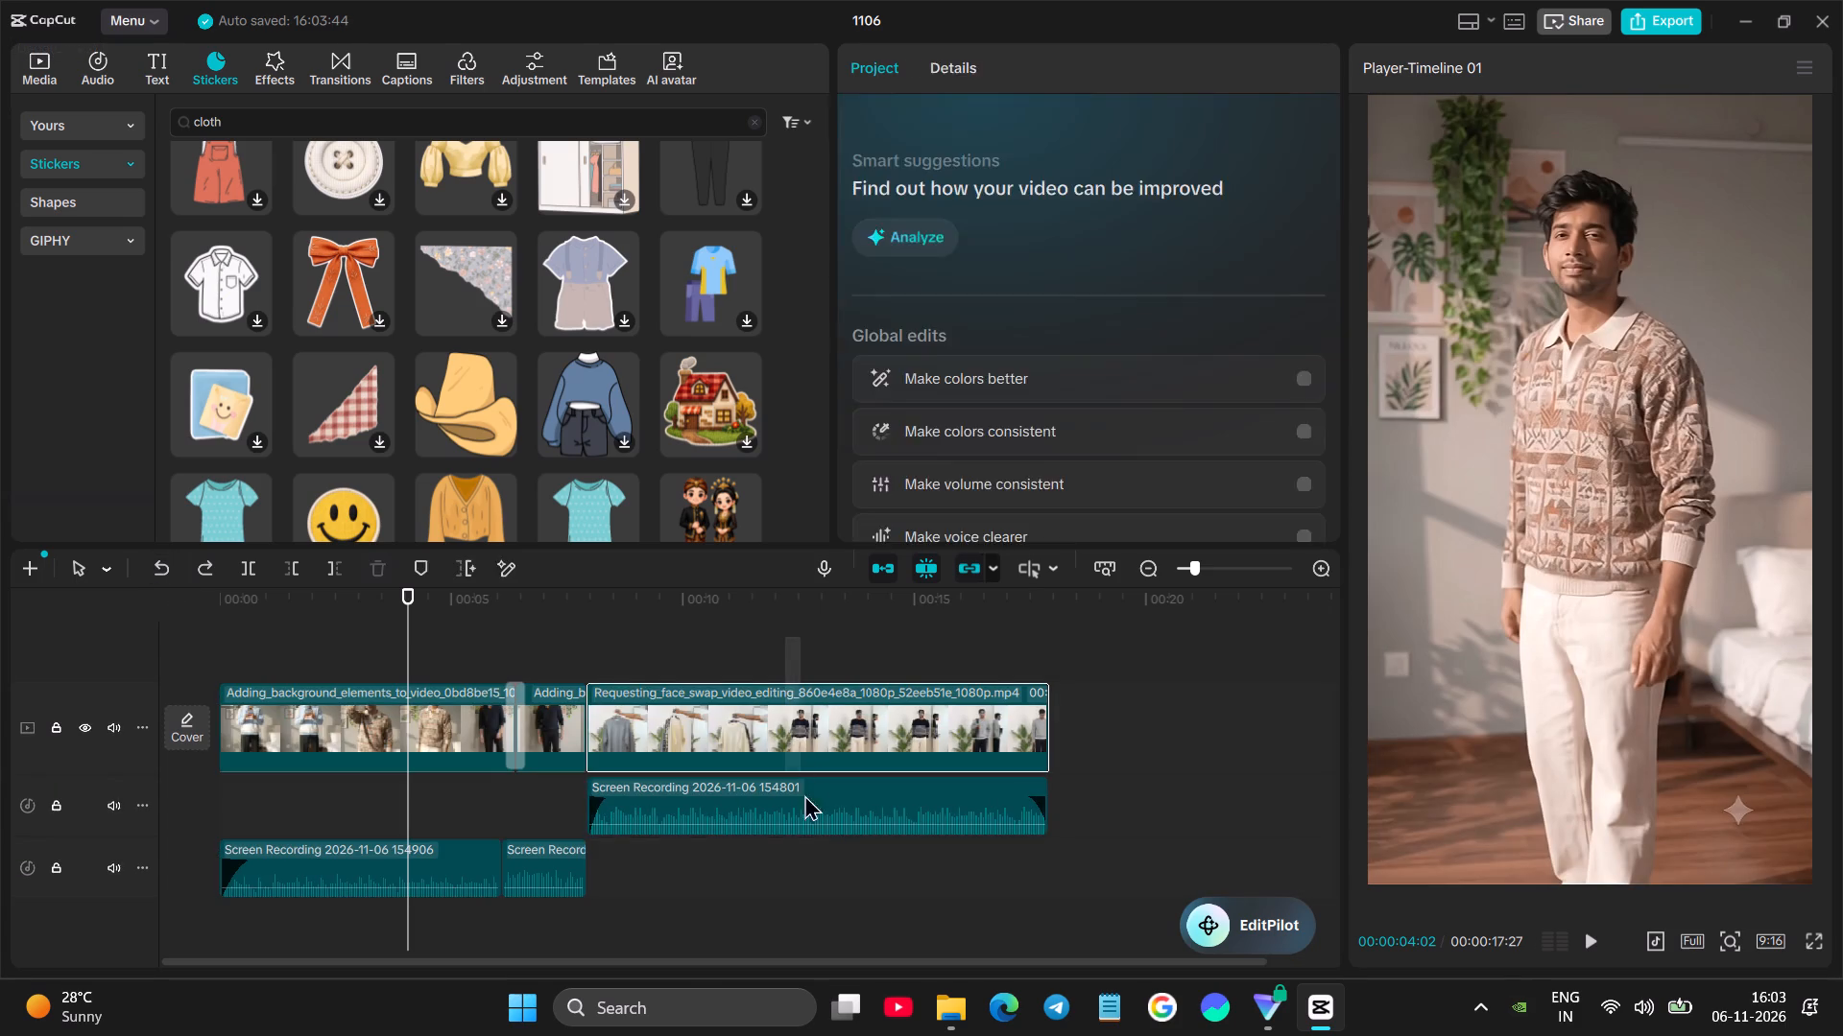
left_click_drag(804, 794, 817, 817)
key("BackSpace")
Add the cowboy hat sticker at the timeline start and stretch it to the end of the second clip.
left_click_drag(483, 413, 209, 709)
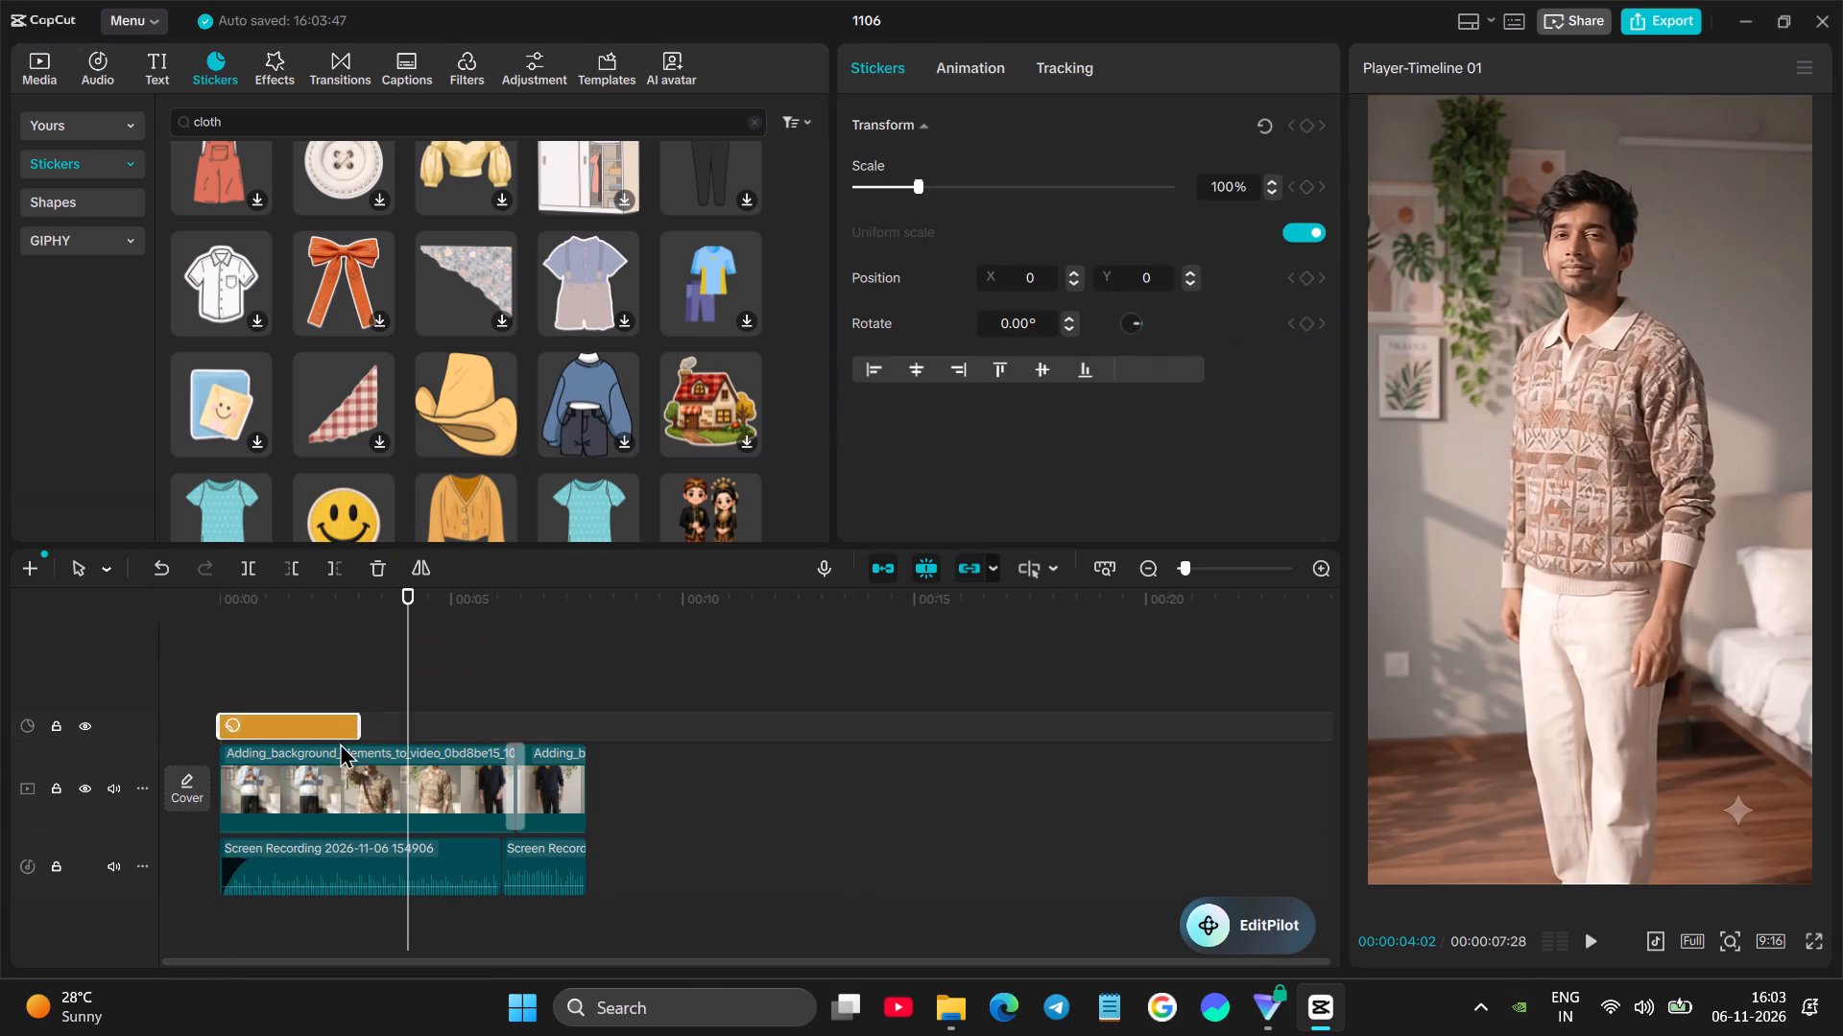
left_click_drag(354, 728, 579, 724)
Scale the hat sticker to 14% and place it over the sparkle mark, at about X 711, Y -1557.
left_click(367, 680)
left_click(373, 736)
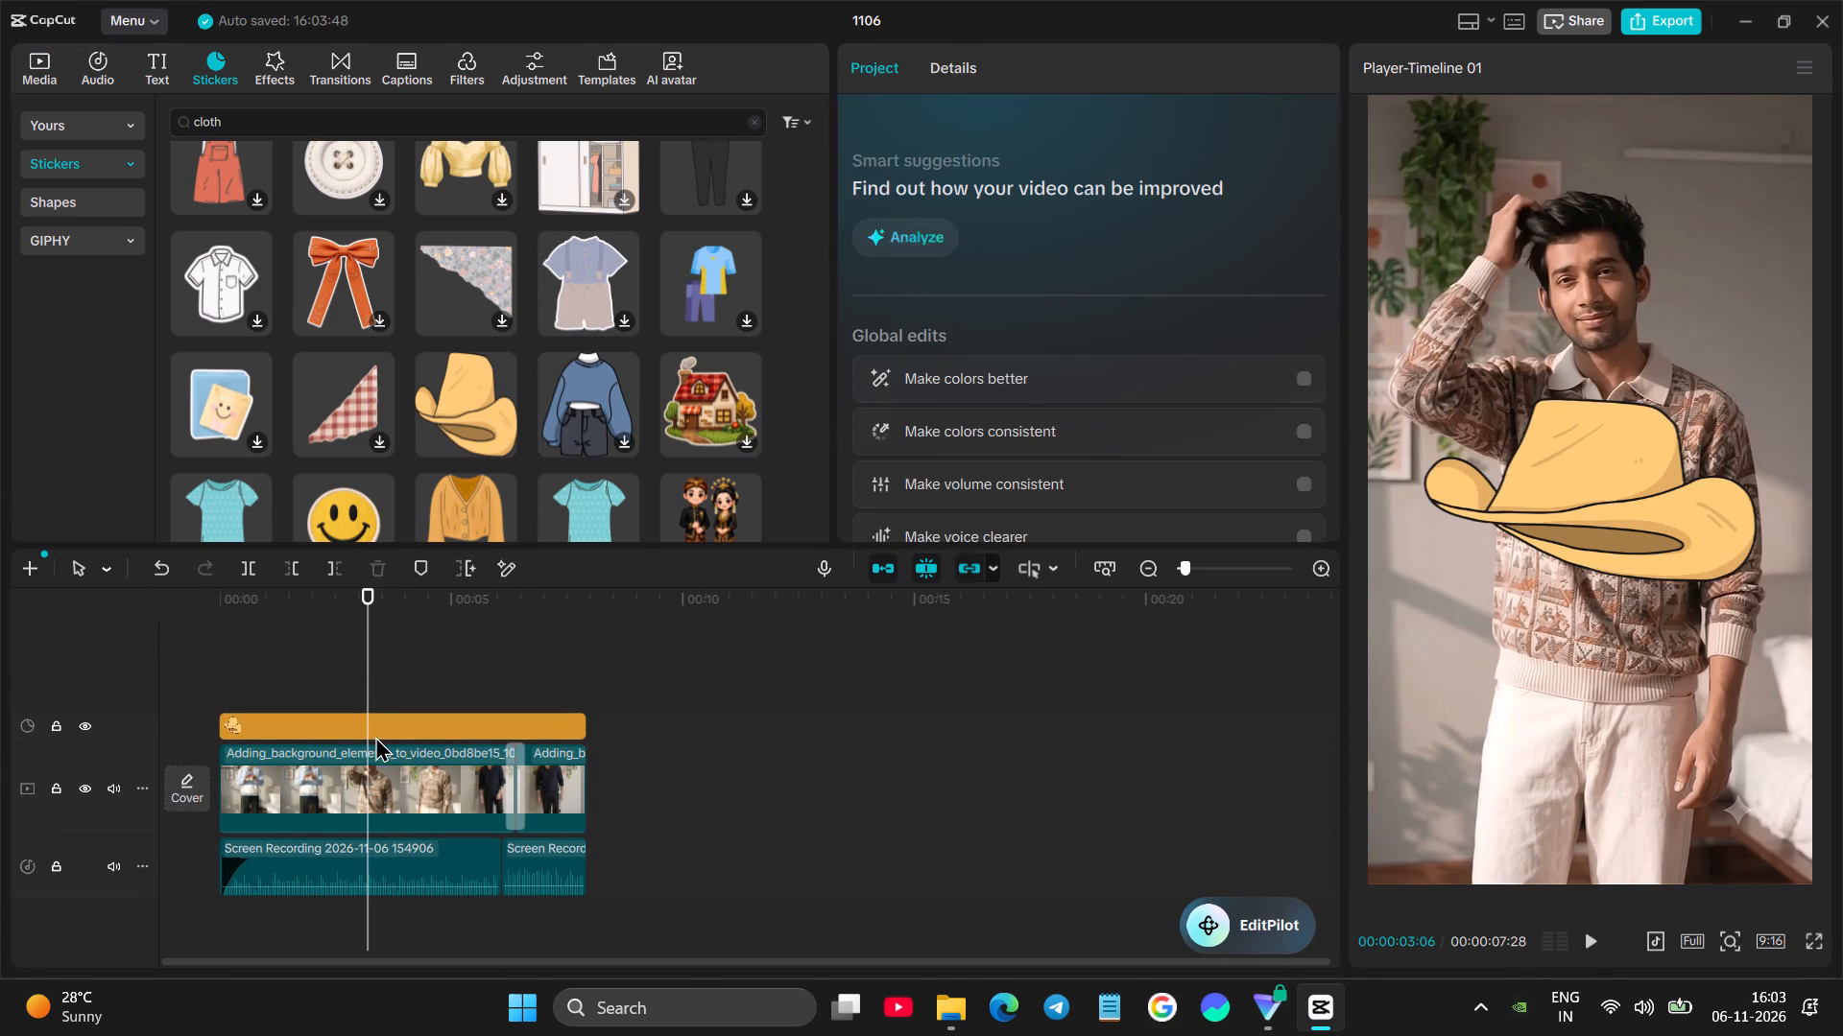
left_click_drag(1755, 393, 1608, 492)
left_click(280, 688)
left_click(303, 726)
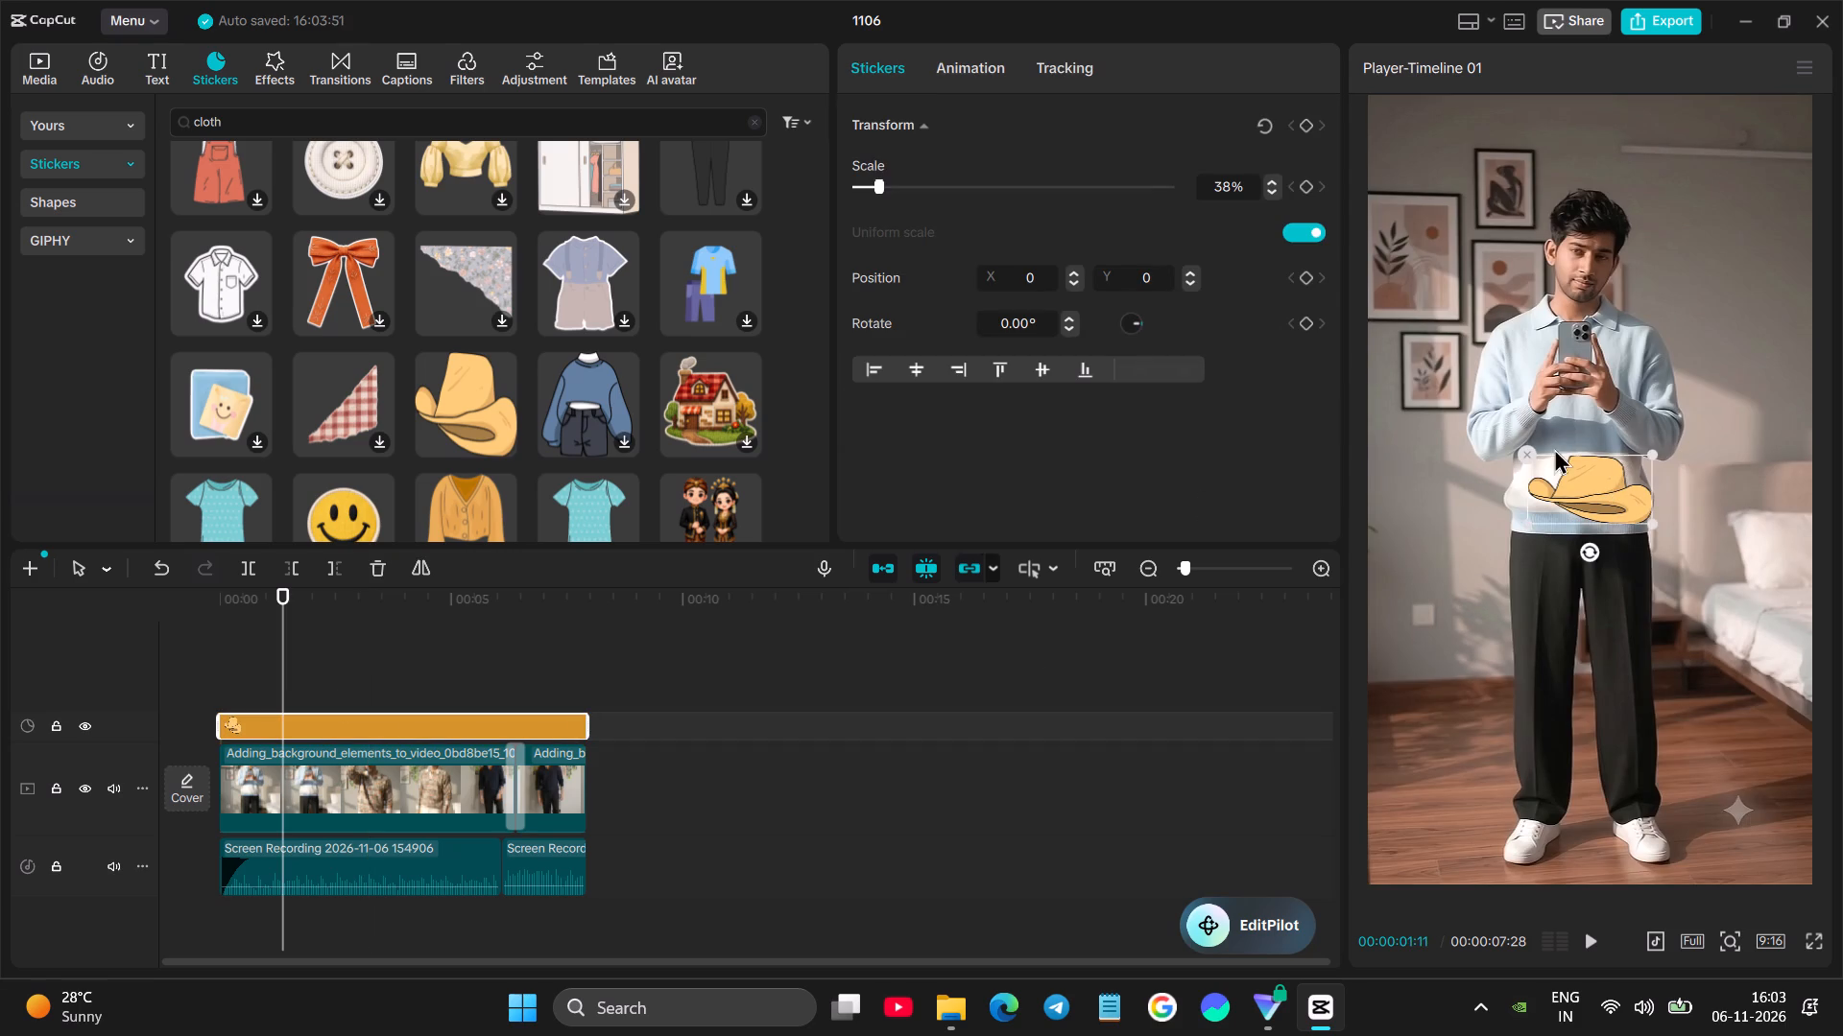
left_click_drag(1646, 453, 1591, 486)
left_click_drag(1591, 486, 1687, 771)
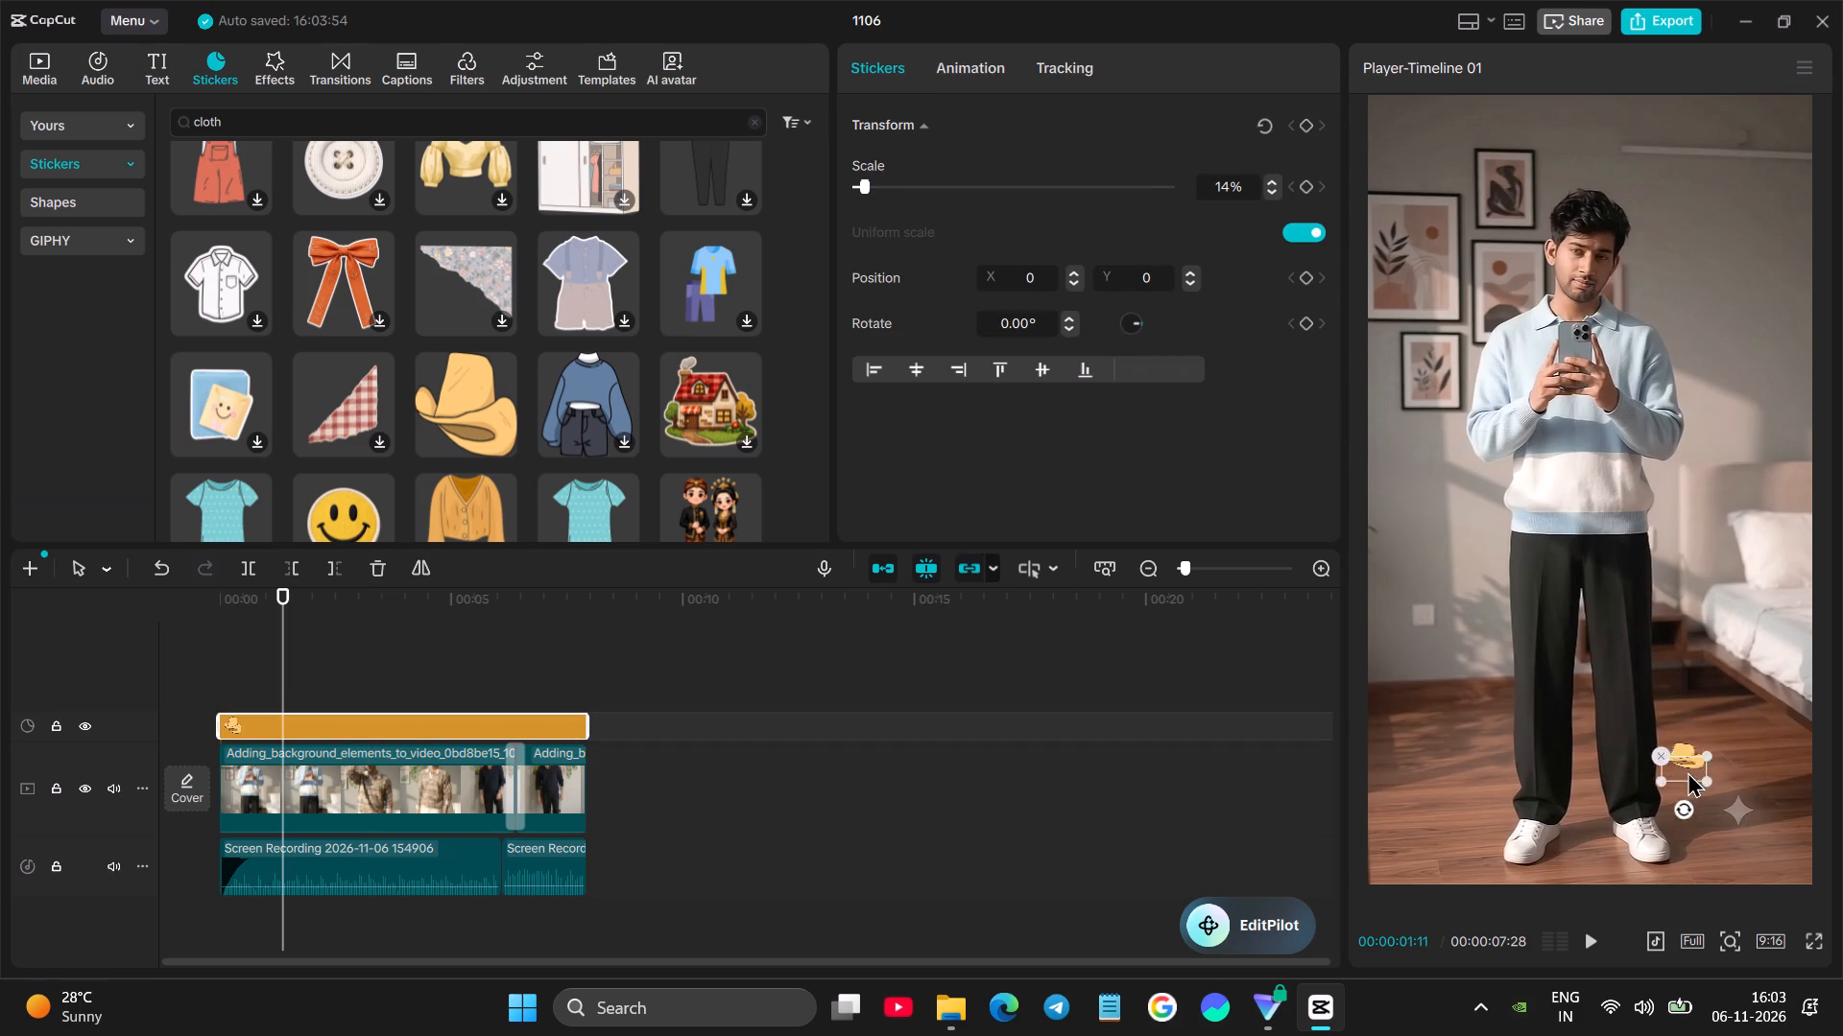
left_click_drag(1687, 771, 1736, 806)
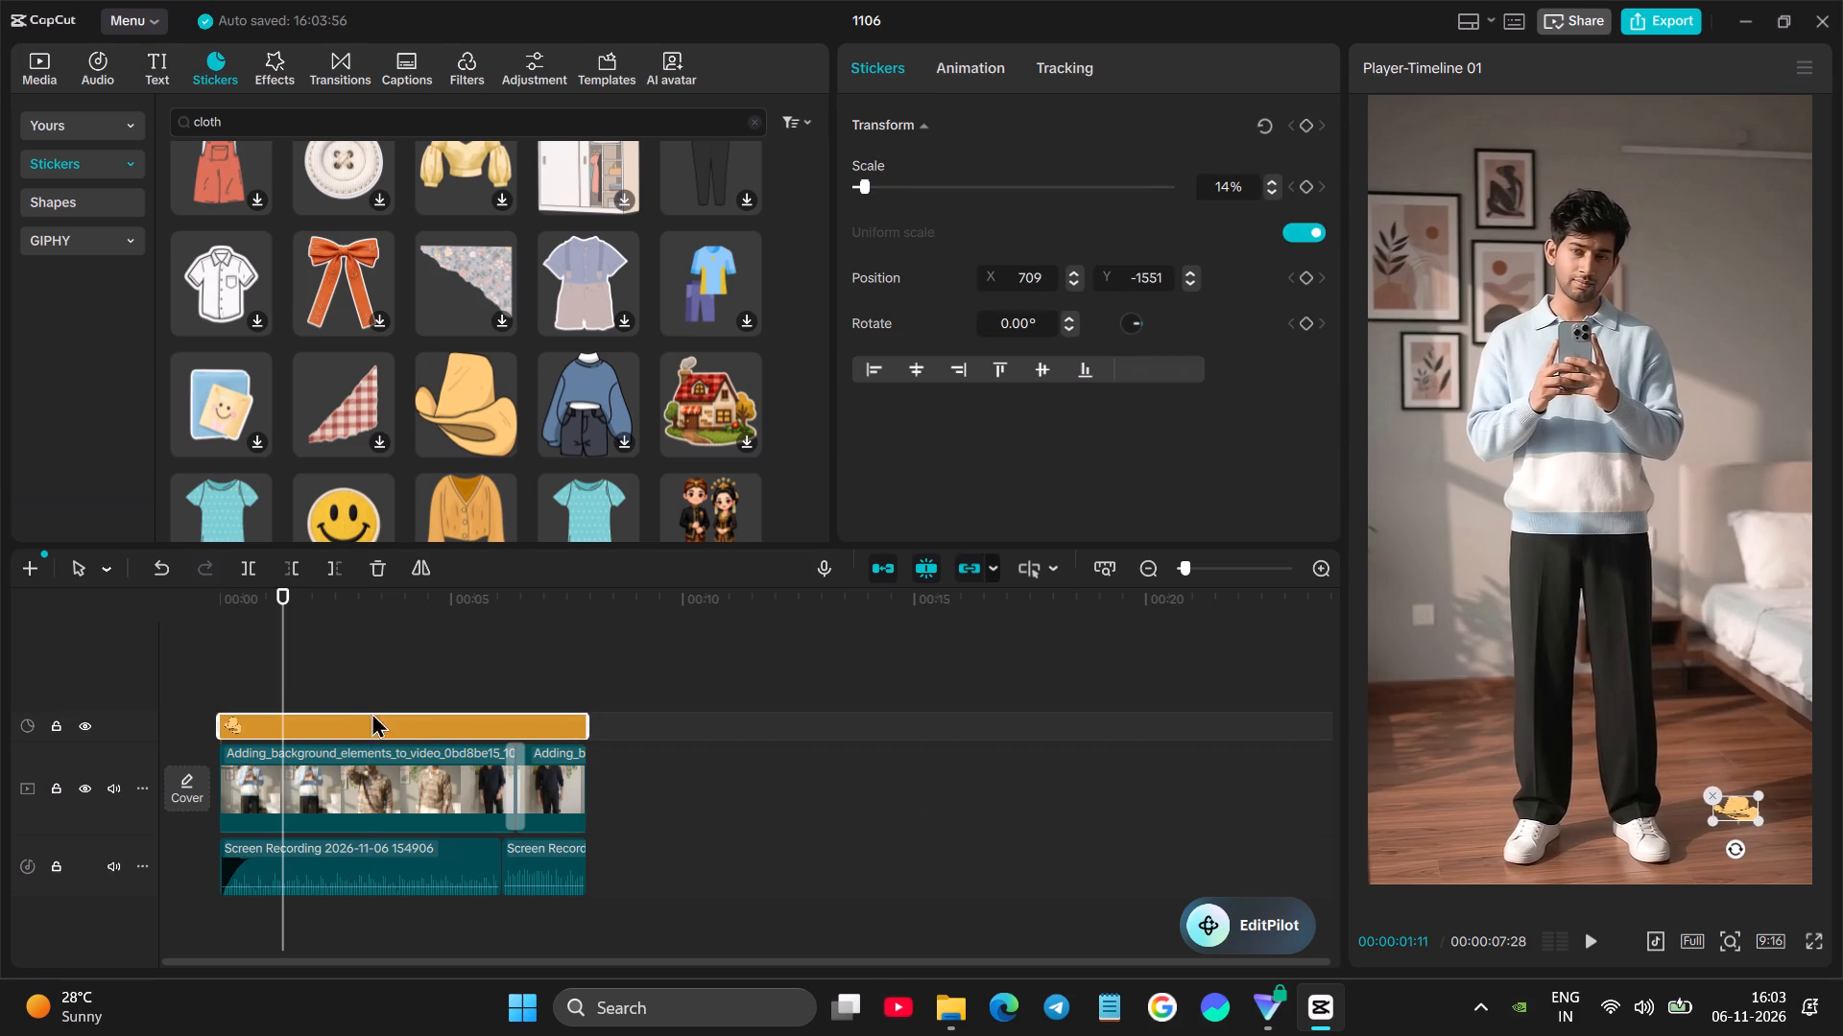
left_click(262, 678)
left_click_drag(265, 677, 221, 685)
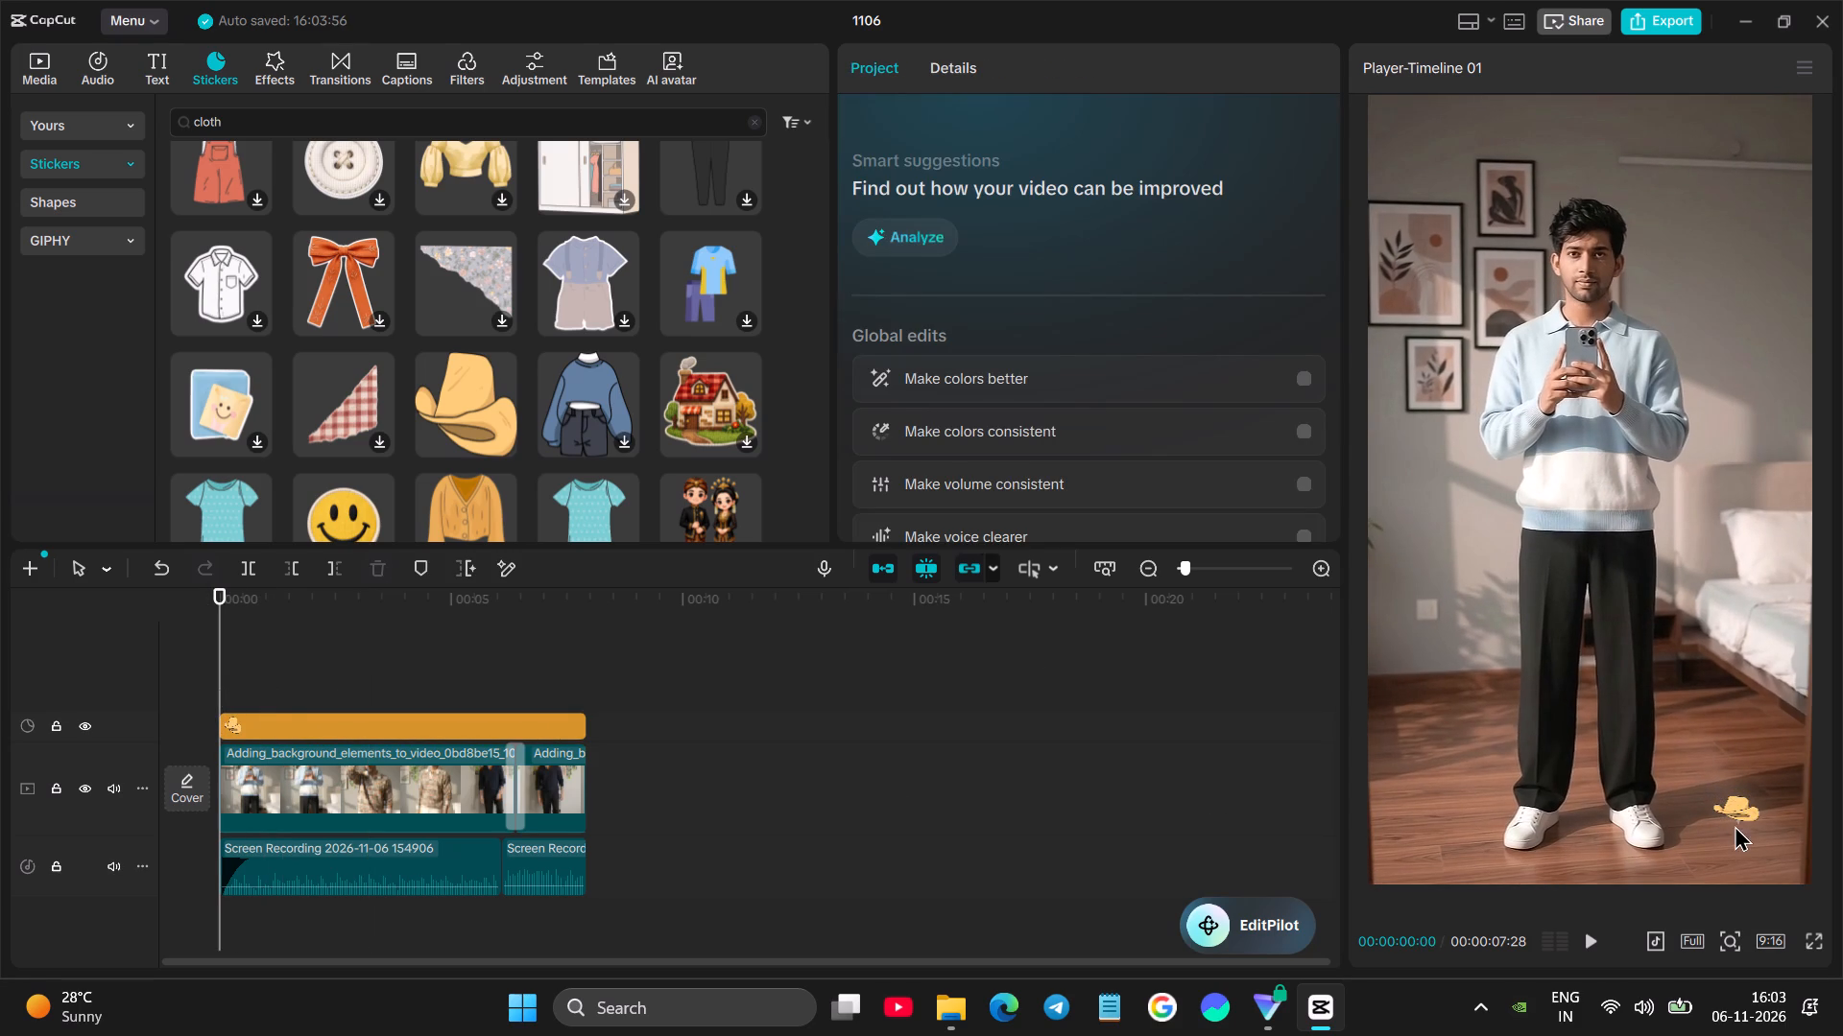
left_click(1735, 814)
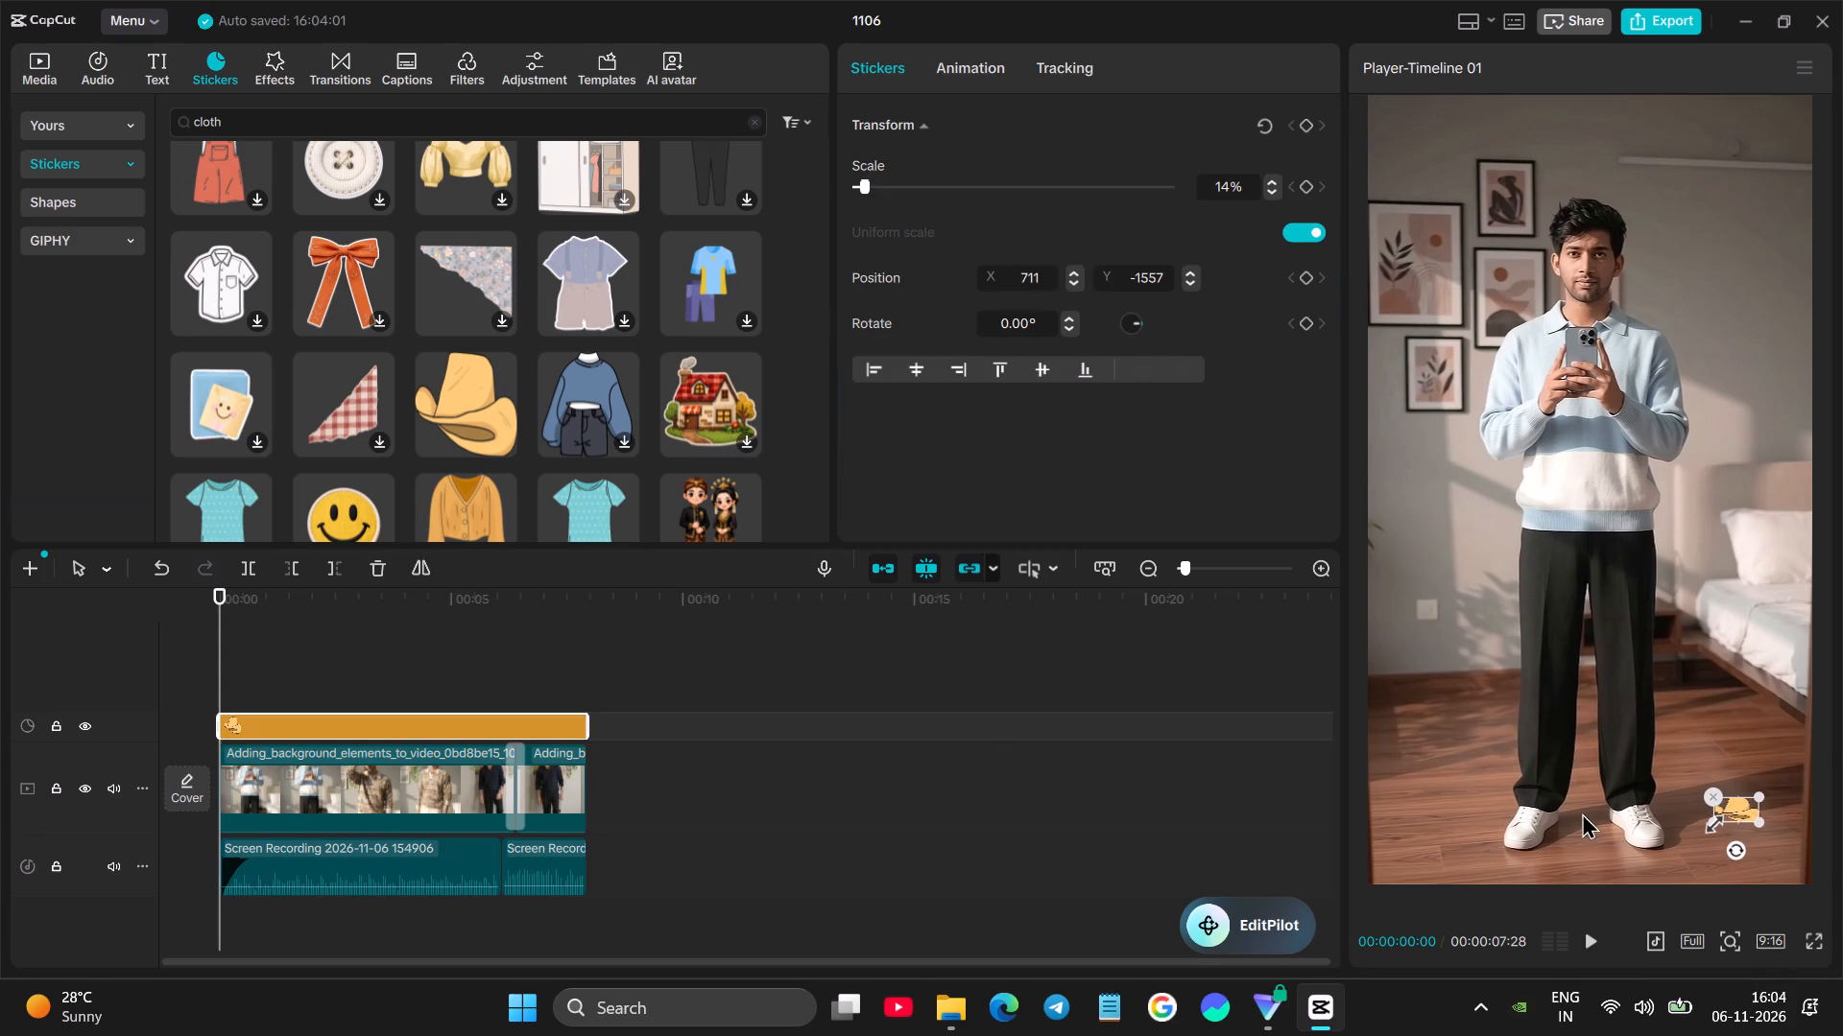
Nudge the hat sticker over the sparkle mark to about X 694, Y -1563 and preview the clips from the start.
left_click(295, 652)
left_click_drag(295, 652, 224, 651)
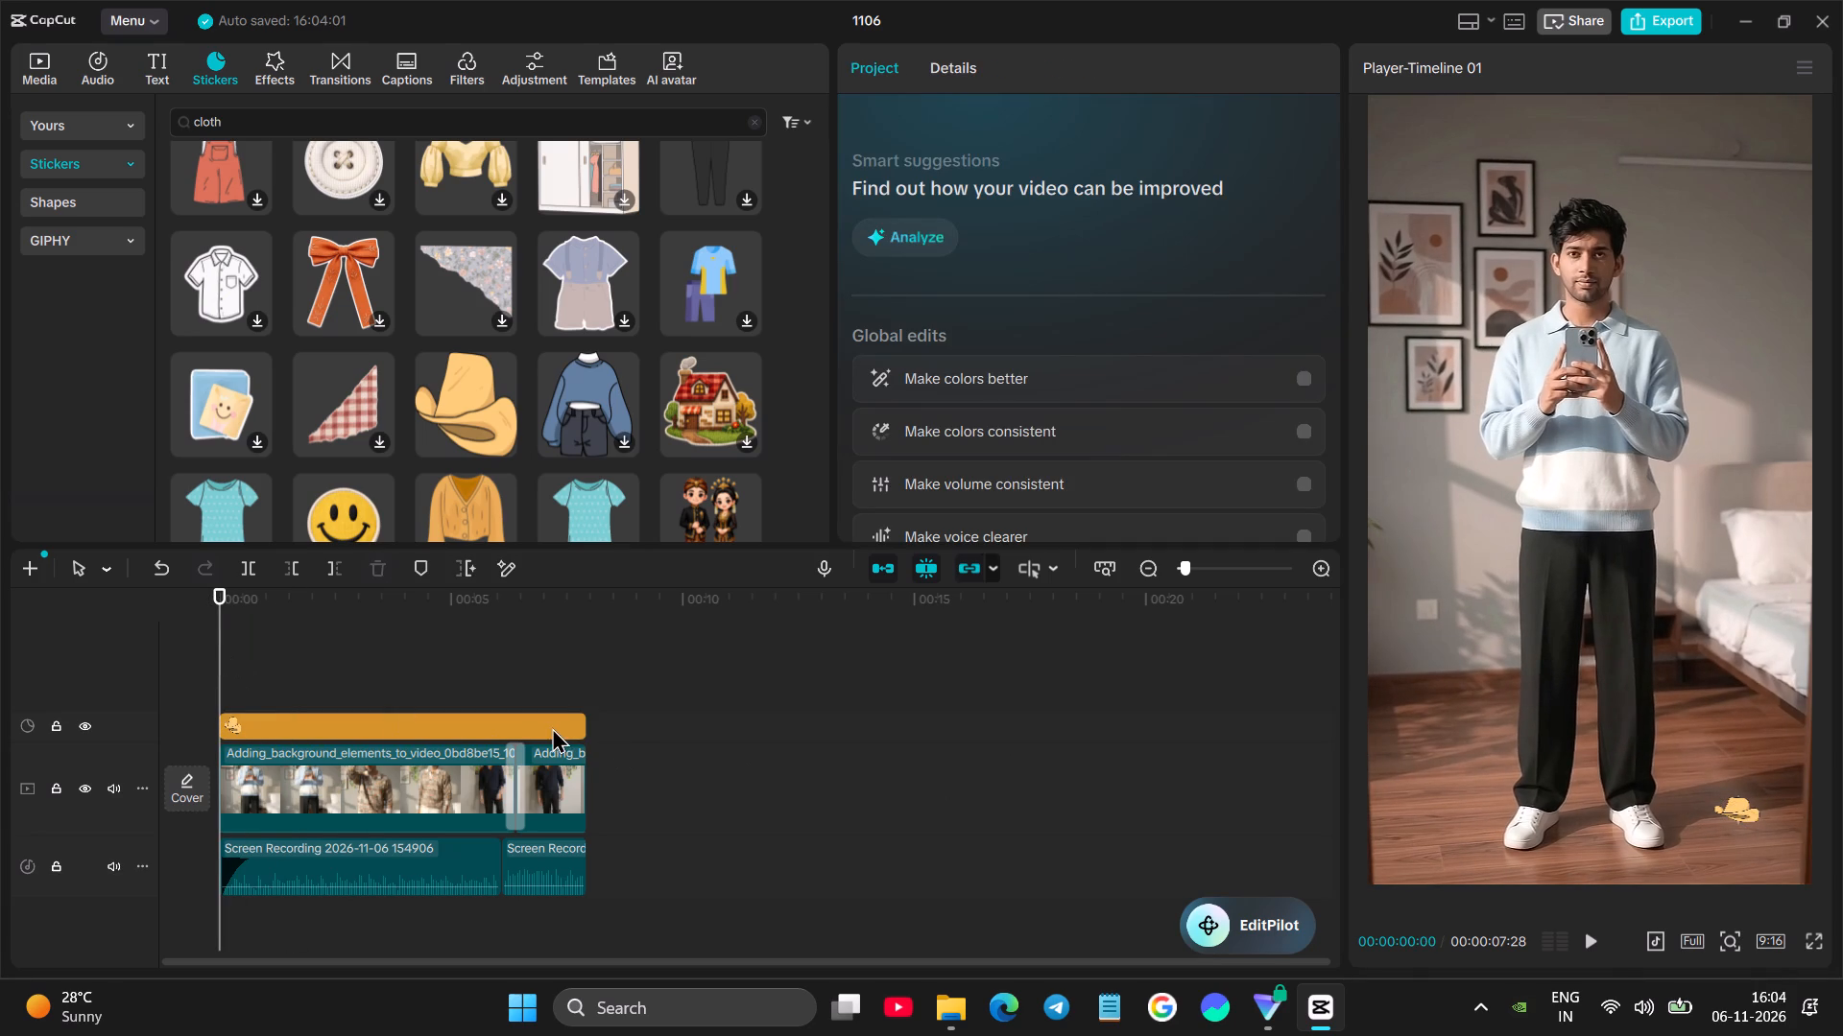
left_click(554, 726)
left_click(1759, 827)
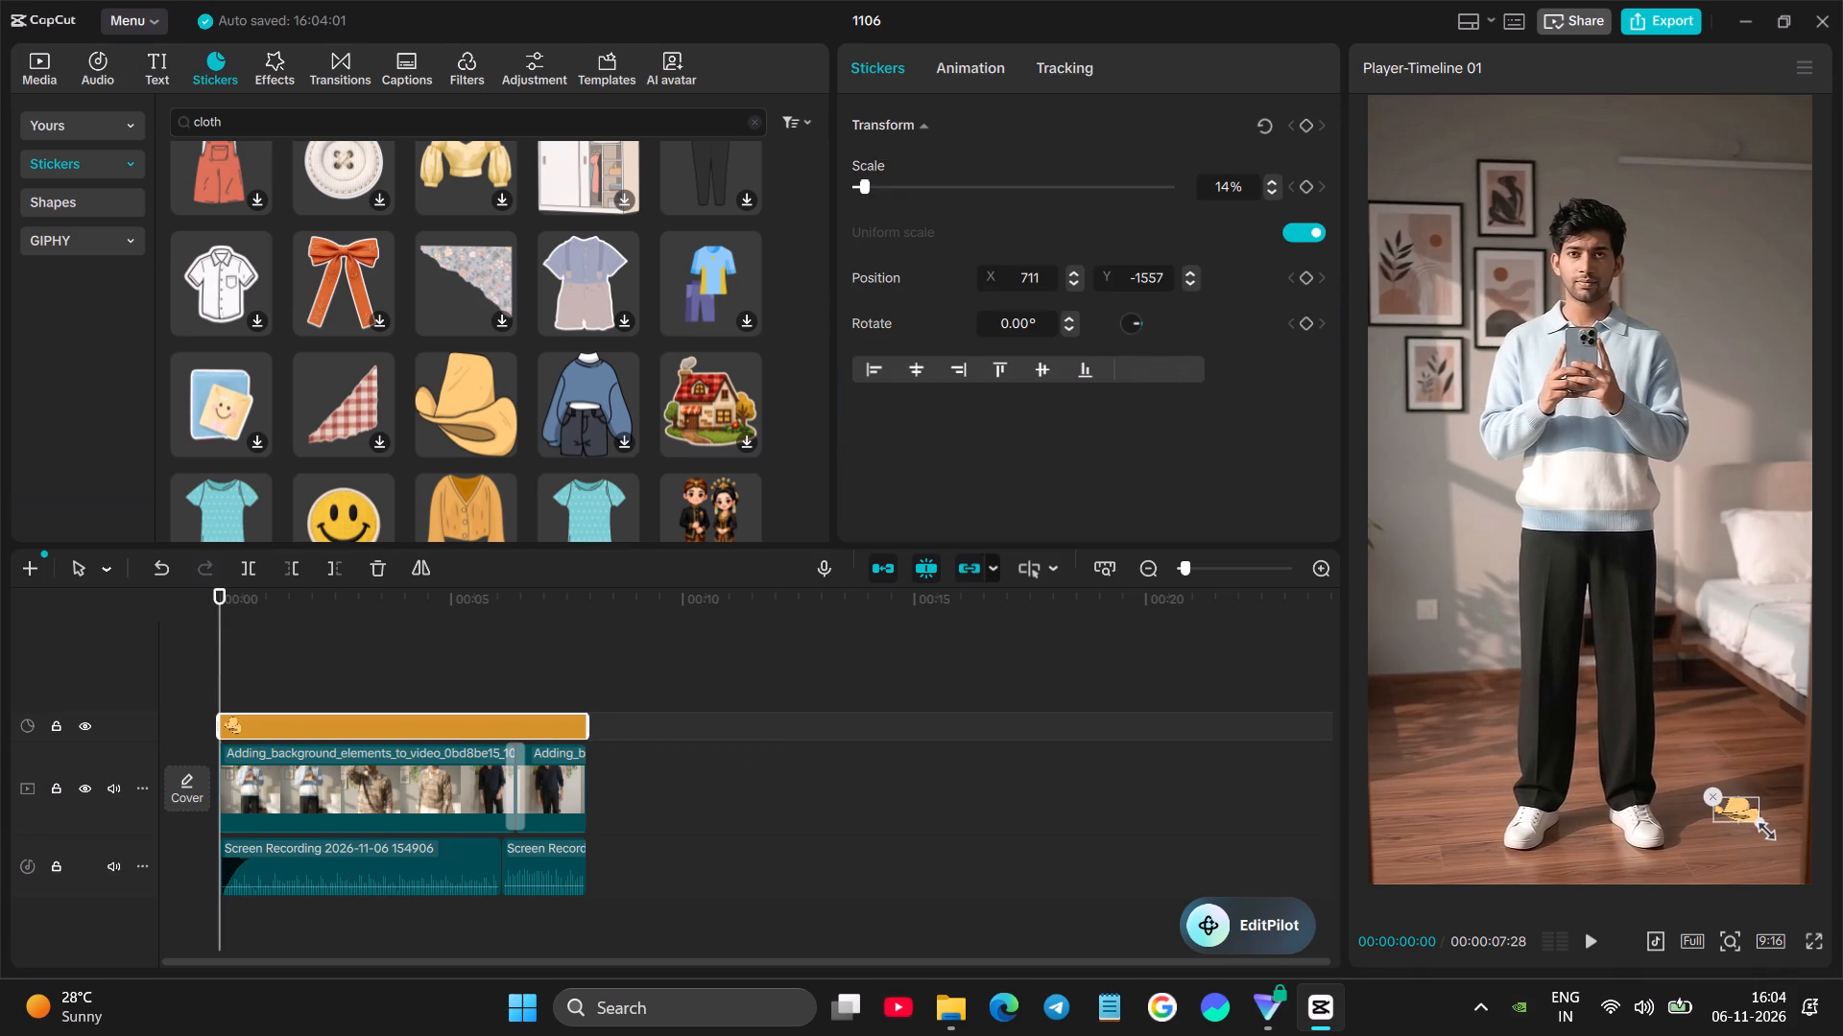
left_click(1741, 812)
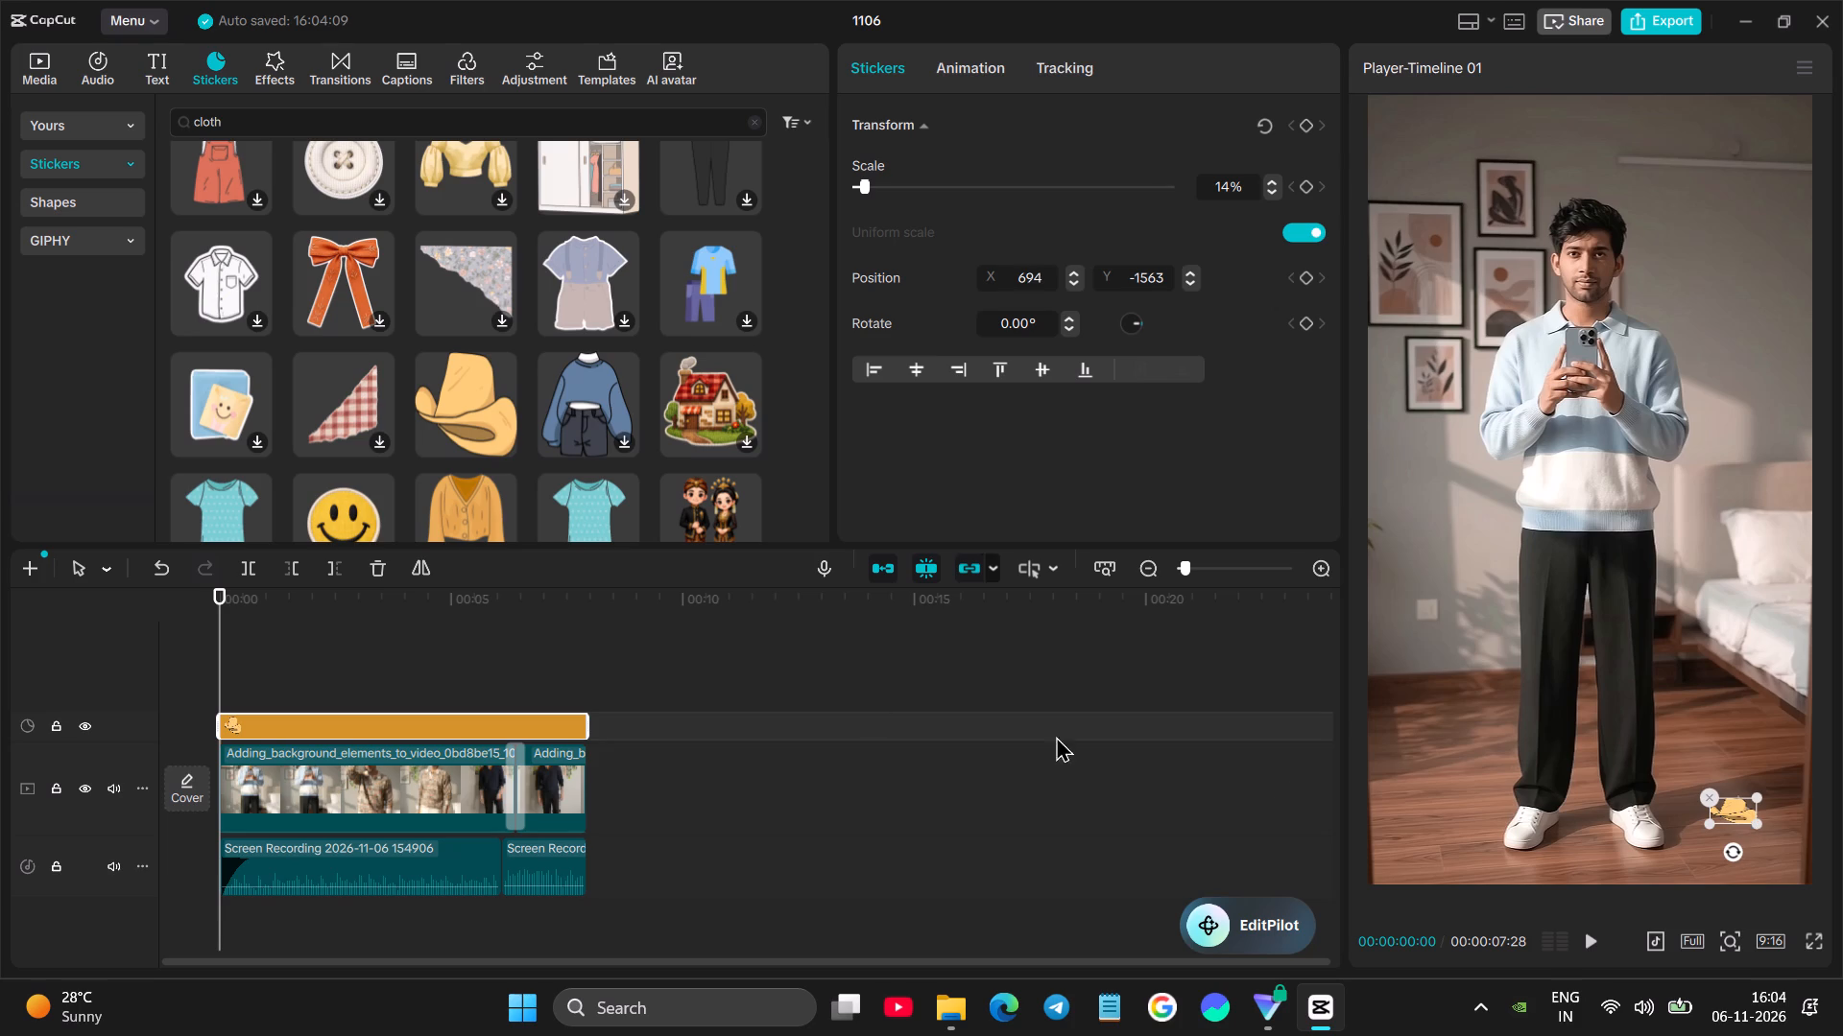
left_click(319, 634)
left_click_drag(319, 634, 149, 626)
key("space")
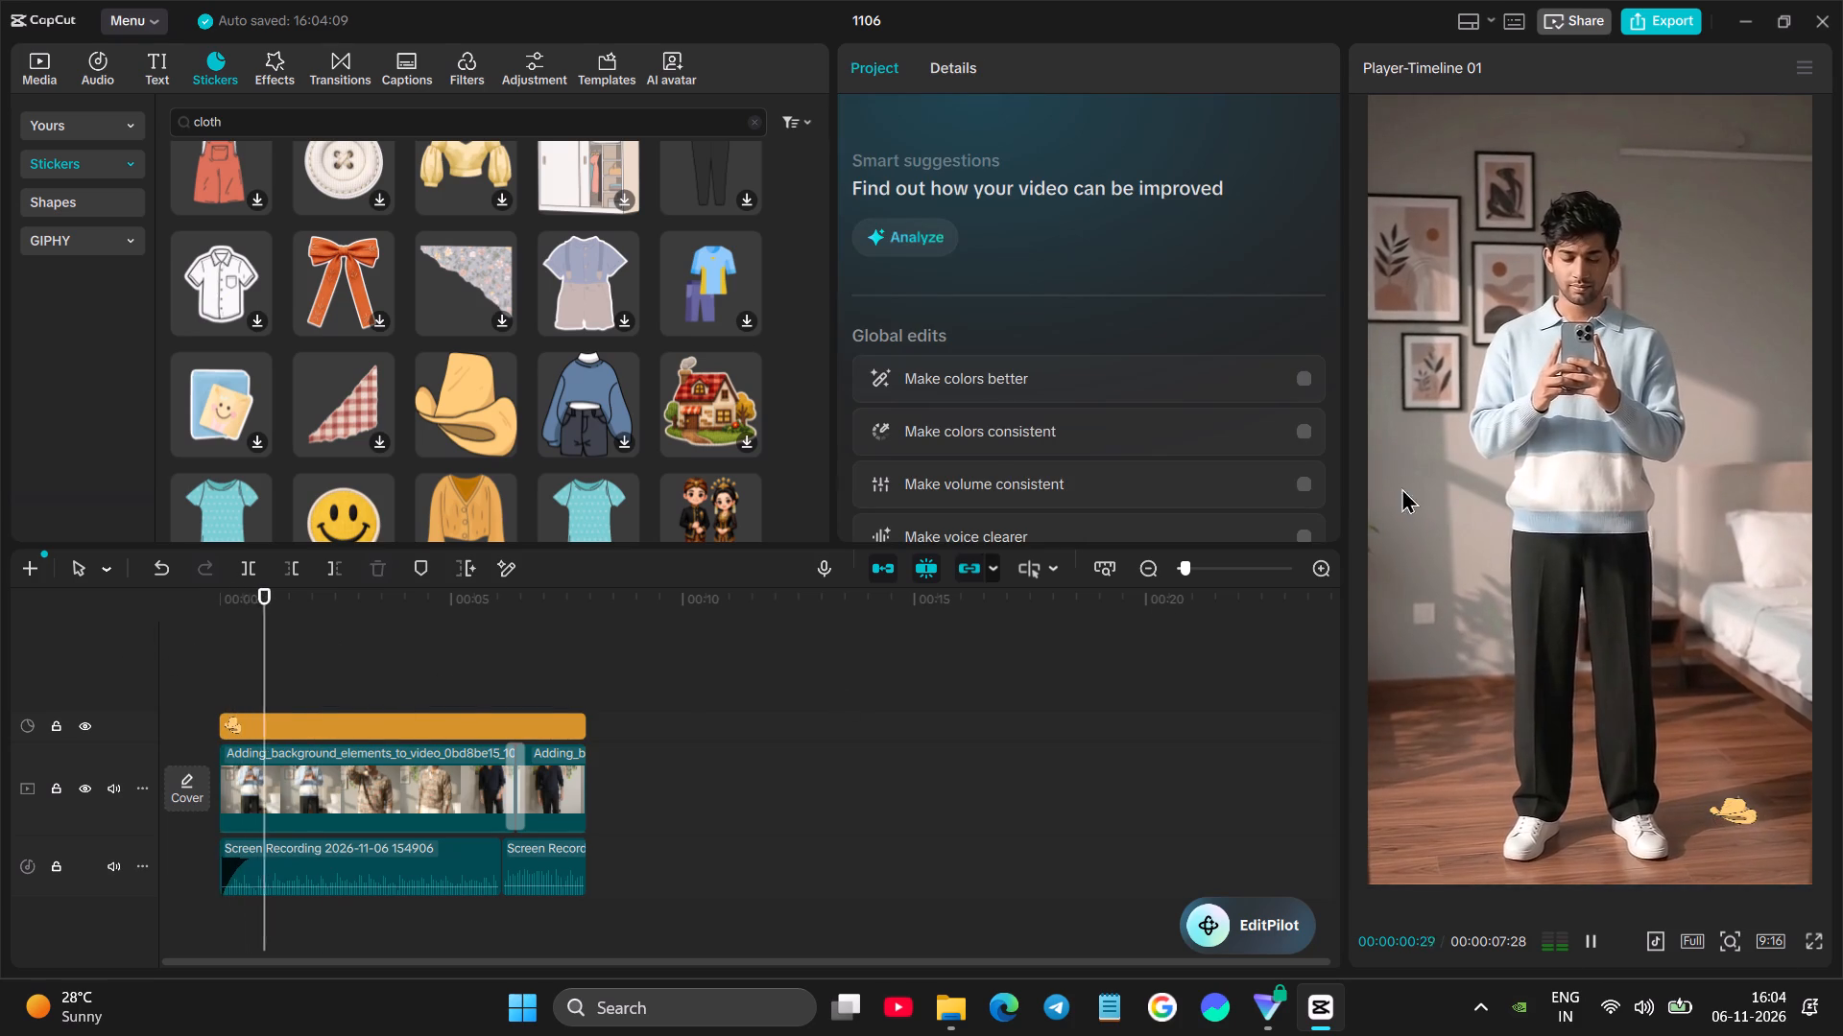
key("space")
Export the two-clip timeline as 1106(3) in 2K, H.264 mp4 at 30fps, and dismiss the sharing options.
left_click(1637, 20)
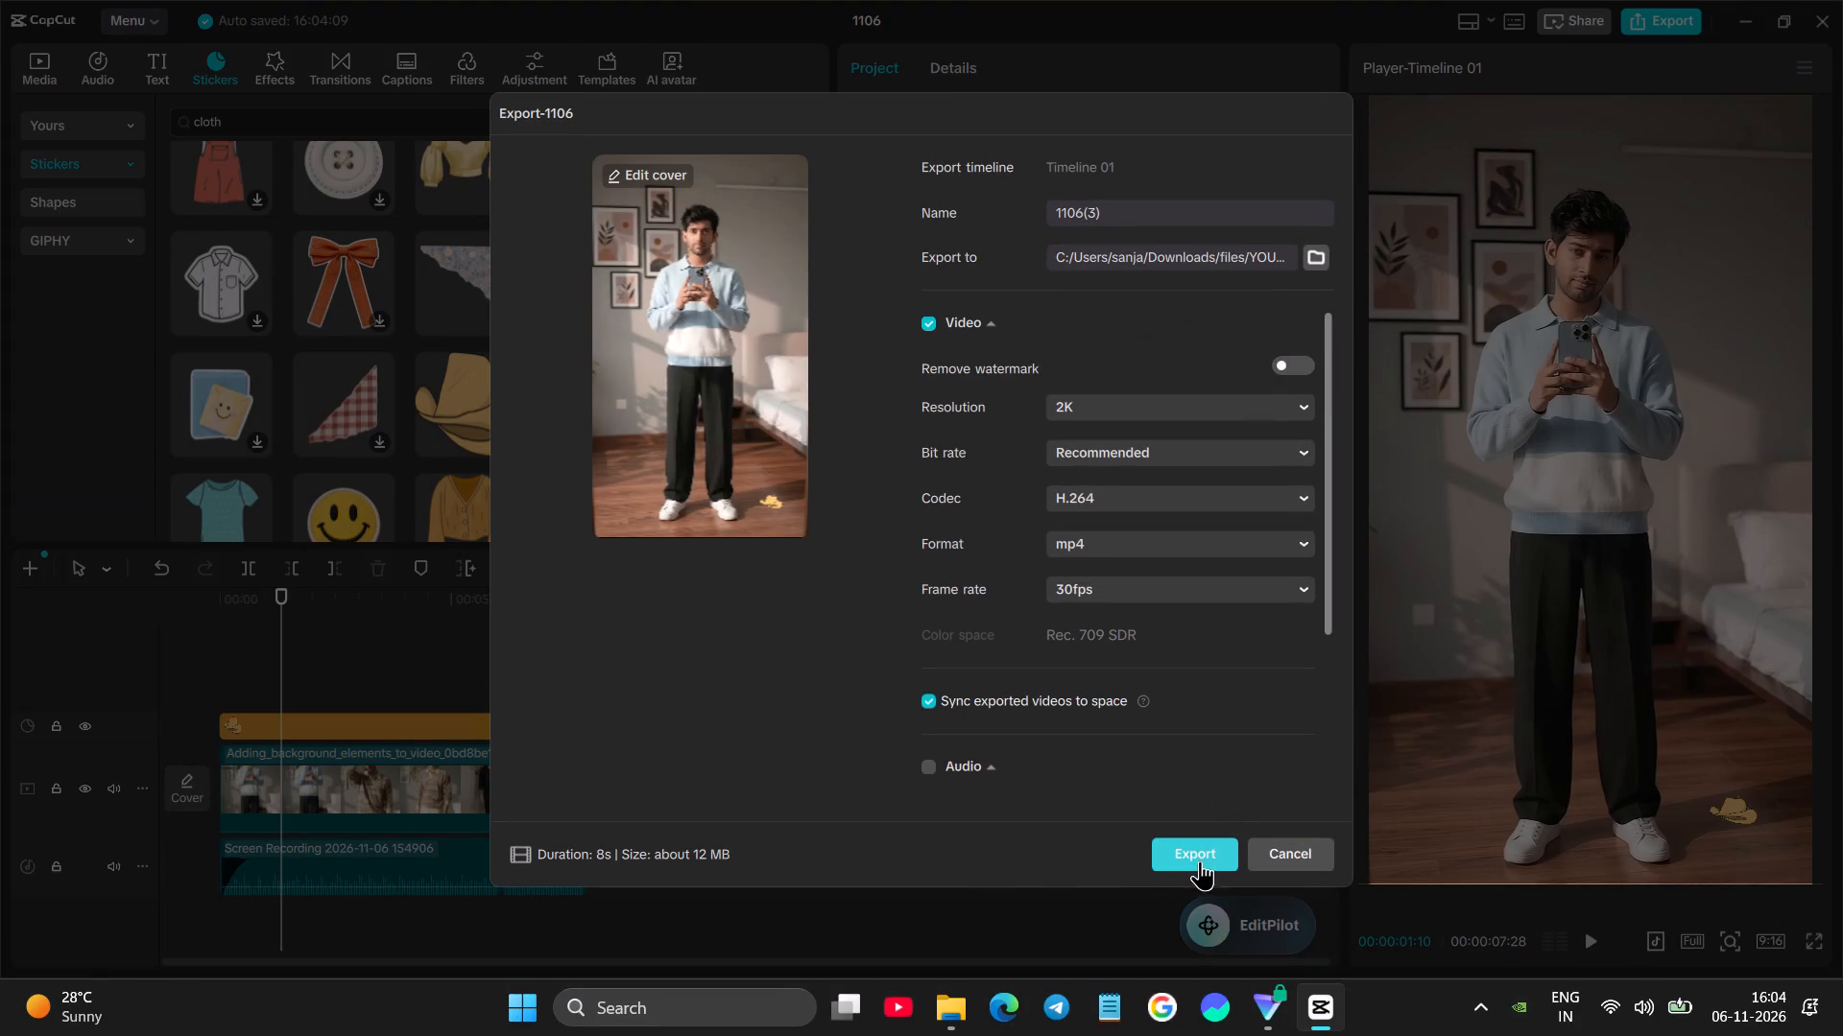
left_click(1201, 862)
left_click(1209, 862)
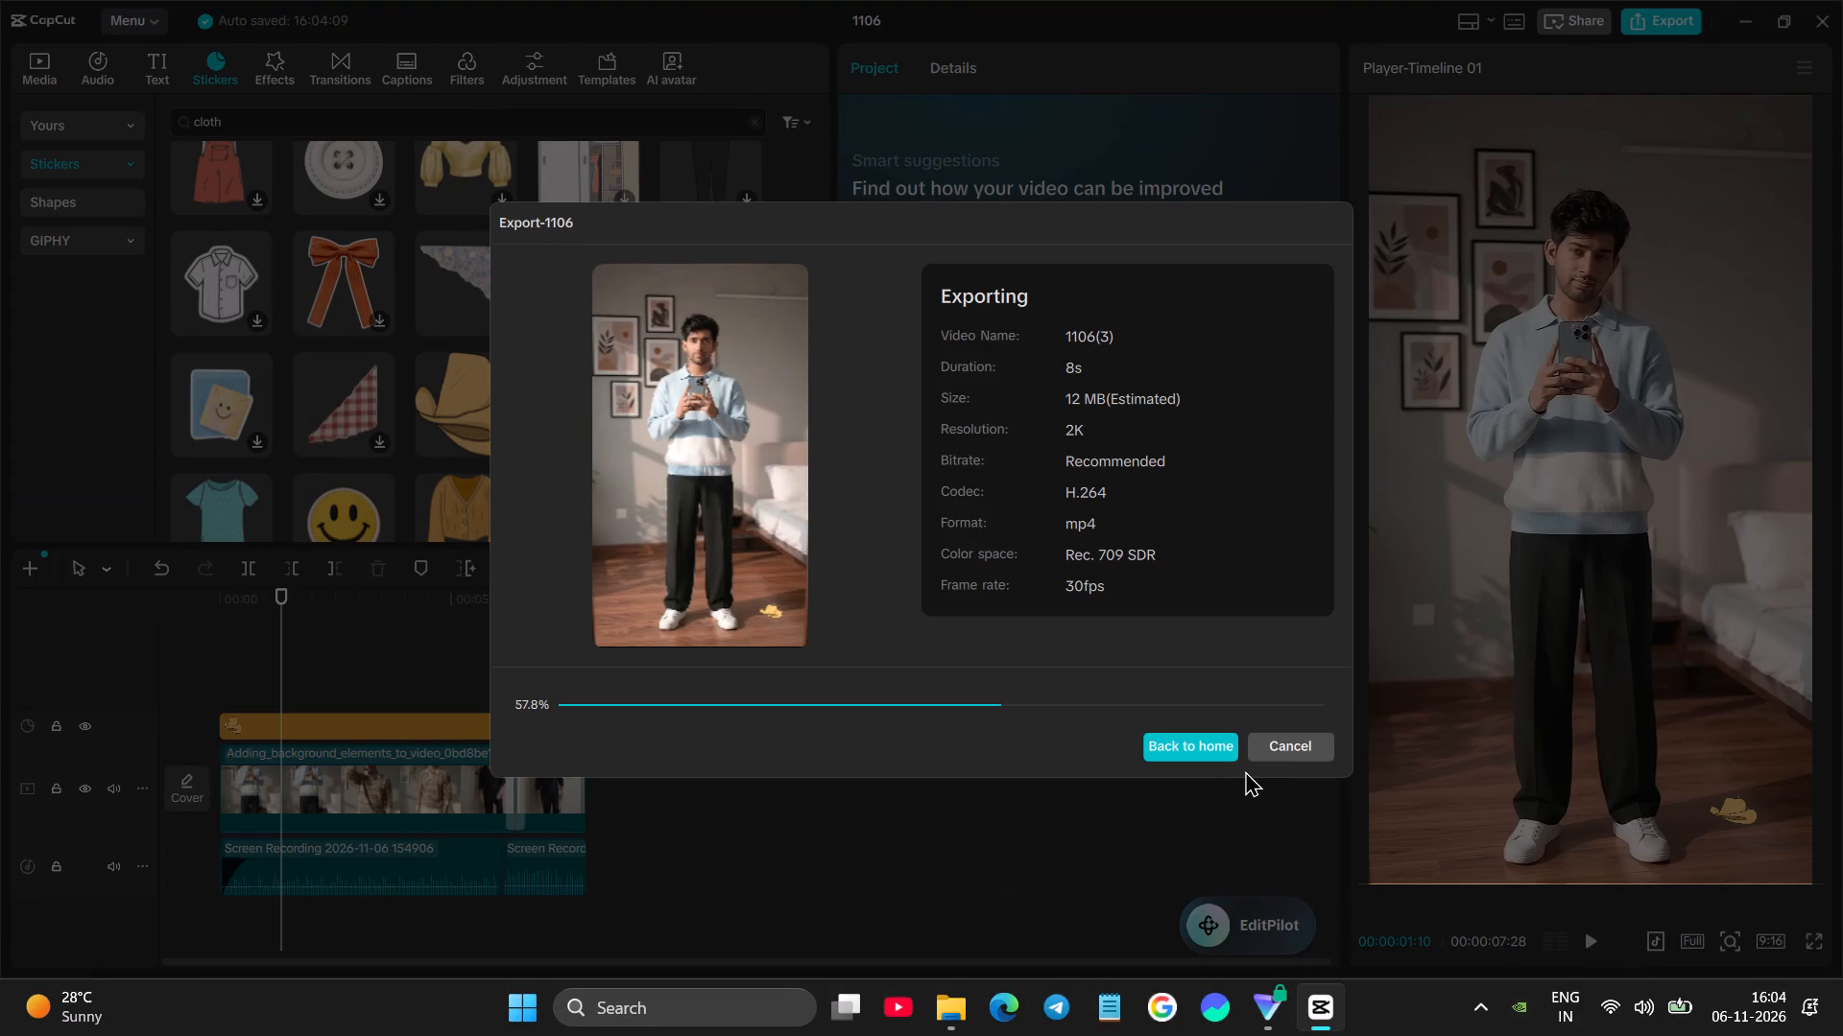
left_click(1297, 828)
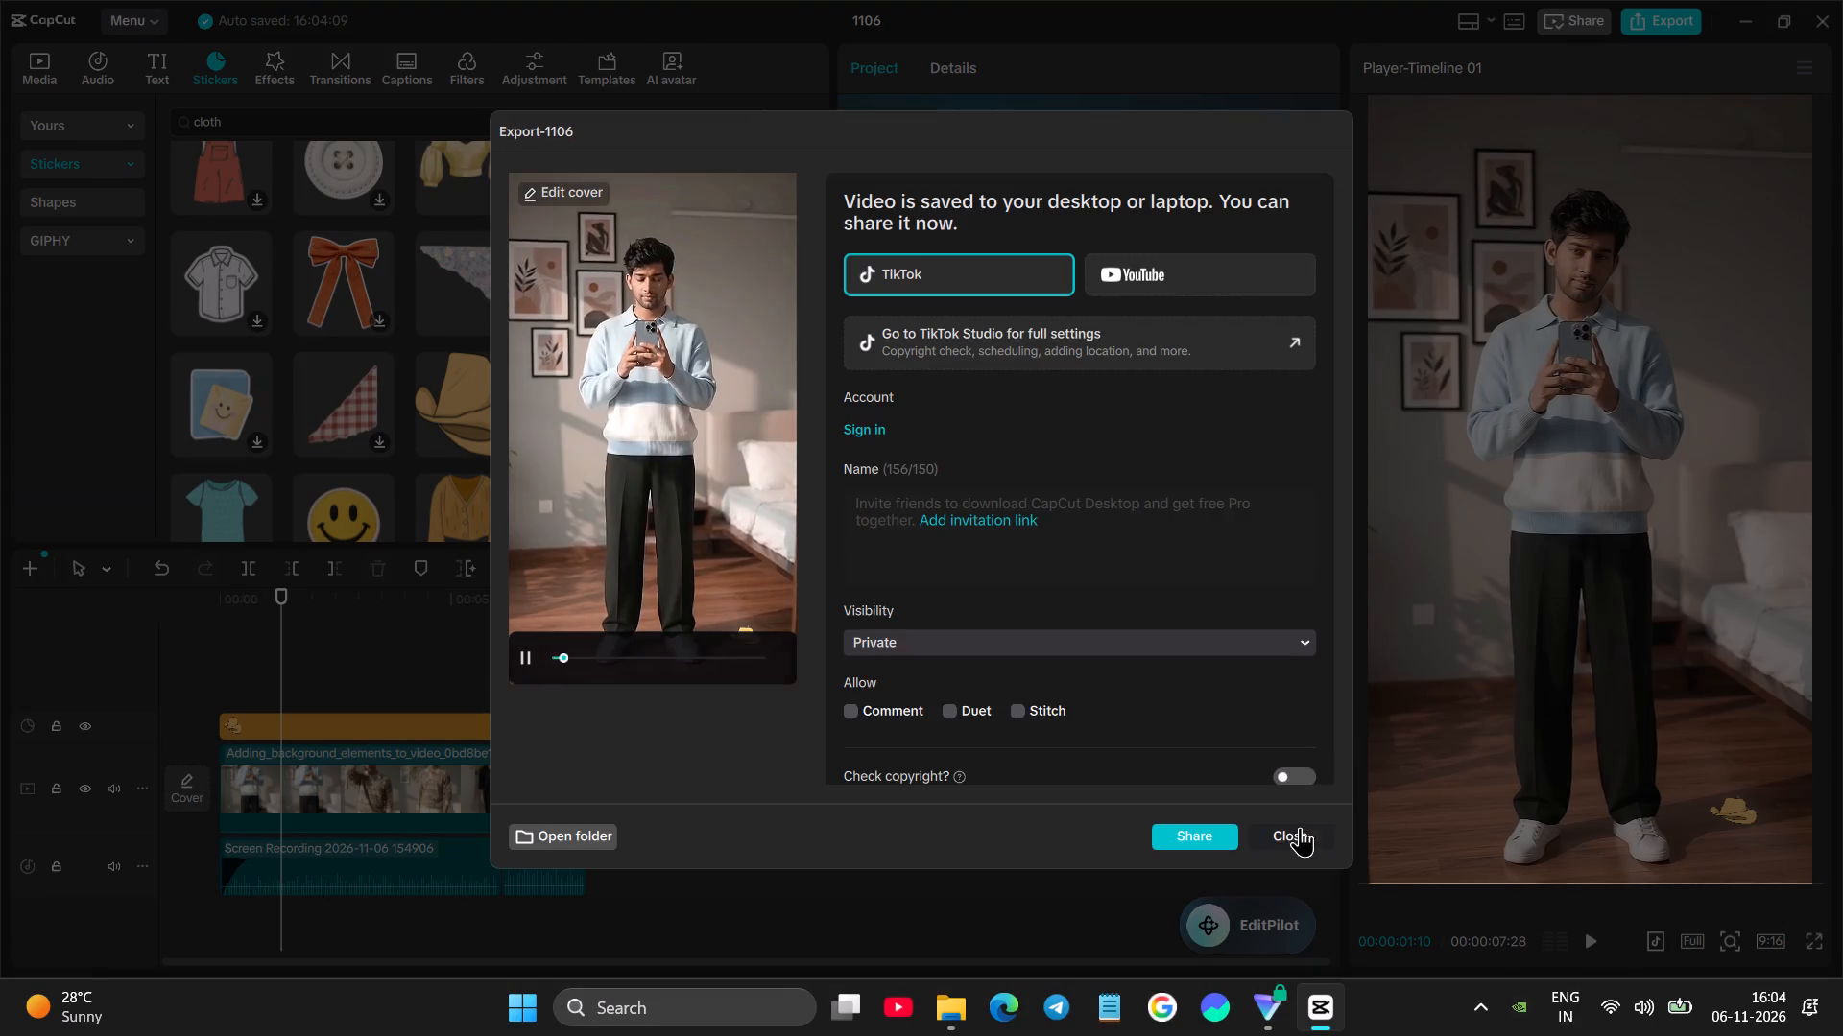
Close the 1106 project, quit CapCut and close the File Explorer window left open behind it.
left_click(1842, 0)
left_click(1810, 18)
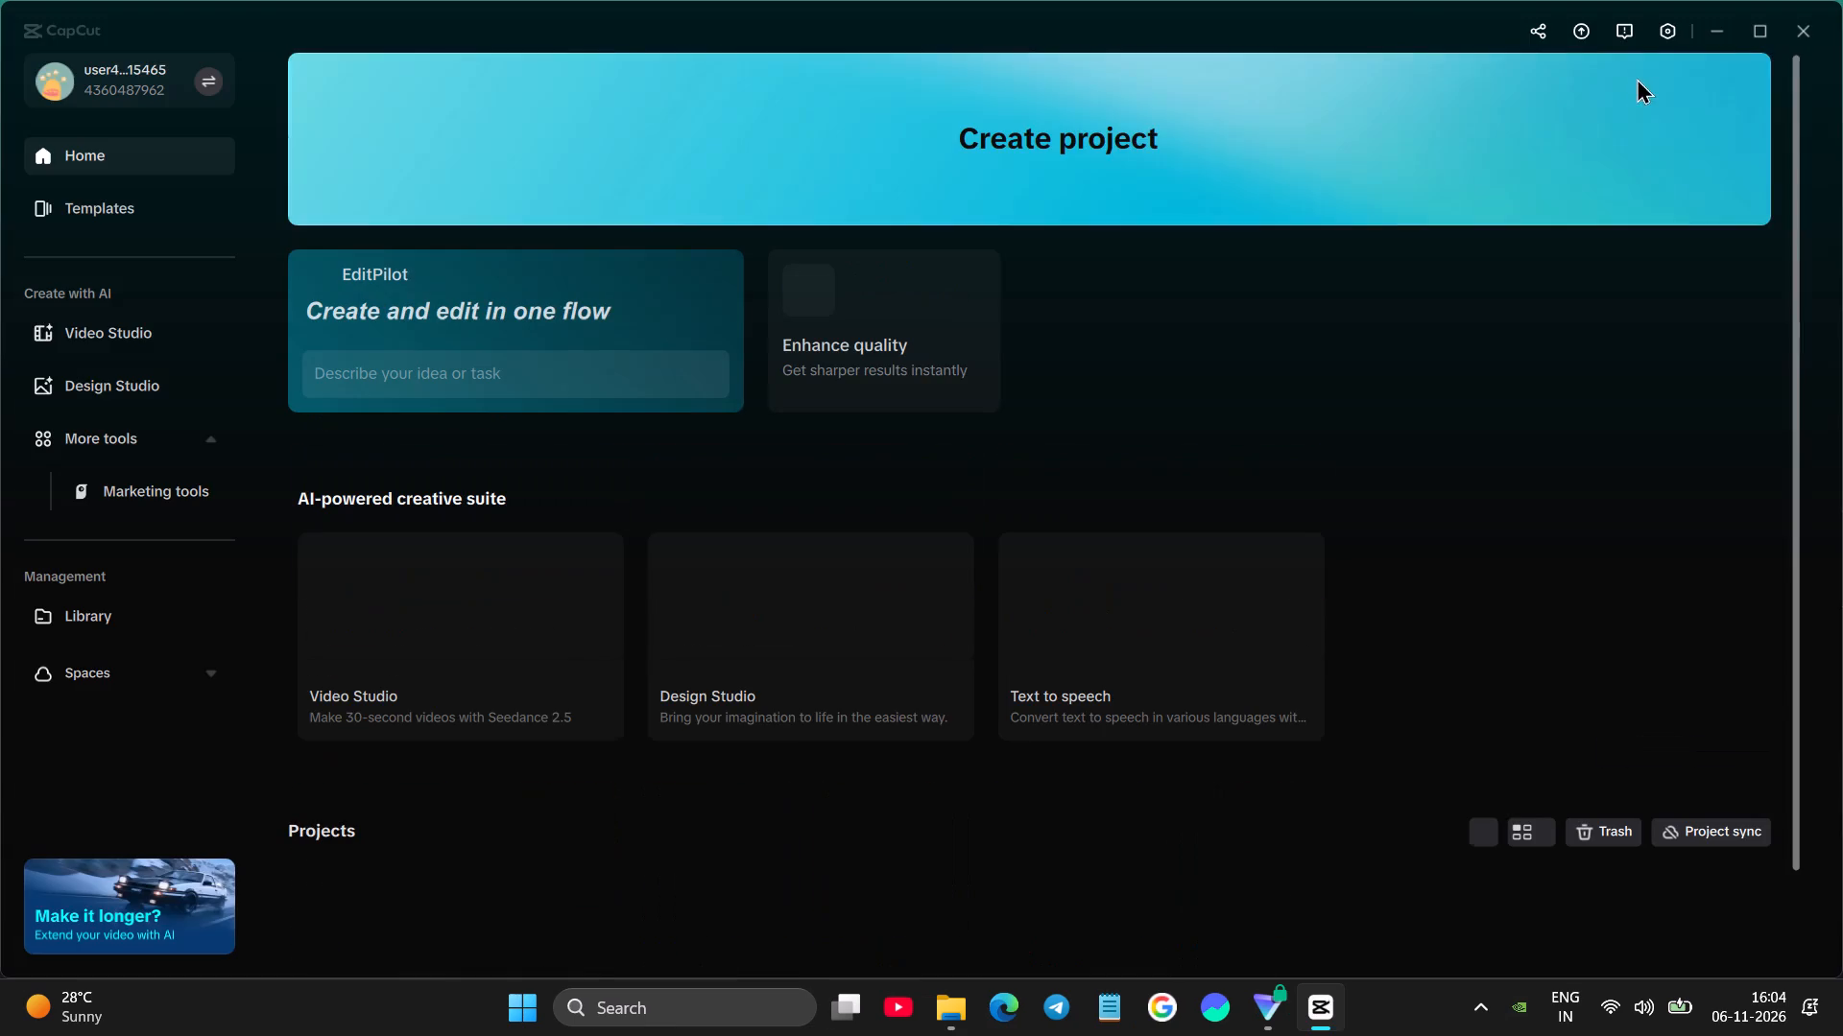
left_click(1806, 31)
left_click(898, 671)
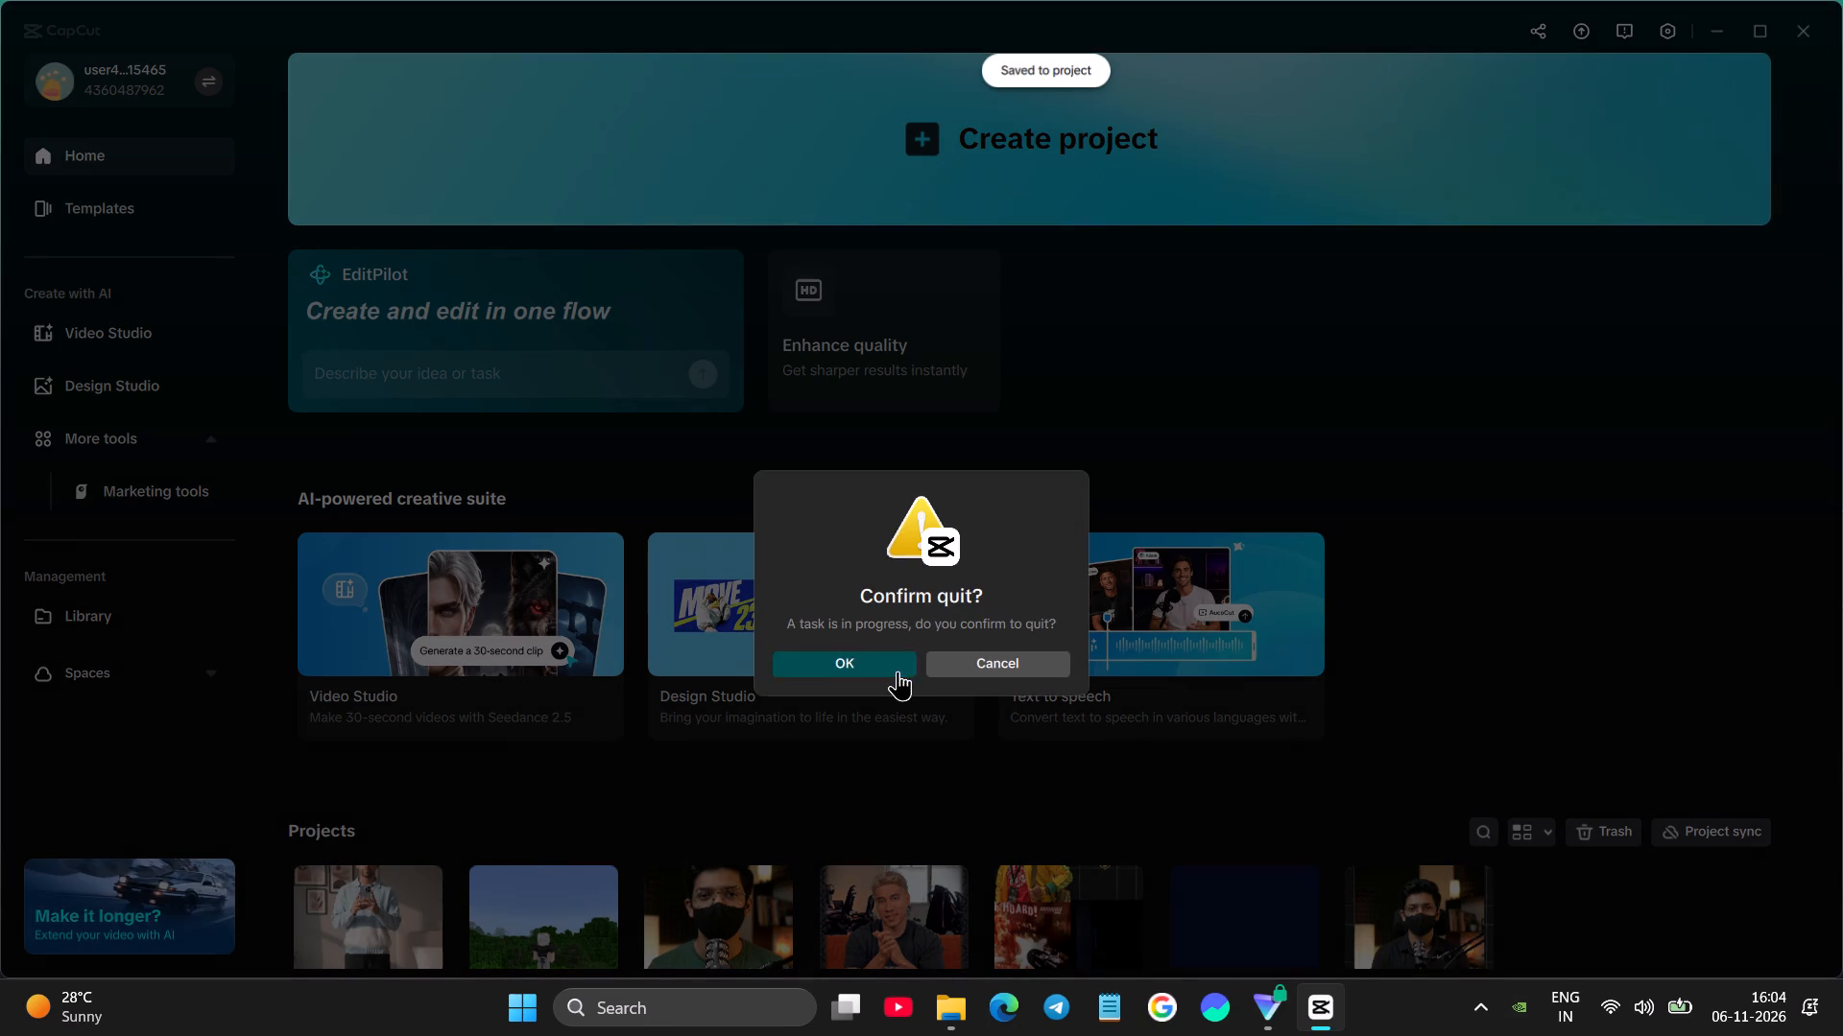
left_click(1581, 47)
Disconnect Proton VPN from the free Romania server and close its window.
left_click(1141, 175)
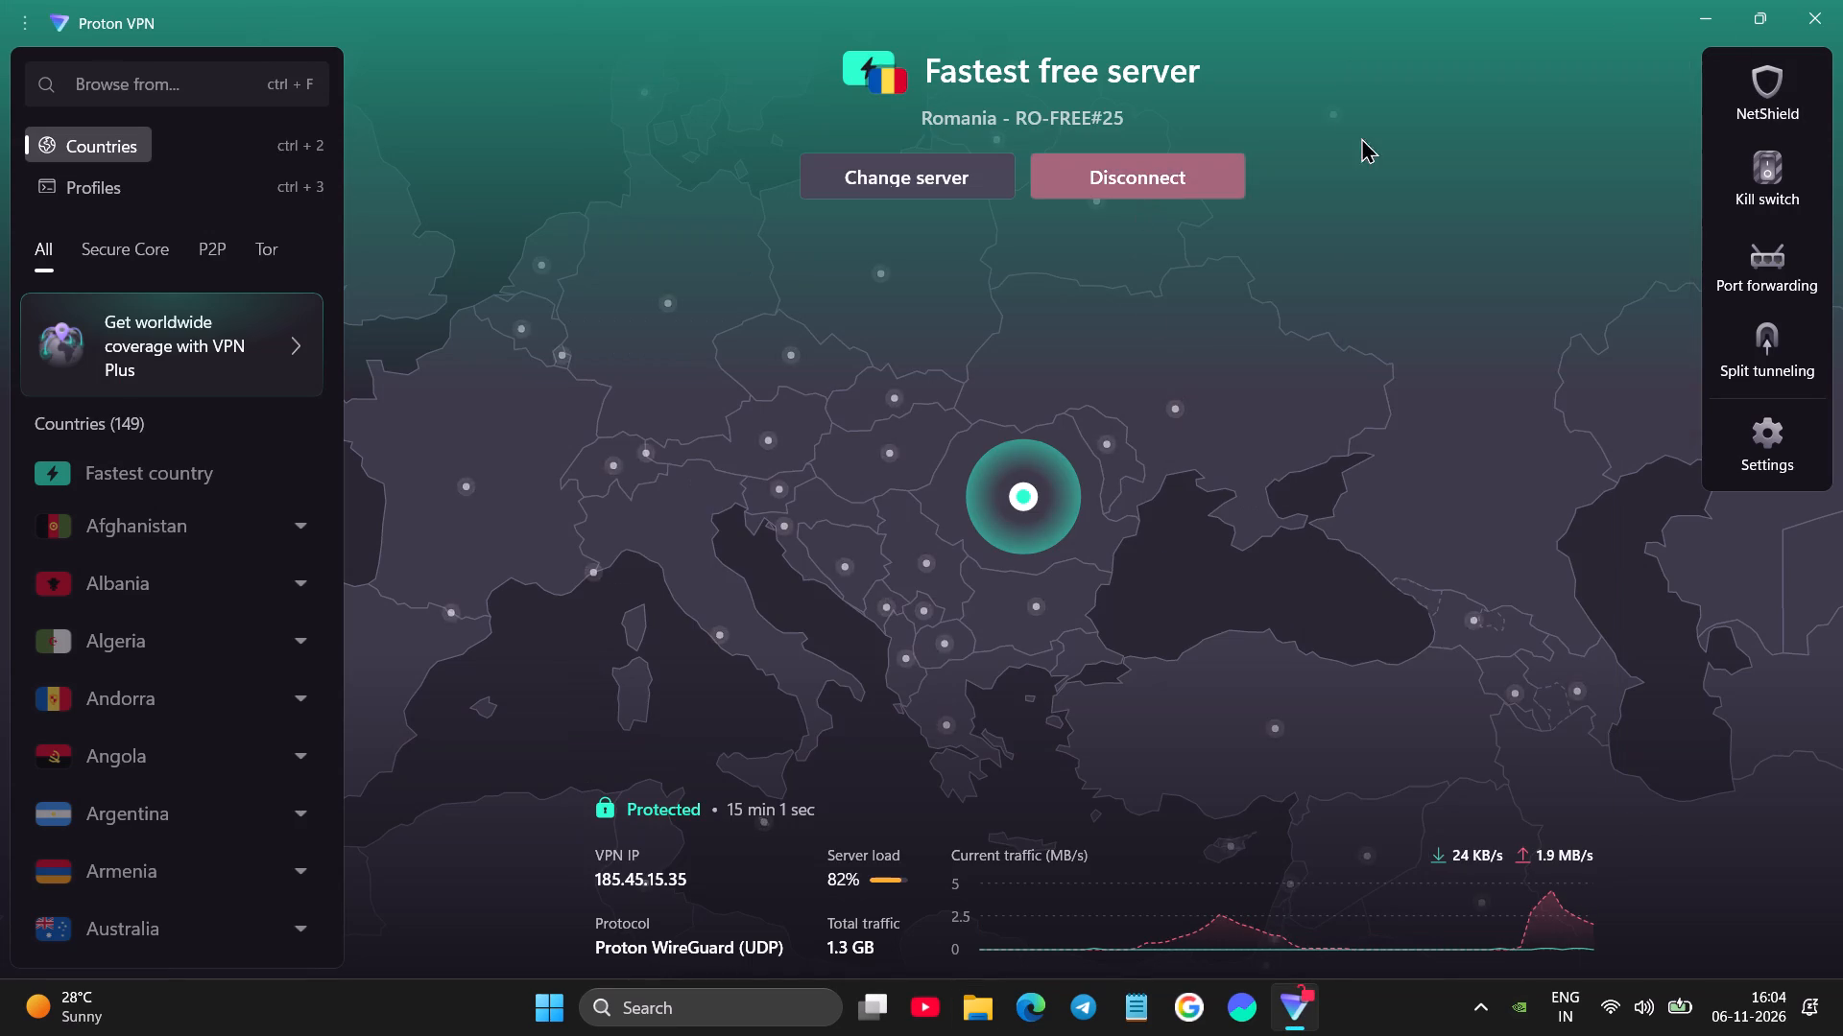
left_click(1842, 0)
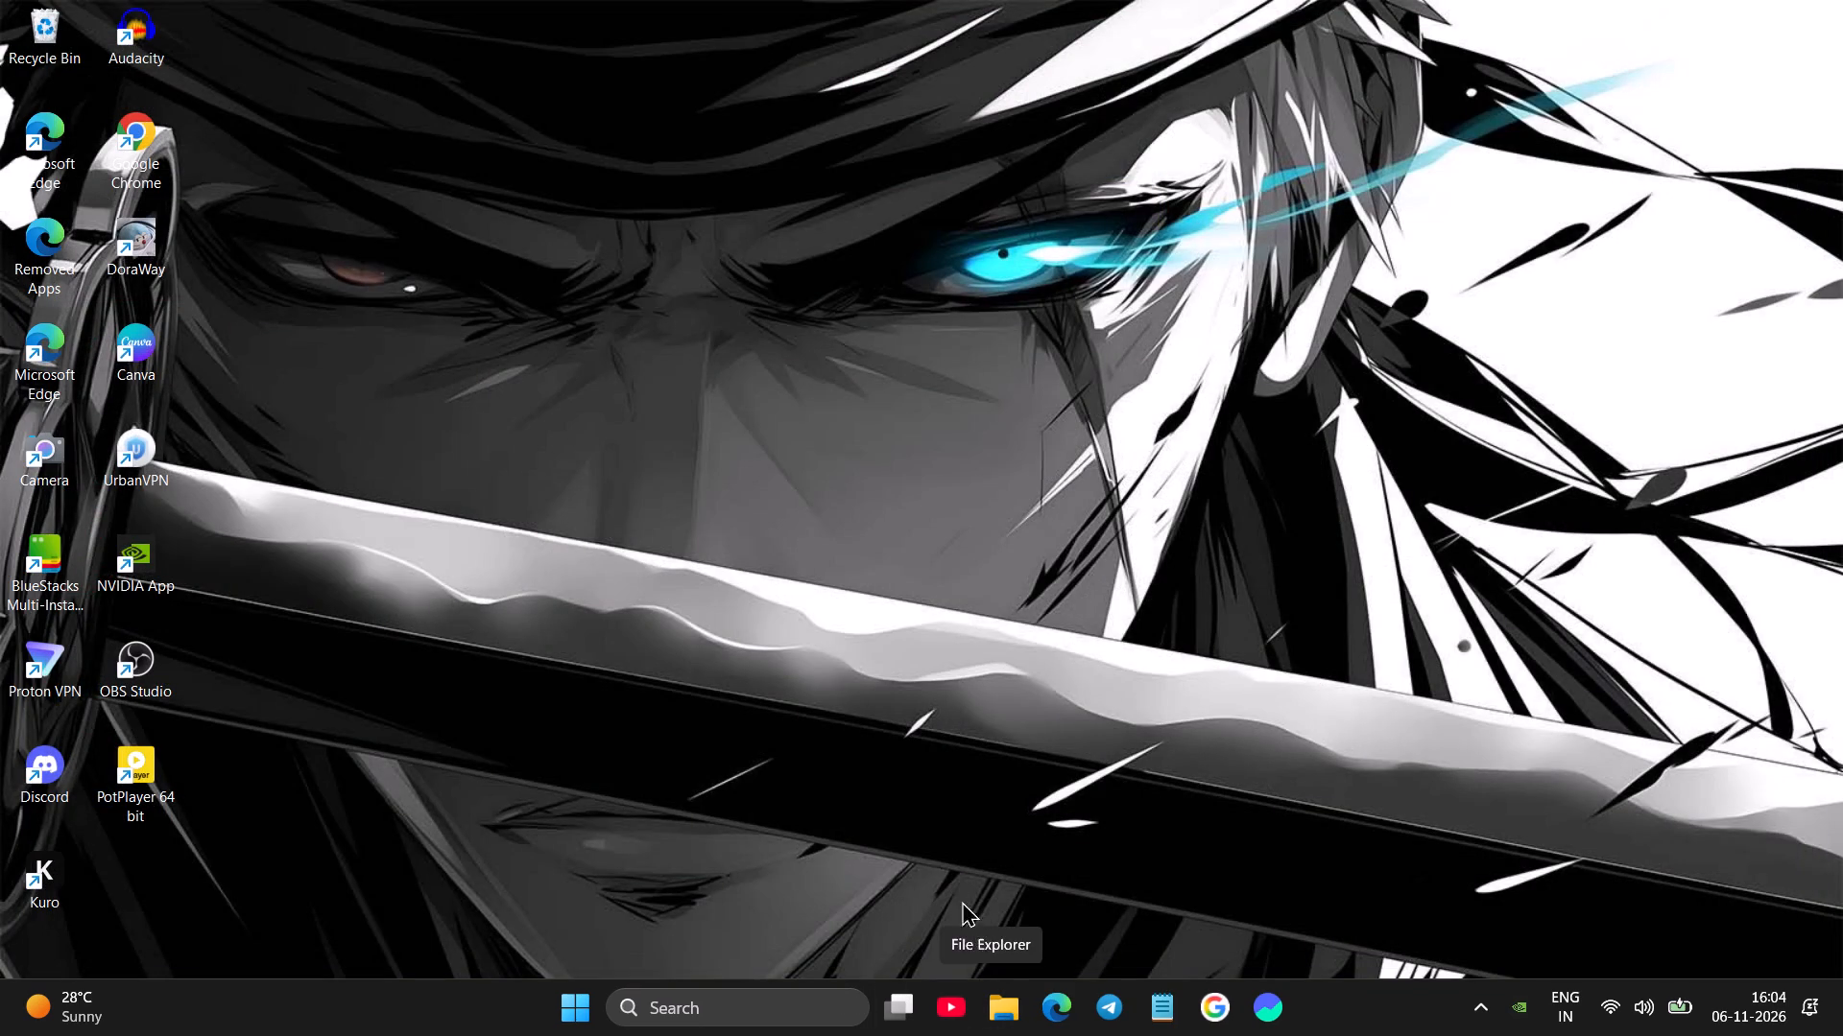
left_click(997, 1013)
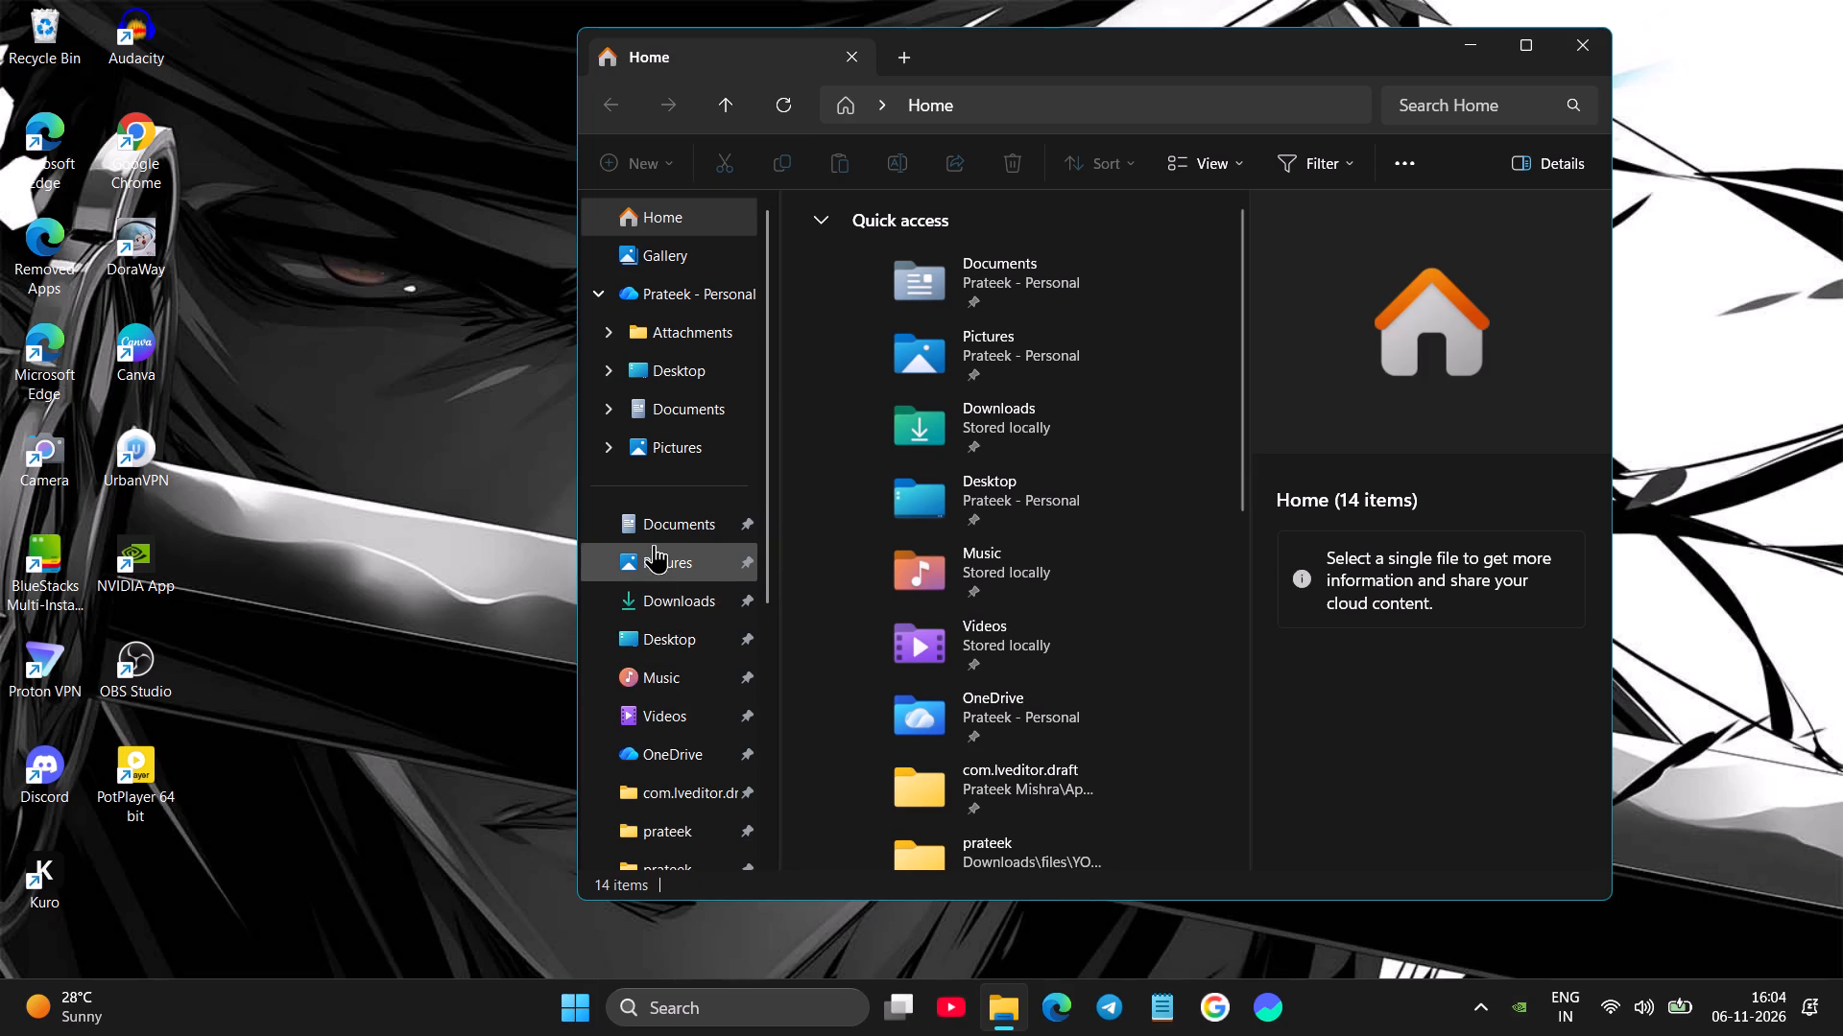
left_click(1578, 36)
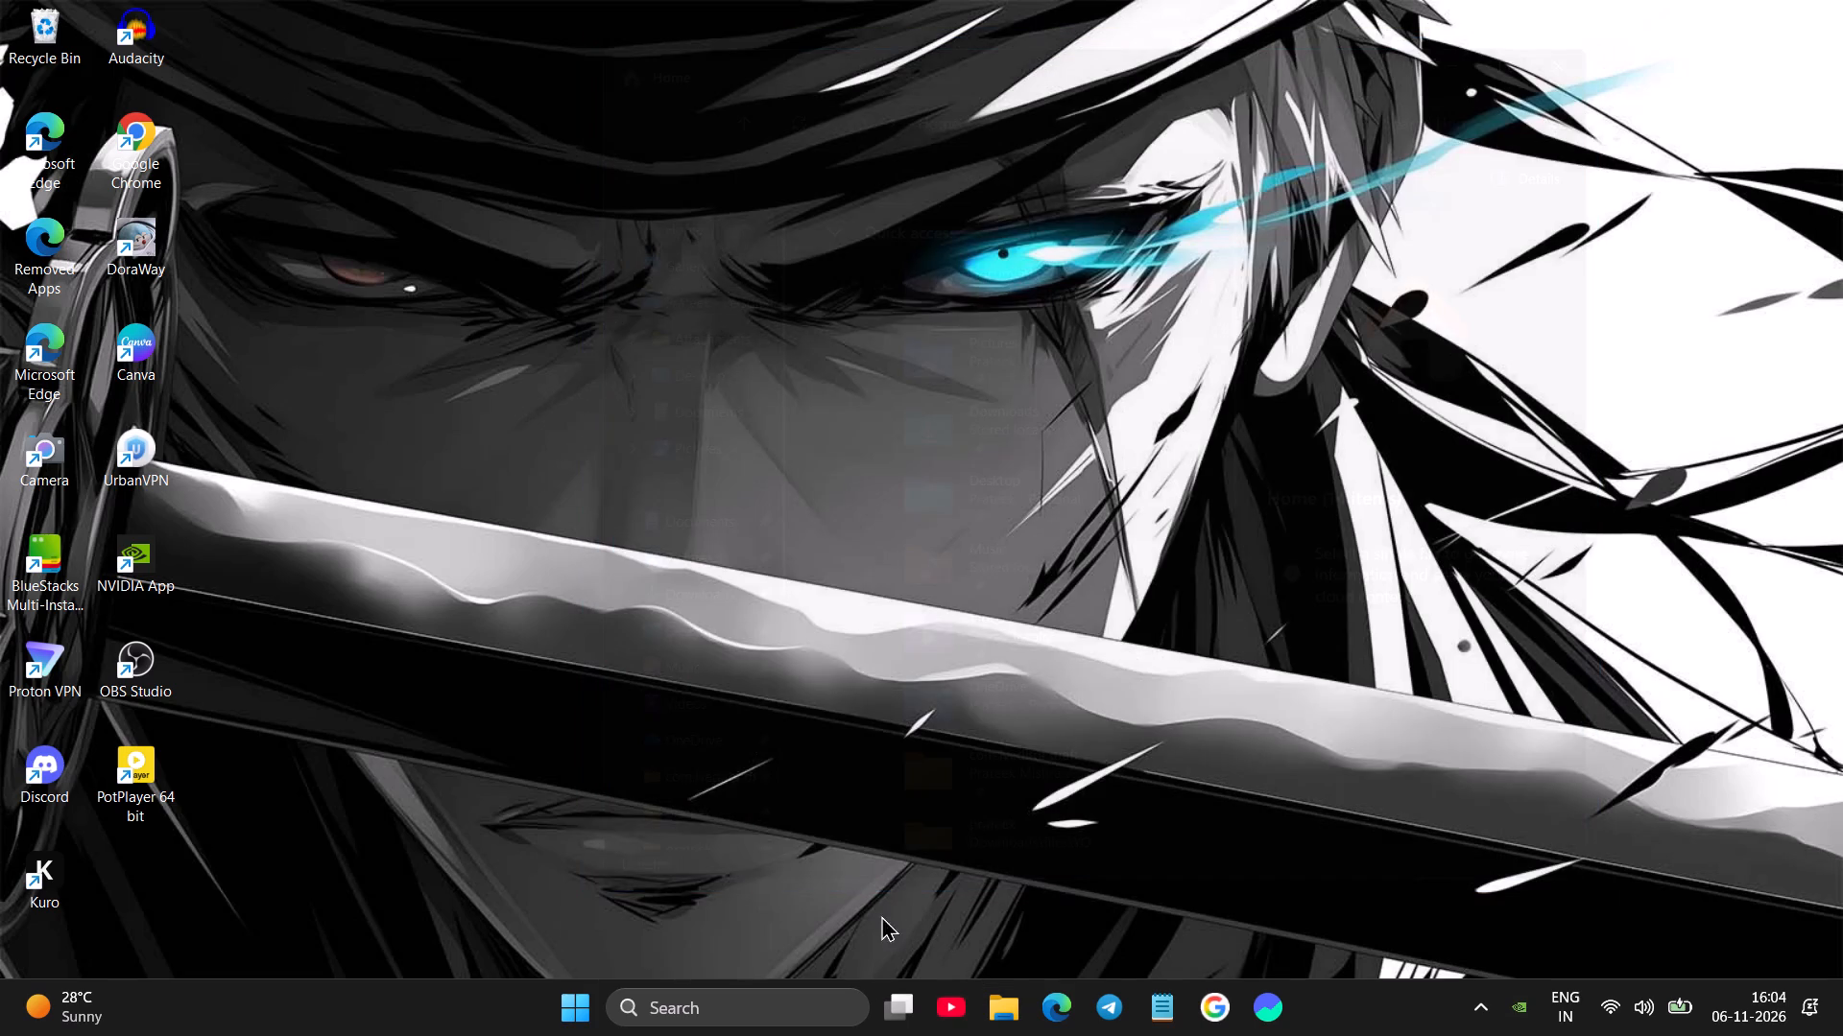
Search Windows for an app using the letter w.
left_click(737, 1031)
left_click(734, 1024)
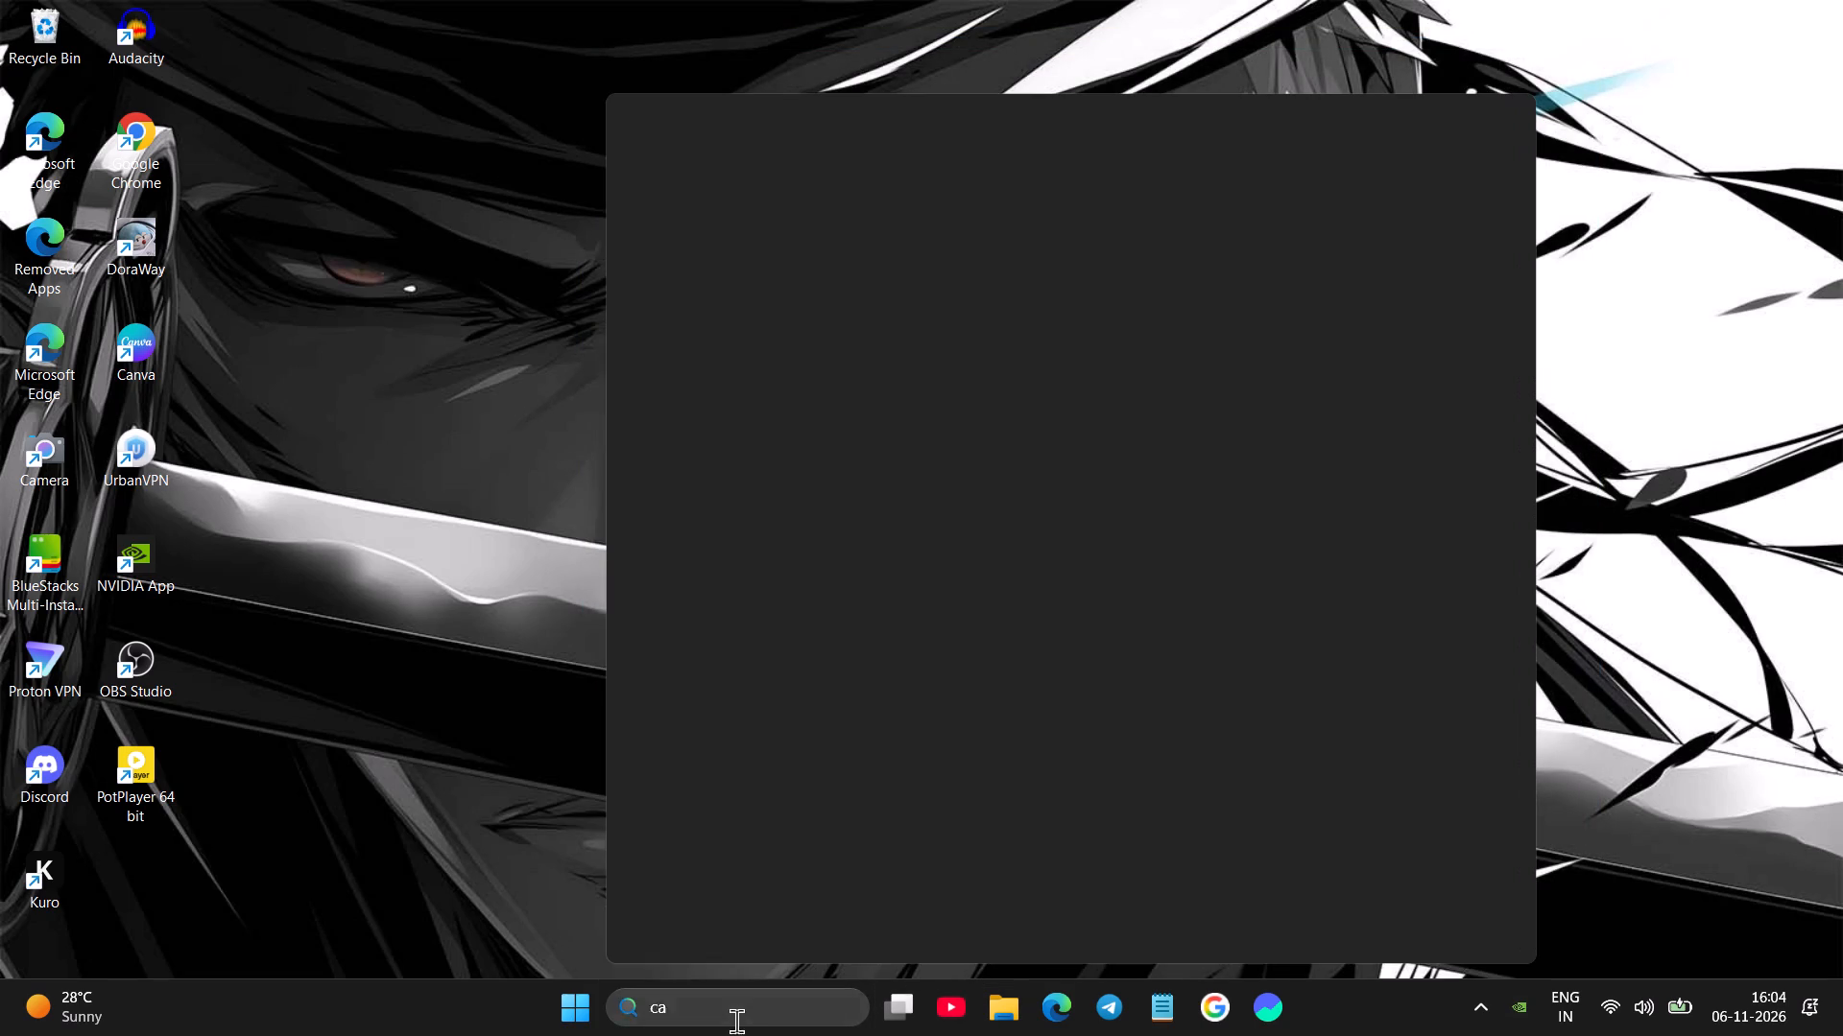
key("w")
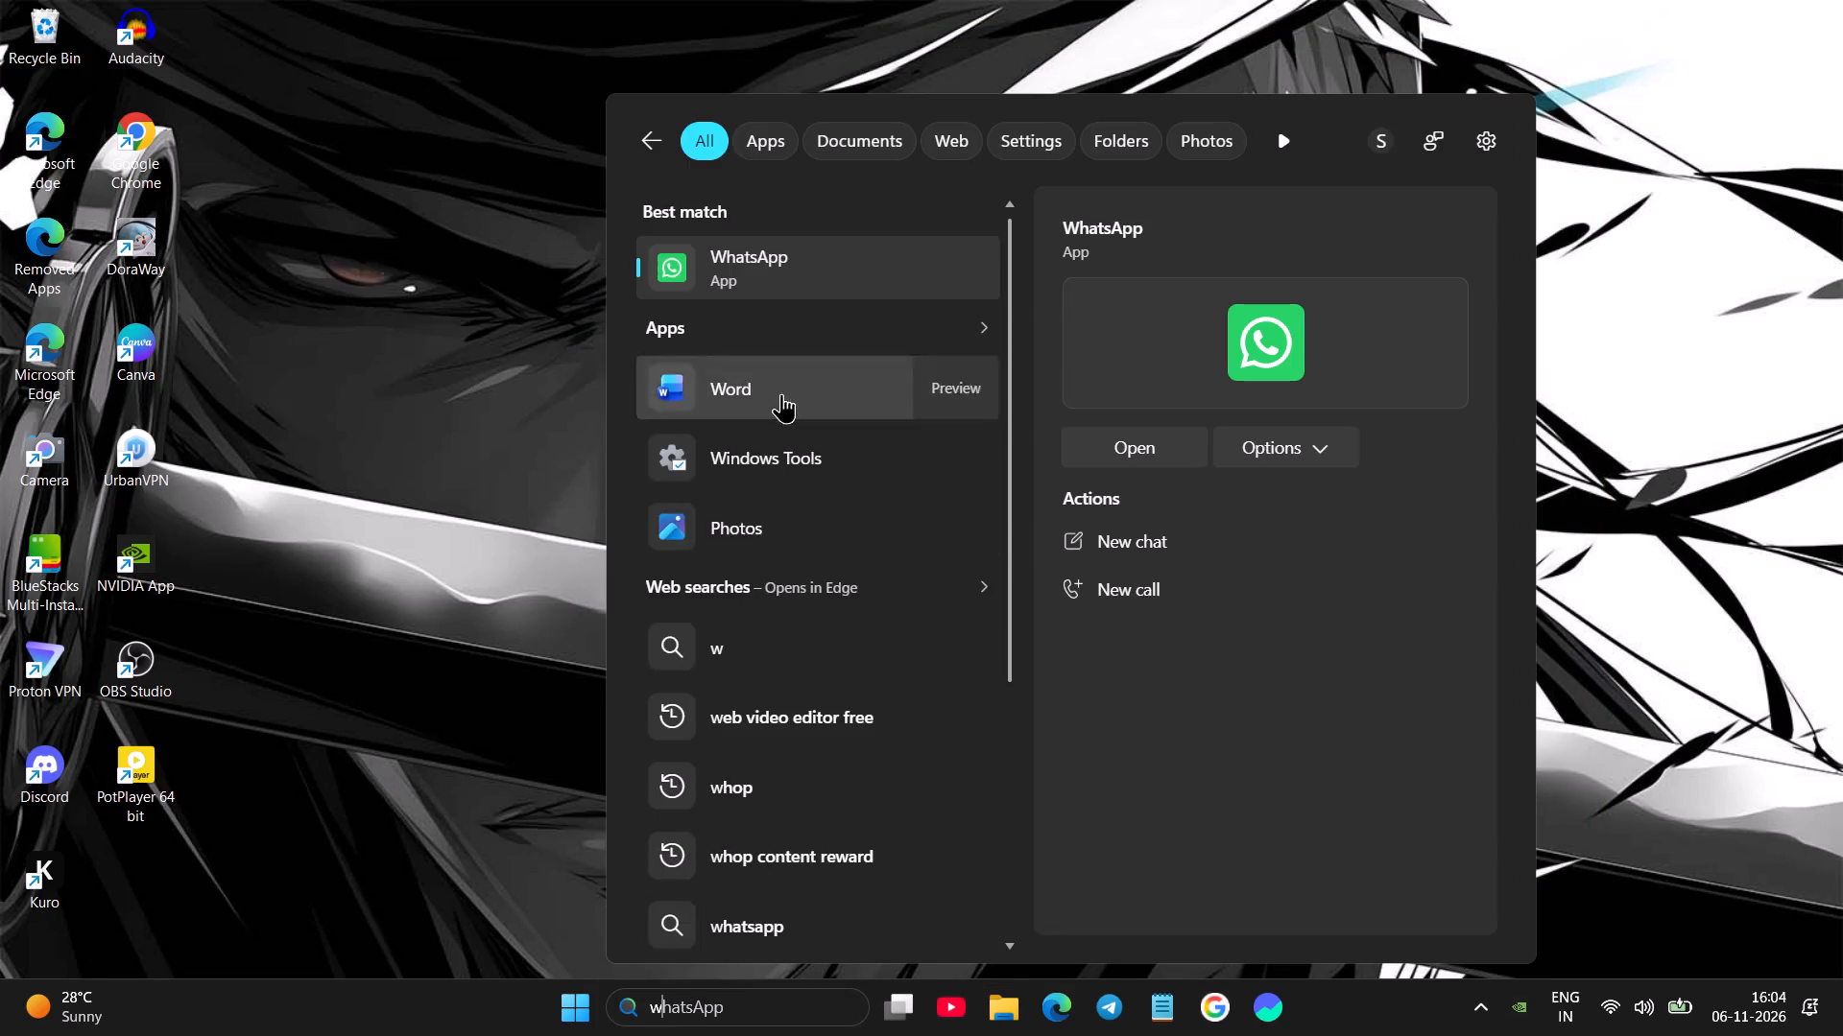
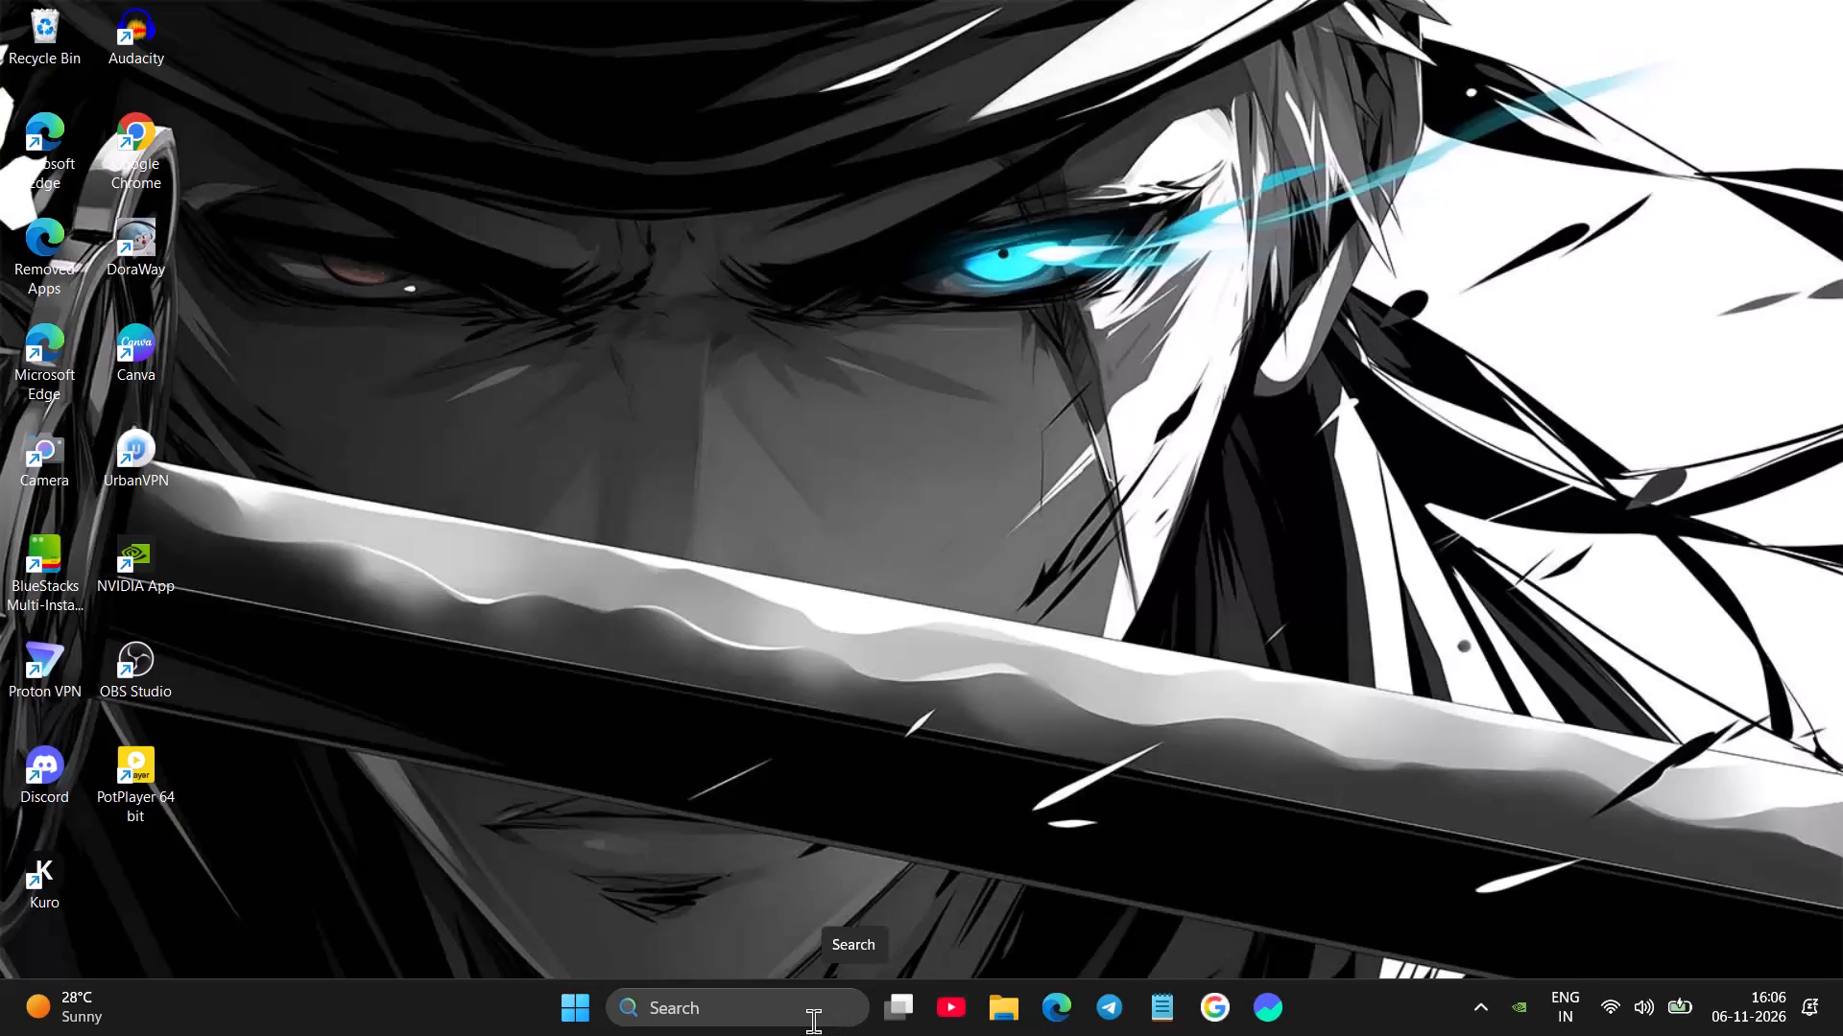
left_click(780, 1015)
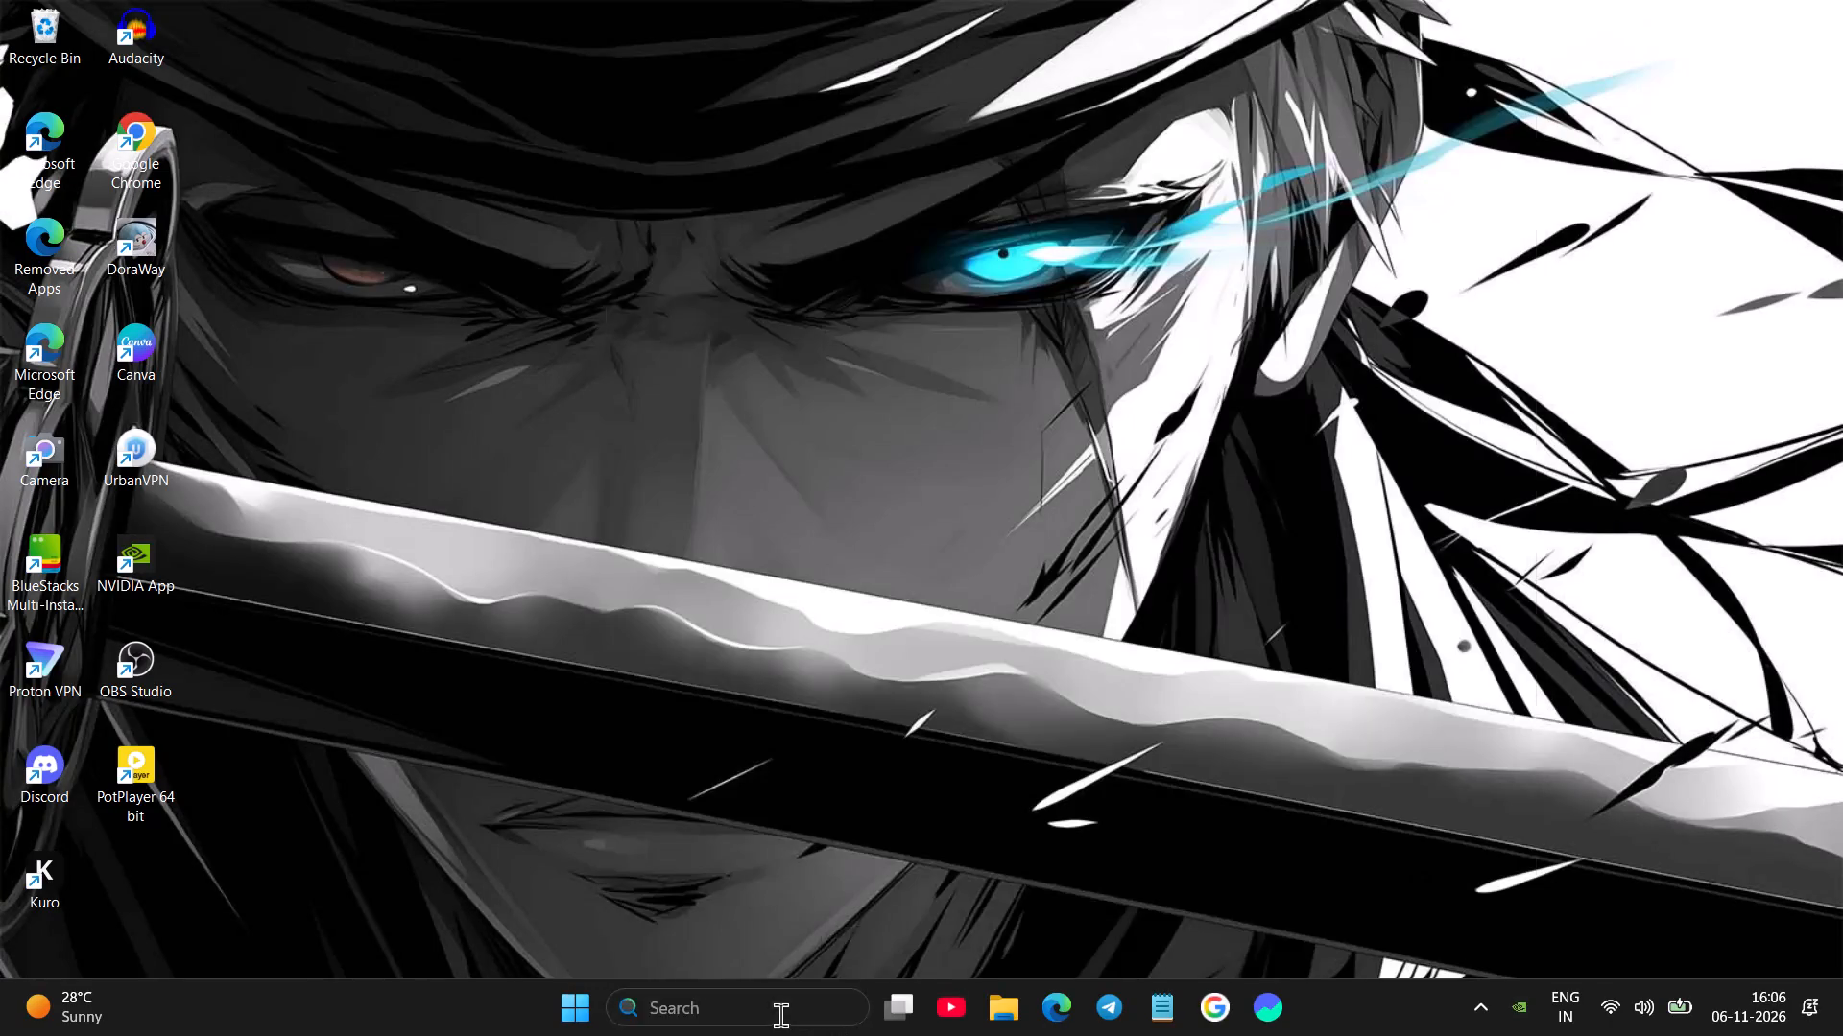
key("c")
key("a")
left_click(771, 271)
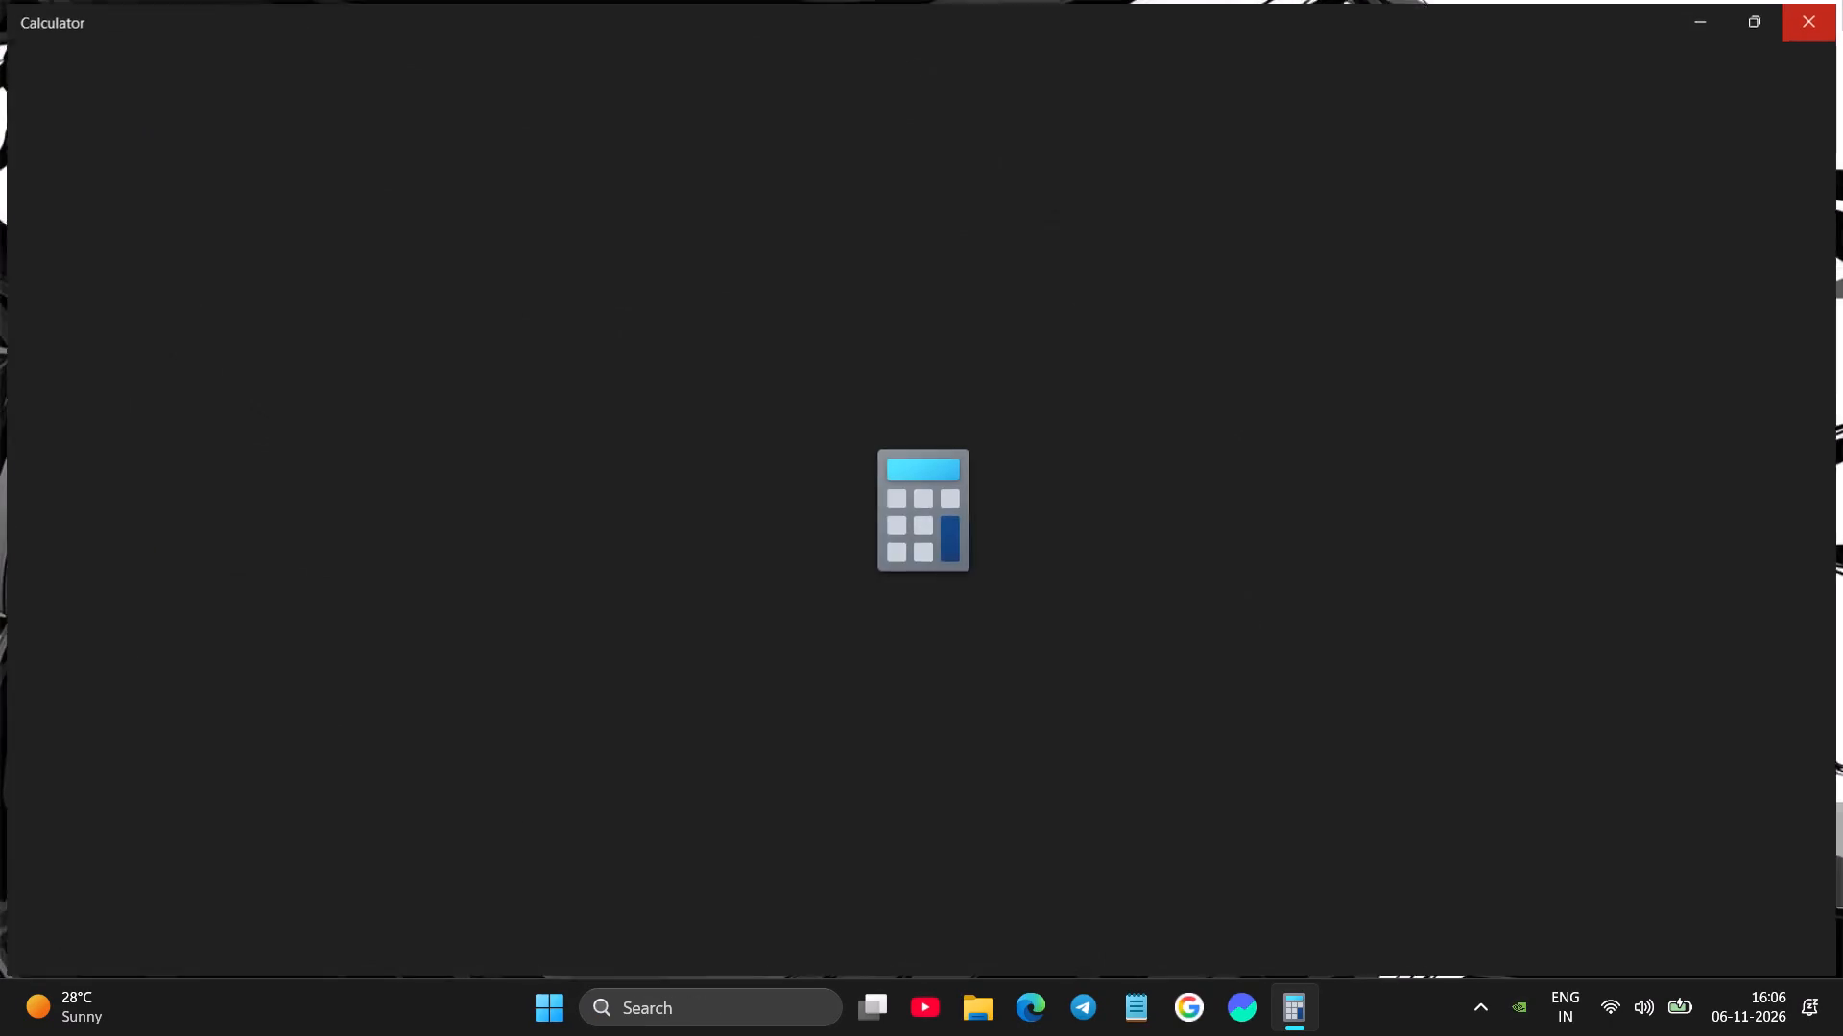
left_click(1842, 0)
Search Windows for cap, launch CapCut and open the most recent project, 1106.
left_click(694, 1023)
type("ca")
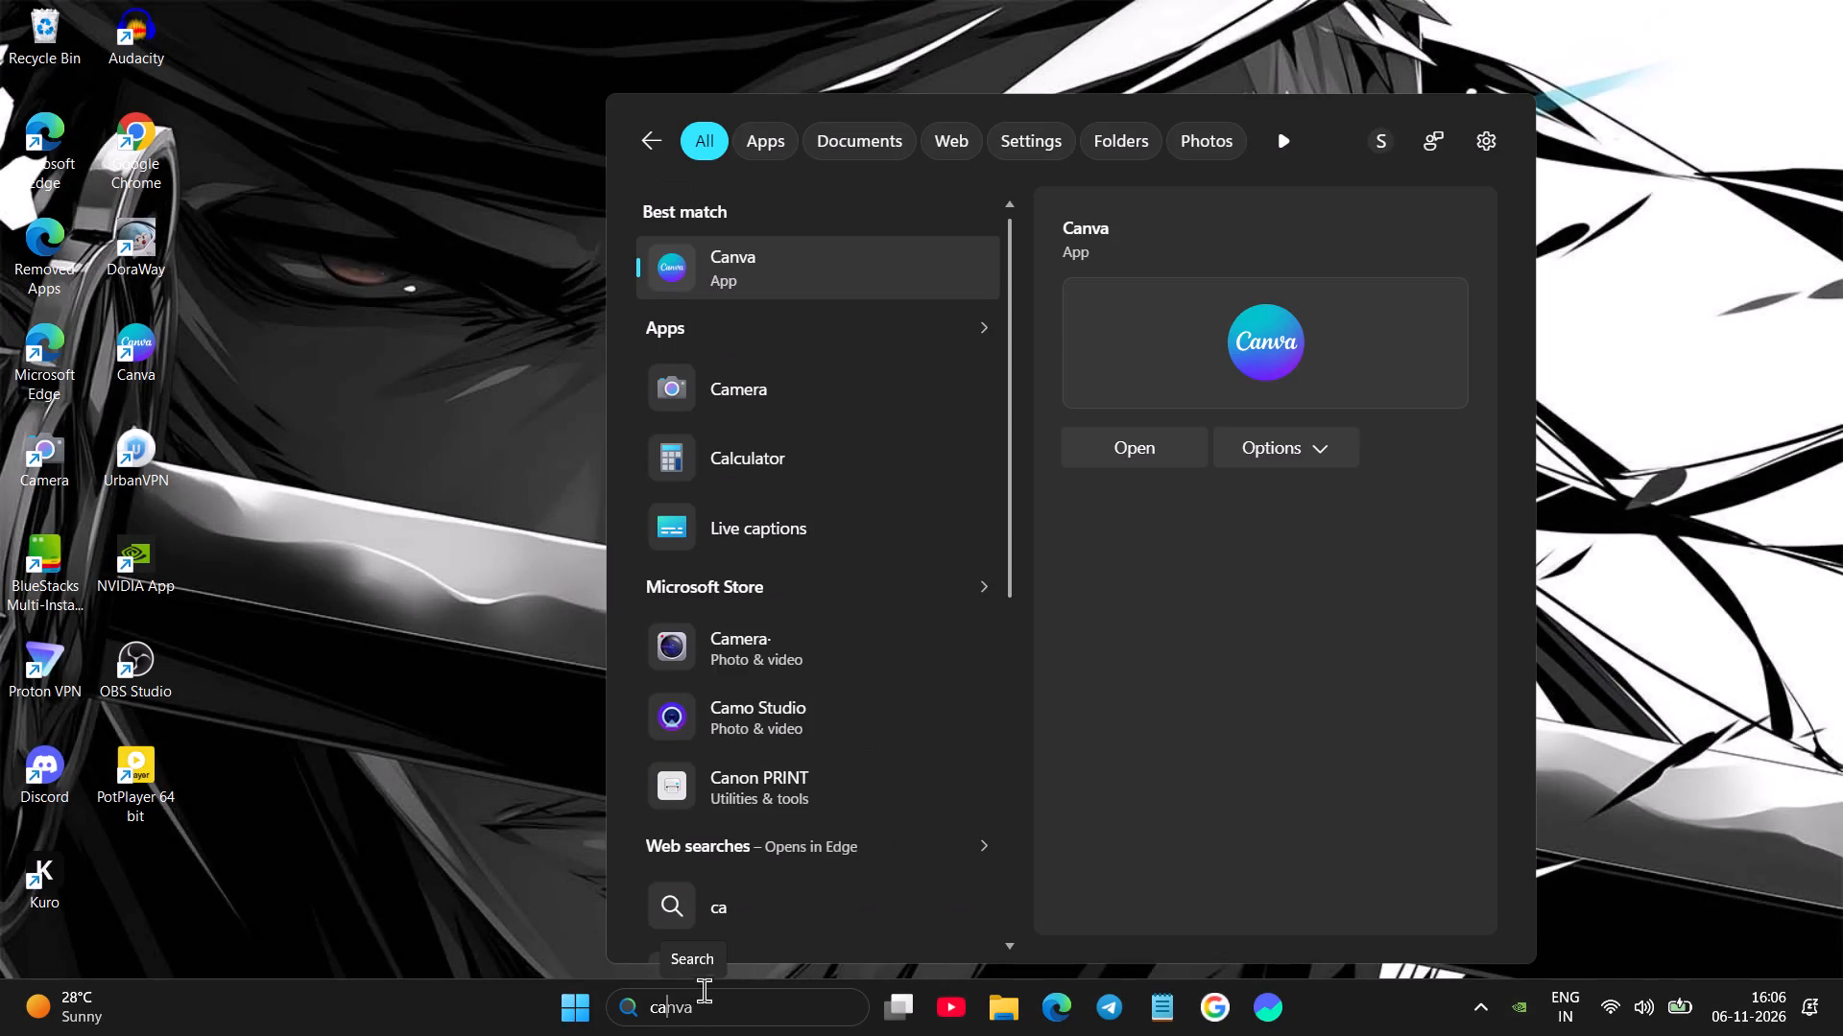
key("p")
left_click(745, 268)
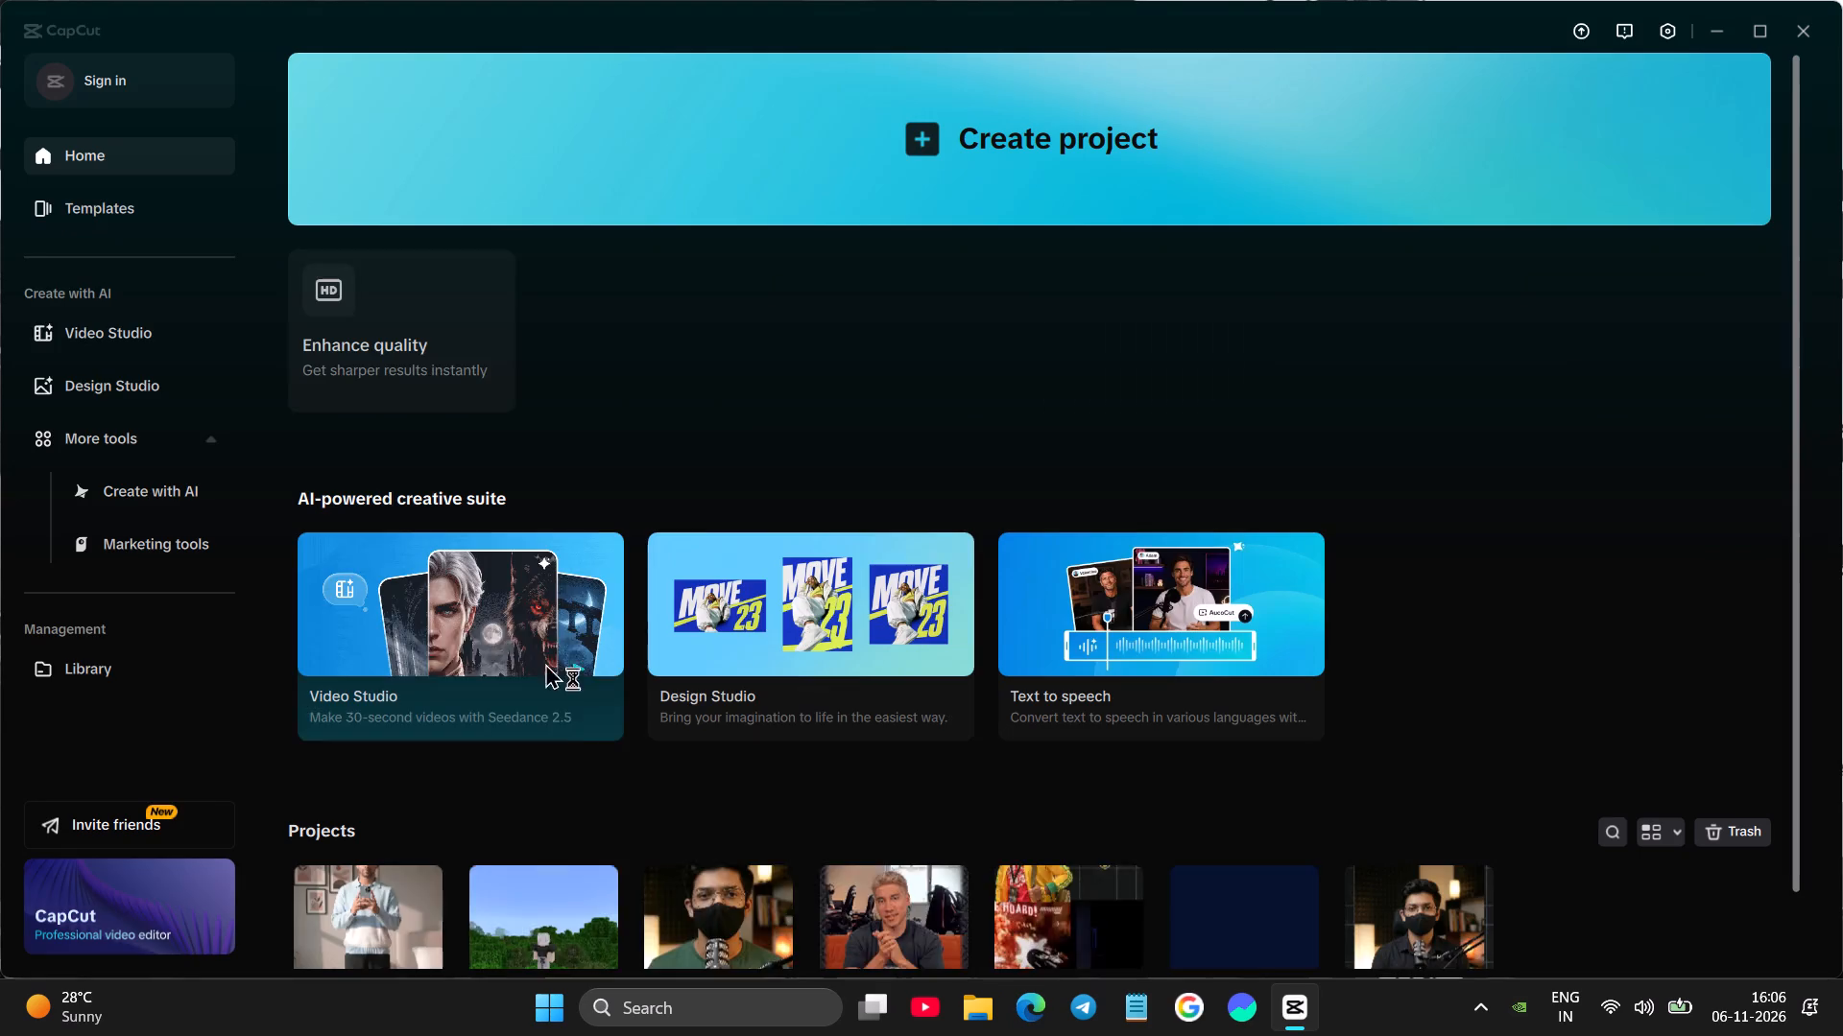
left_click(368, 905)
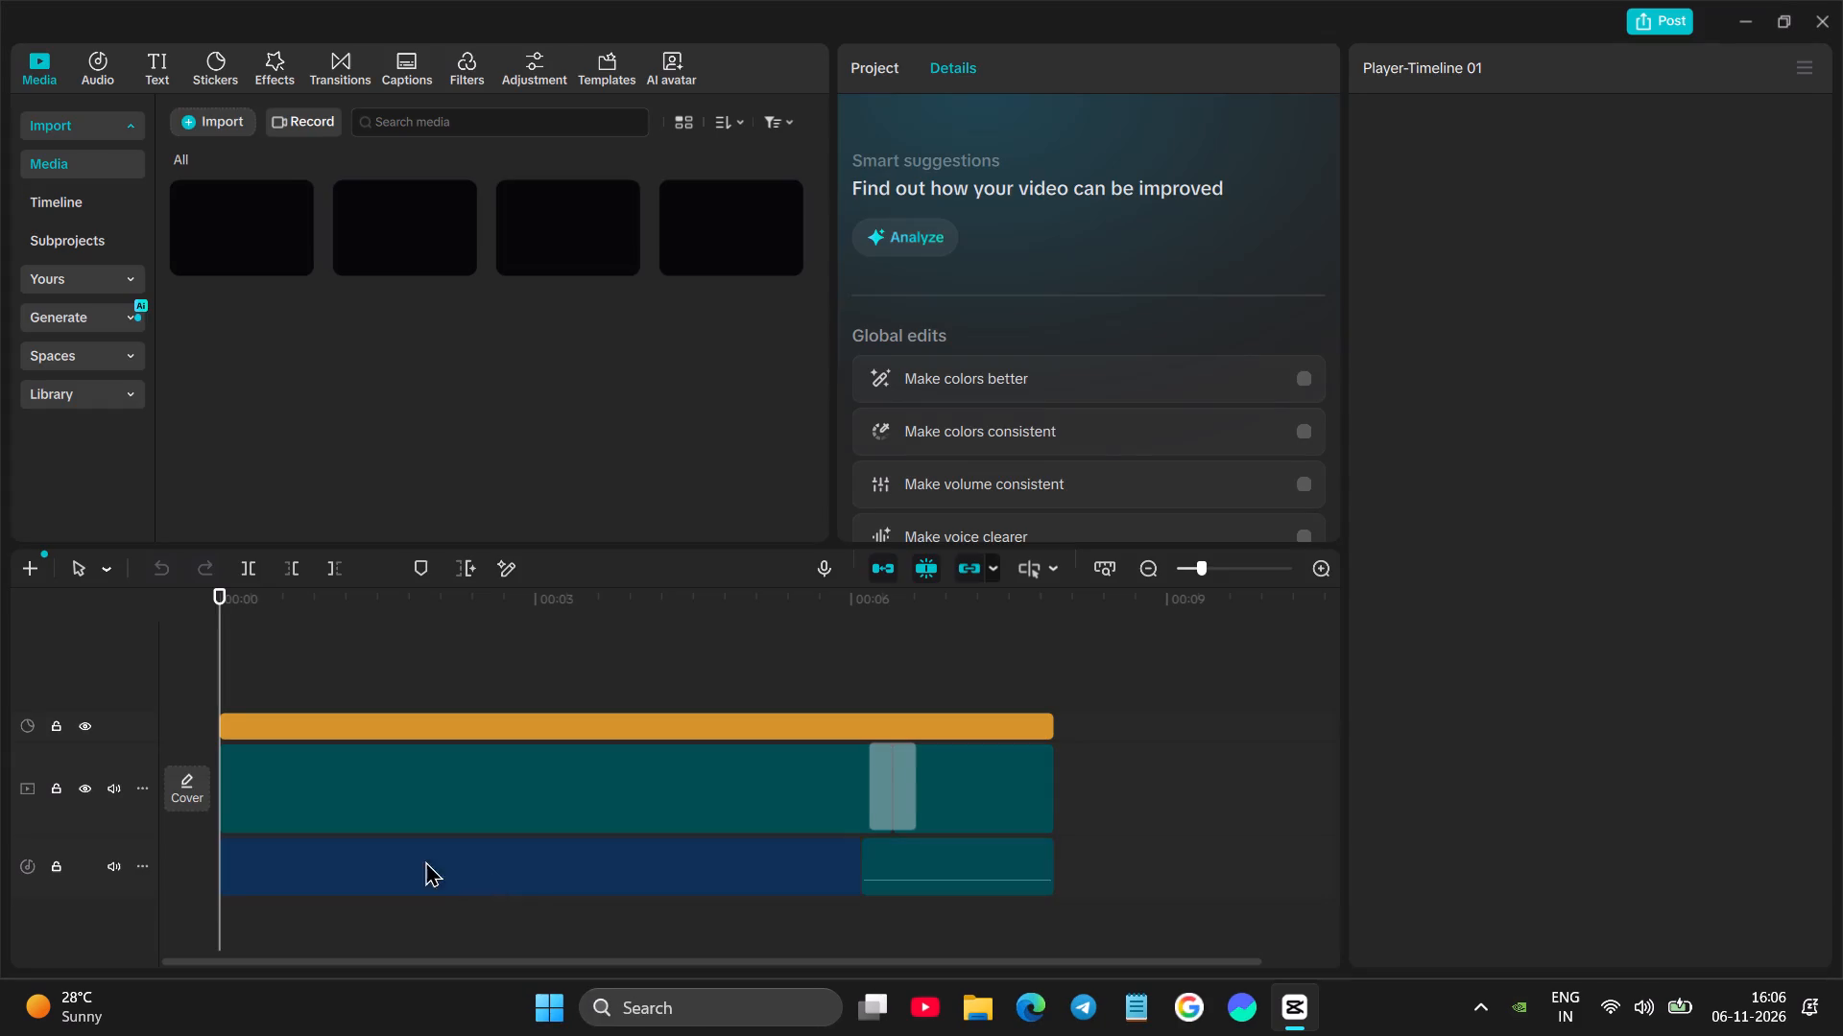
Open the HSL colour adjustments of the first clip on the main track and adjust the brightness of white.
left_click(250, 660)
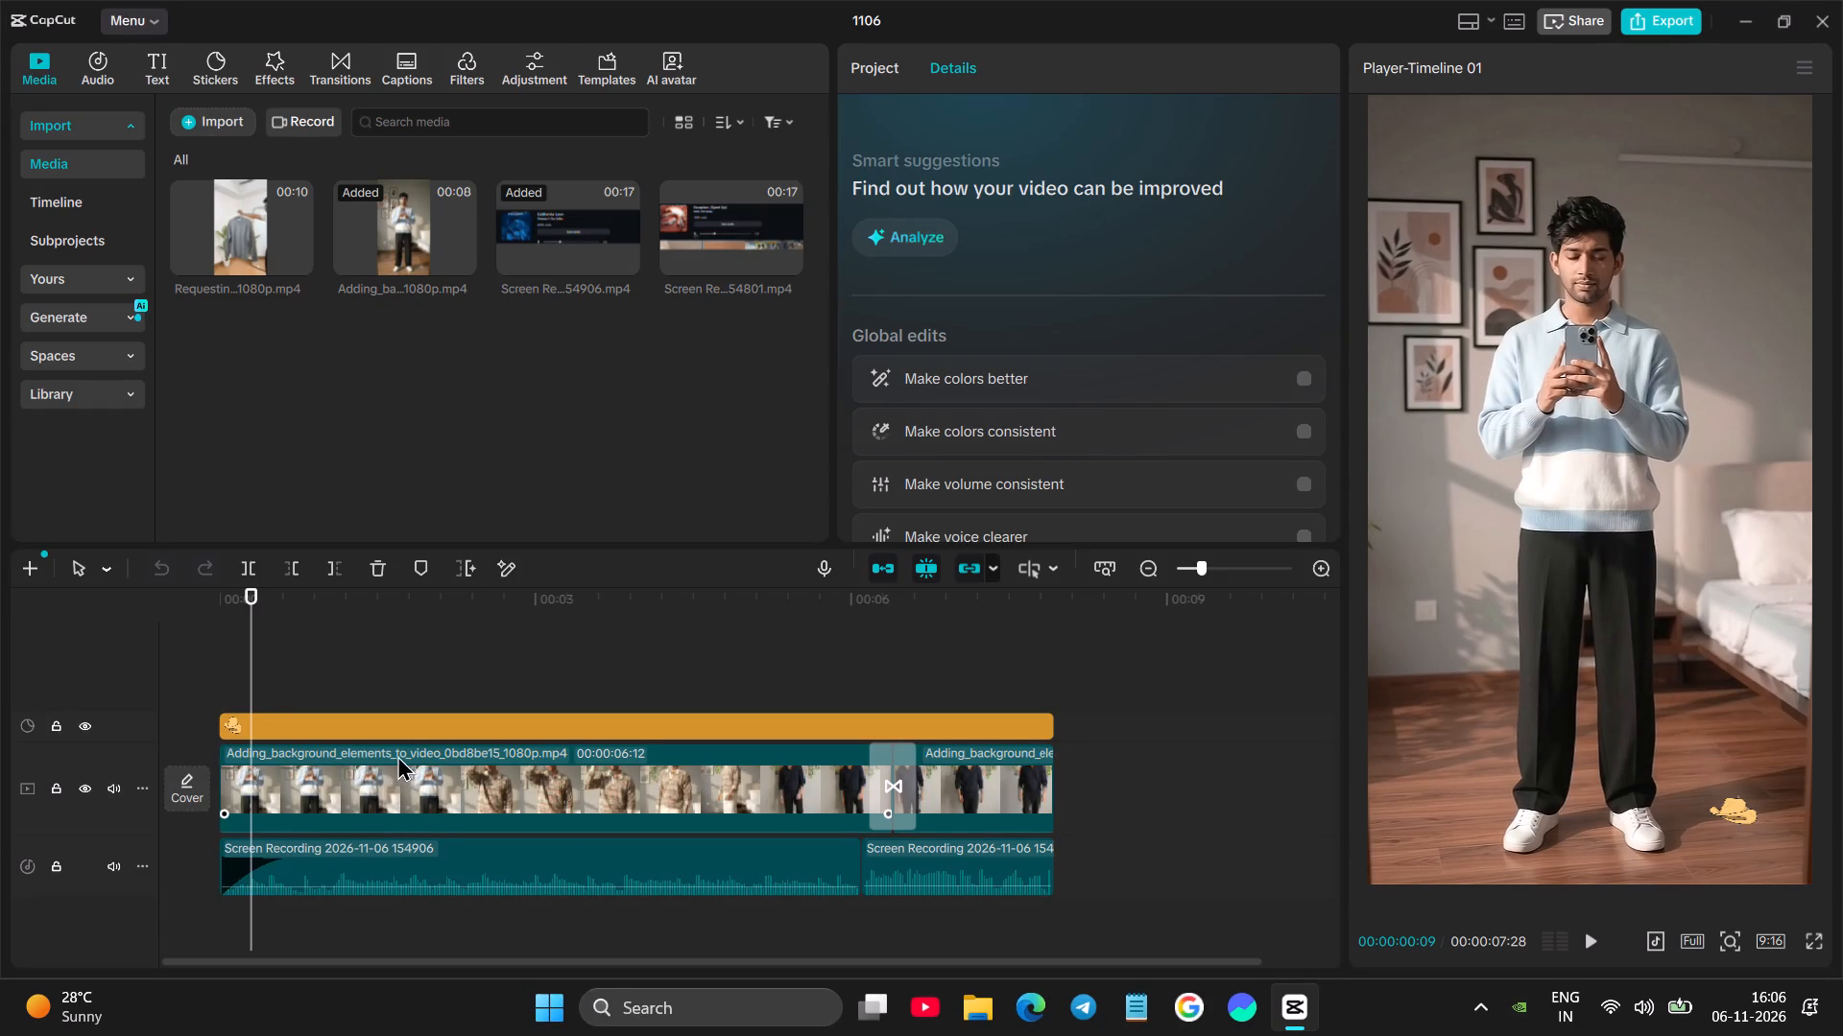
left_click(376, 765)
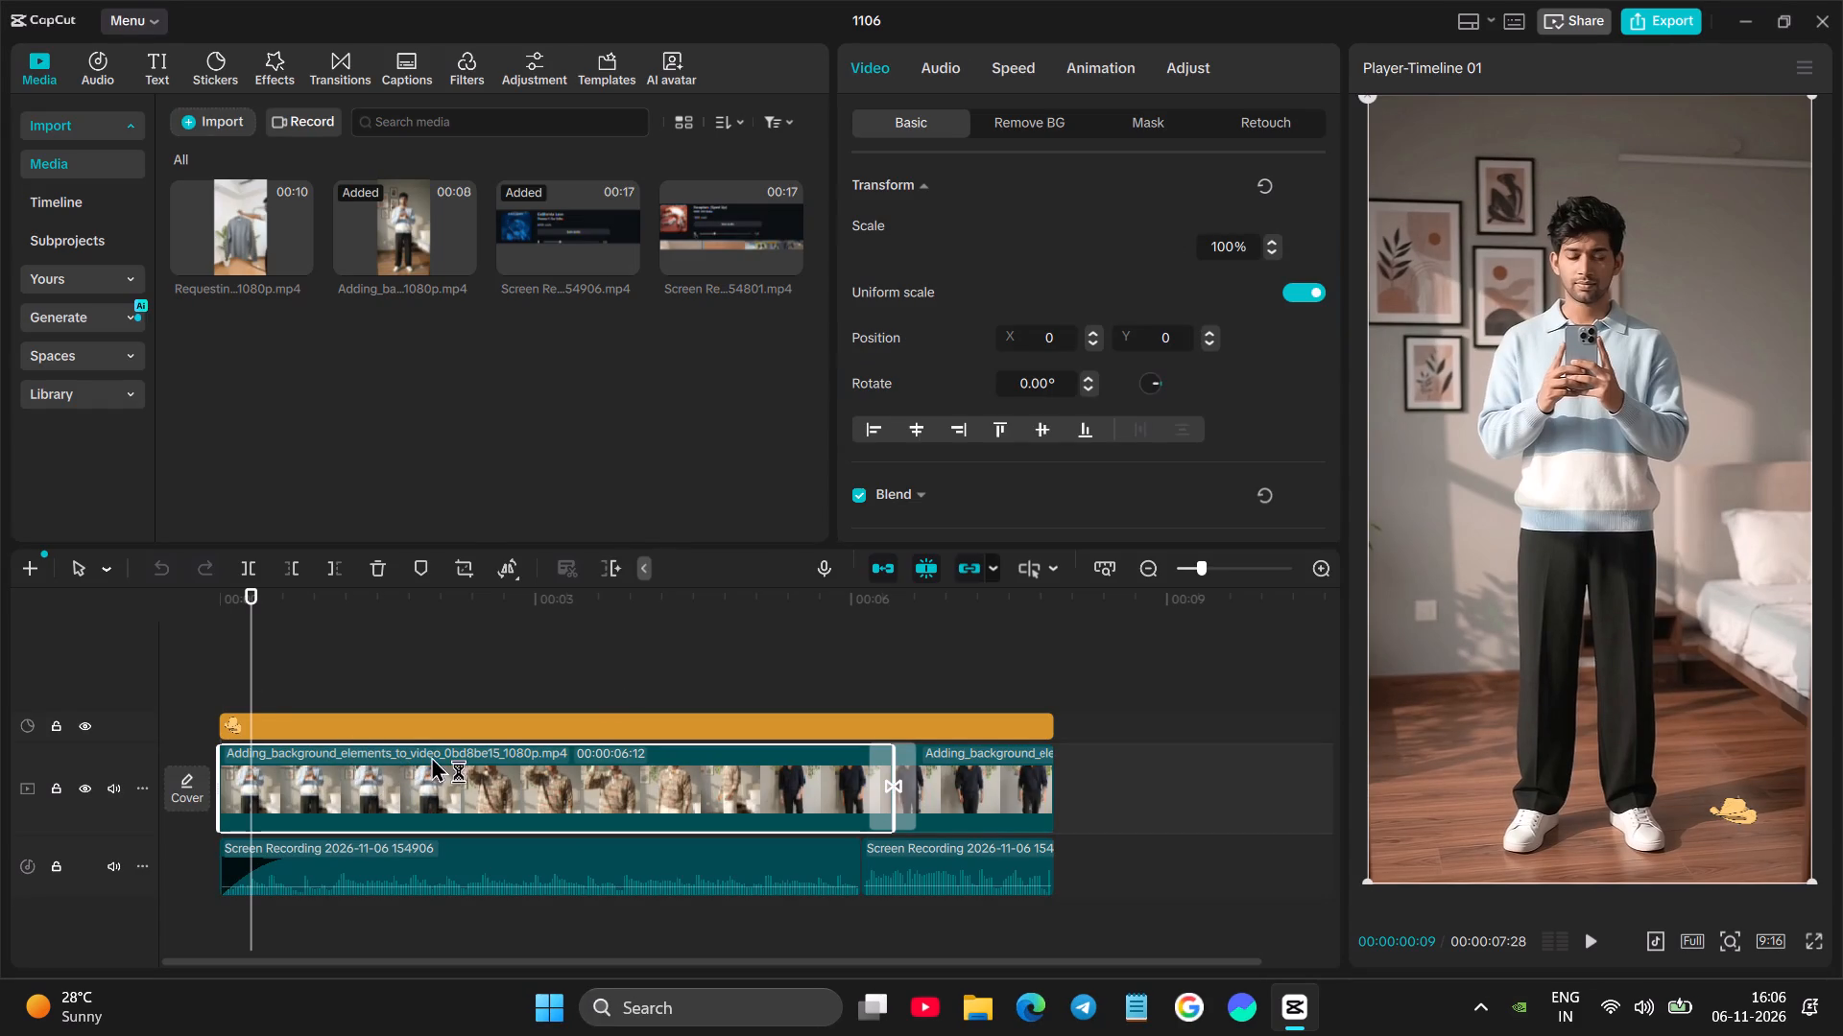
scroll(1040, 271, "down", 3)
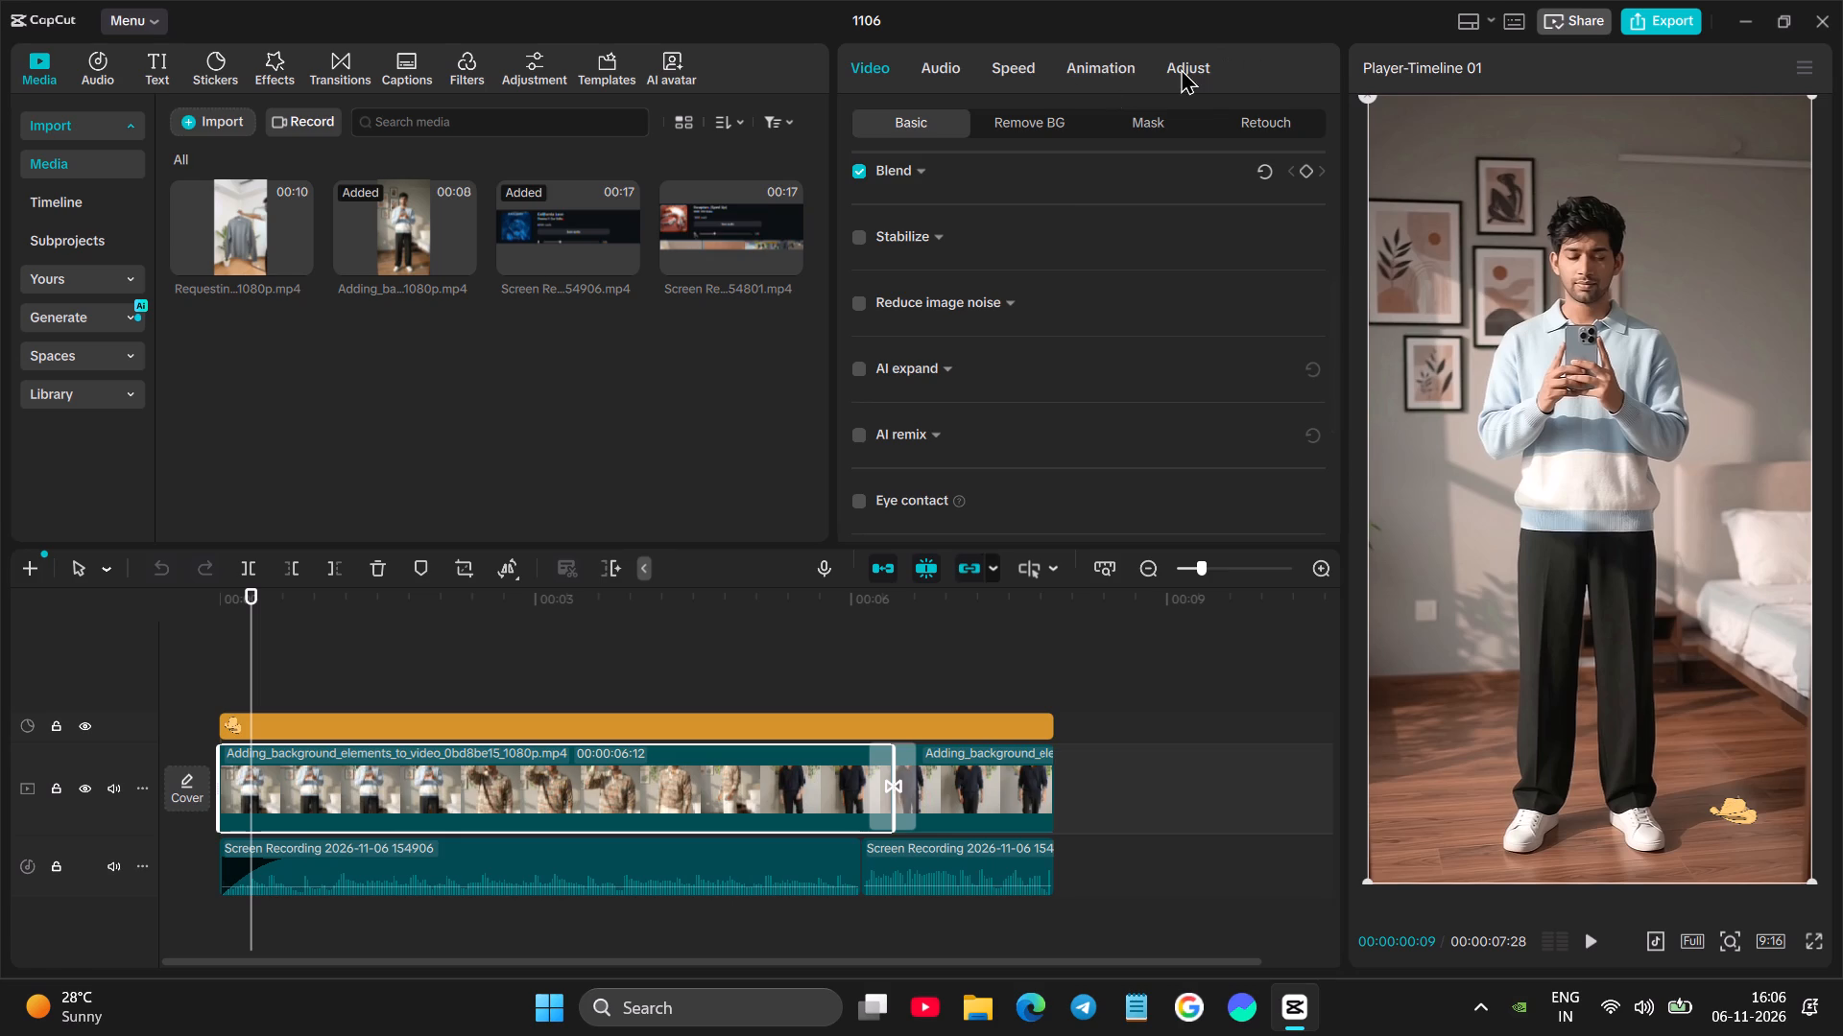
left_click(1181, 68)
scroll(1024, 364, "down", 5)
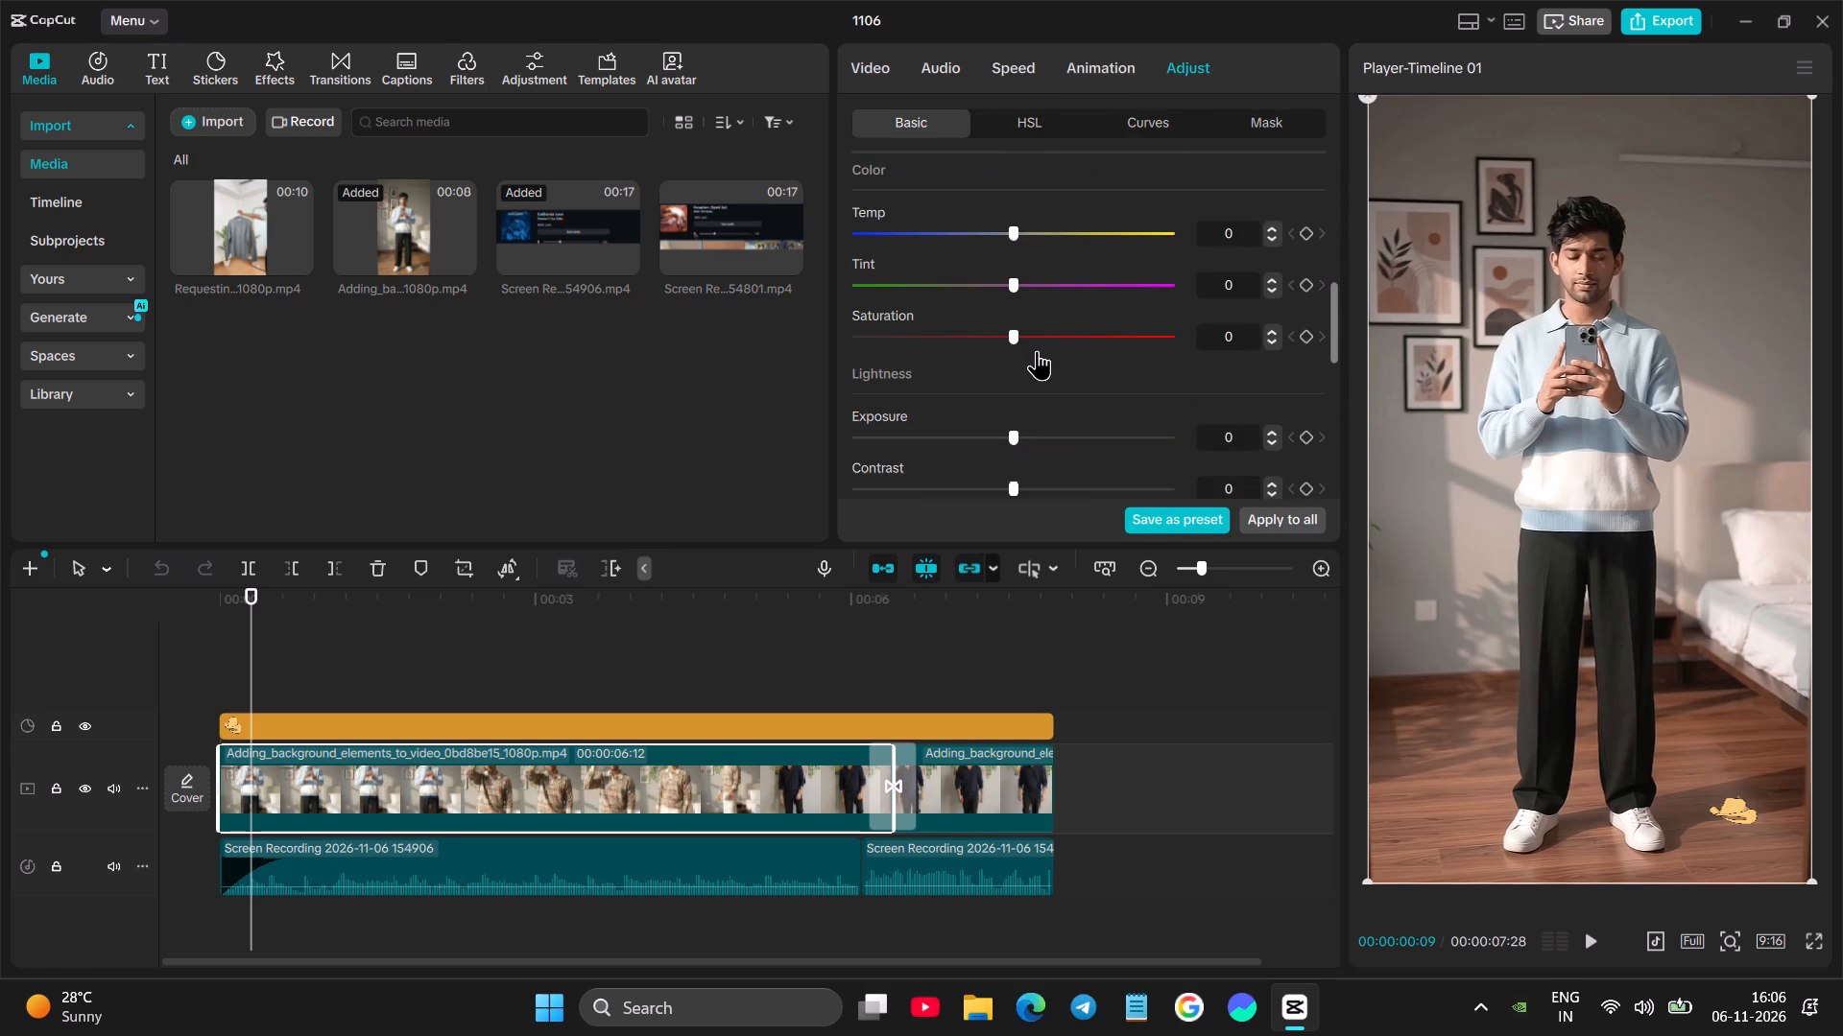
scroll(1037, 350, "down", 5)
scroll(1040, 350, "up", 8)
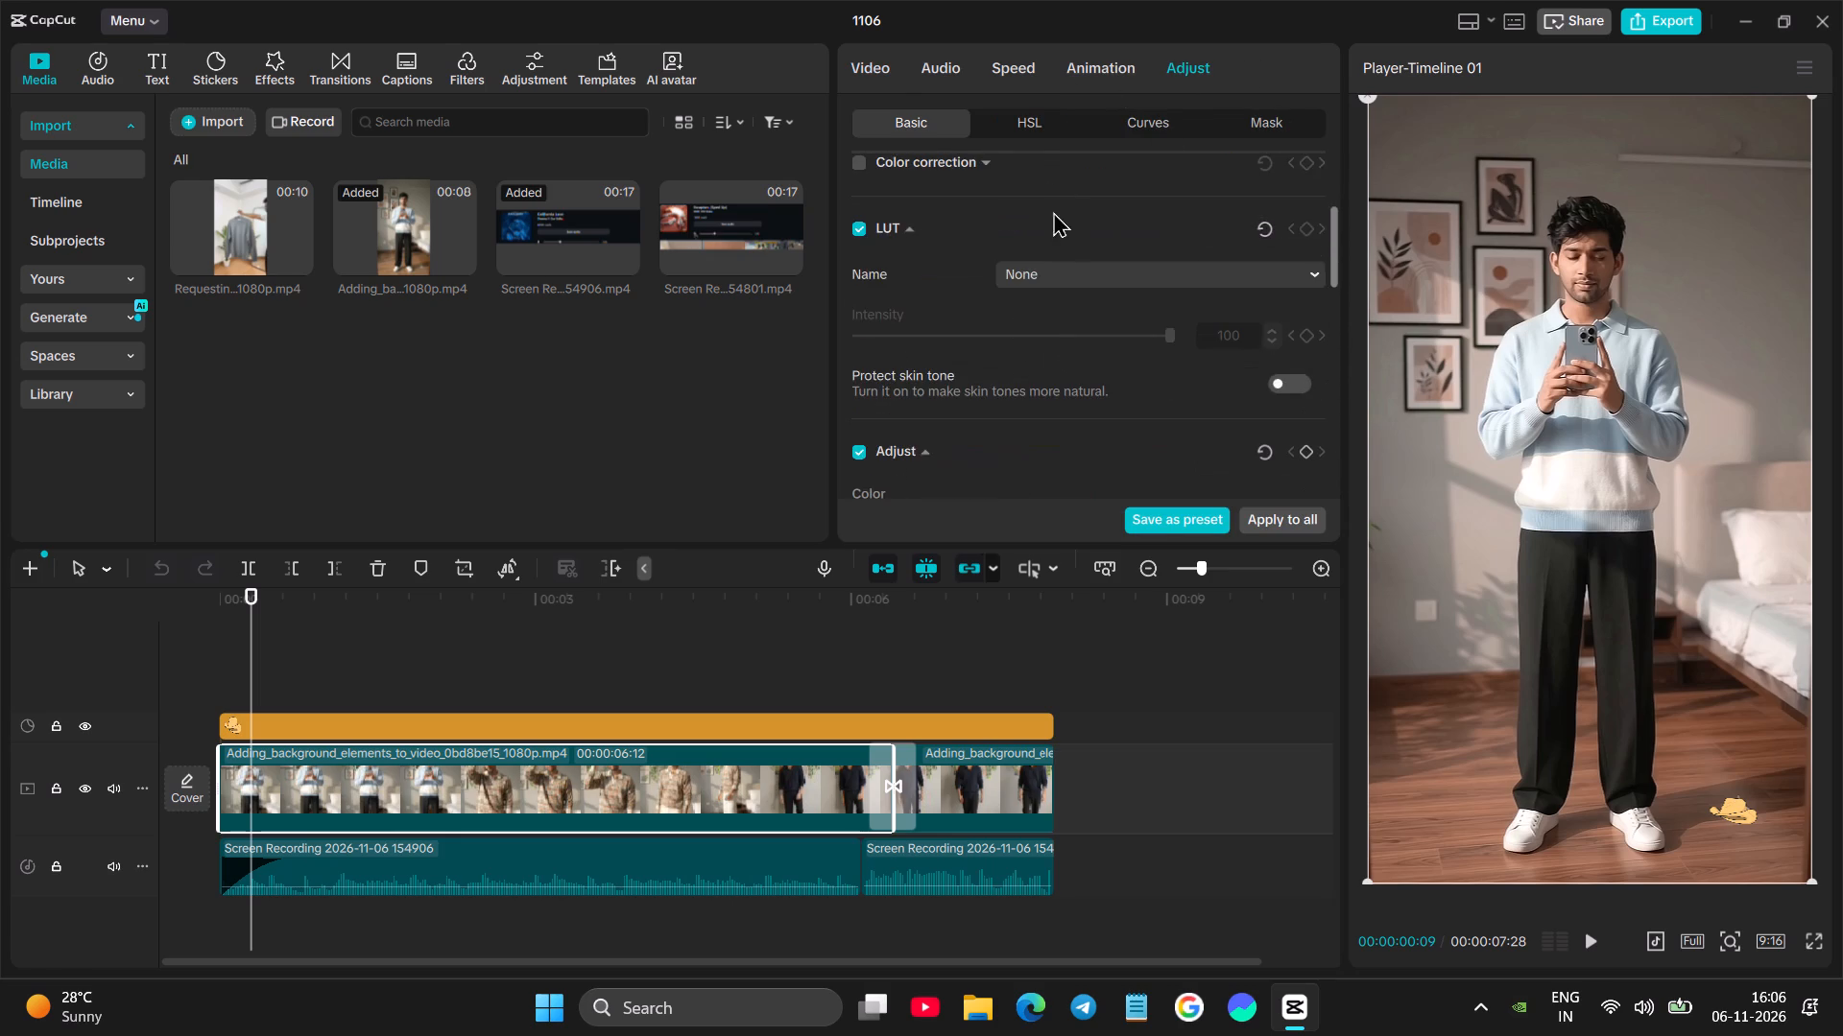
left_click(1028, 128)
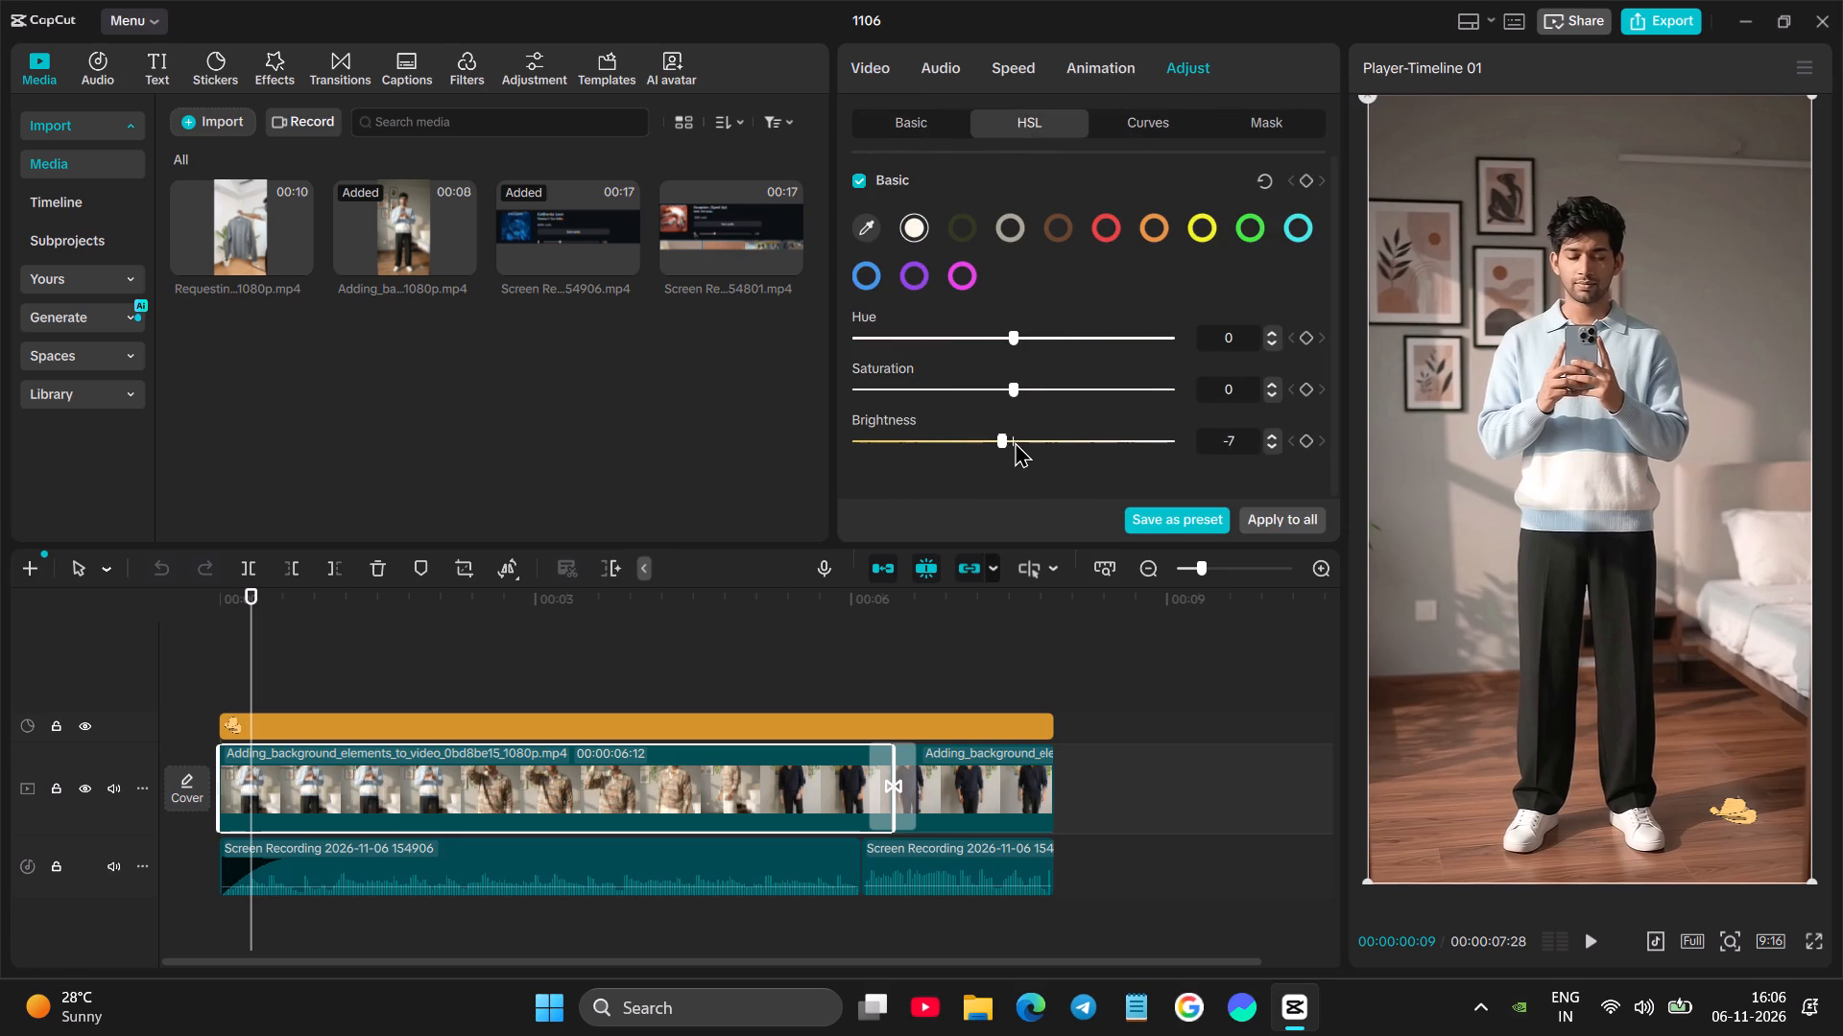
left_click(1011, 441)
Set the hue of the grey colour range to -4 in the first clip's HSL adjustments.
left_click(967, 226)
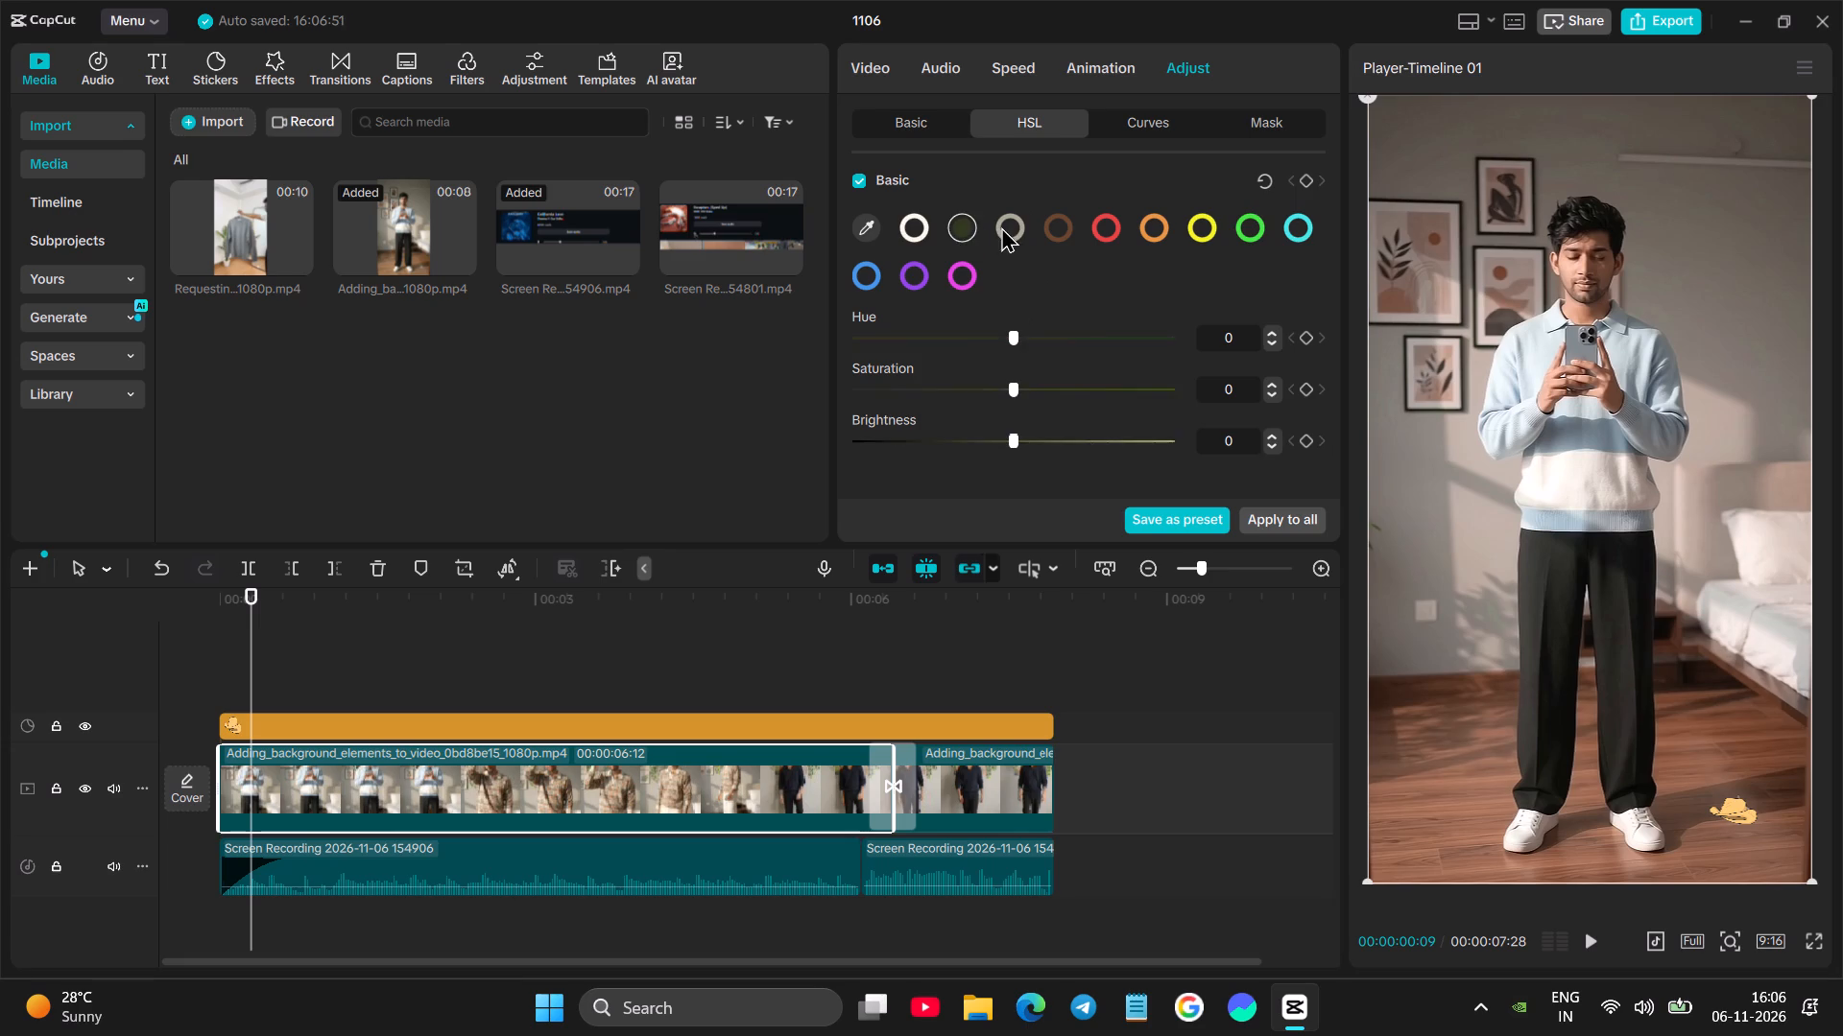
left_click(1002, 226)
left_click(1045, 226)
left_click_drag(1069, 228, 1085, 228)
left_click(1109, 227)
left_click(1003, 232)
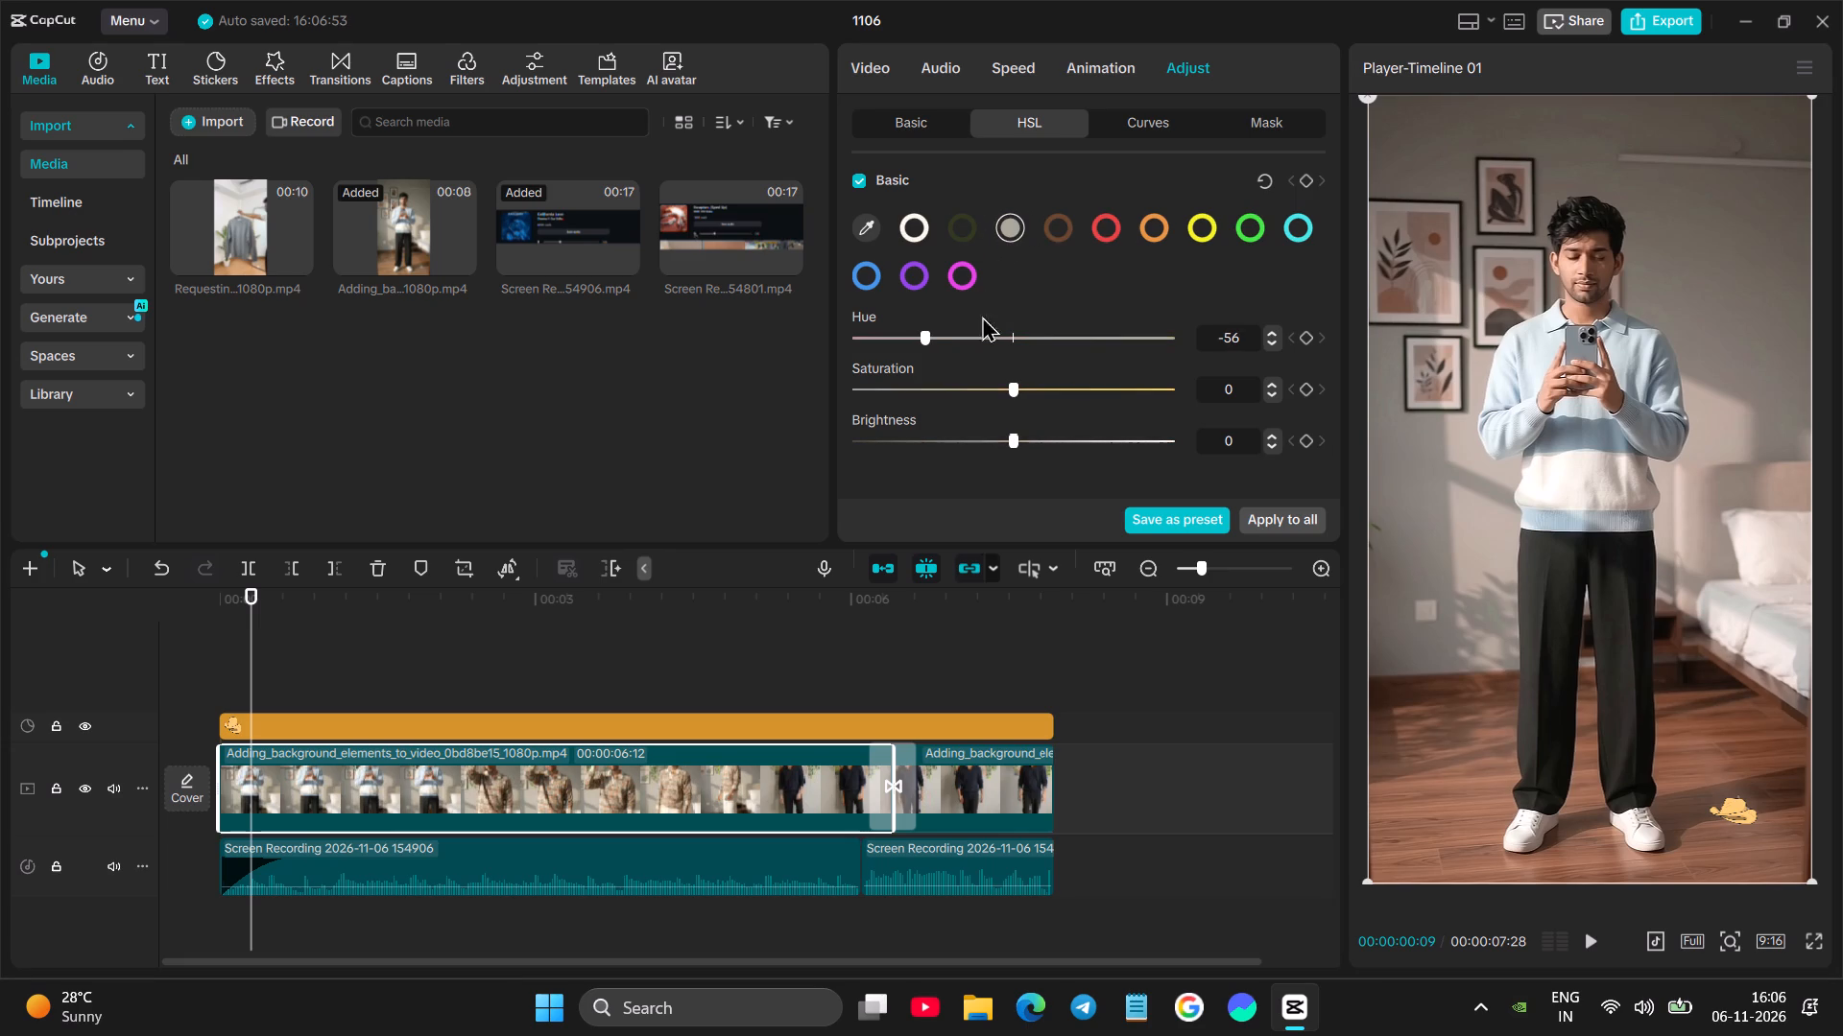
left_click_drag(929, 334, 1009, 342)
left_click_drag(1009, 342, 1002, 347)
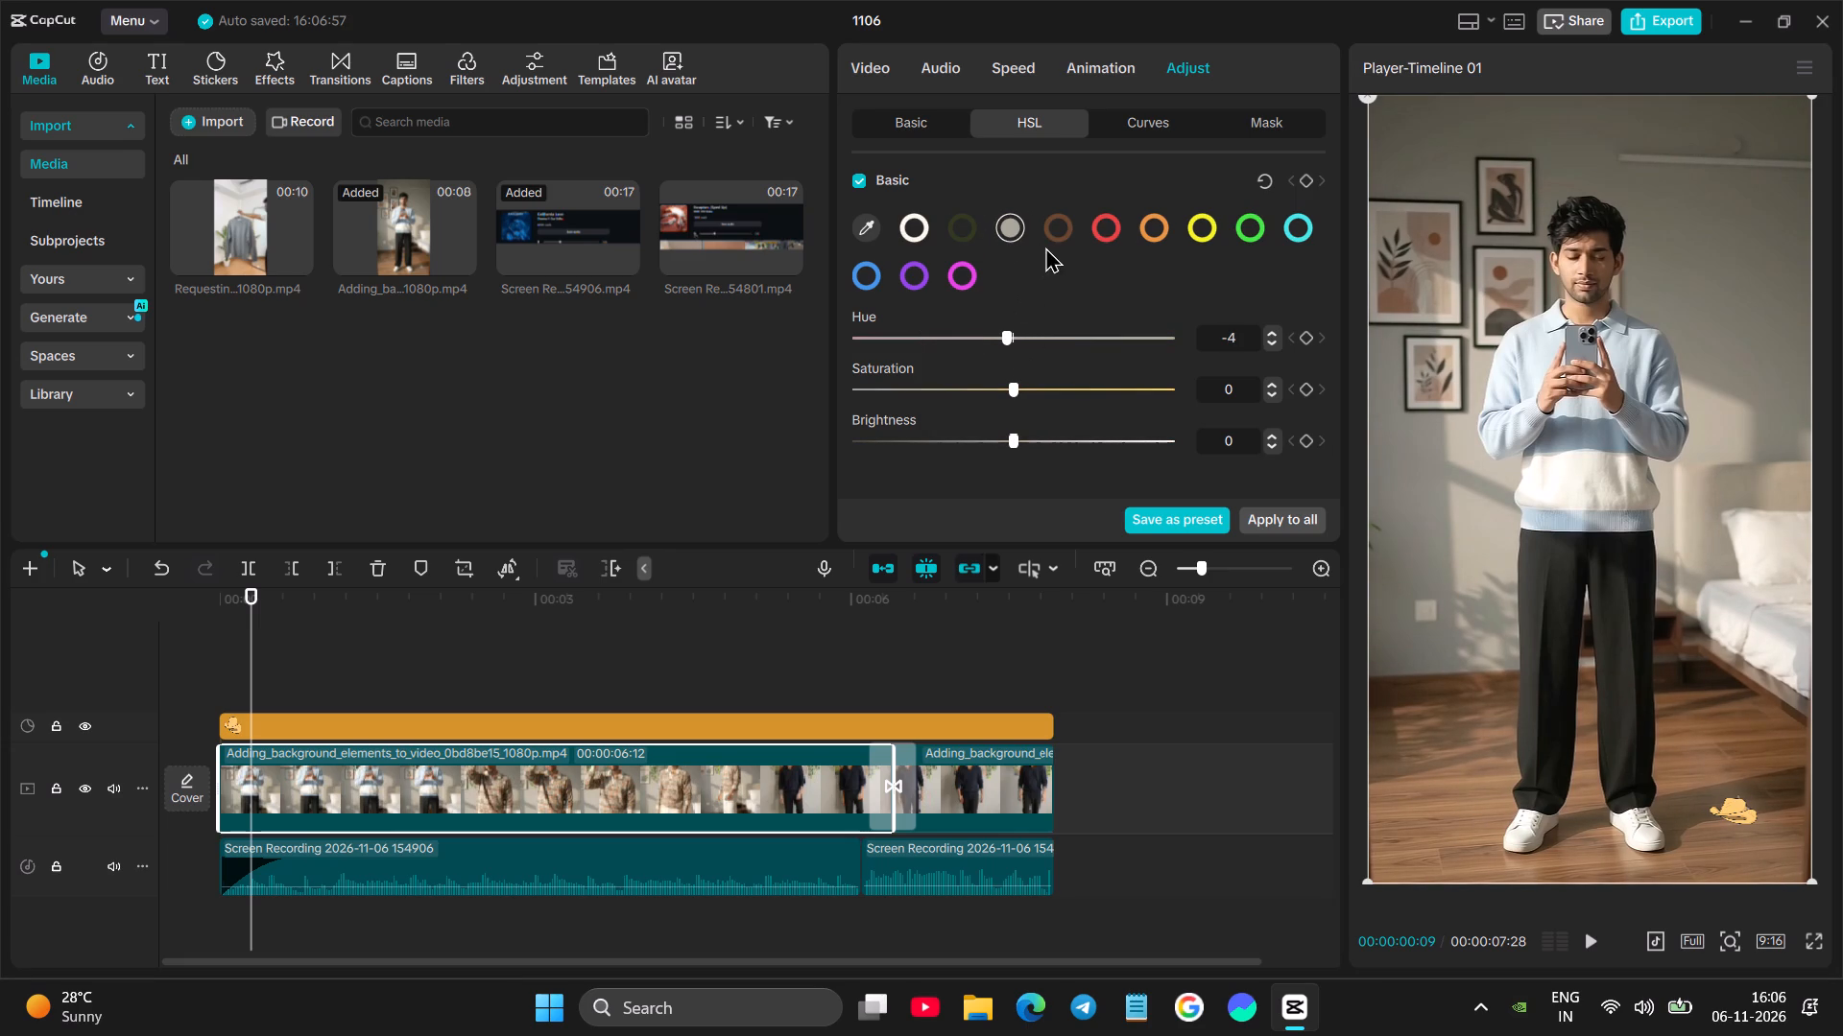
Look through the remaining HSL colour ranges of the first clip, from brown to magenta.
left_click(1060, 239)
left_click(1097, 228)
left_click(1131, 227)
left_click_drag(1151, 226, 1167, 228)
left_click_drag(1233, 231, 1276, 235)
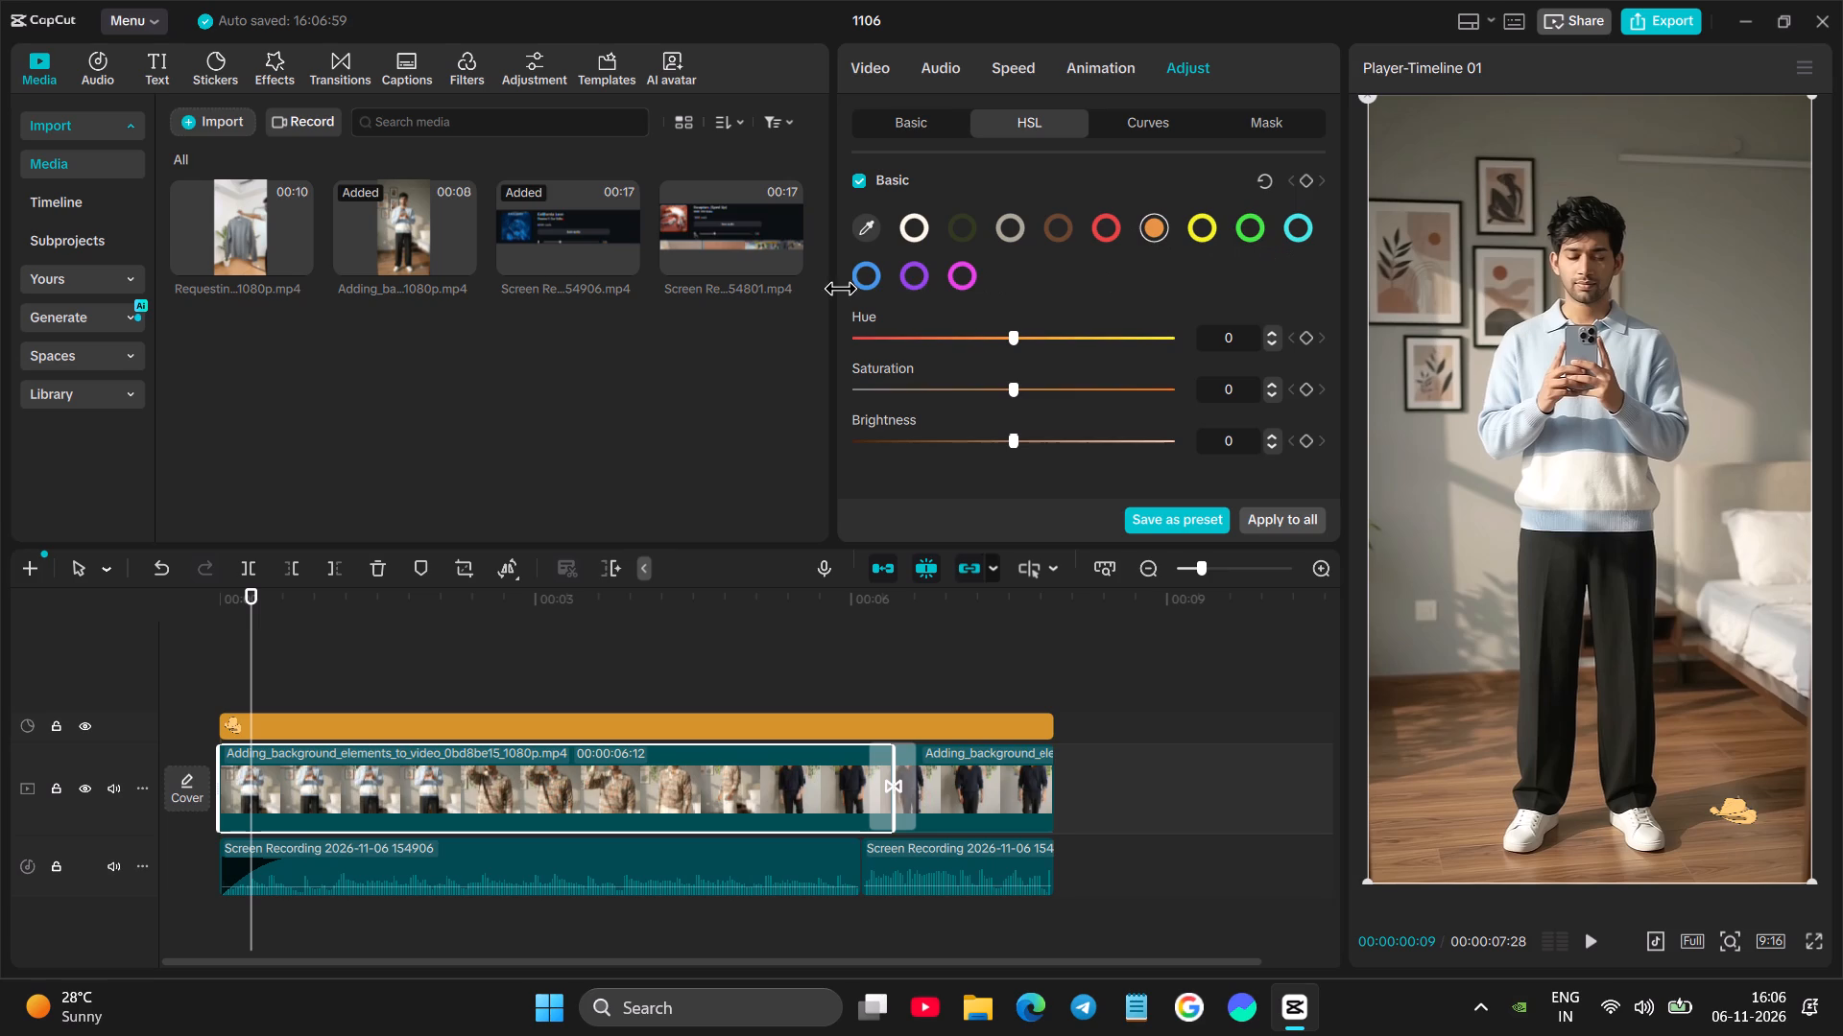
left_click(870, 276)
left_click(955, 273)
left_click(978, 274)
left_click(994, 273)
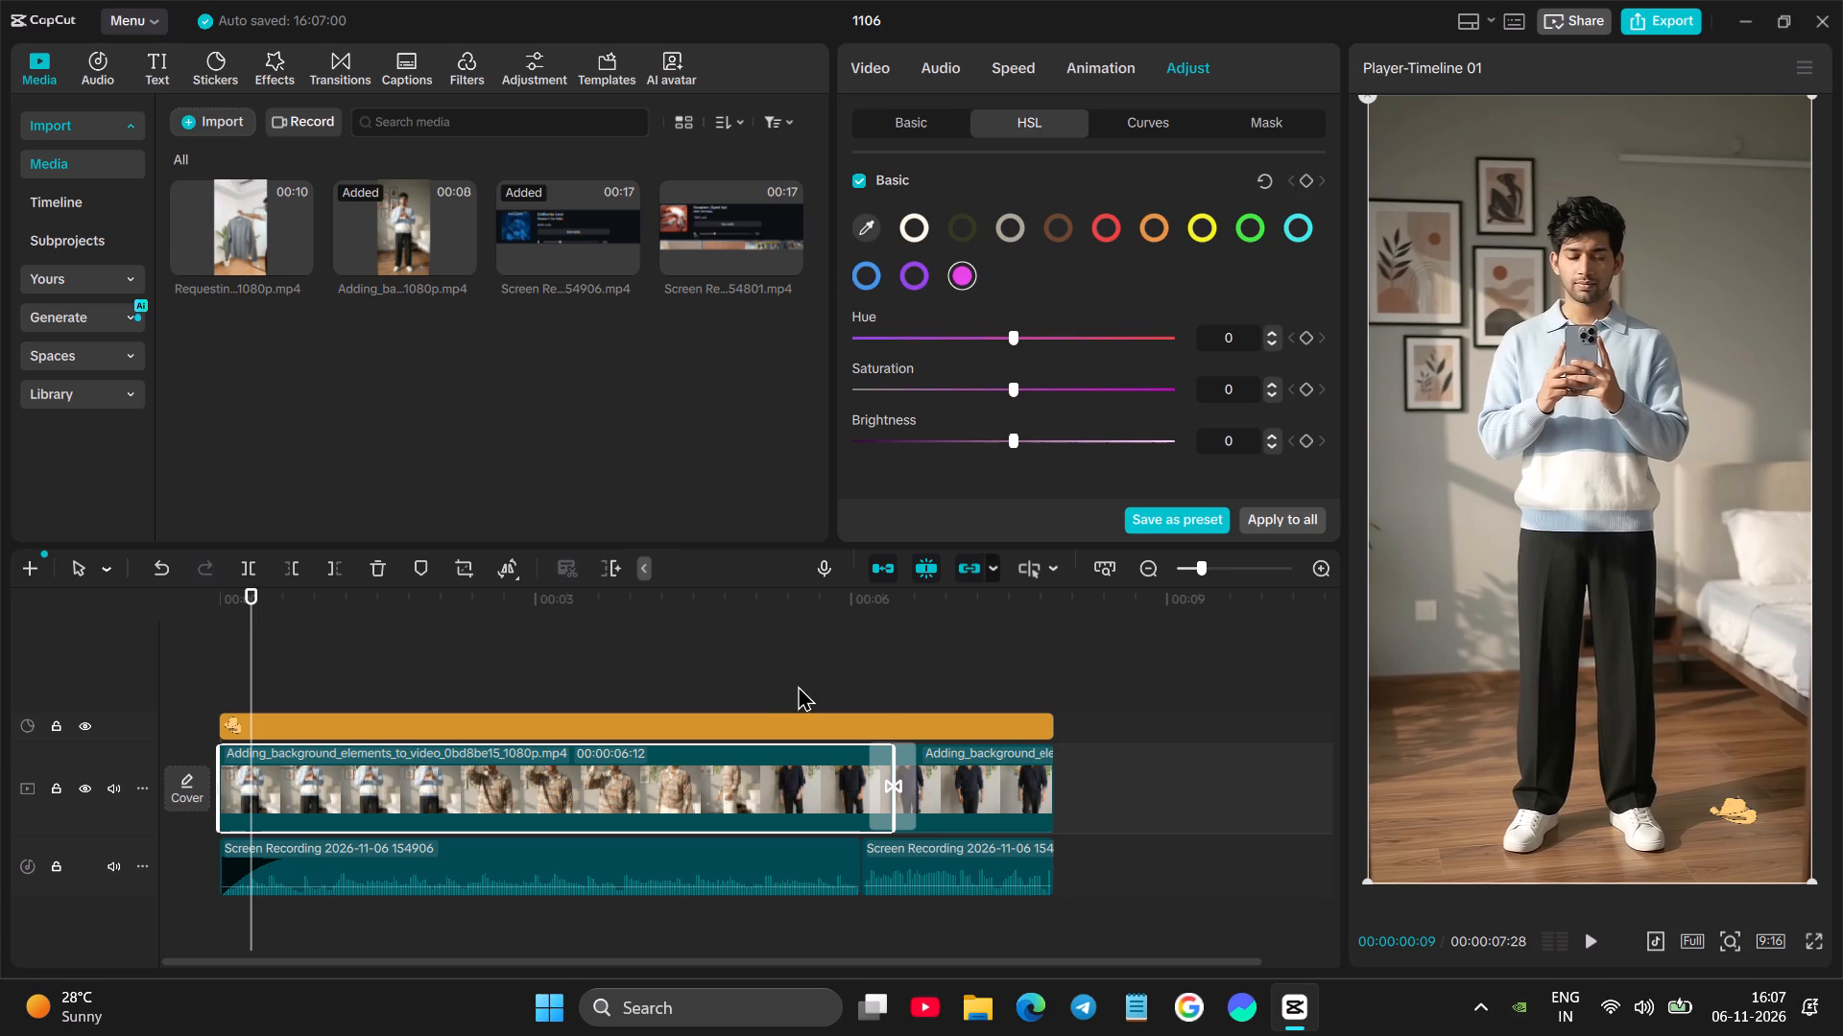
Play the timeline from just before the transition into the second clip to review the ending.
left_click(836, 685)
key("space")
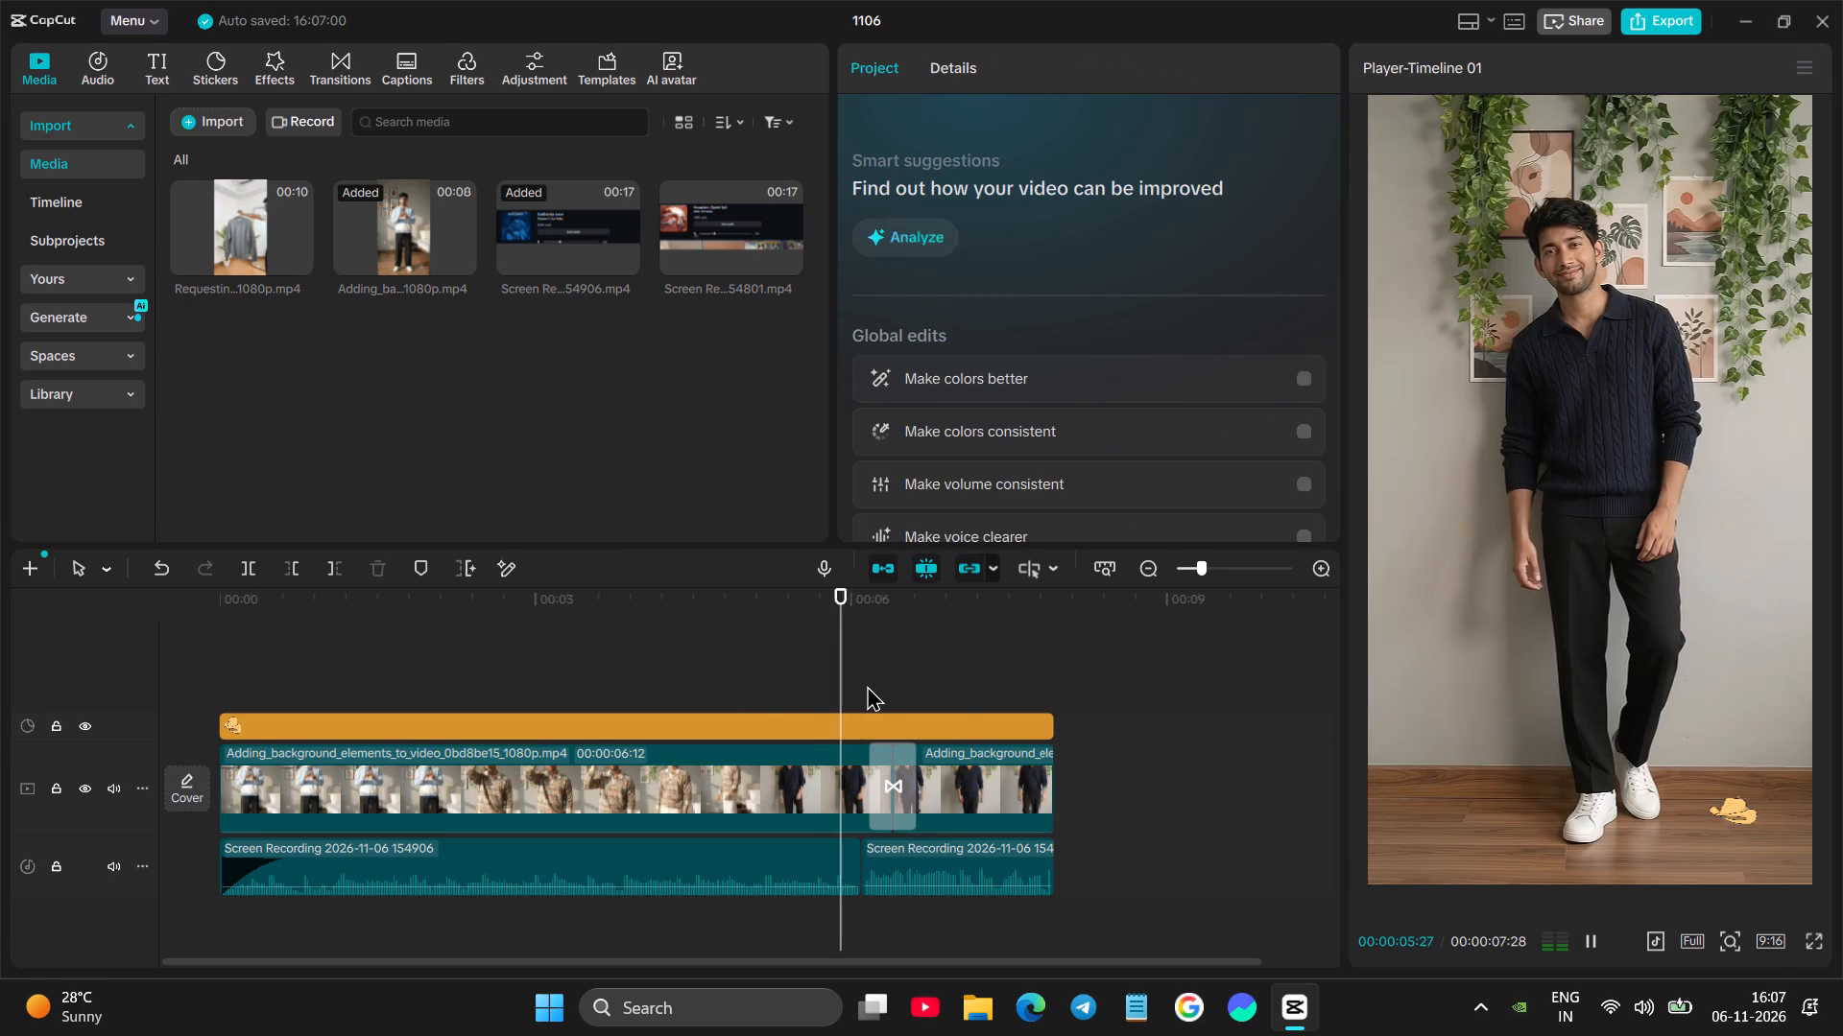
key("space")
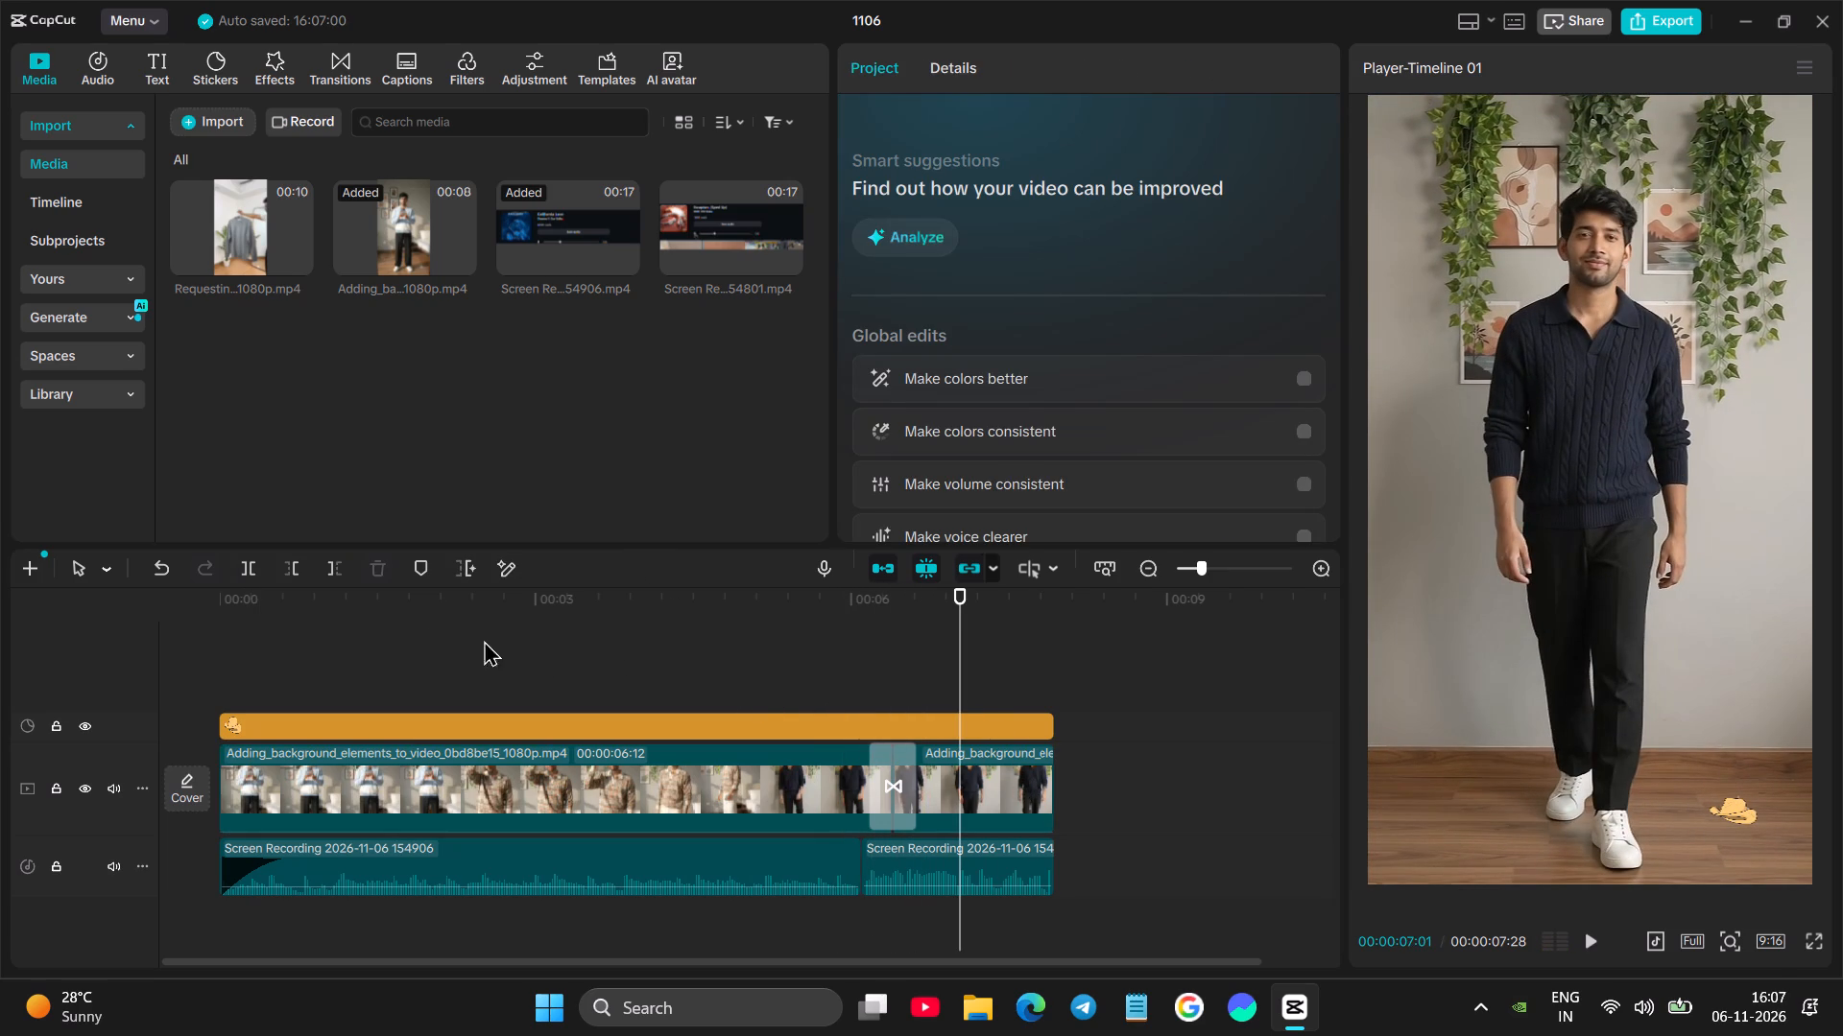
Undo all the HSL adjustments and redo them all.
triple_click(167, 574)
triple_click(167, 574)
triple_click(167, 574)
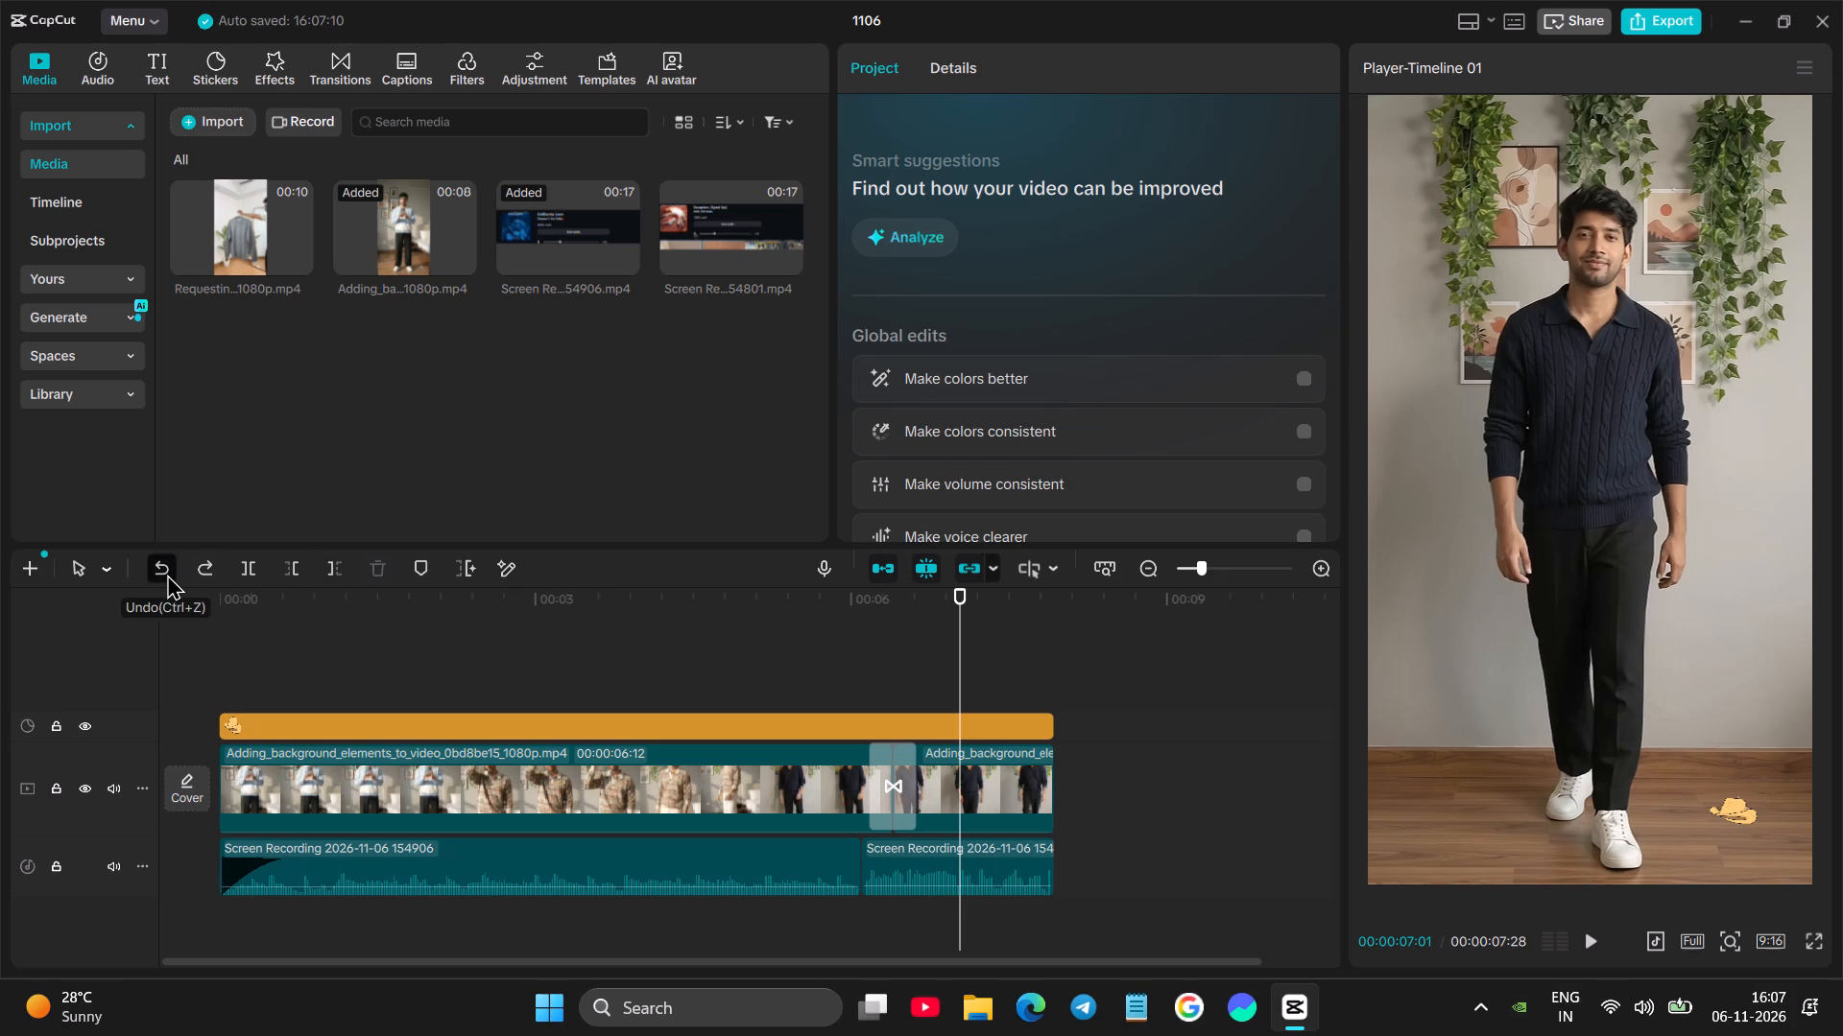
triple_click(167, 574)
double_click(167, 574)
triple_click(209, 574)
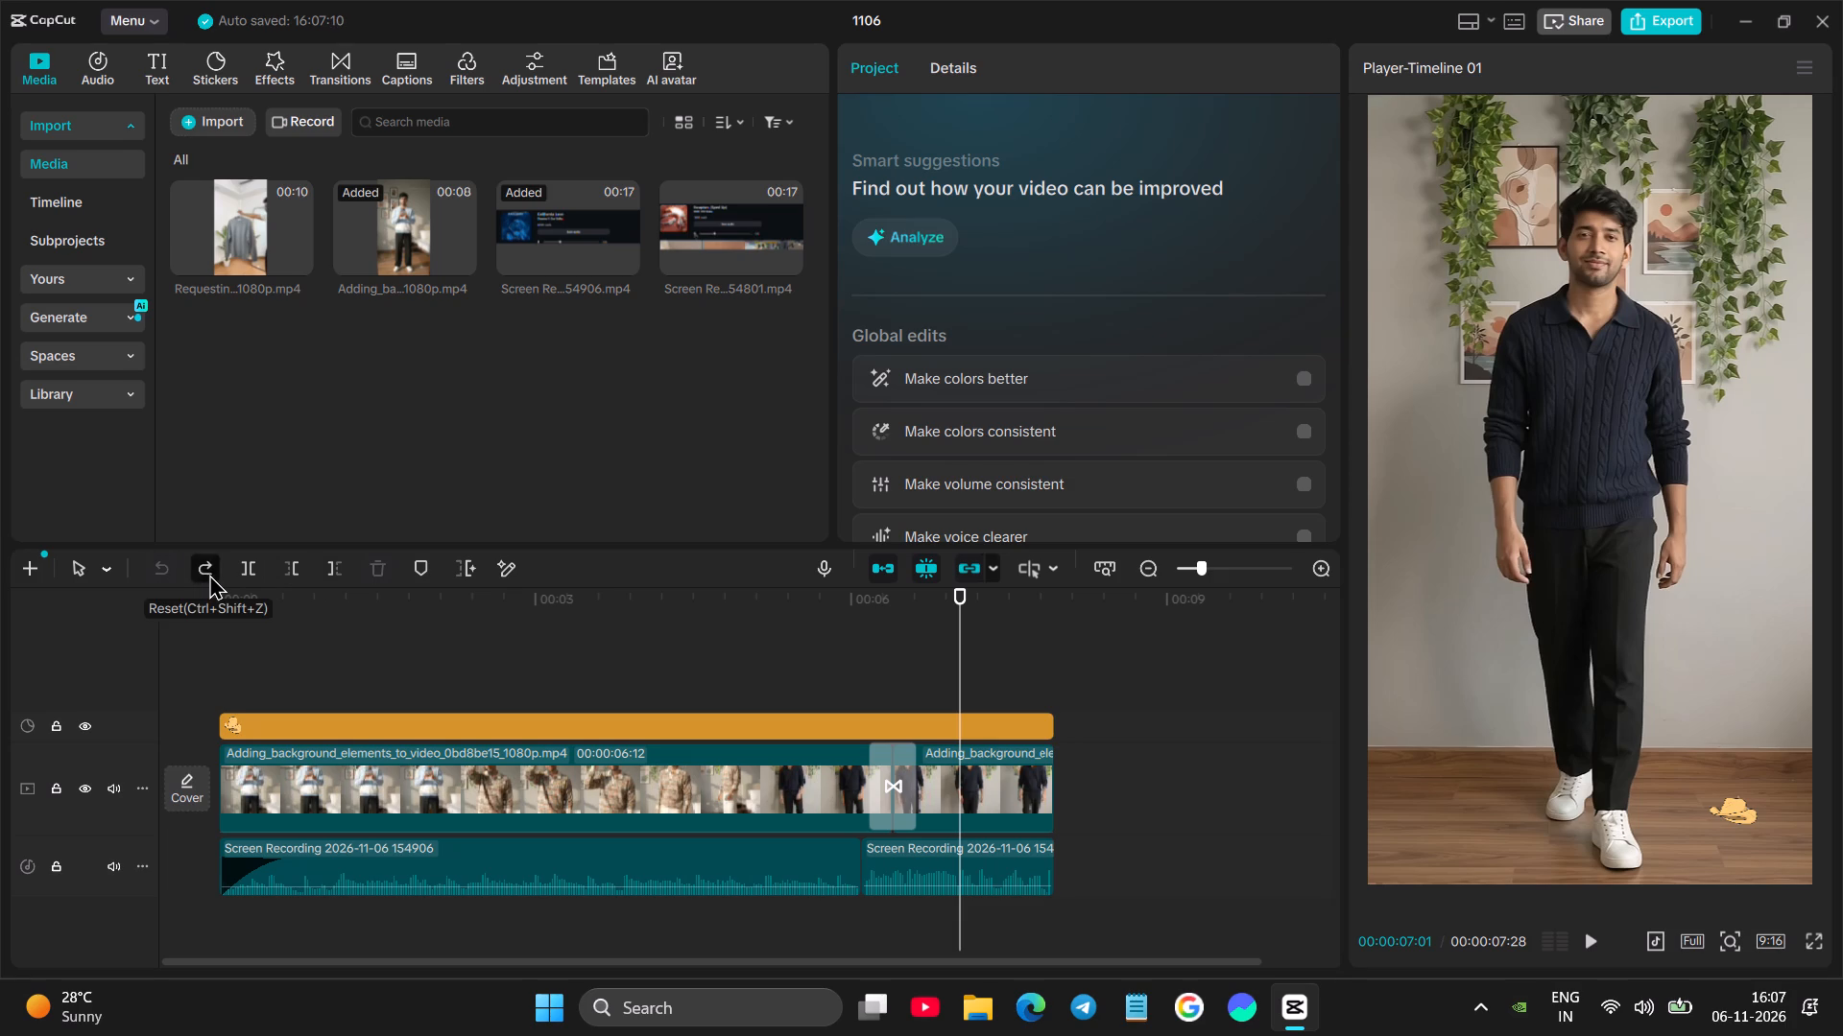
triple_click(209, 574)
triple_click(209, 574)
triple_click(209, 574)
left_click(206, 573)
Append the Requesting_face_swap video from the media list after the last clip on the main track.
left_click(1023, 675)
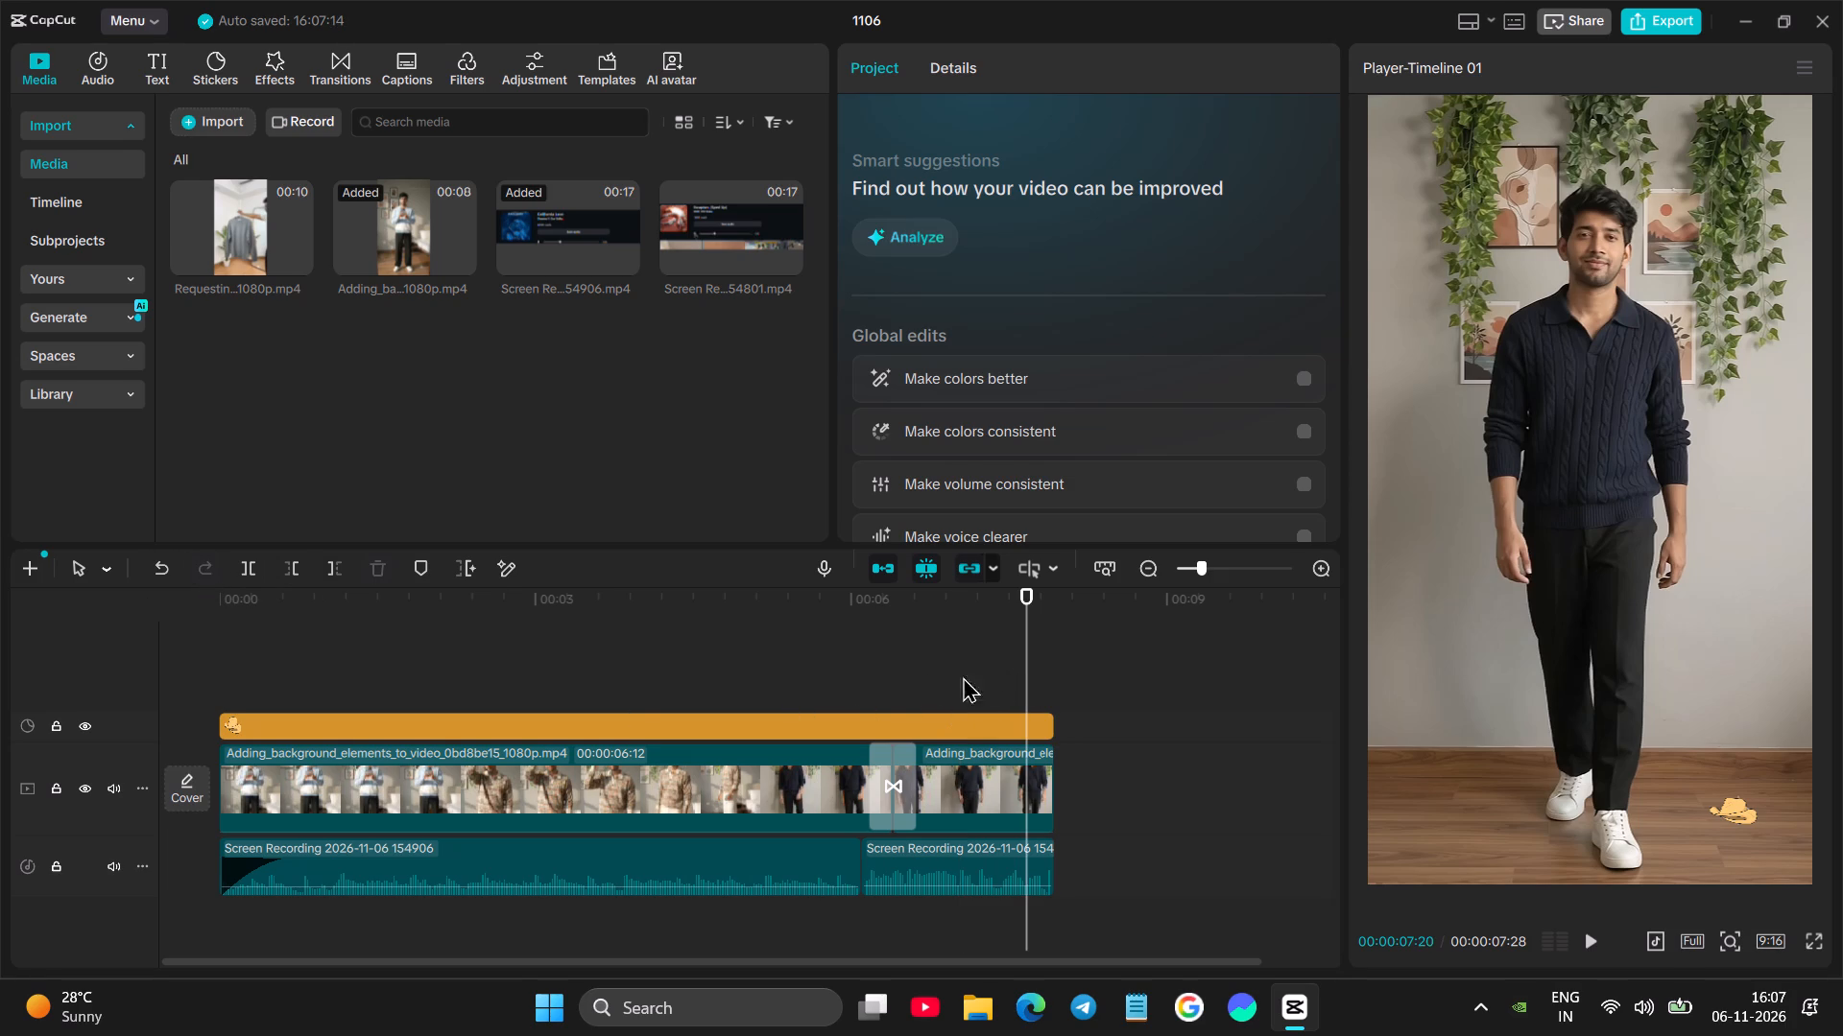
left_click_drag(237, 212, 1077, 756)
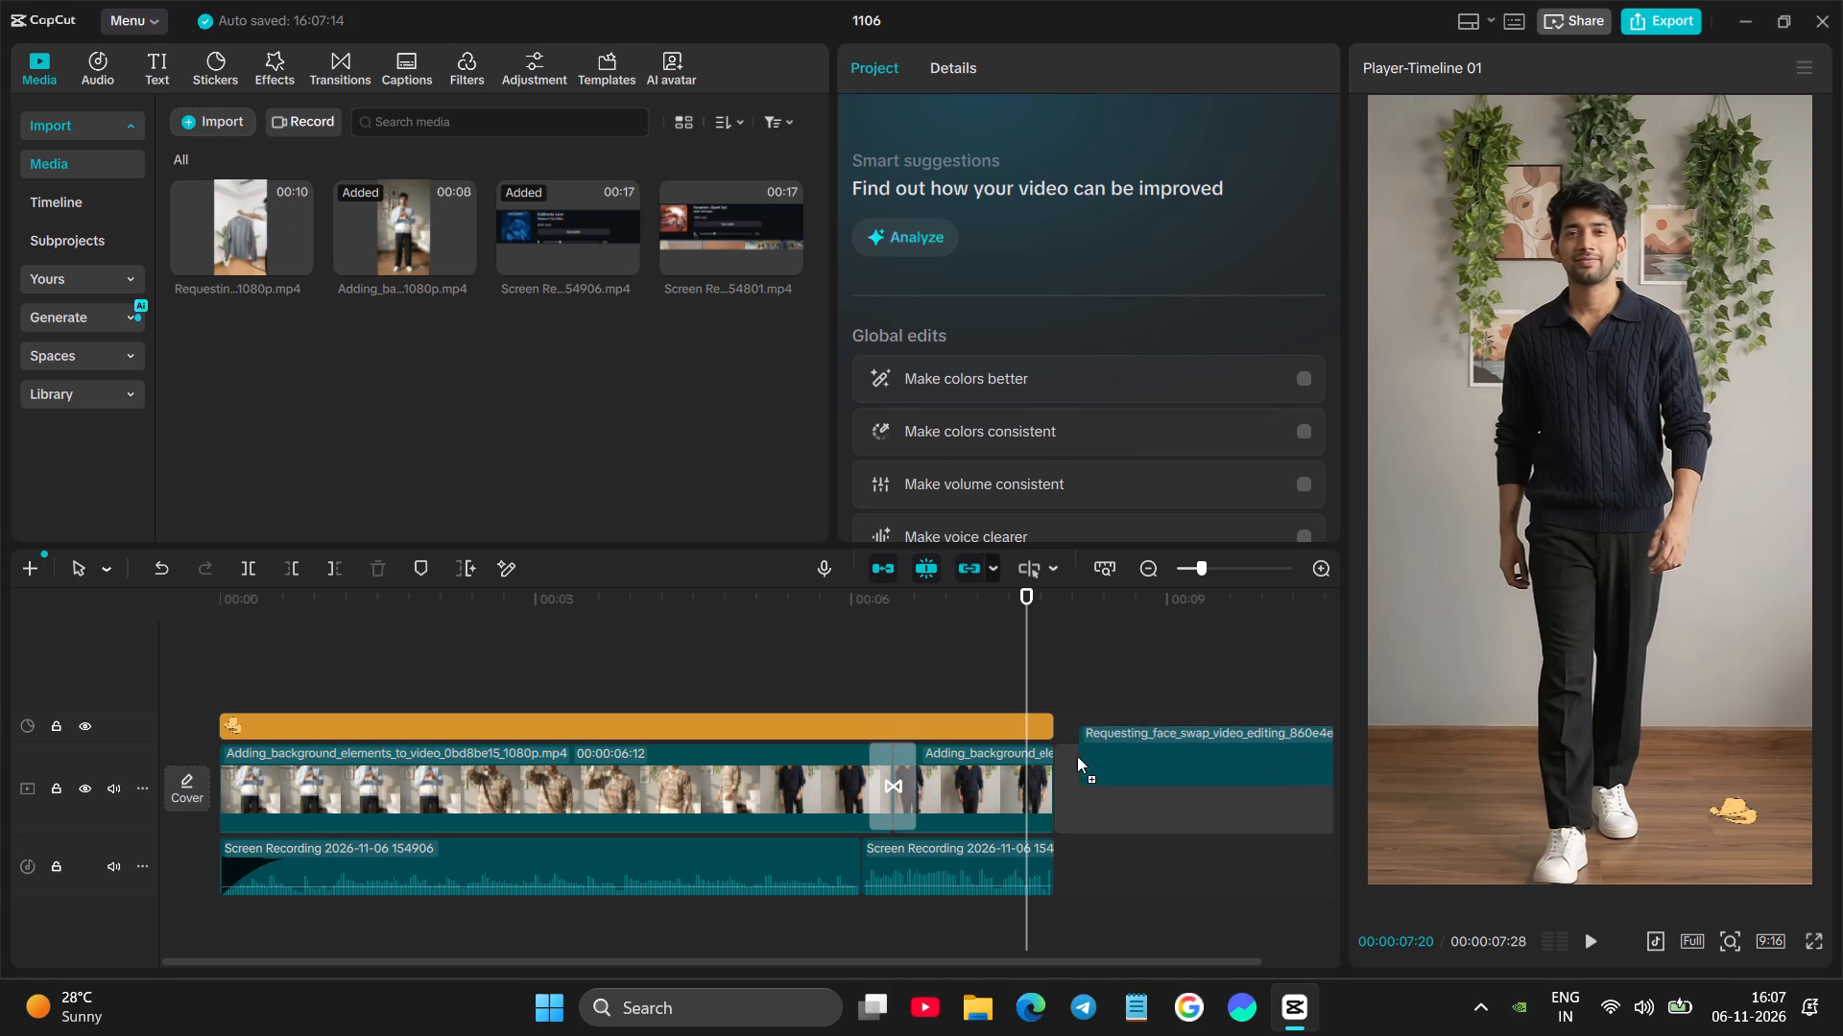
left_click_drag(1077, 756, 1059, 763)
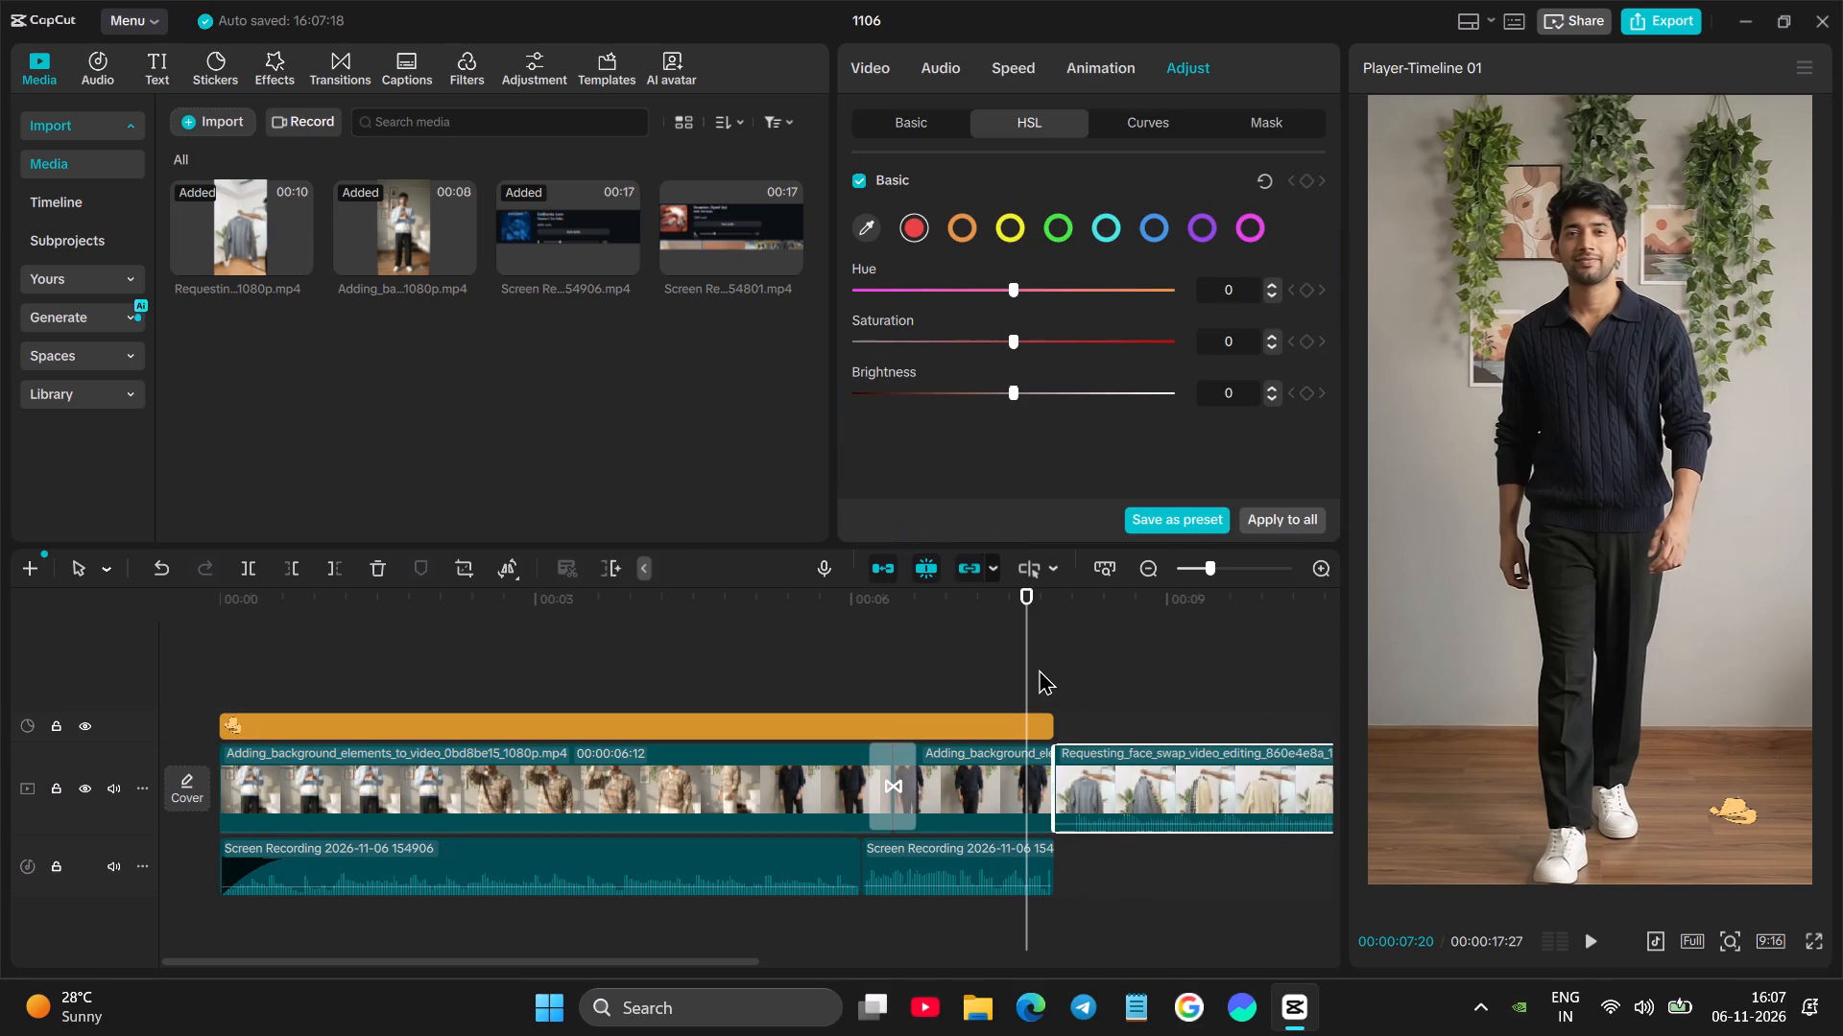
left_click(1039, 669)
scroll(641, 250, "left", 2)
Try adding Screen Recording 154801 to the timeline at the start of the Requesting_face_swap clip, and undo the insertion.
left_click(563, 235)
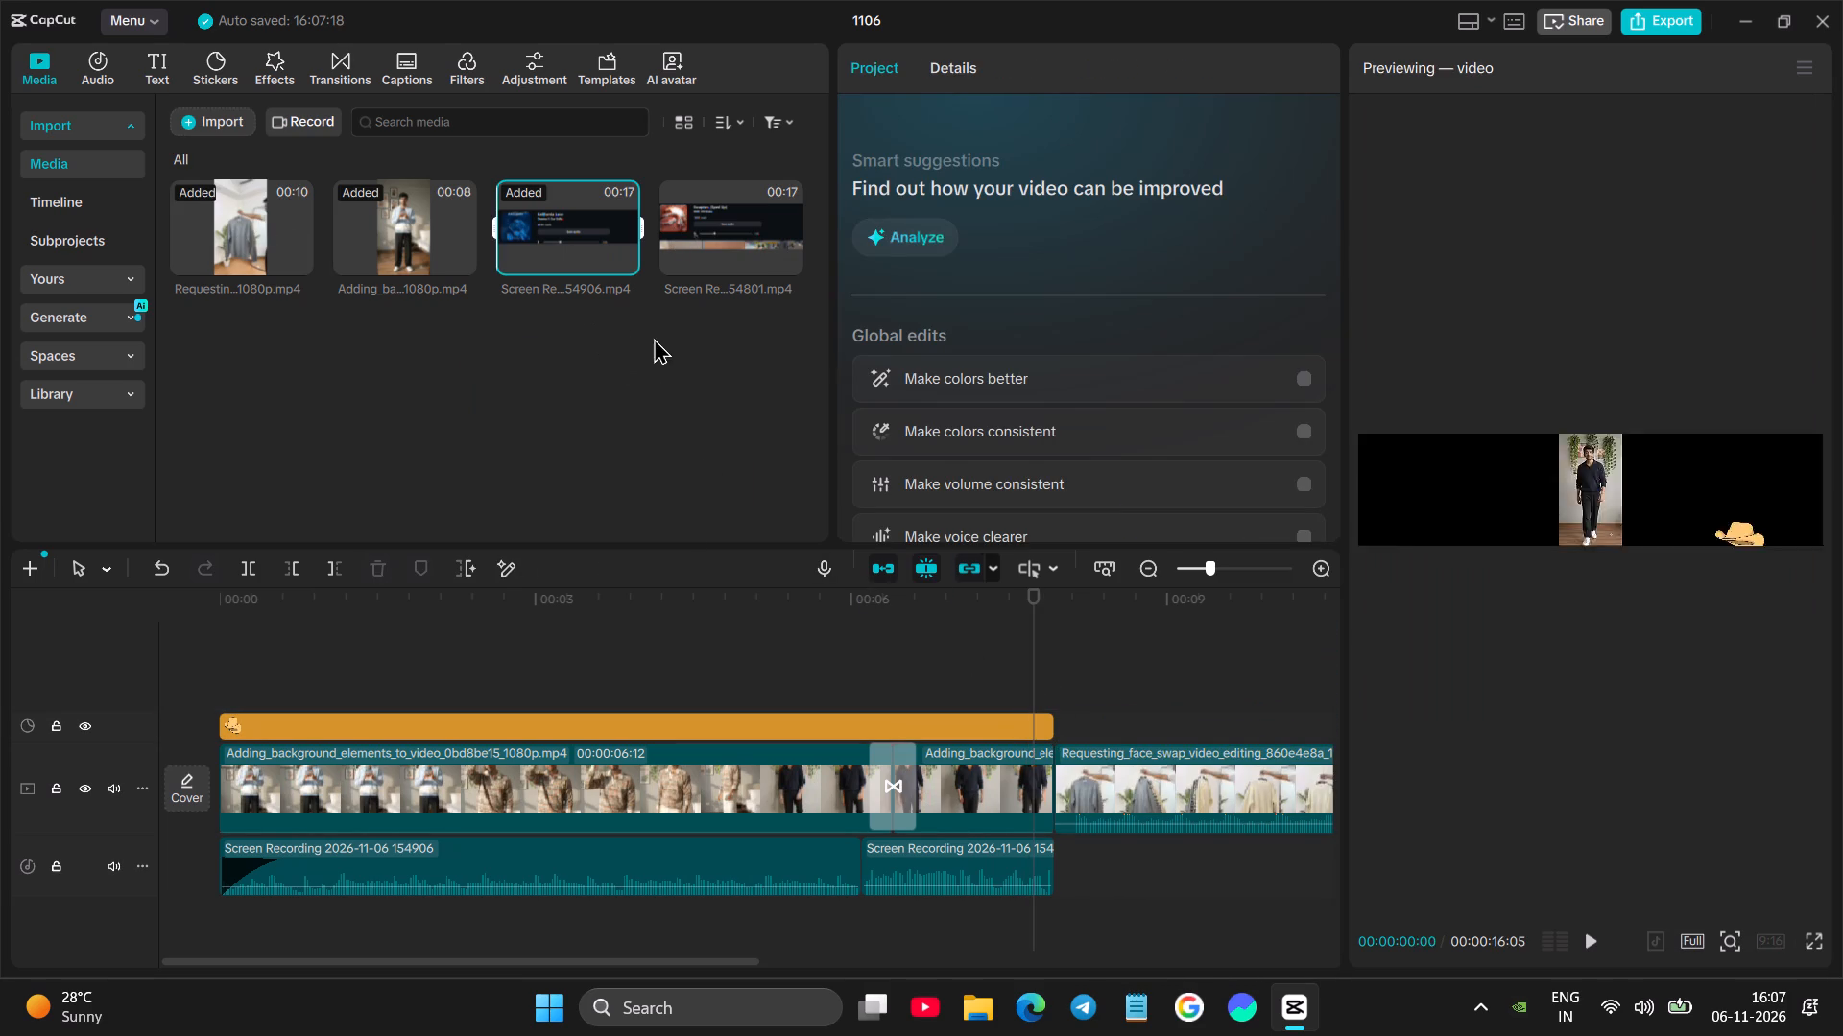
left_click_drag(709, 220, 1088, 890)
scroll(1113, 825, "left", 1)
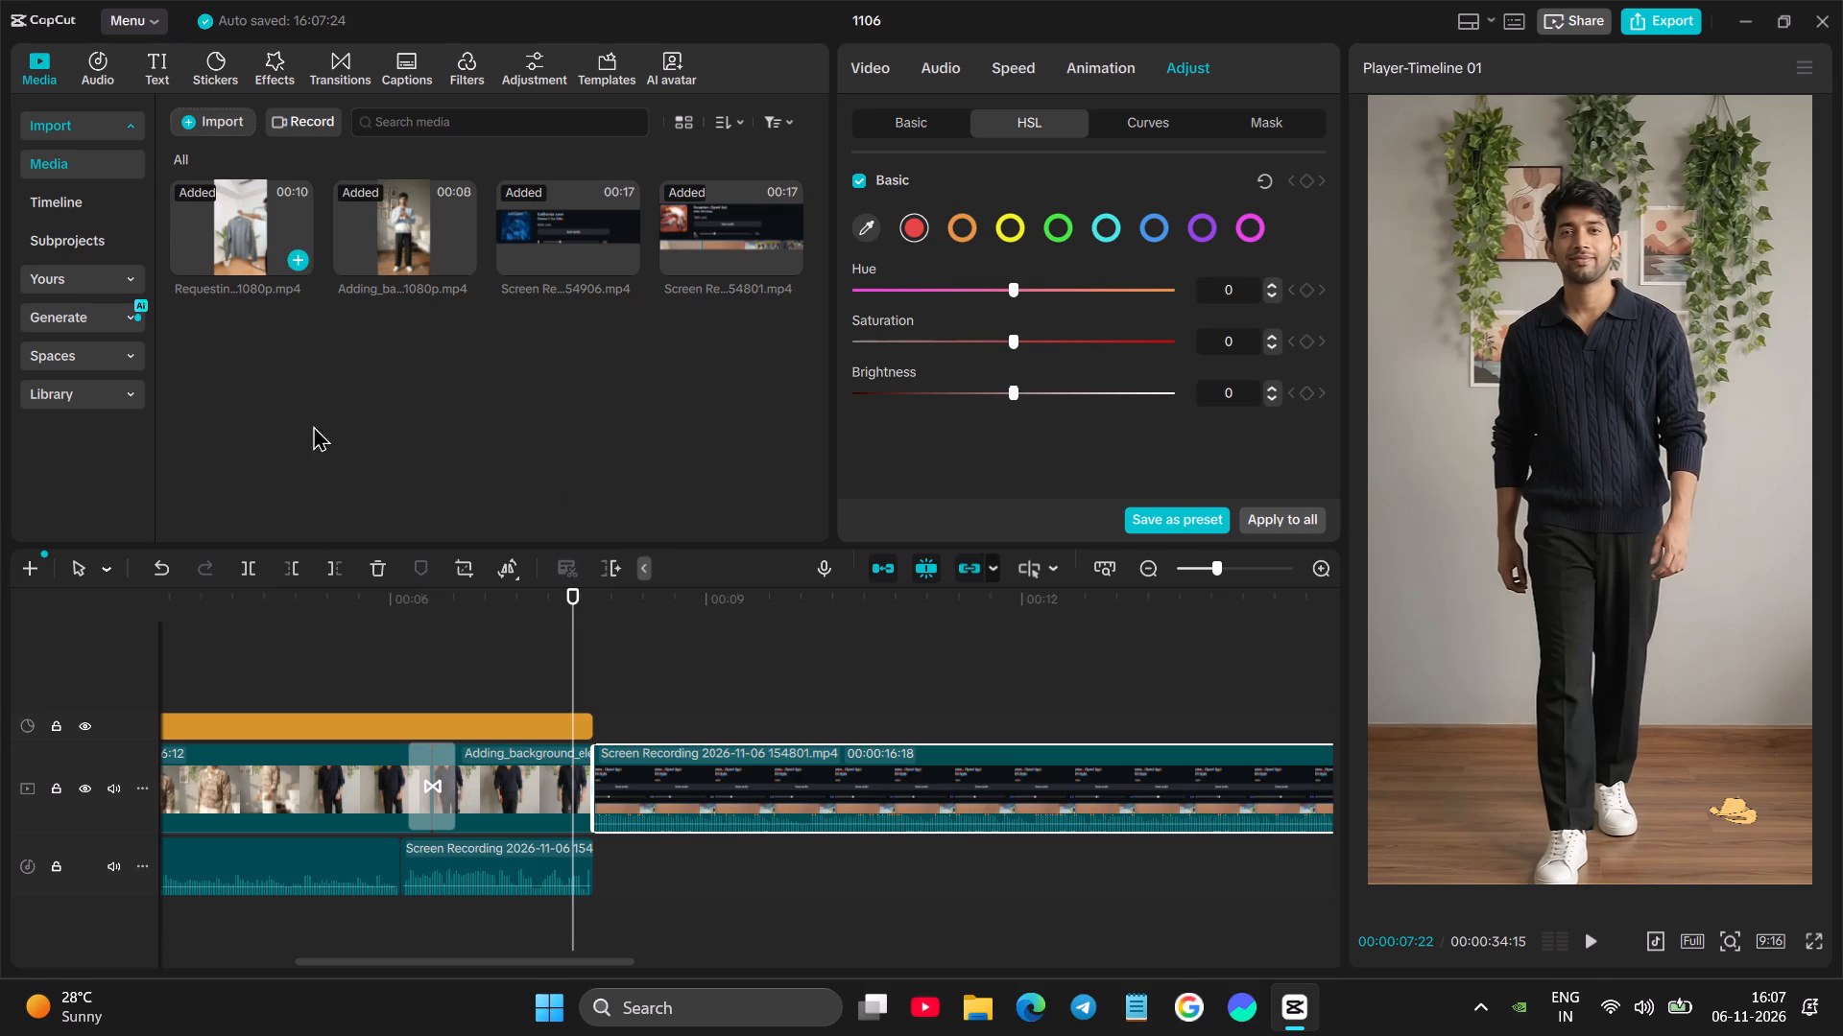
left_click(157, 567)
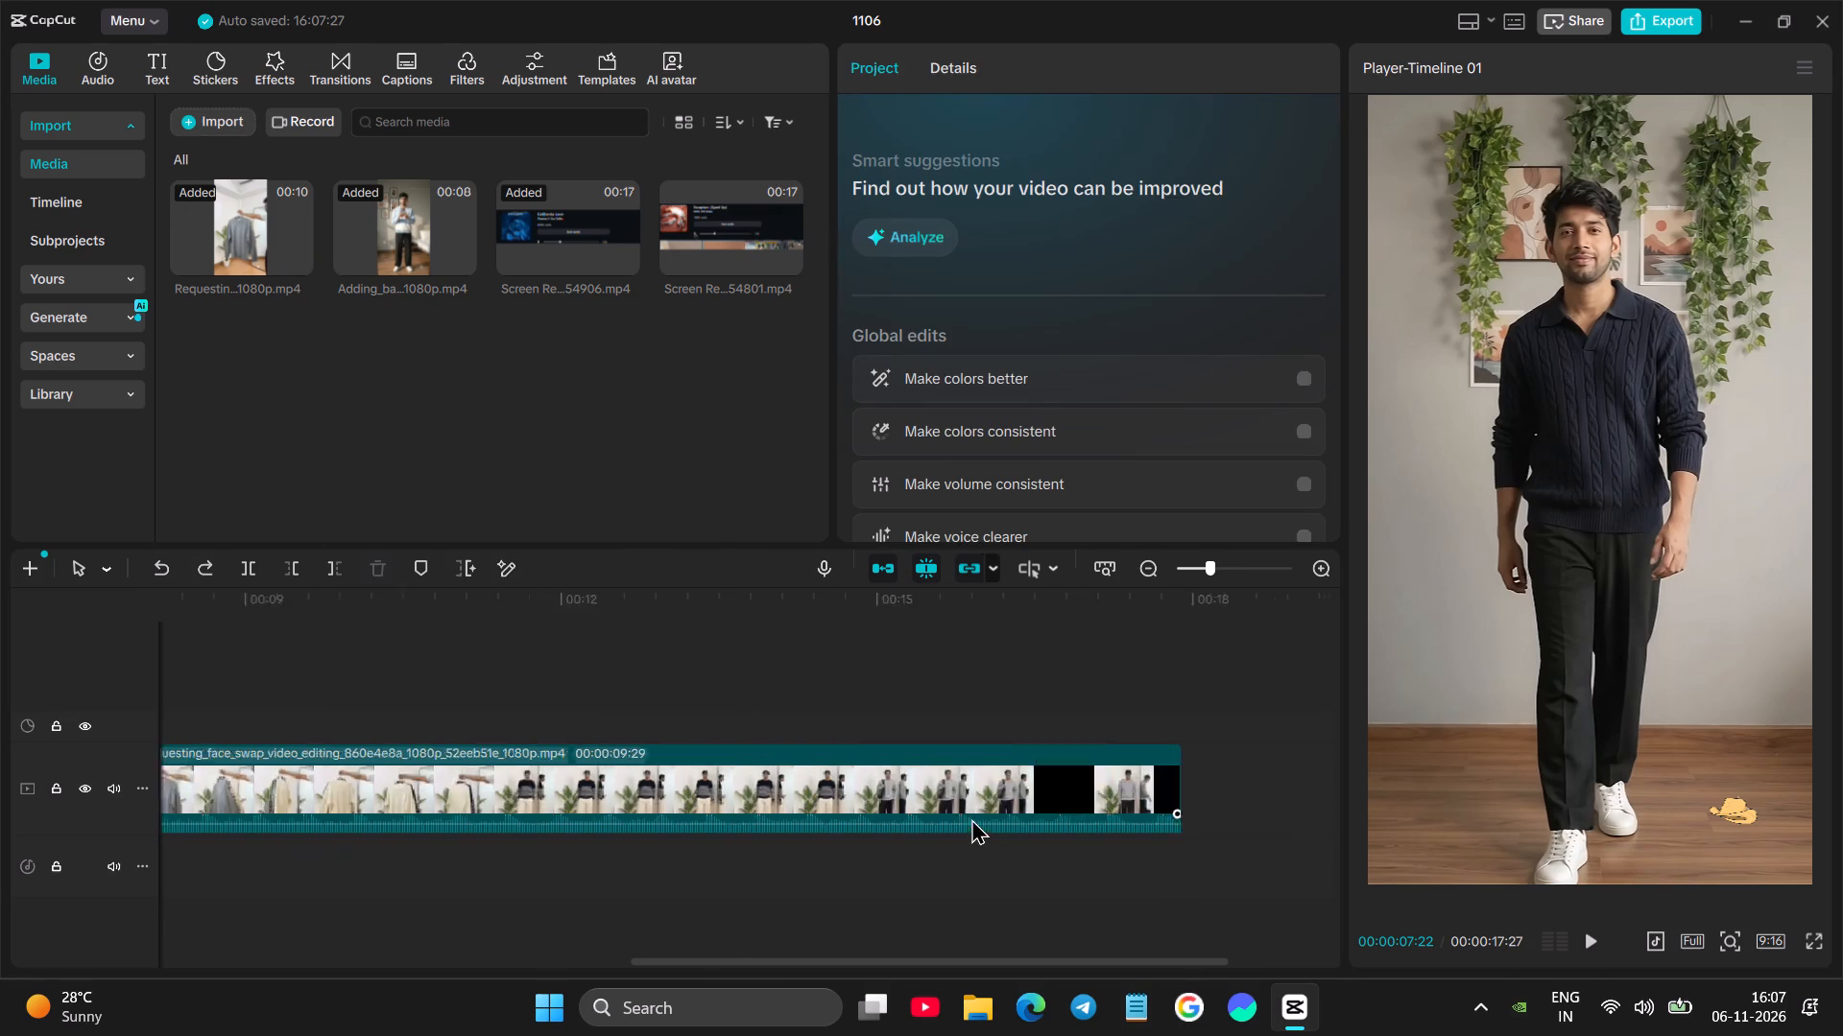
Lower the Requesting_face_swap clip's own audio to silence, checking it in playback.
key("space")
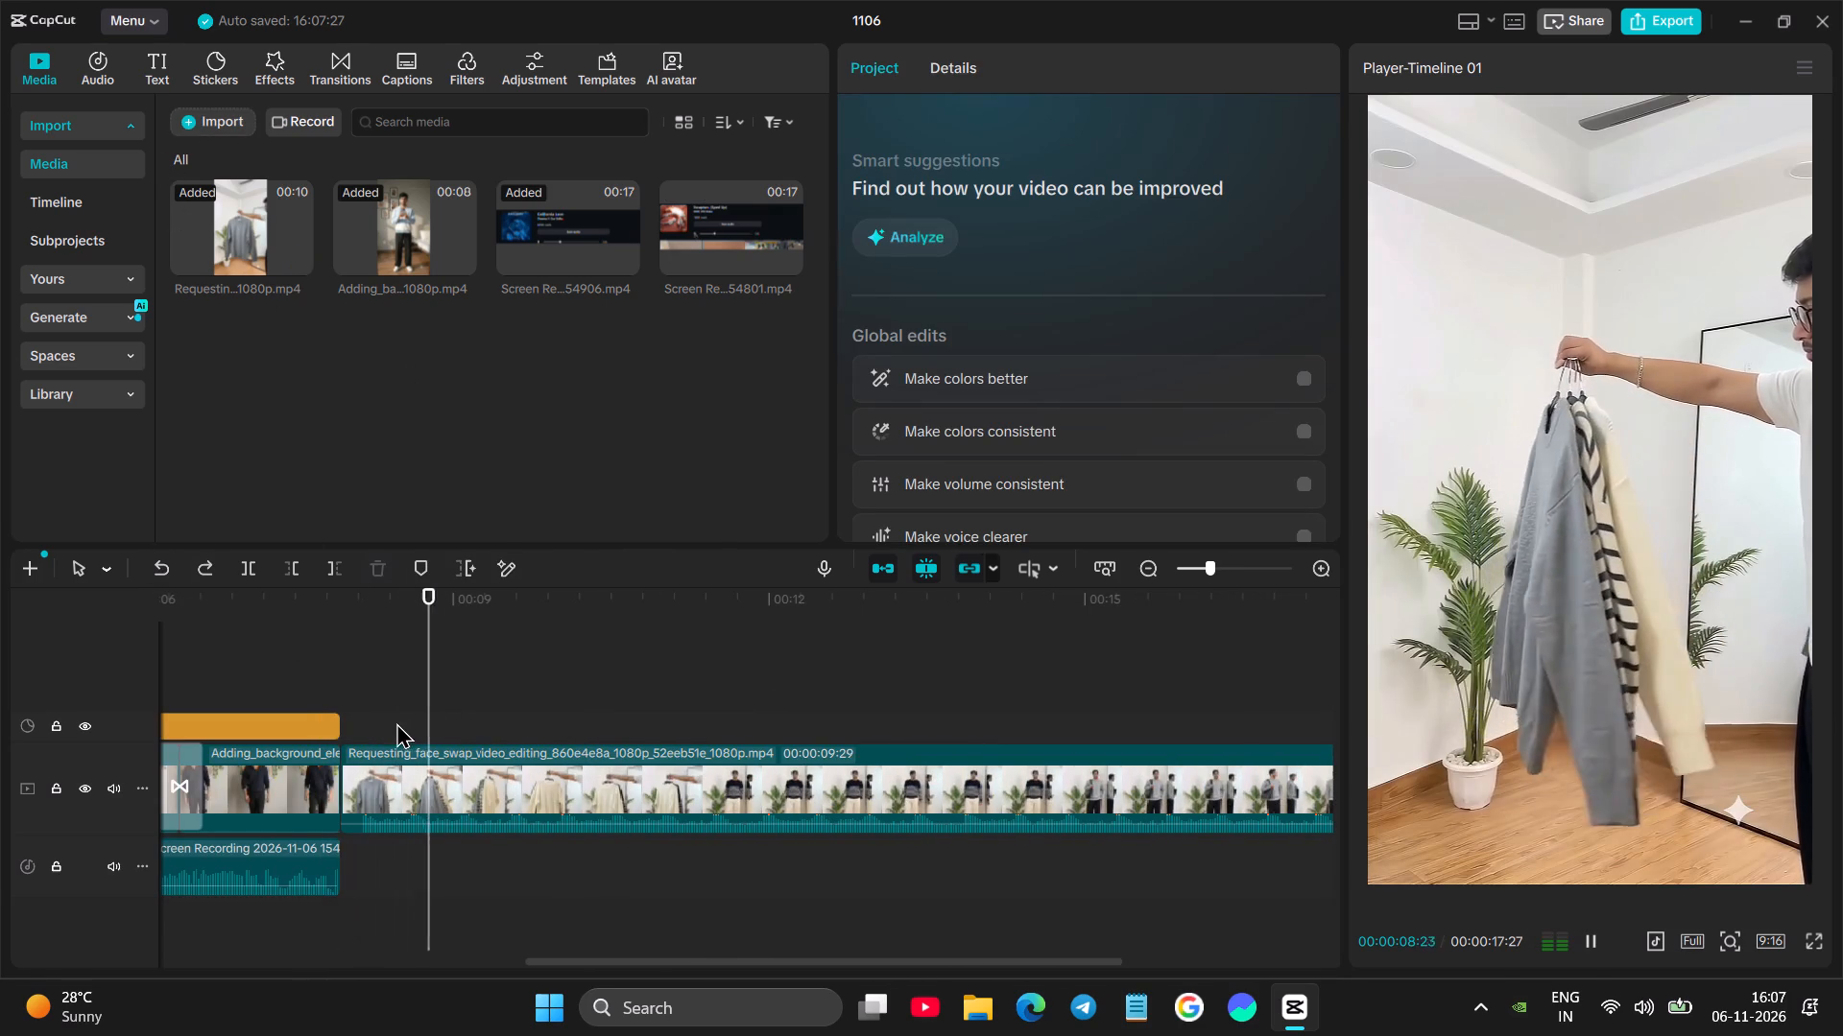
key("space")
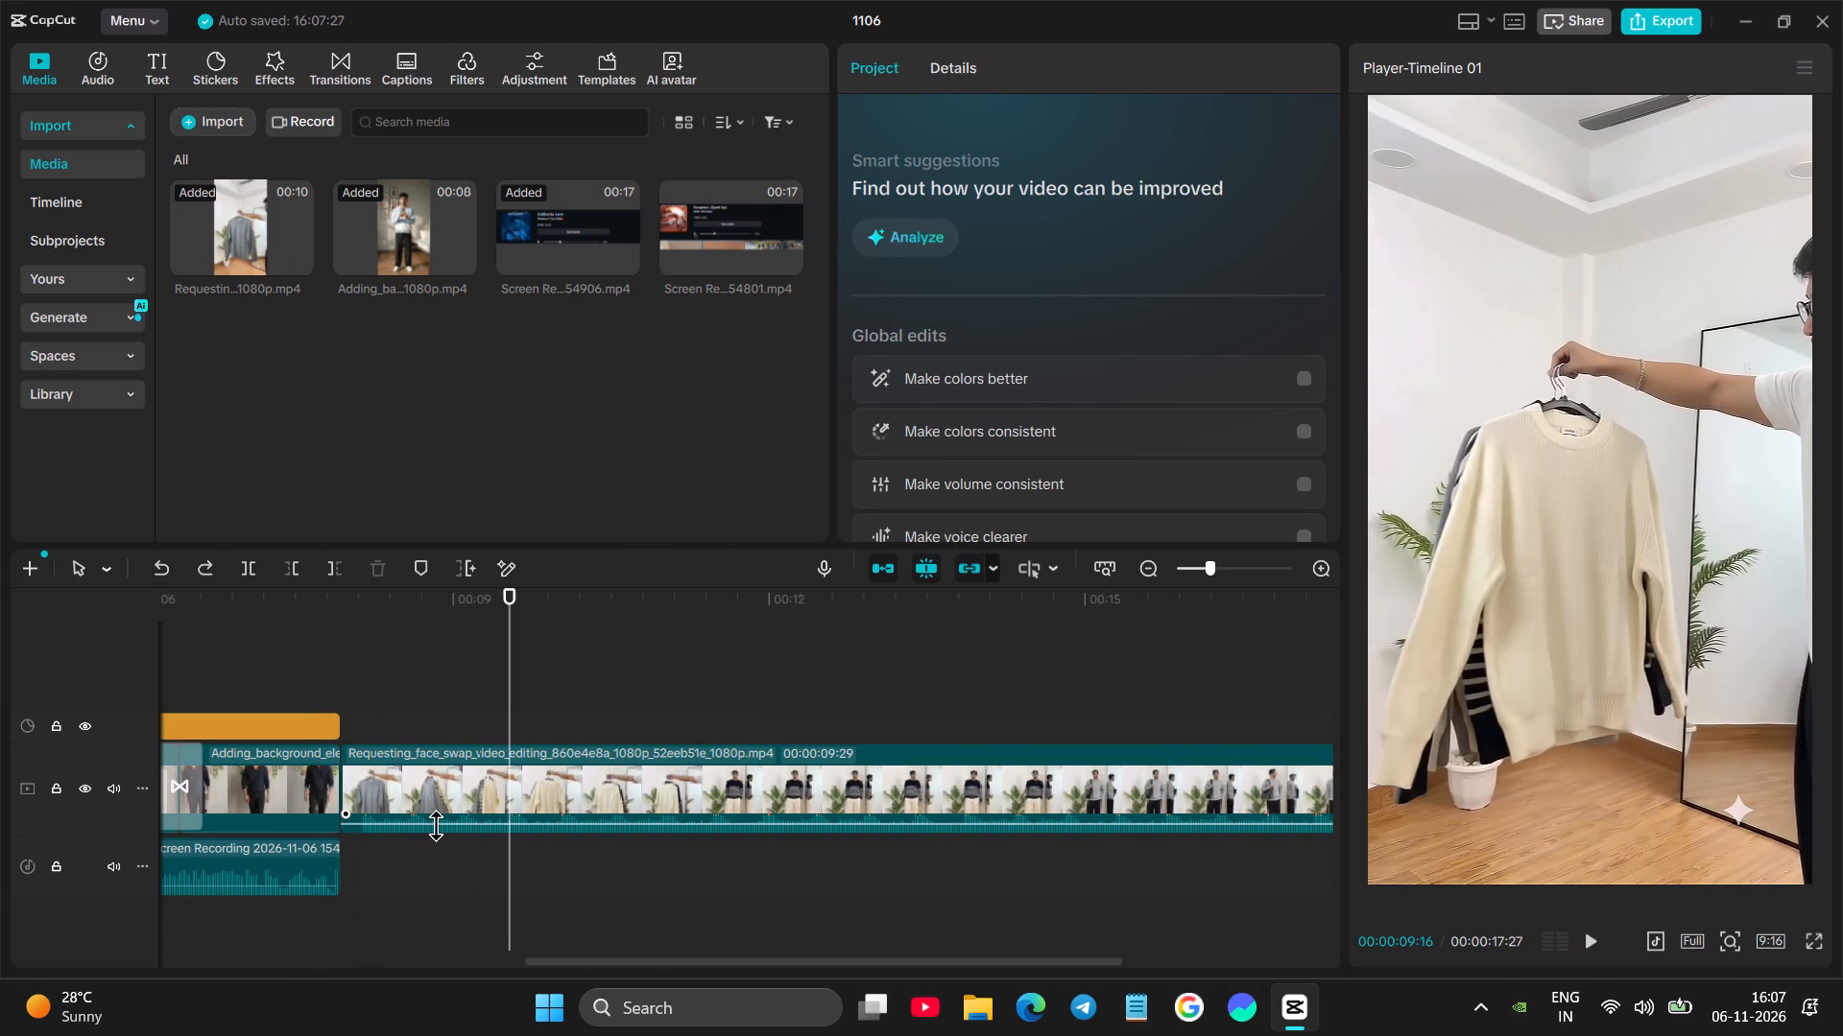
left_click_drag(436, 825, 476, 869)
key("space")
key("space")
Place Screen Recording 154801 above the Requesting_face_swap clip, extract its audio and delete the recording's video part.
left_click_drag(718, 230, 430, 902)
right_click(546, 710)
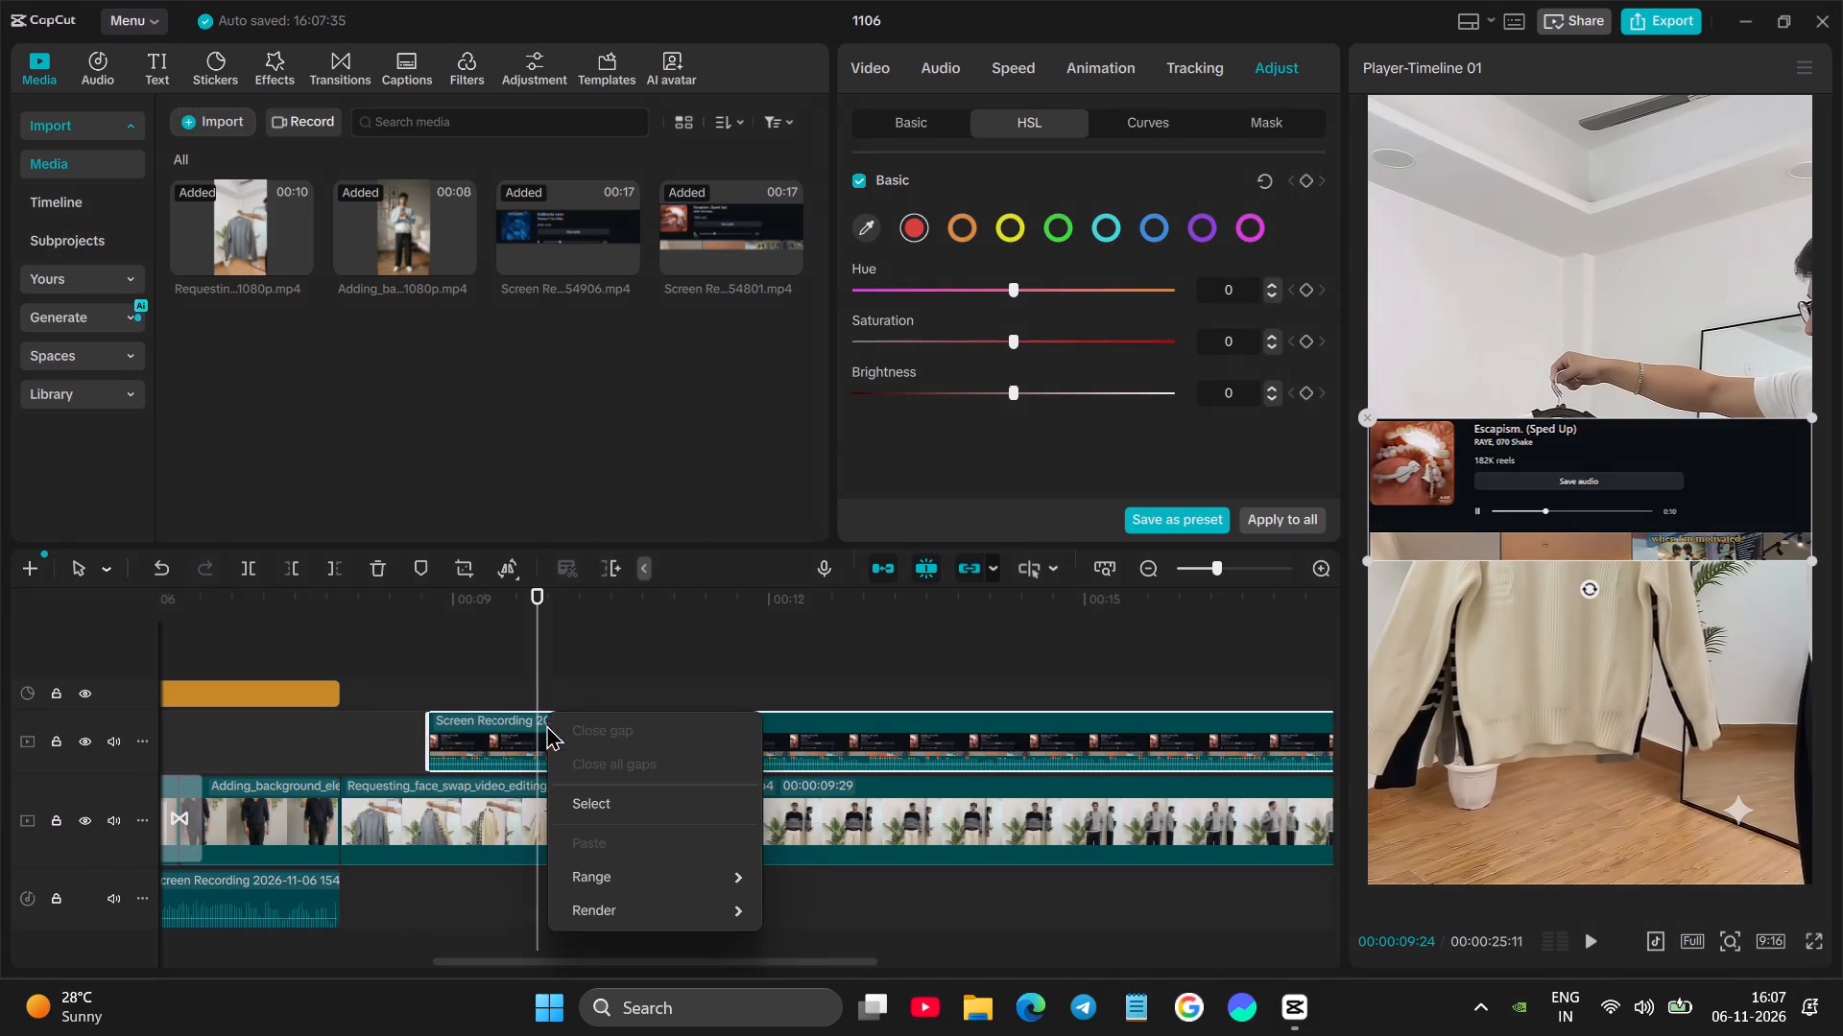
right_click(499, 748)
right_click(550, 748)
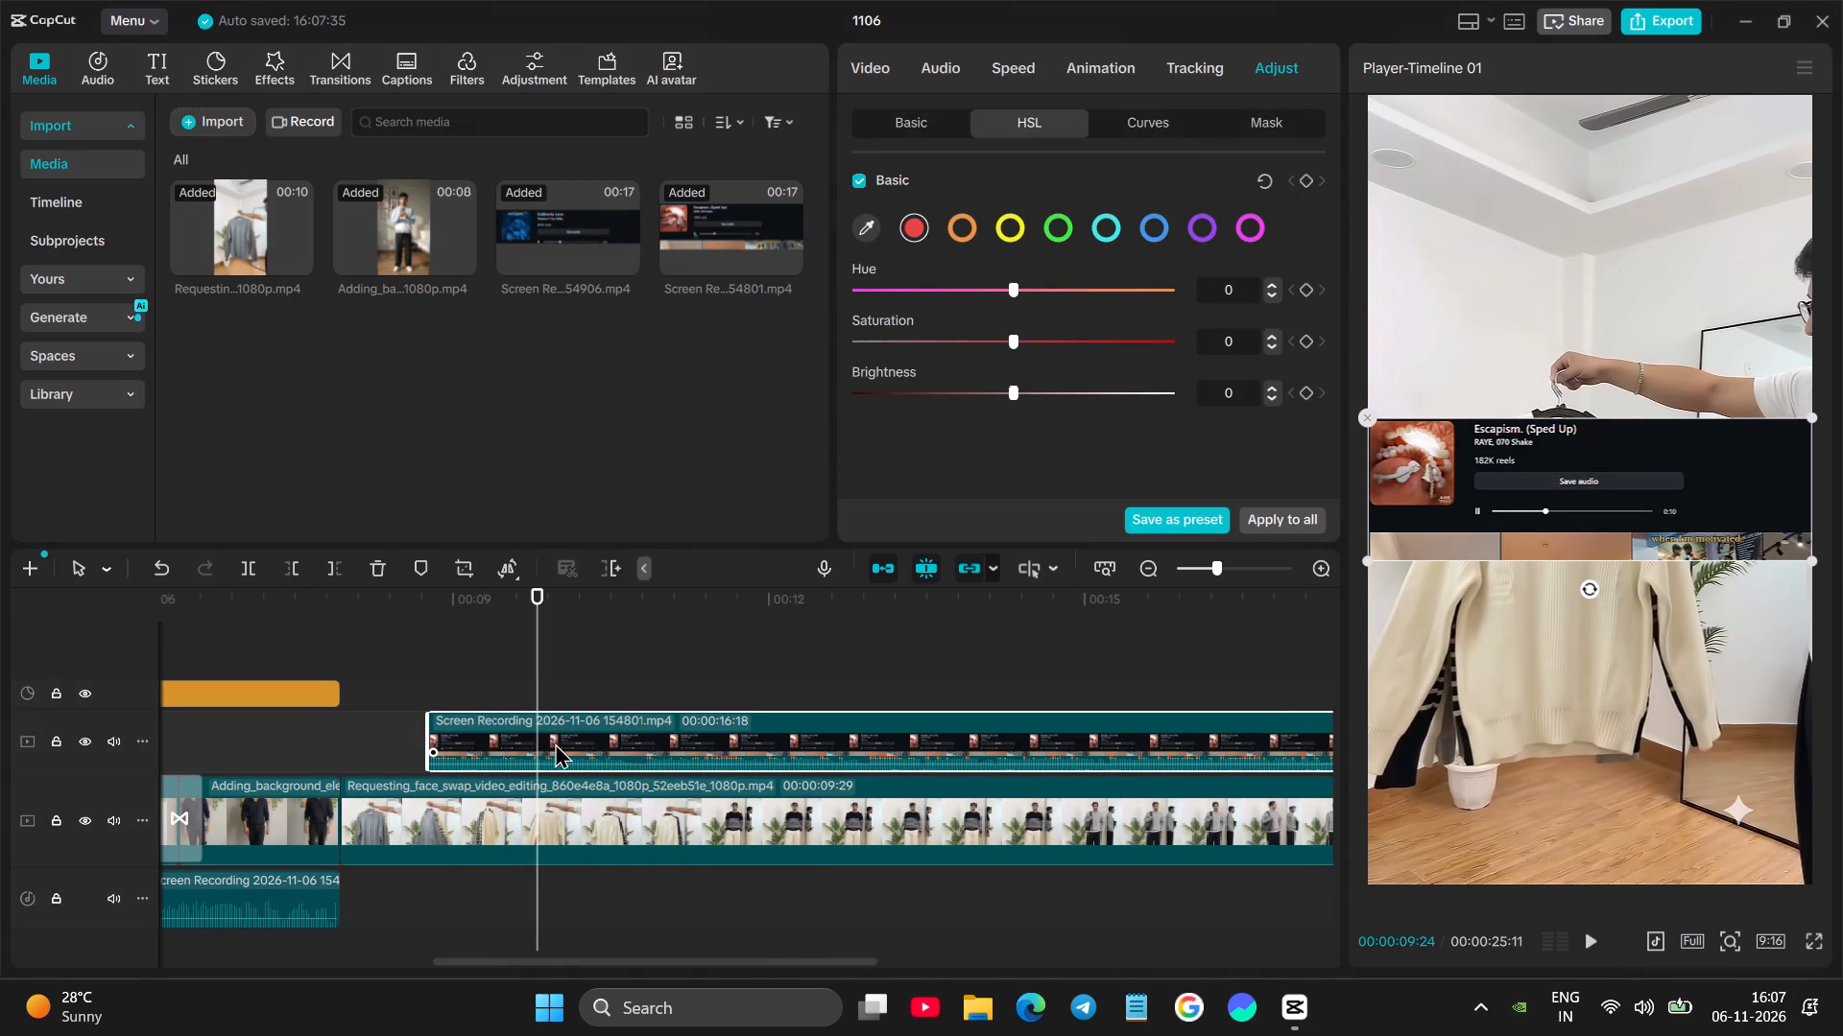
left_click(637, 435)
key("BackSpace")
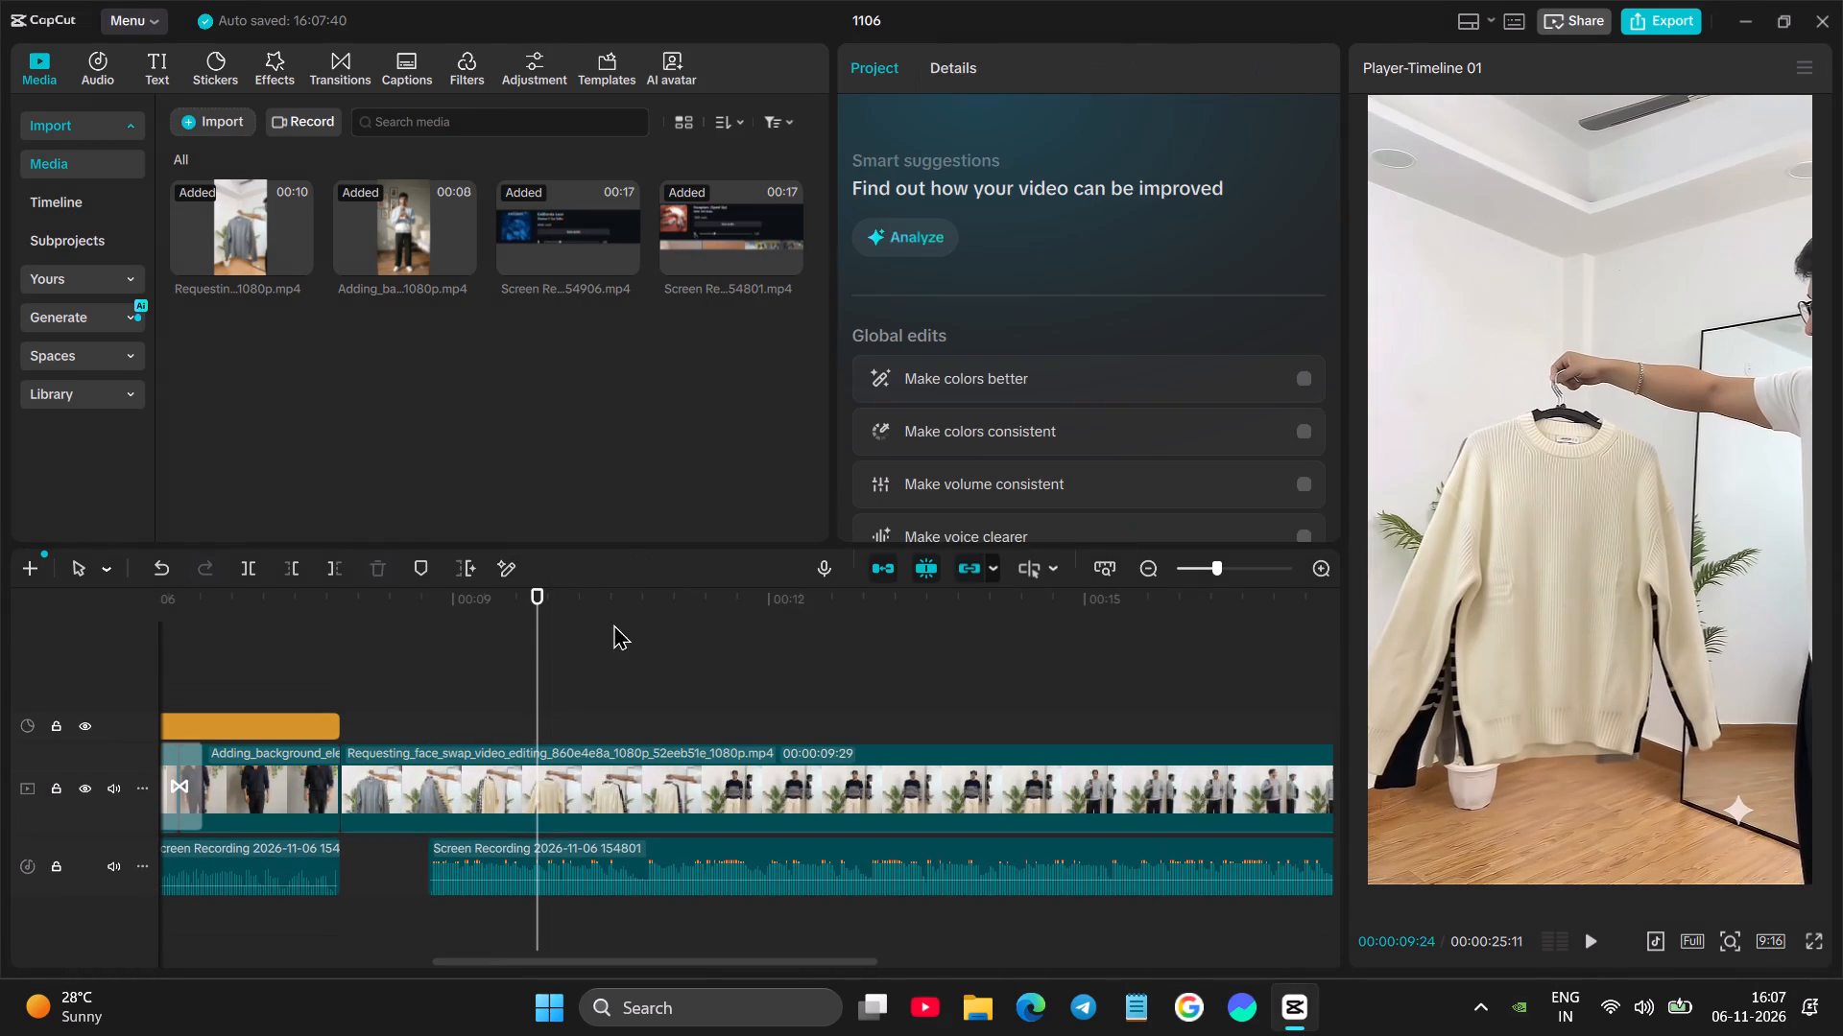
Move the extracted audio earlier, to just after the Requesting_face_swap clip's start, and set its volume to -7.0 dB.
left_click_drag(534, 854, 473, 854)
left_click_drag(468, 881, 500, 898)
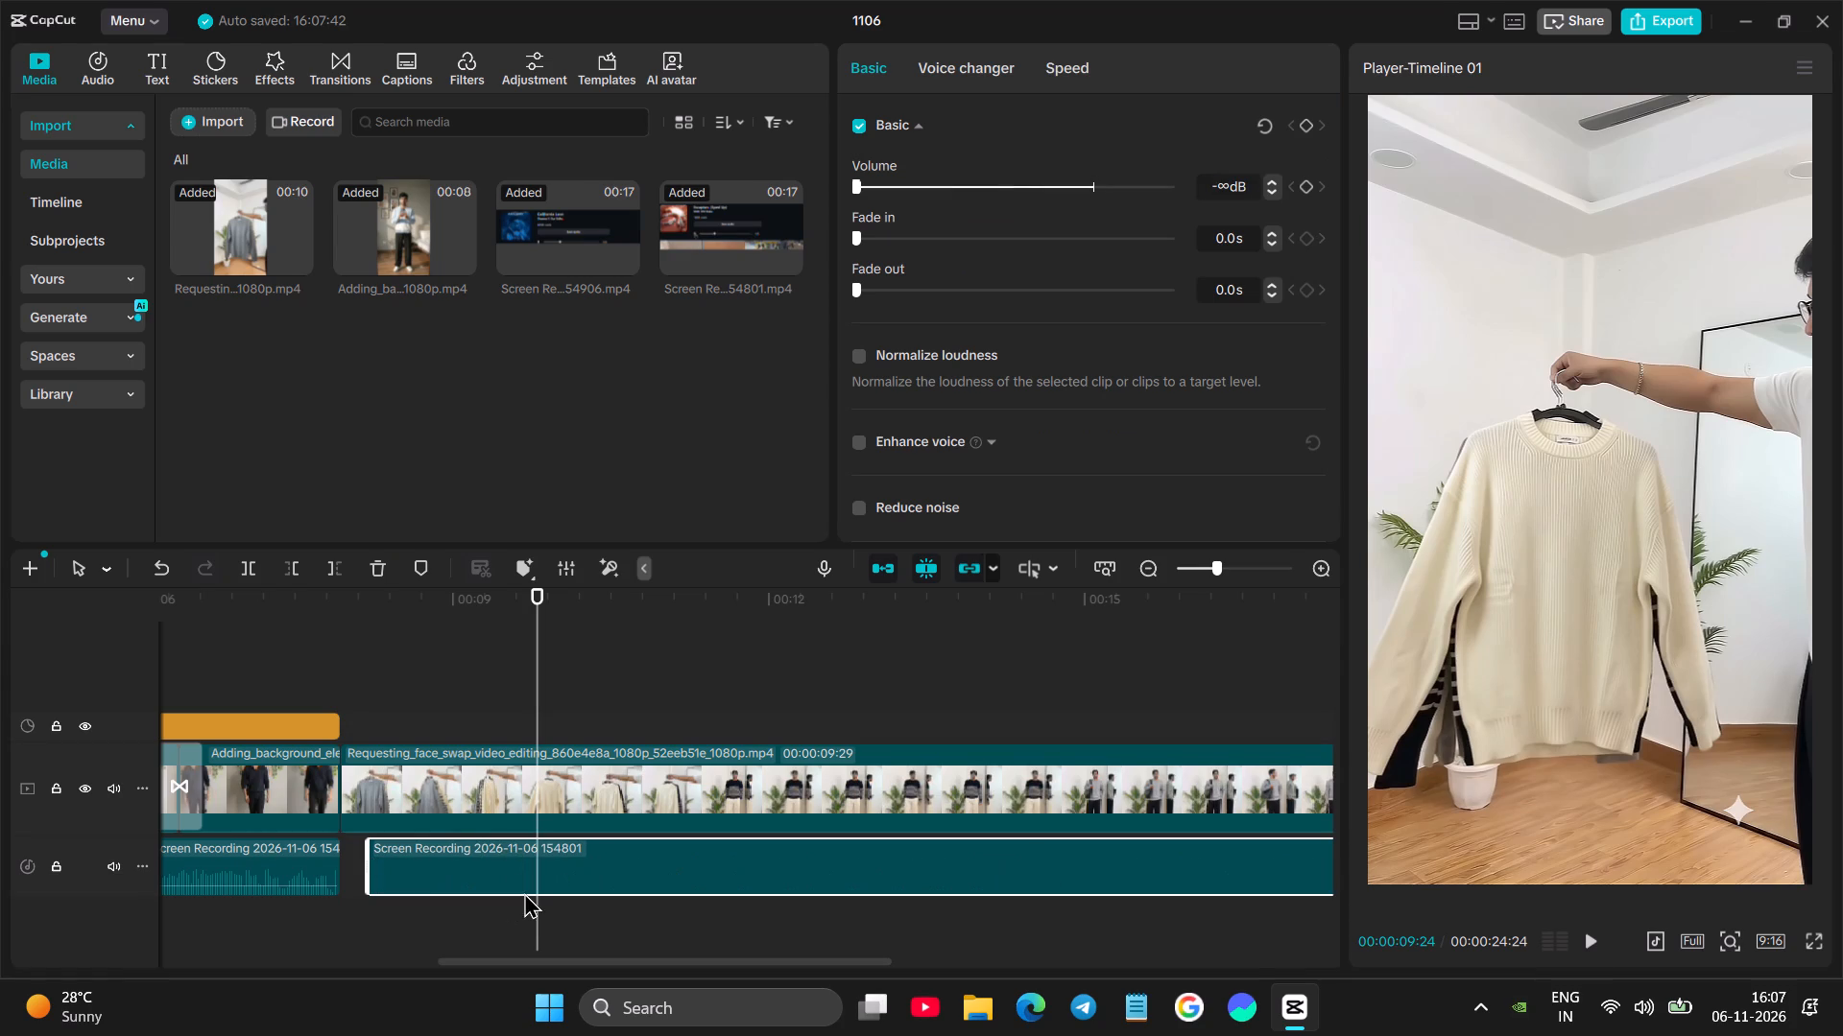
left_click_drag(512, 895, 522, 885)
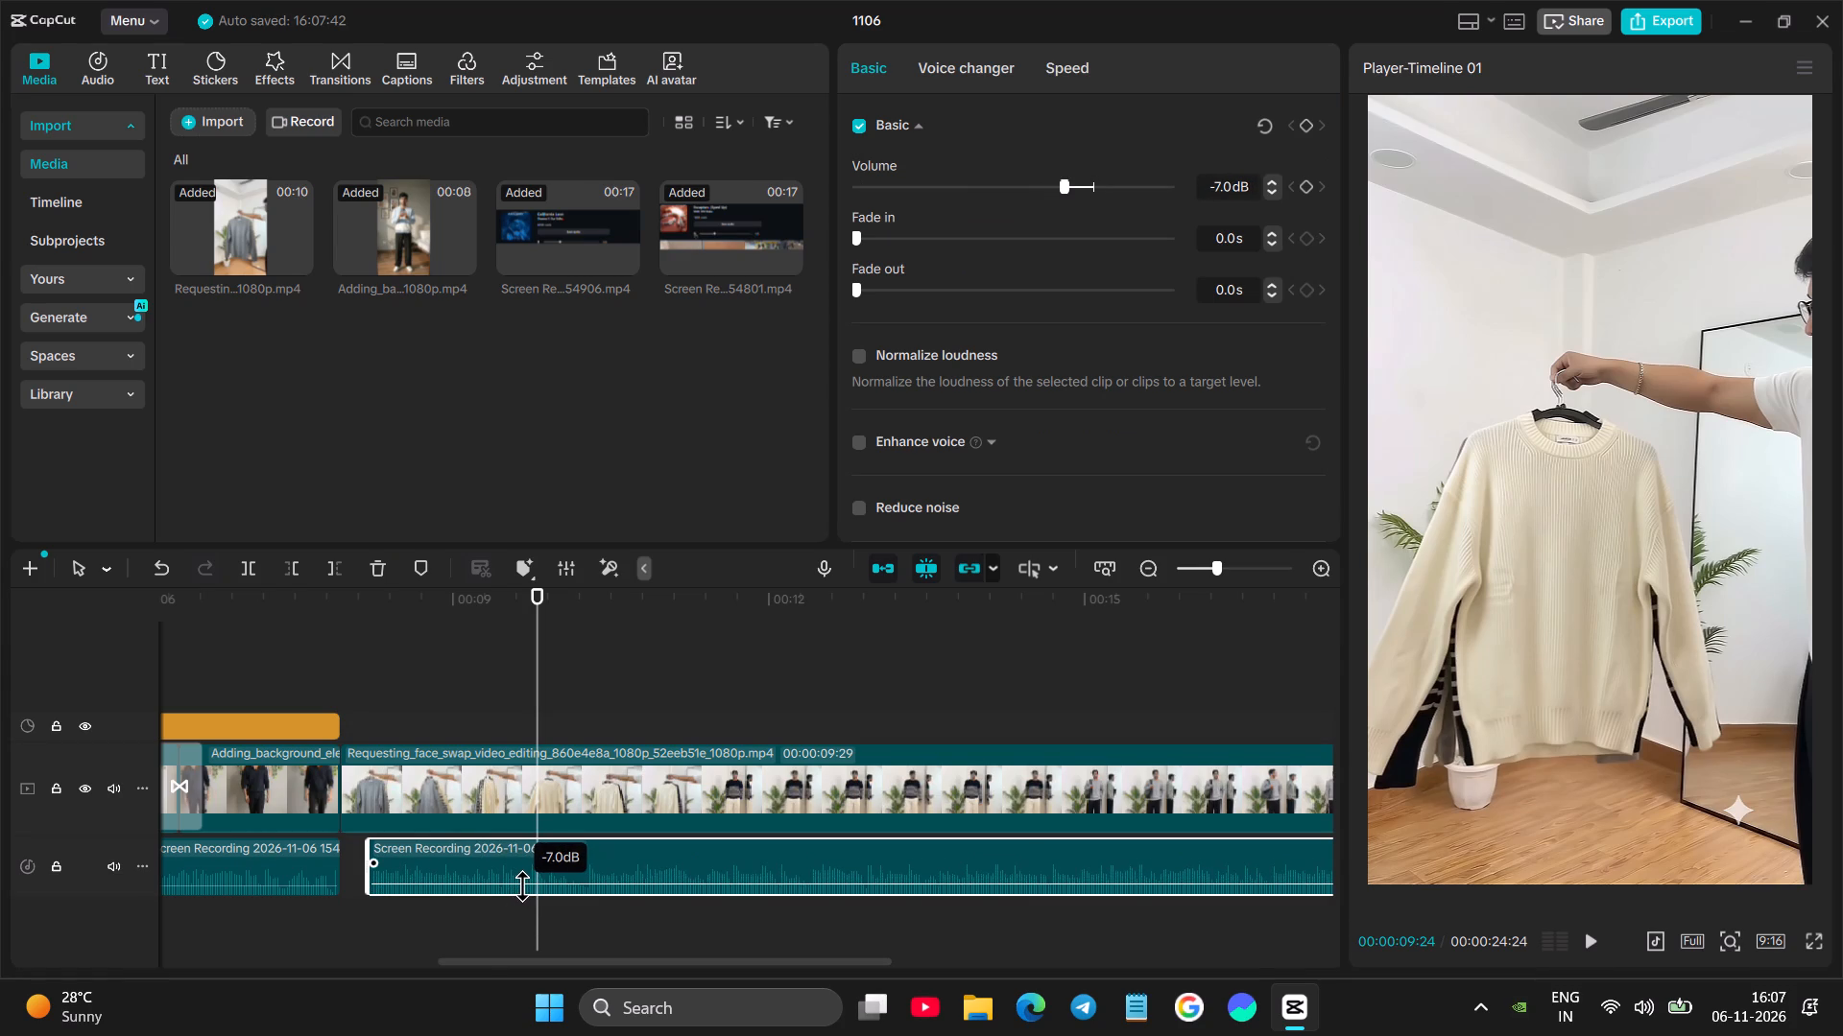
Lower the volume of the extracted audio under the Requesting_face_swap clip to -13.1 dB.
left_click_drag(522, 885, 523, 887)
Trim away the part of the extracted Screen Recording 154801 audio that lies before 00:00:11:25.
left_click(752, 916)
left_click(755, 863)
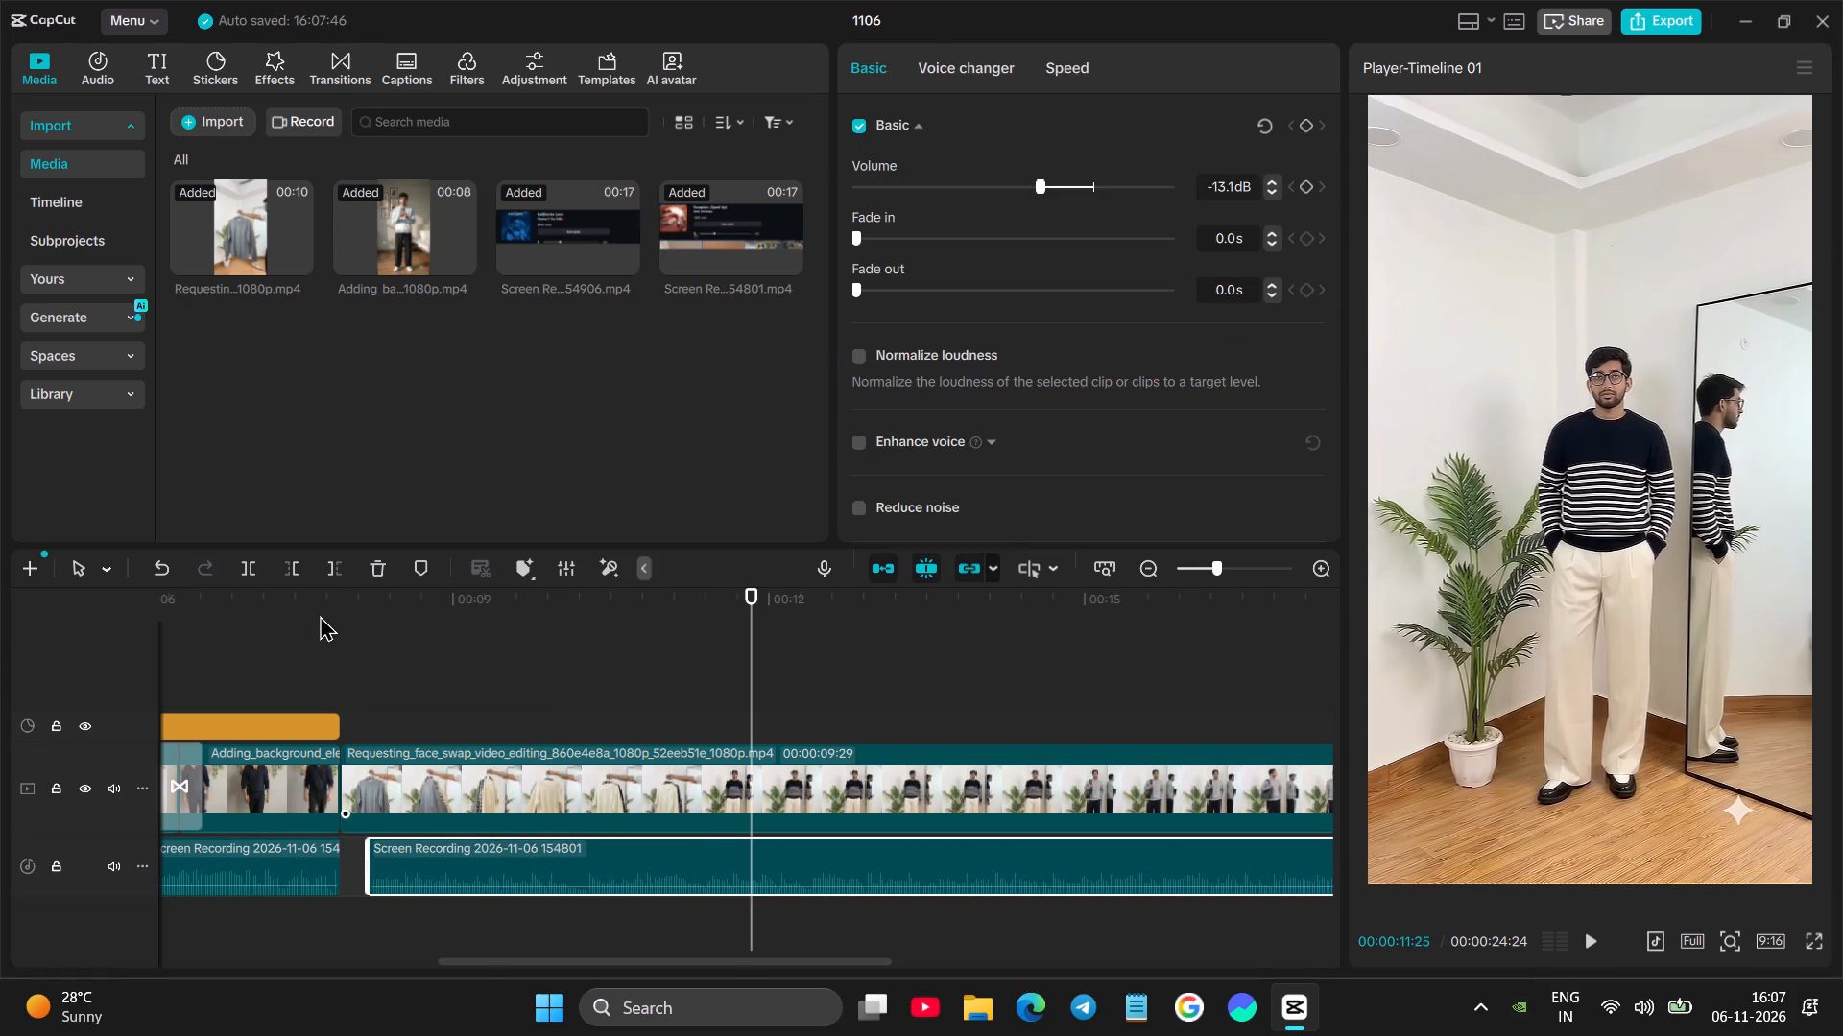
left_click(296, 563)
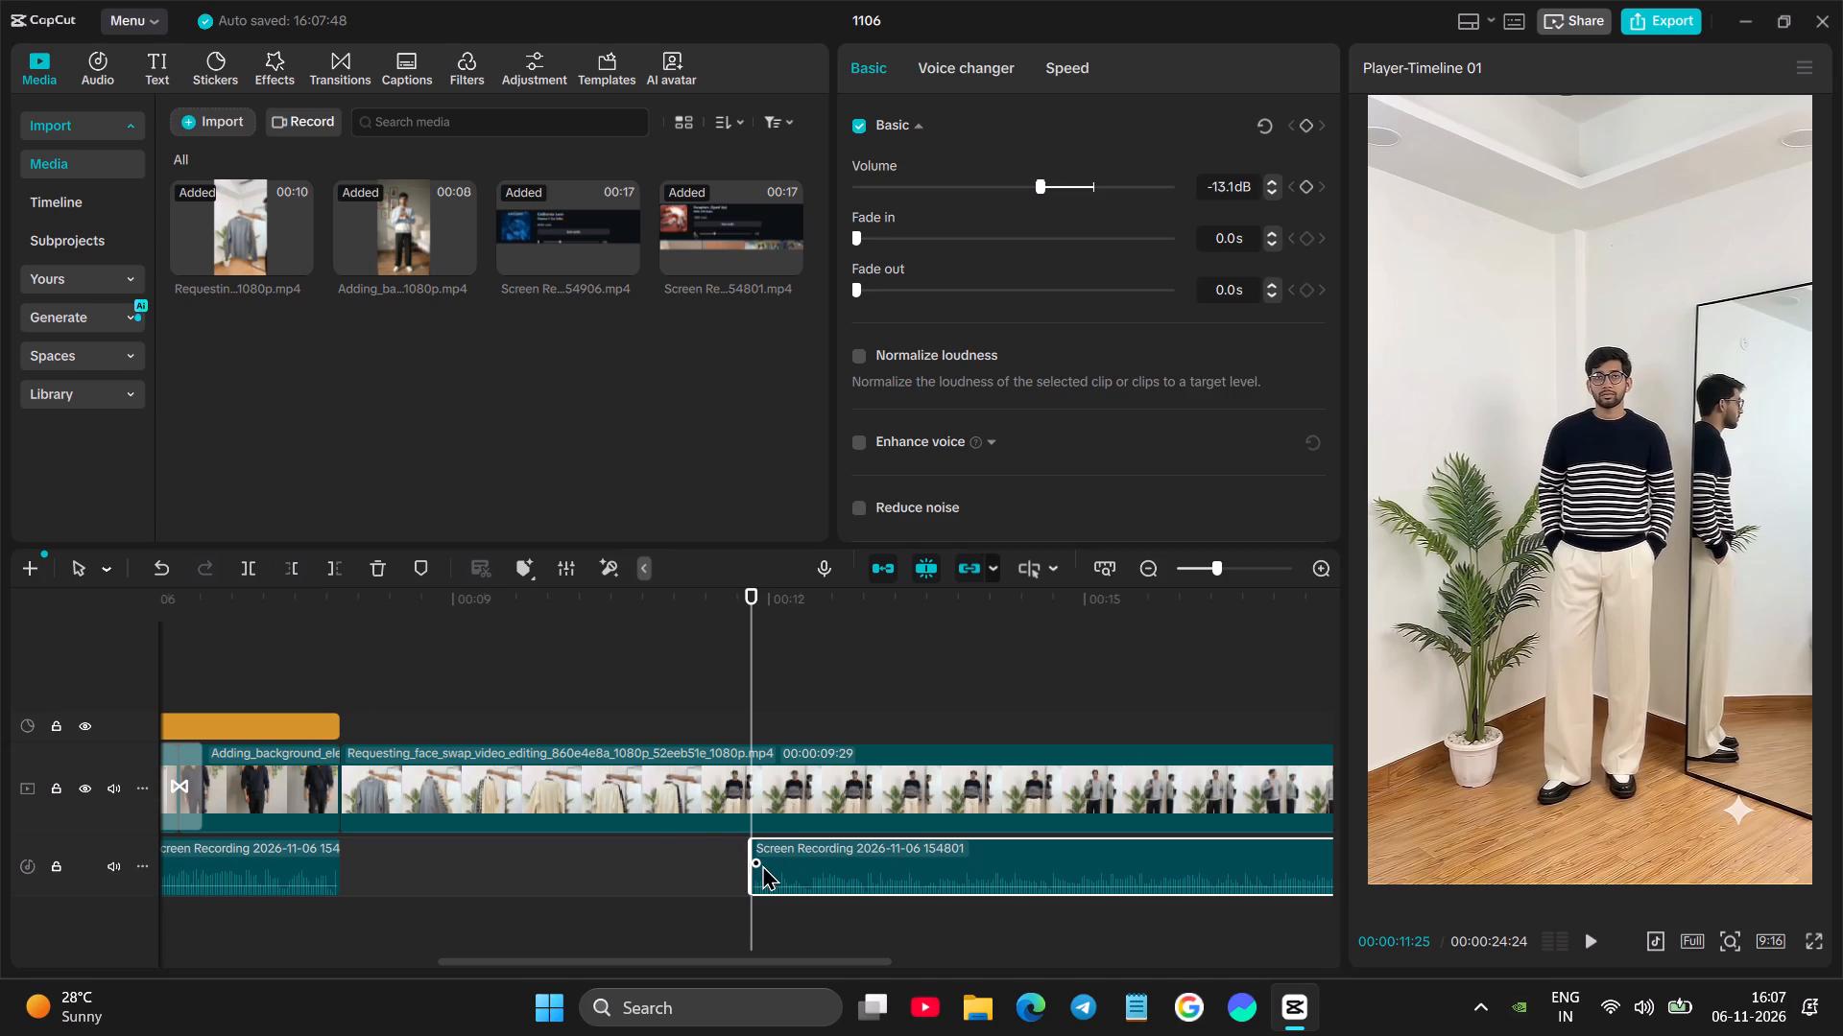
Add a 0.2 s fade-in to the start of the trimmed Screen Recording 154801 audio.
left_click(713, 868)
left_click_drag(760, 860, 788, 861)
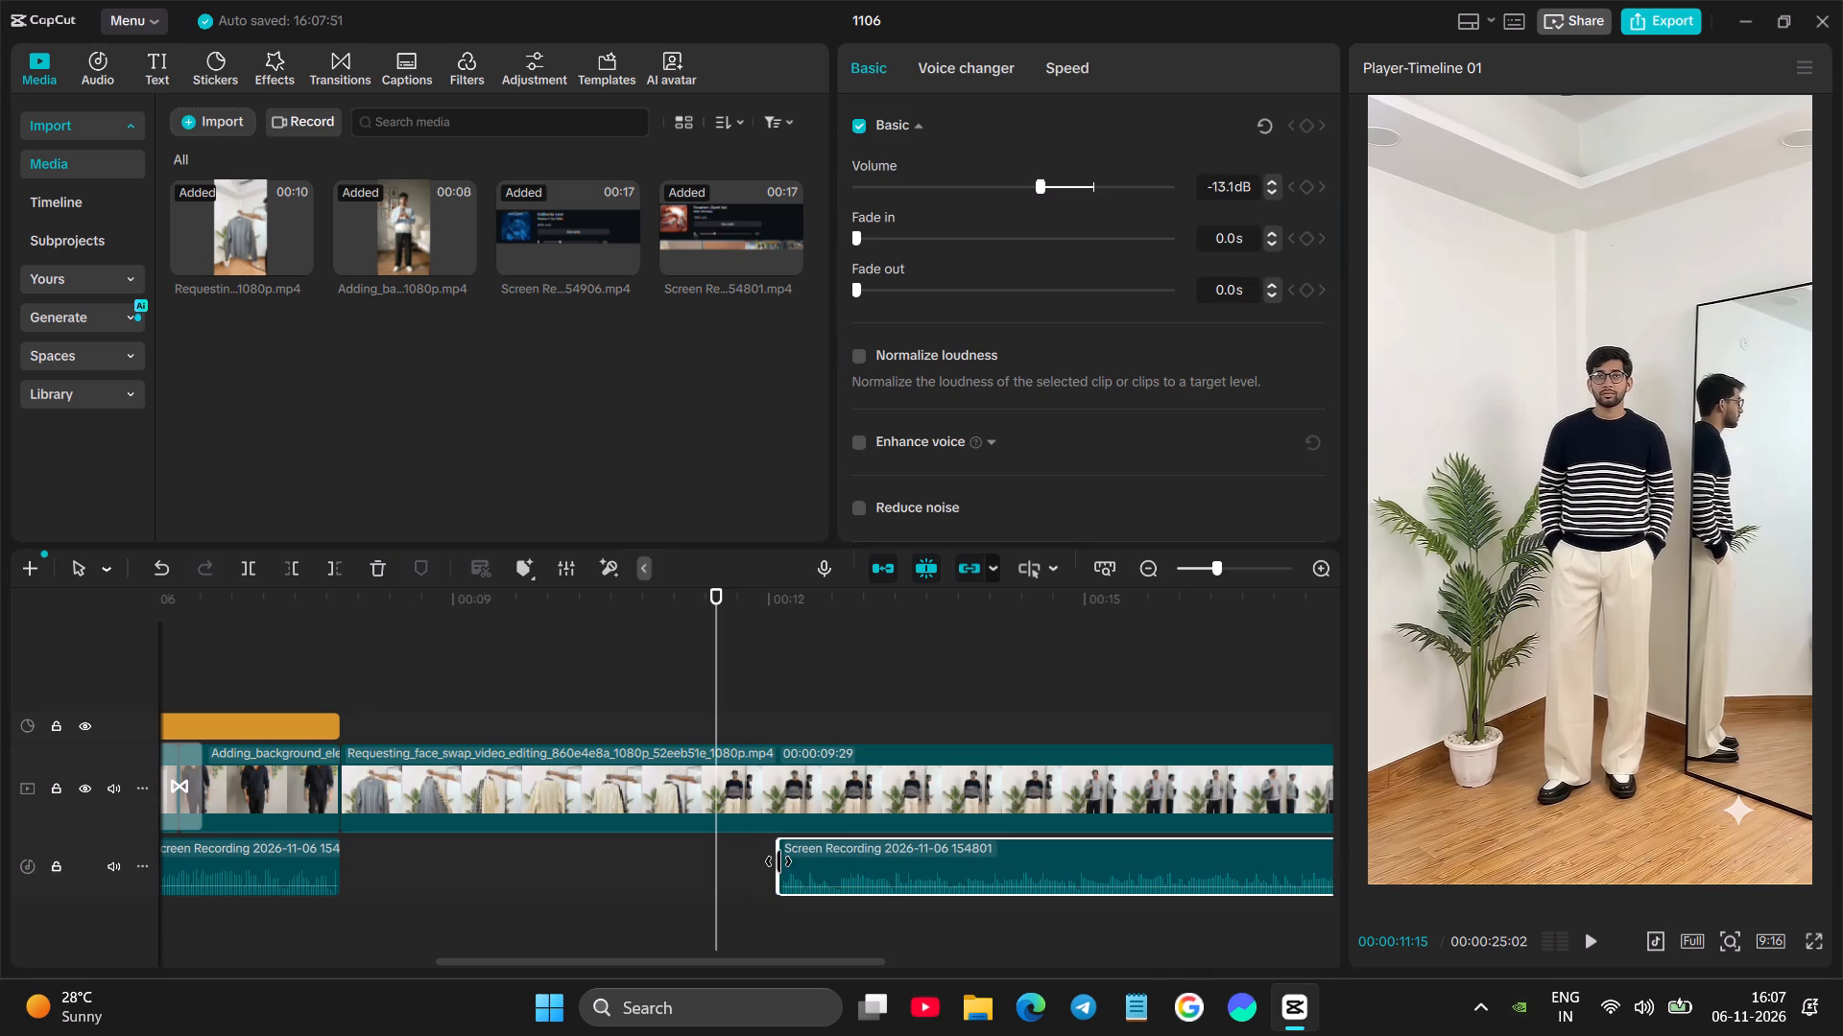
left_click(778, 861)
left_click(791, 861)
left_click(734, 869)
left_click_drag(785, 865, 802, 862)
Move the faded audio back so it starts exactly where the Requesting_face_swap clip begins.
left_click_drag(854, 860, 424, 858)
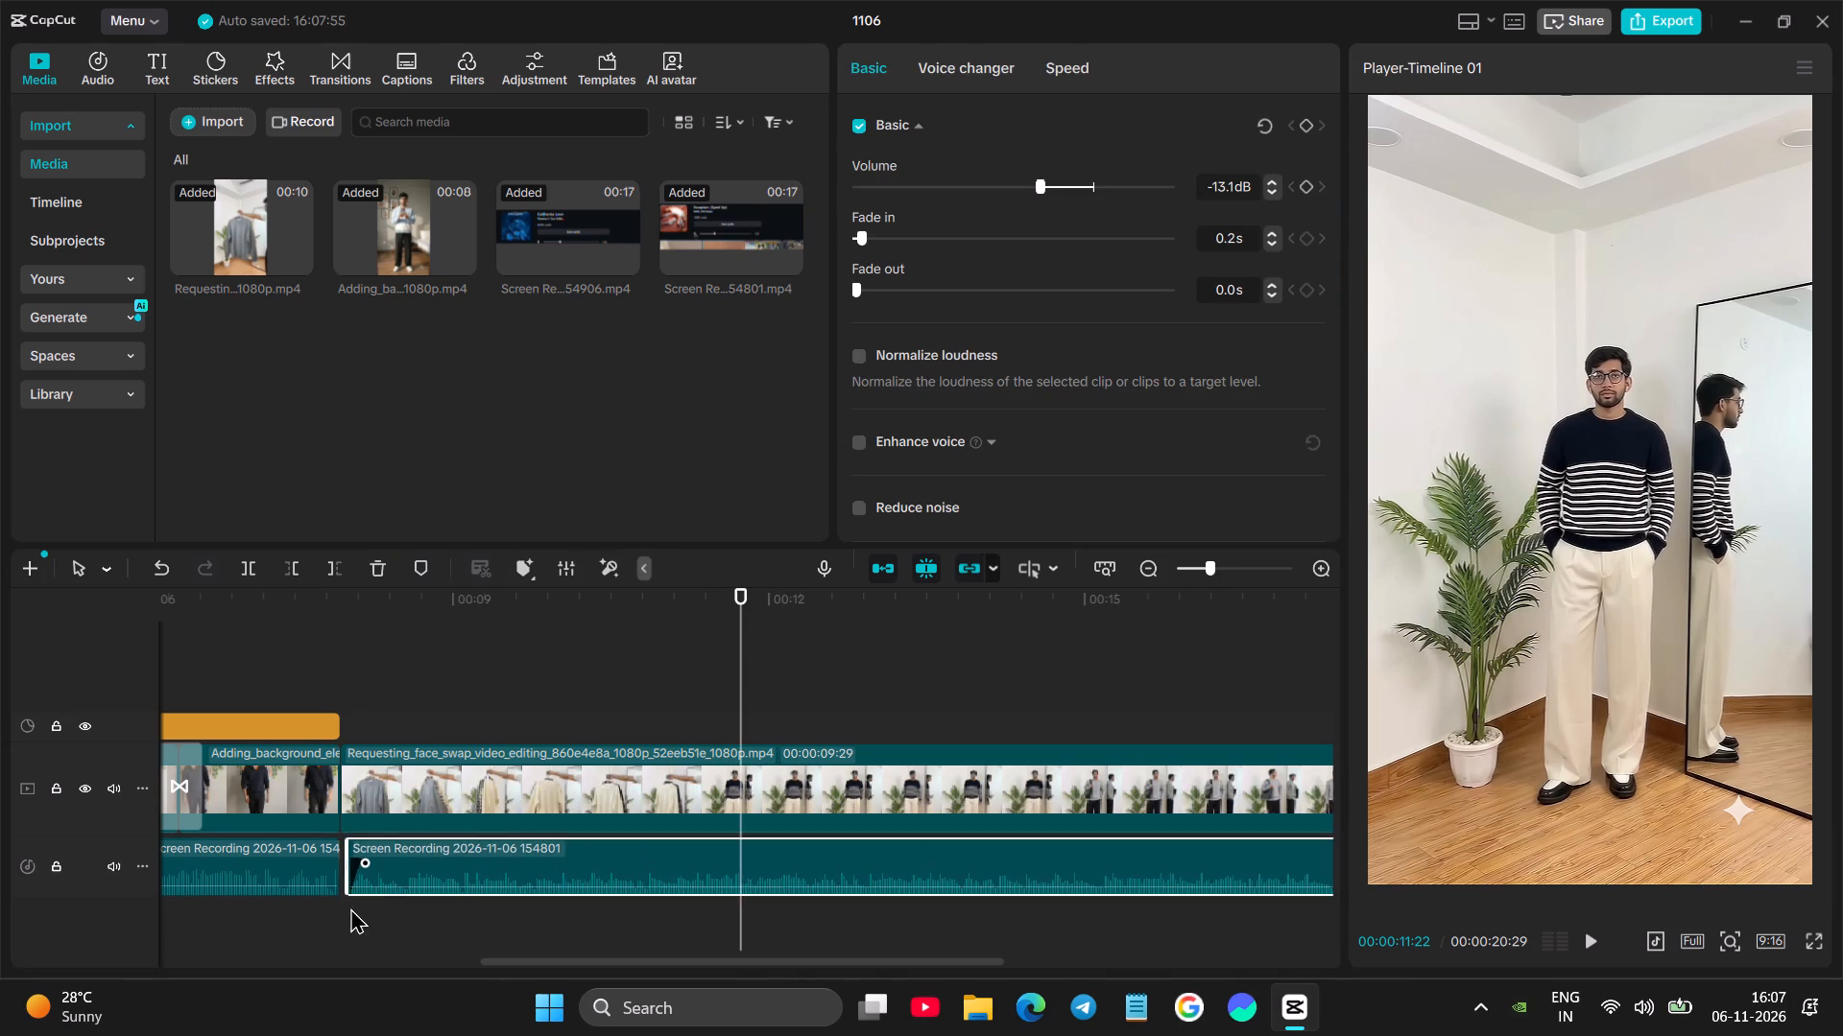
left_click(347, 911)
left_click_drag(416, 859, 404, 855)
Play the Requesting_face_swap section and lower its audio's volume to -18.4 dB.
key("space")
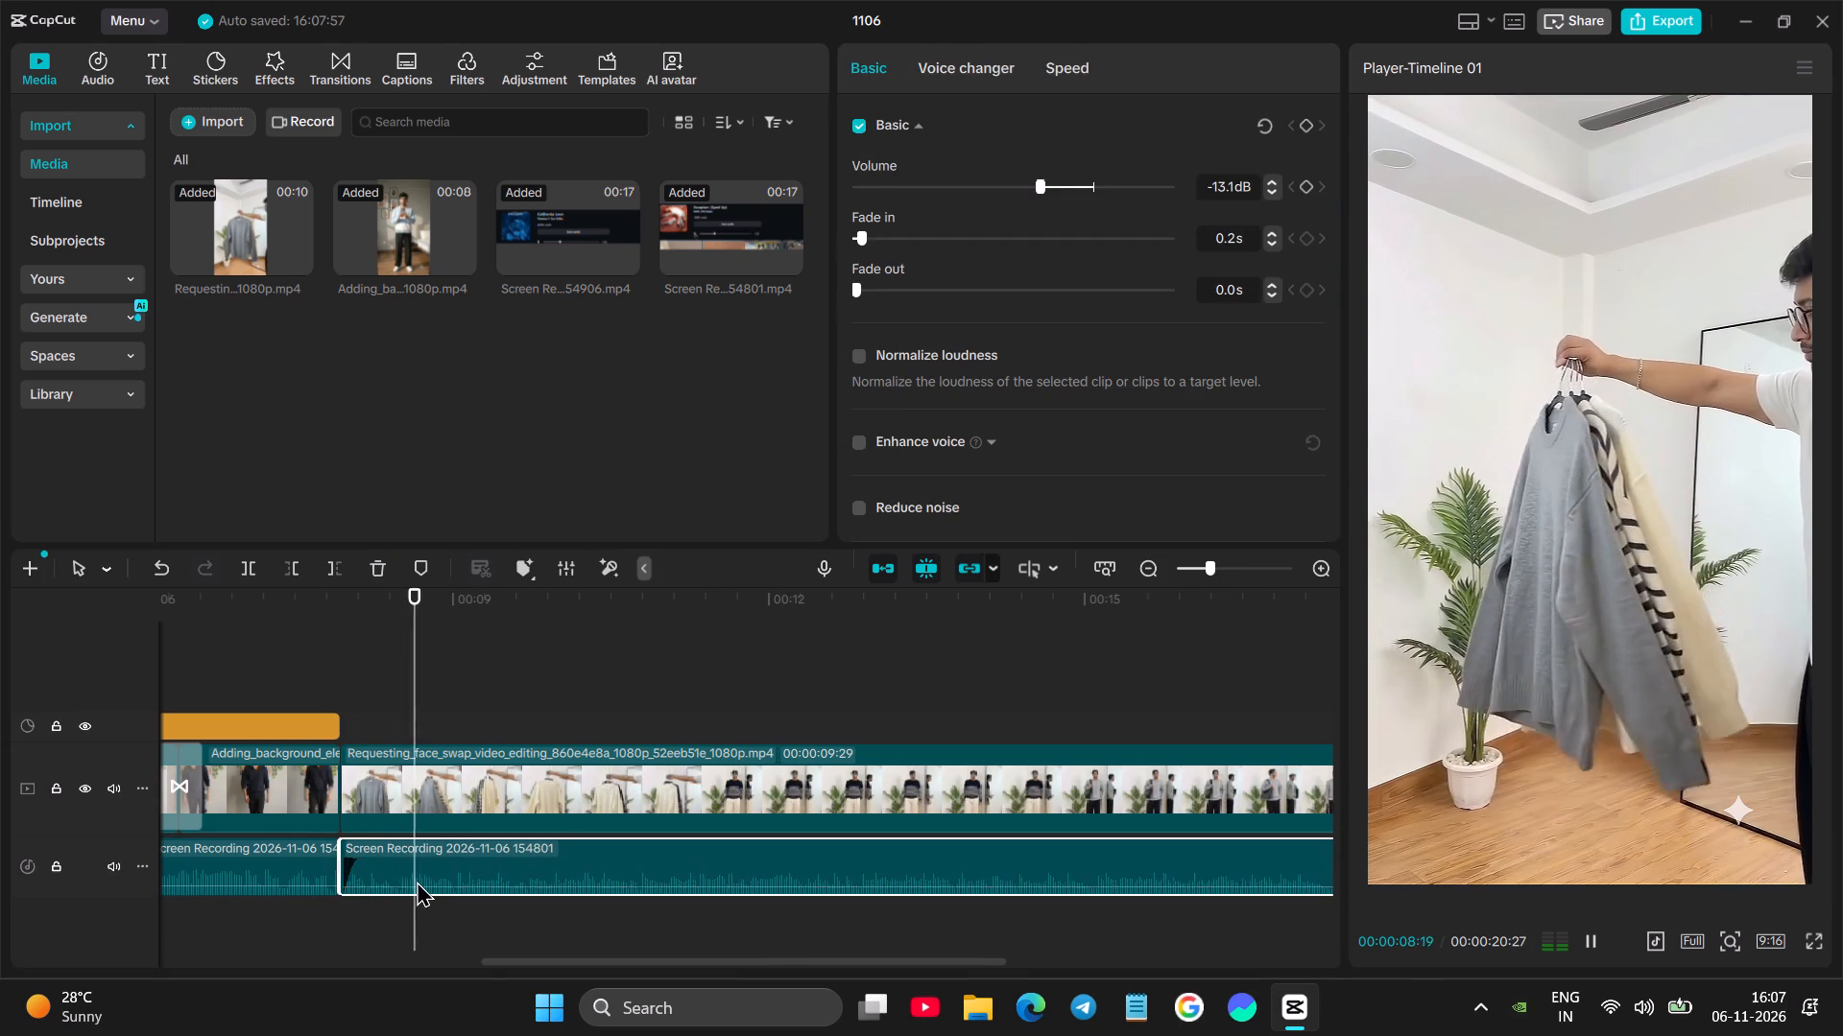
left_click_drag(1037, 187, 1027, 187)
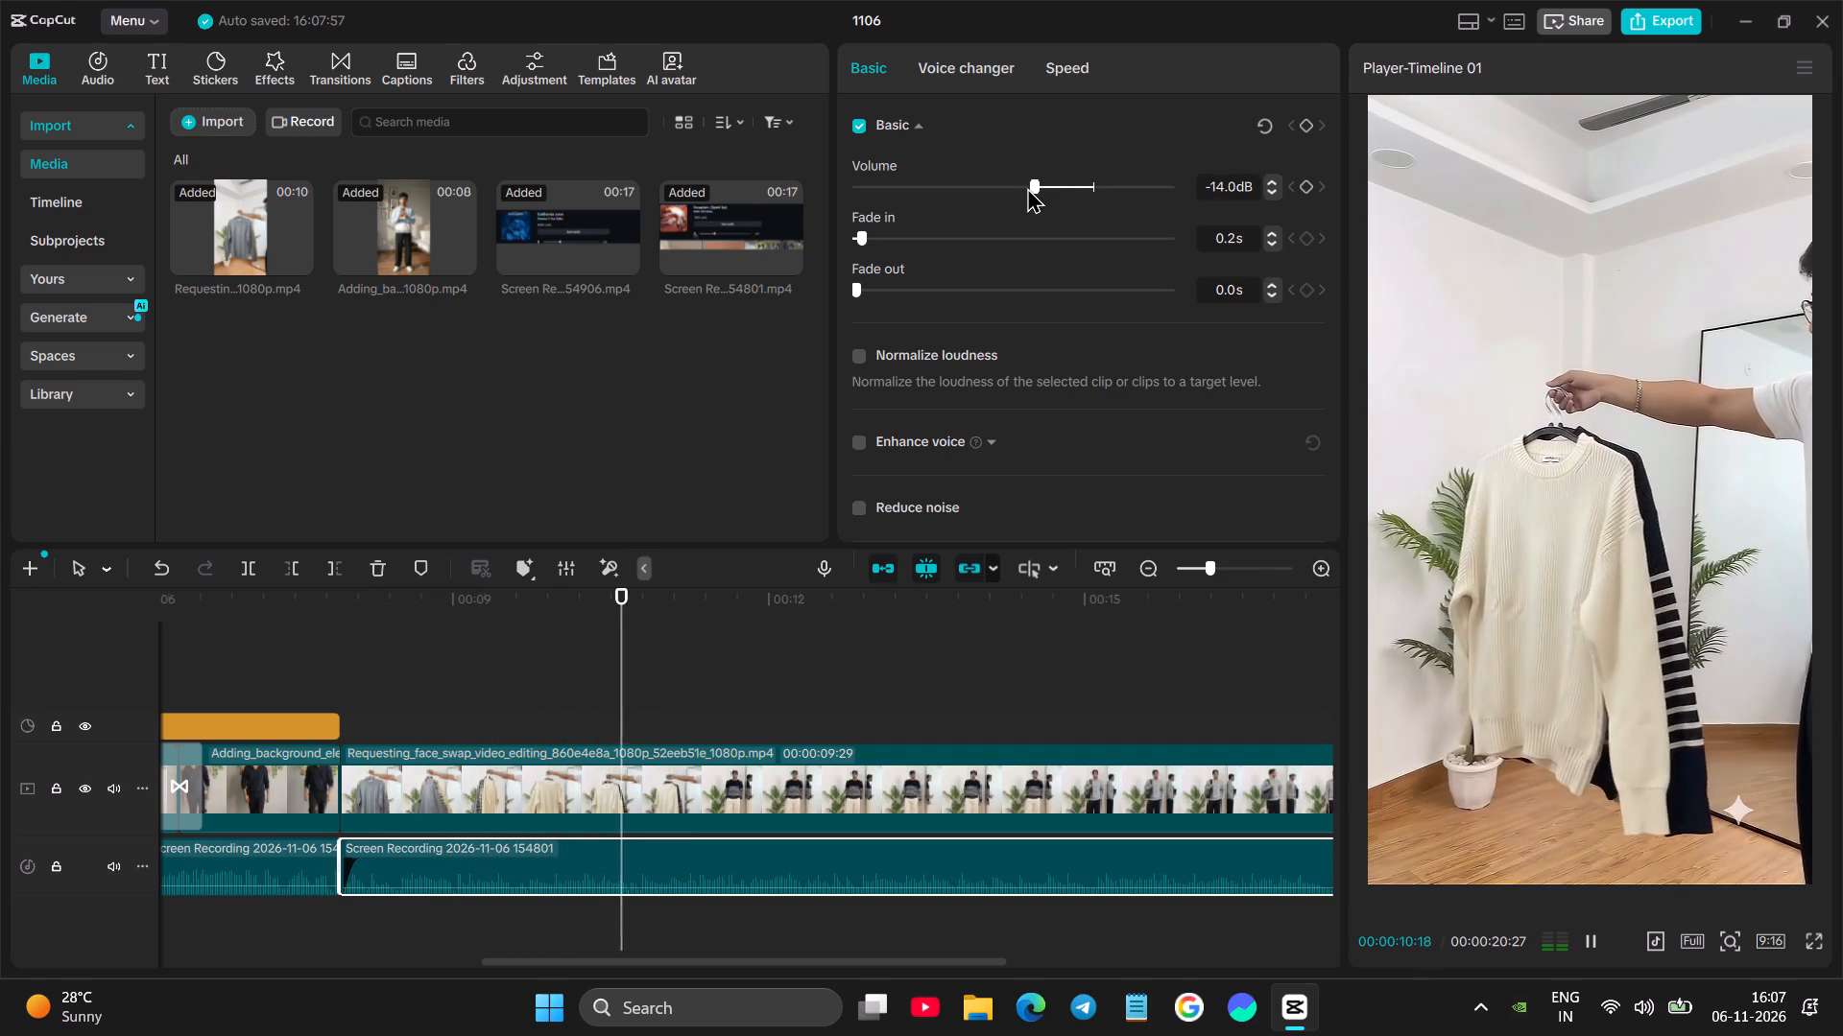
left_click_drag(1027, 187, 1015, 195)
Trim off the audio beyond the end of the Requesting_face_swap clip and play back the join with the preceding clip.
scroll(1079, 425, "left", 1)
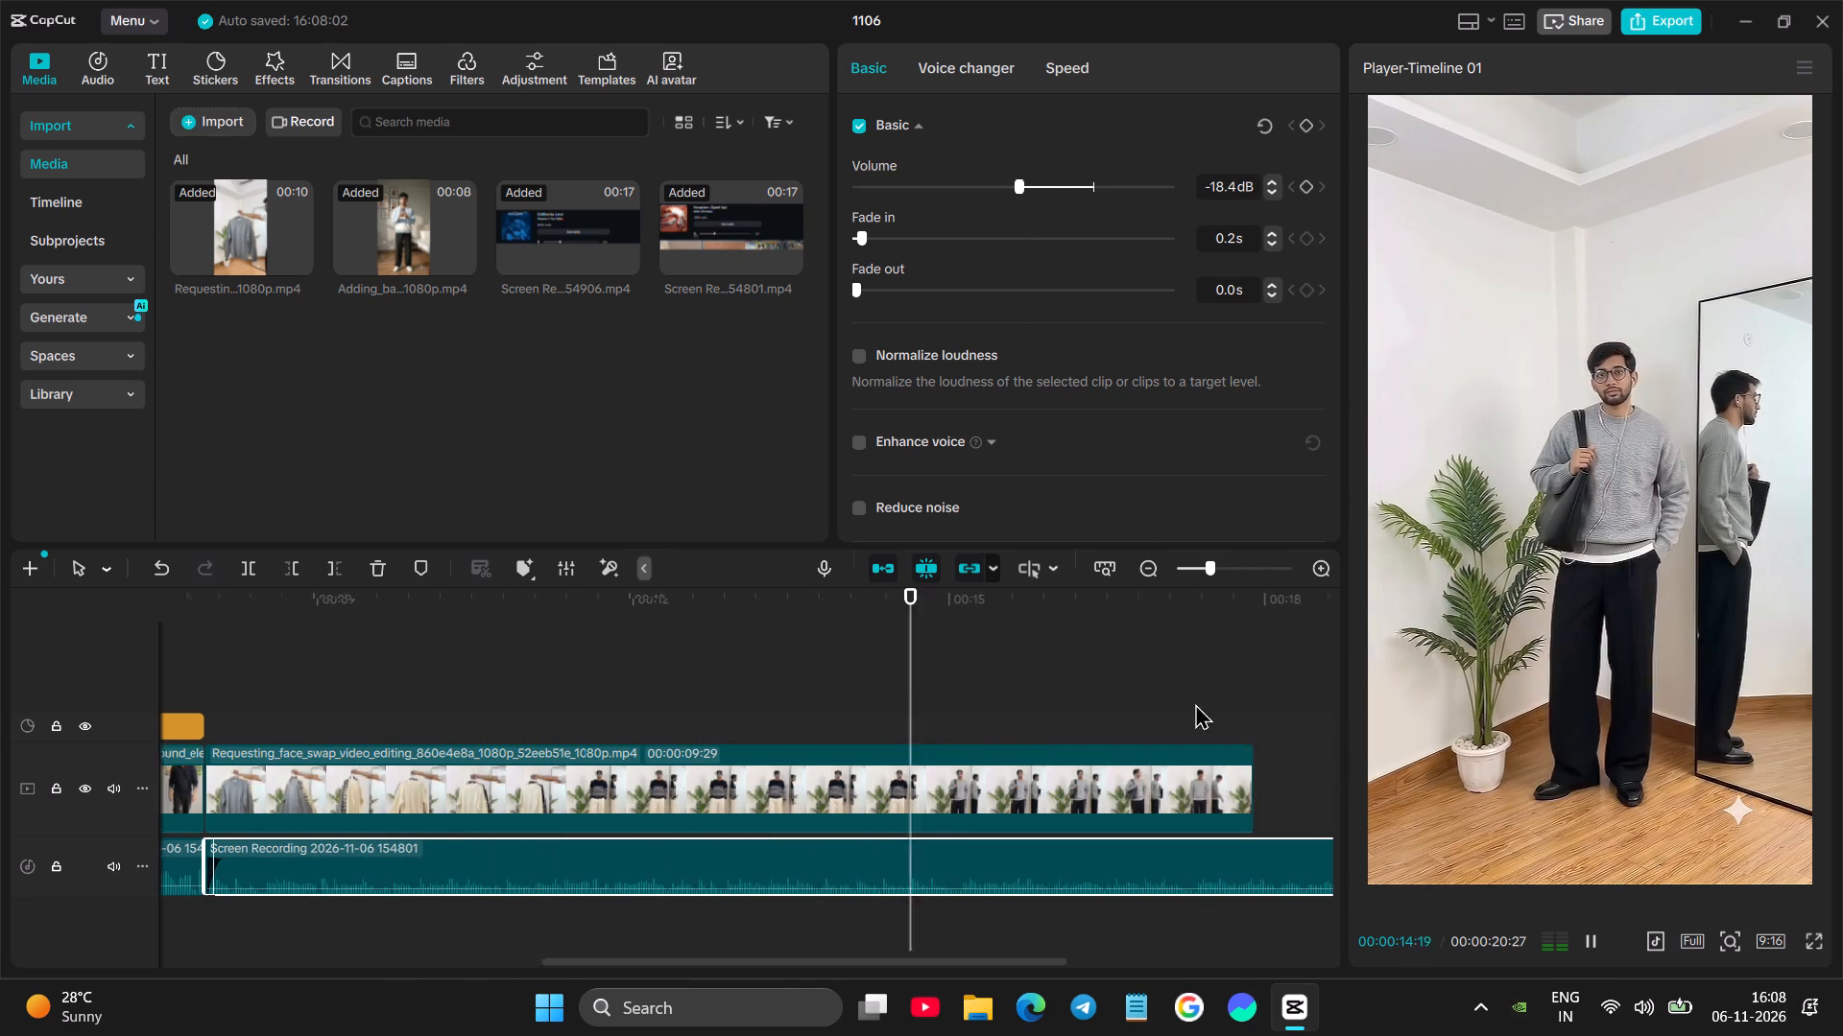
scroll(1195, 703, "left", 1)
left_click(1092, 718)
left_click(1041, 856)
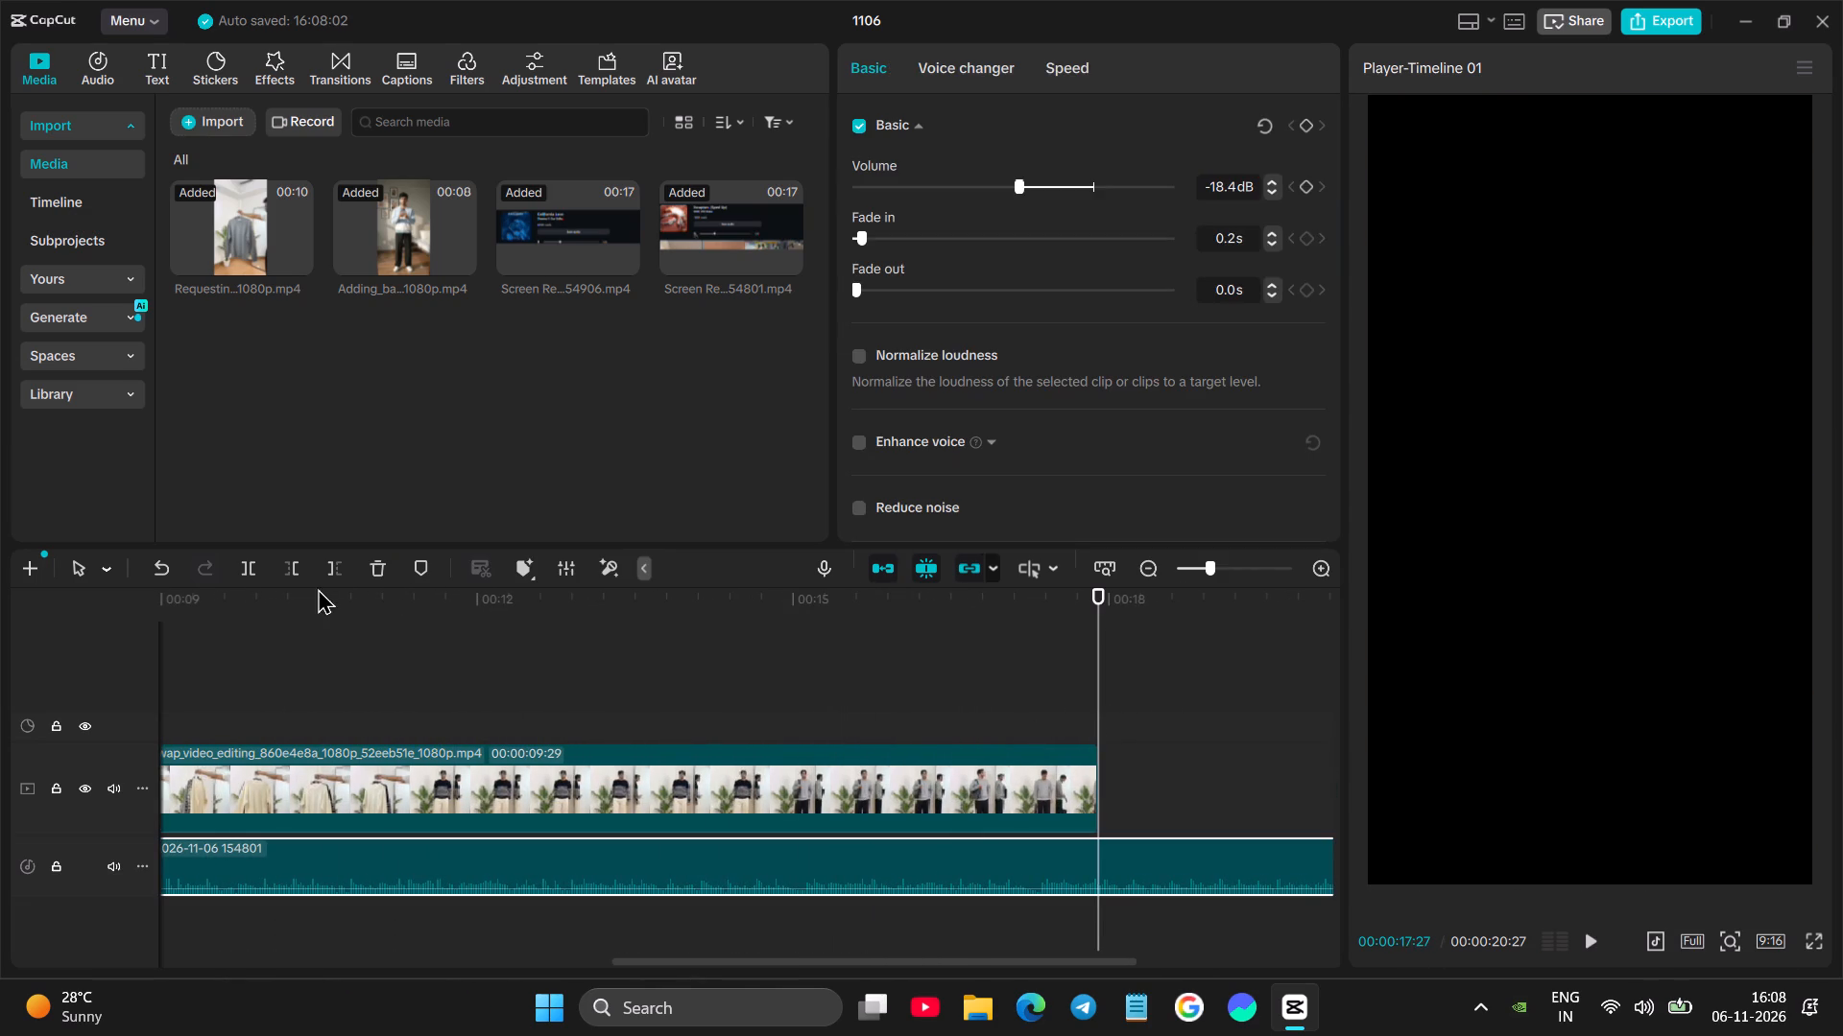
left_click(330, 574)
scroll(426, 689, "right", 2)
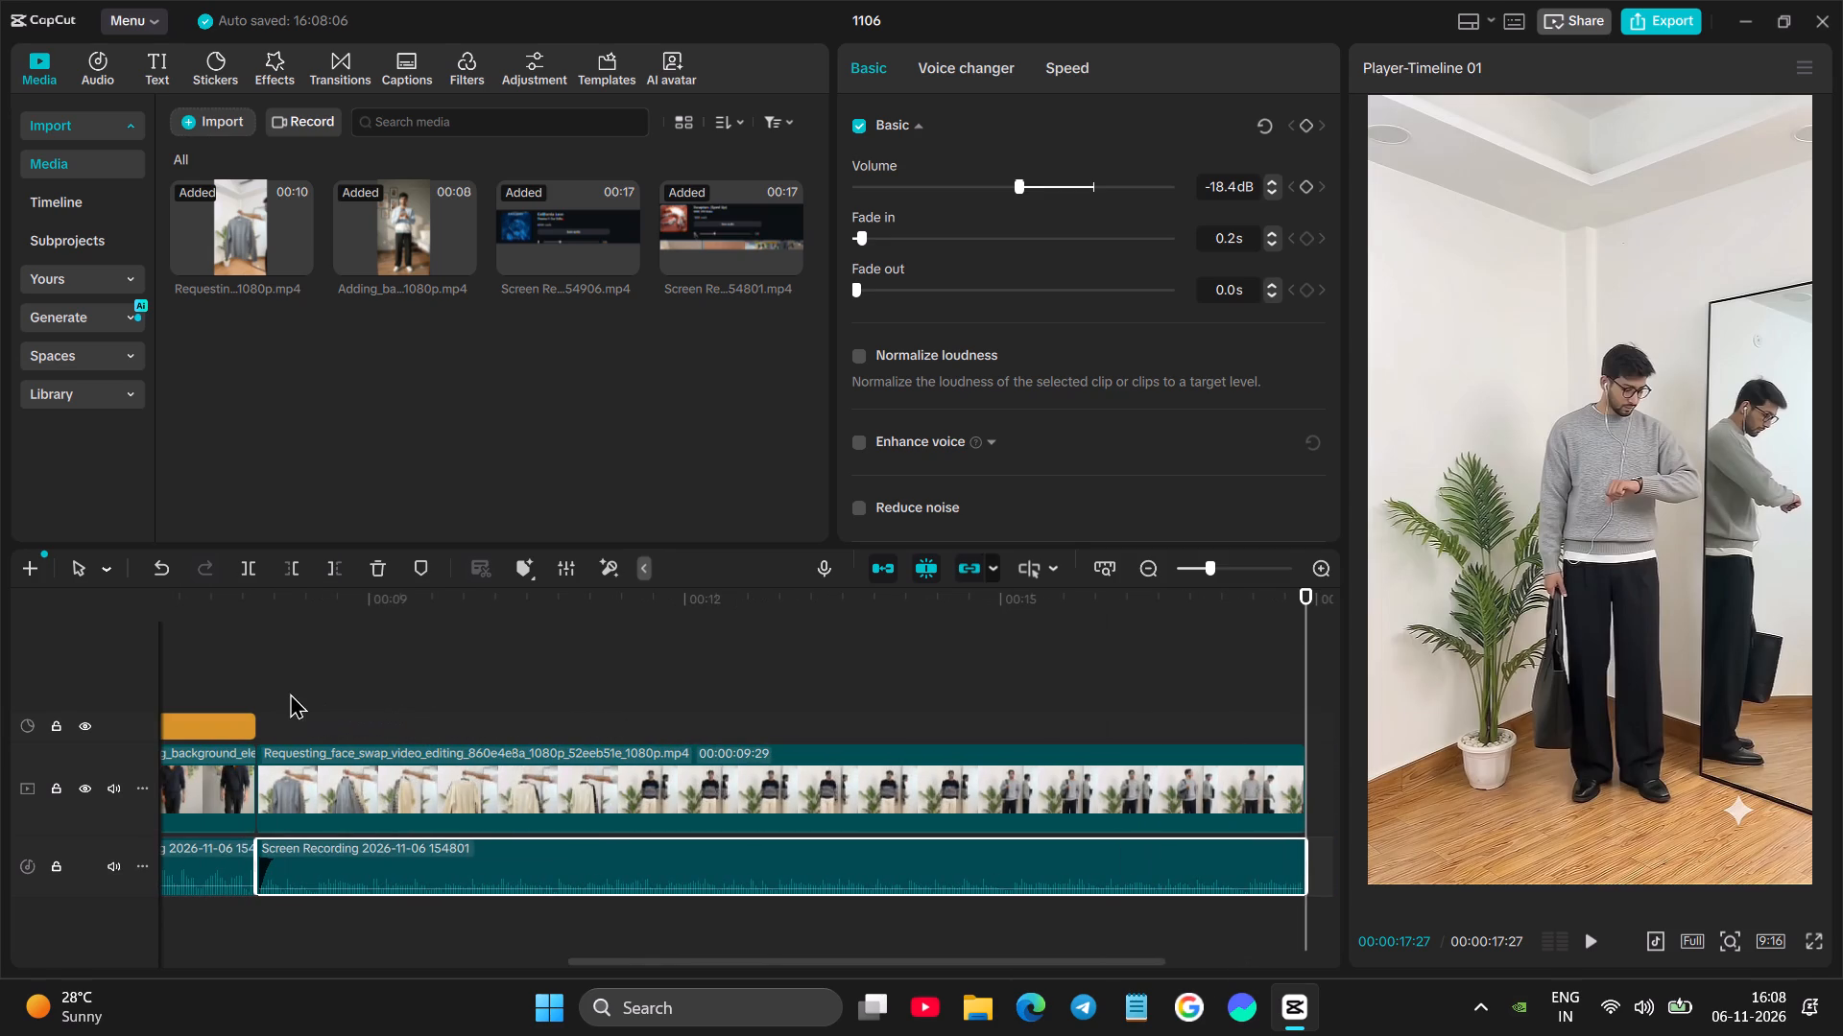
scroll(290, 693, "right", 1)
left_click(551, 656)
key("space")
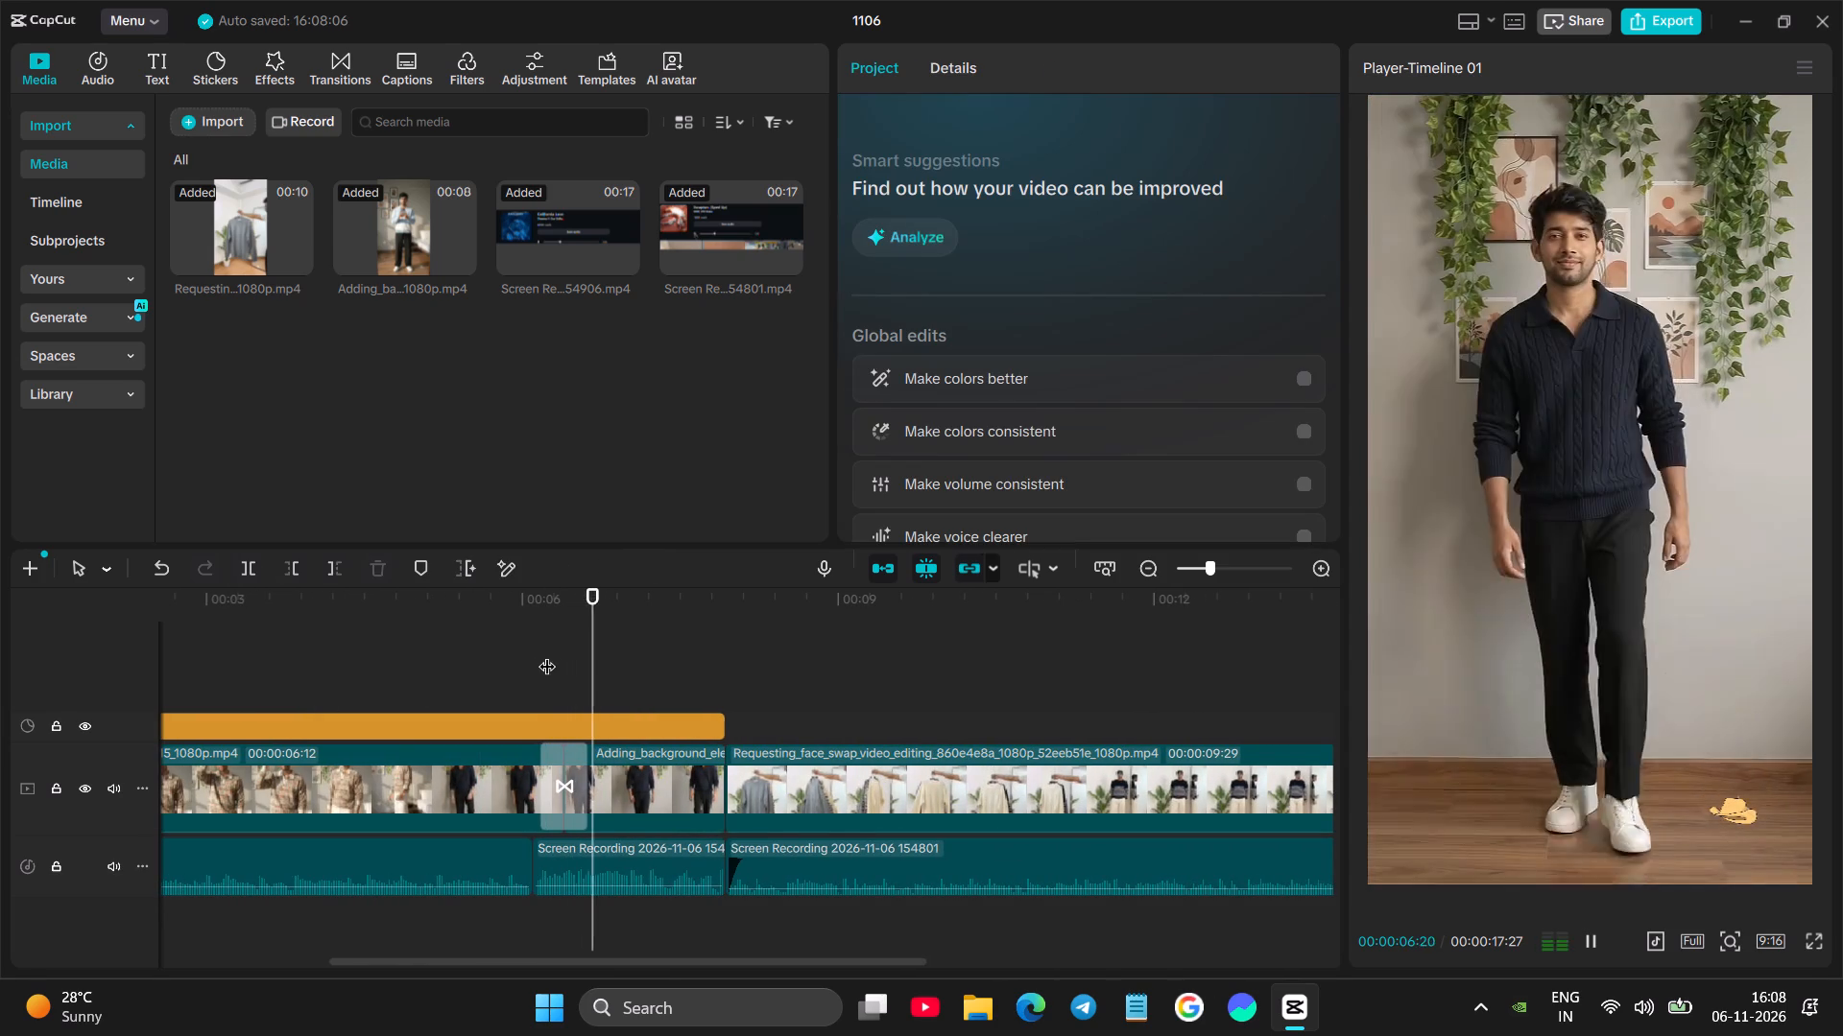
key("space")
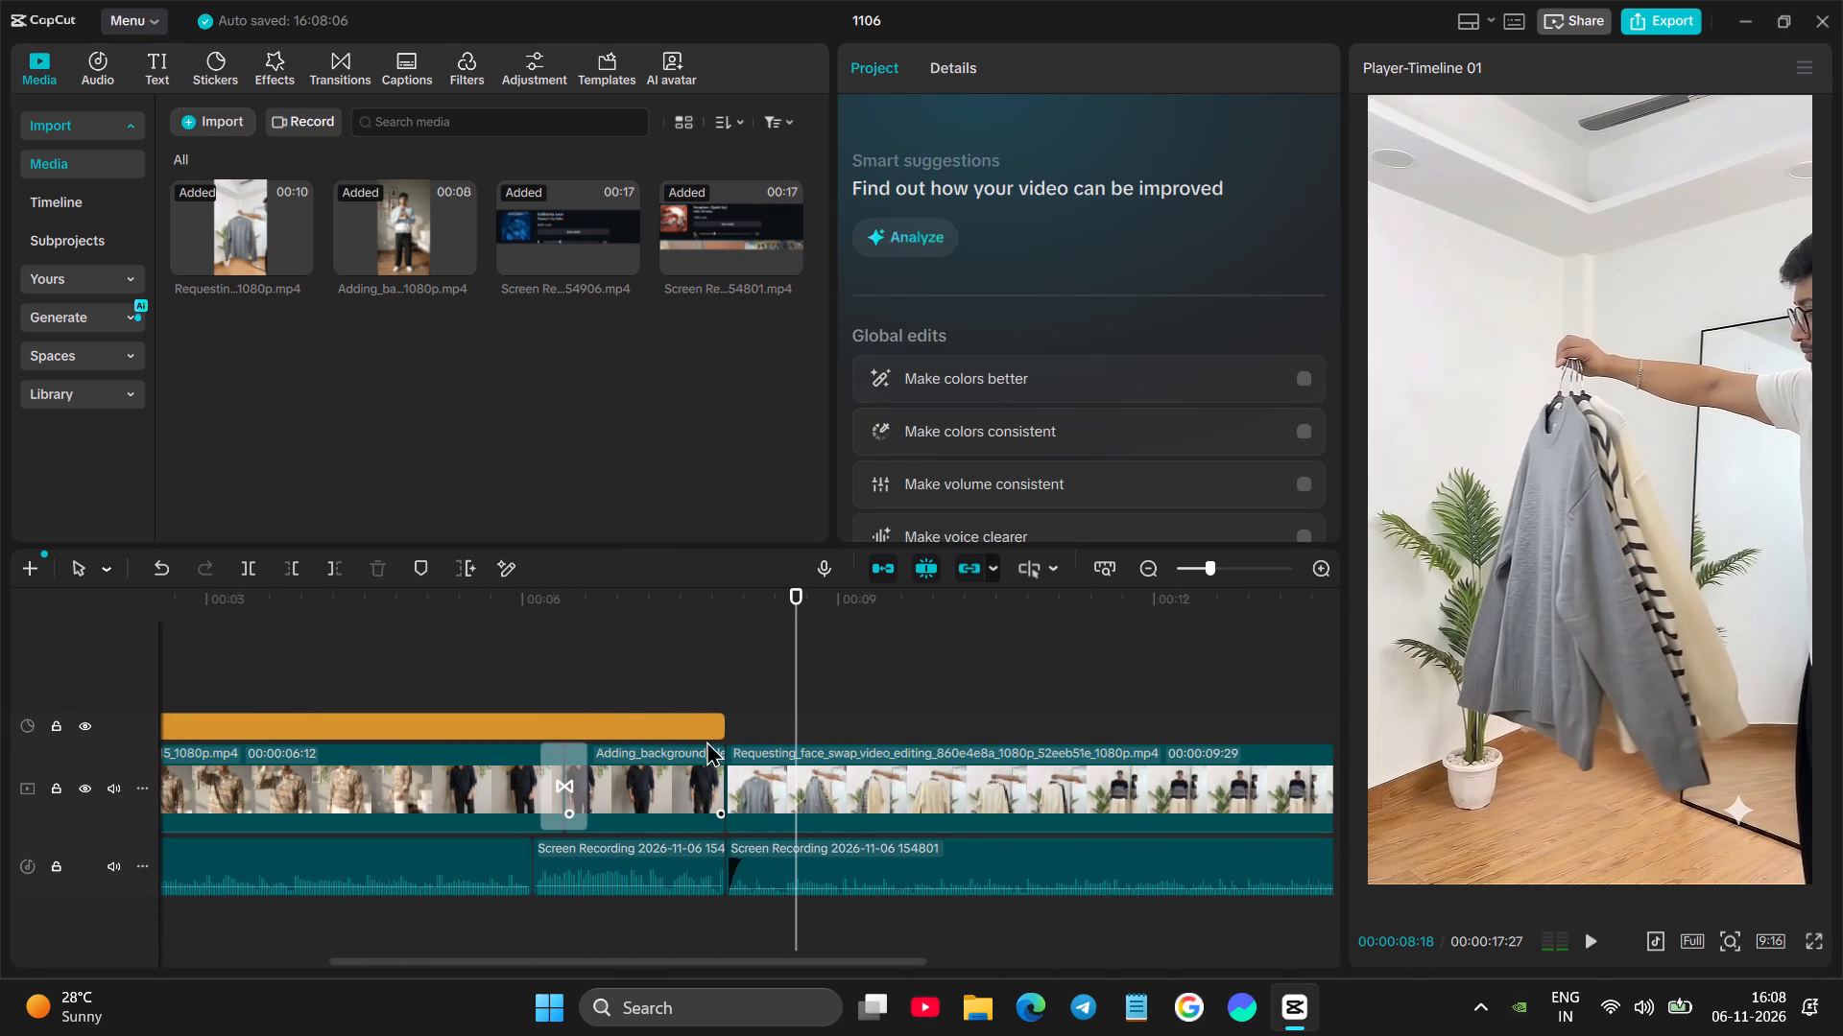
Extend the sticker on the timeline so it continues over the Requesting_face_swap clip.
left_click(713, 726)
left_click_drag(720, 718, 980, 728)
scroll(986, 720, "left", 1)
scroll(590, 716, "right", 1)
Split the extended sticker at the start of the Requesting_face_swap clip and play back the new section.
left_click(663, 689)
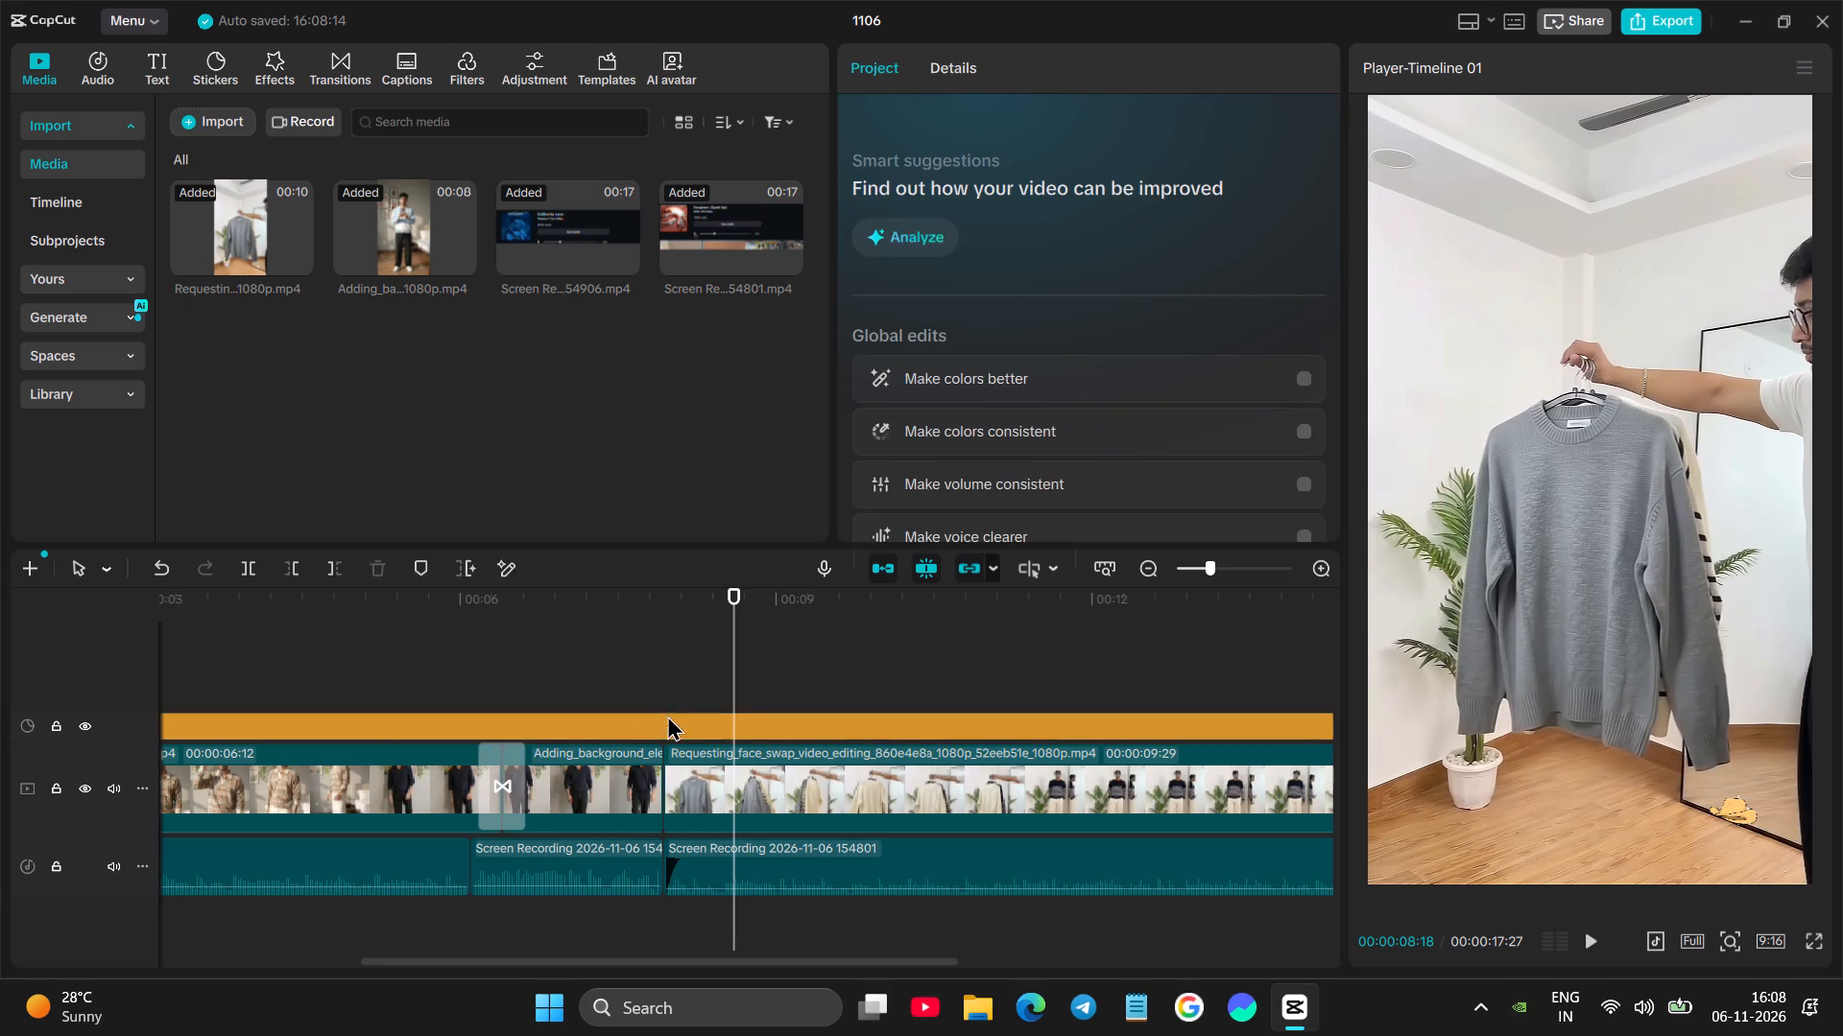
left_click(668, 728)
left_click(257, 565)
key("space")
key("space")
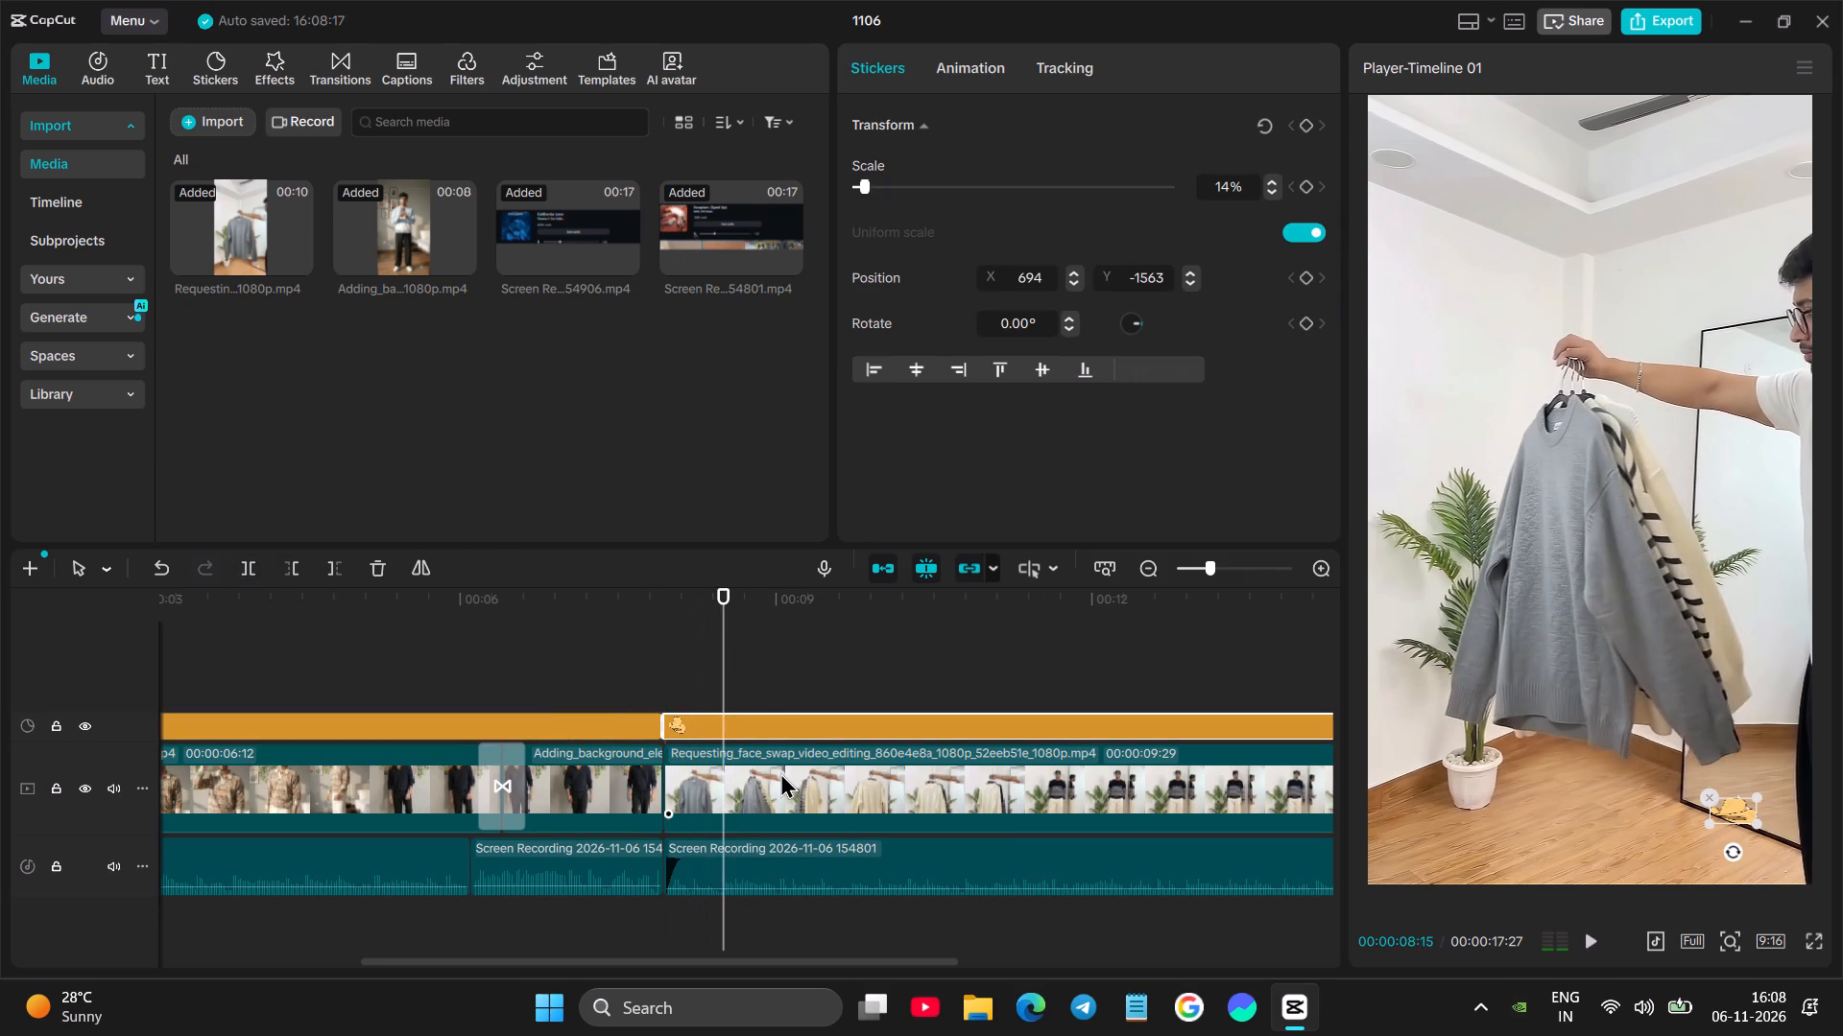
key("space")
key("space")
Turn on Relight for the Requesting_face_swap clip and apply the yellow bicolor Ambient preset.
left_click(780, 777)
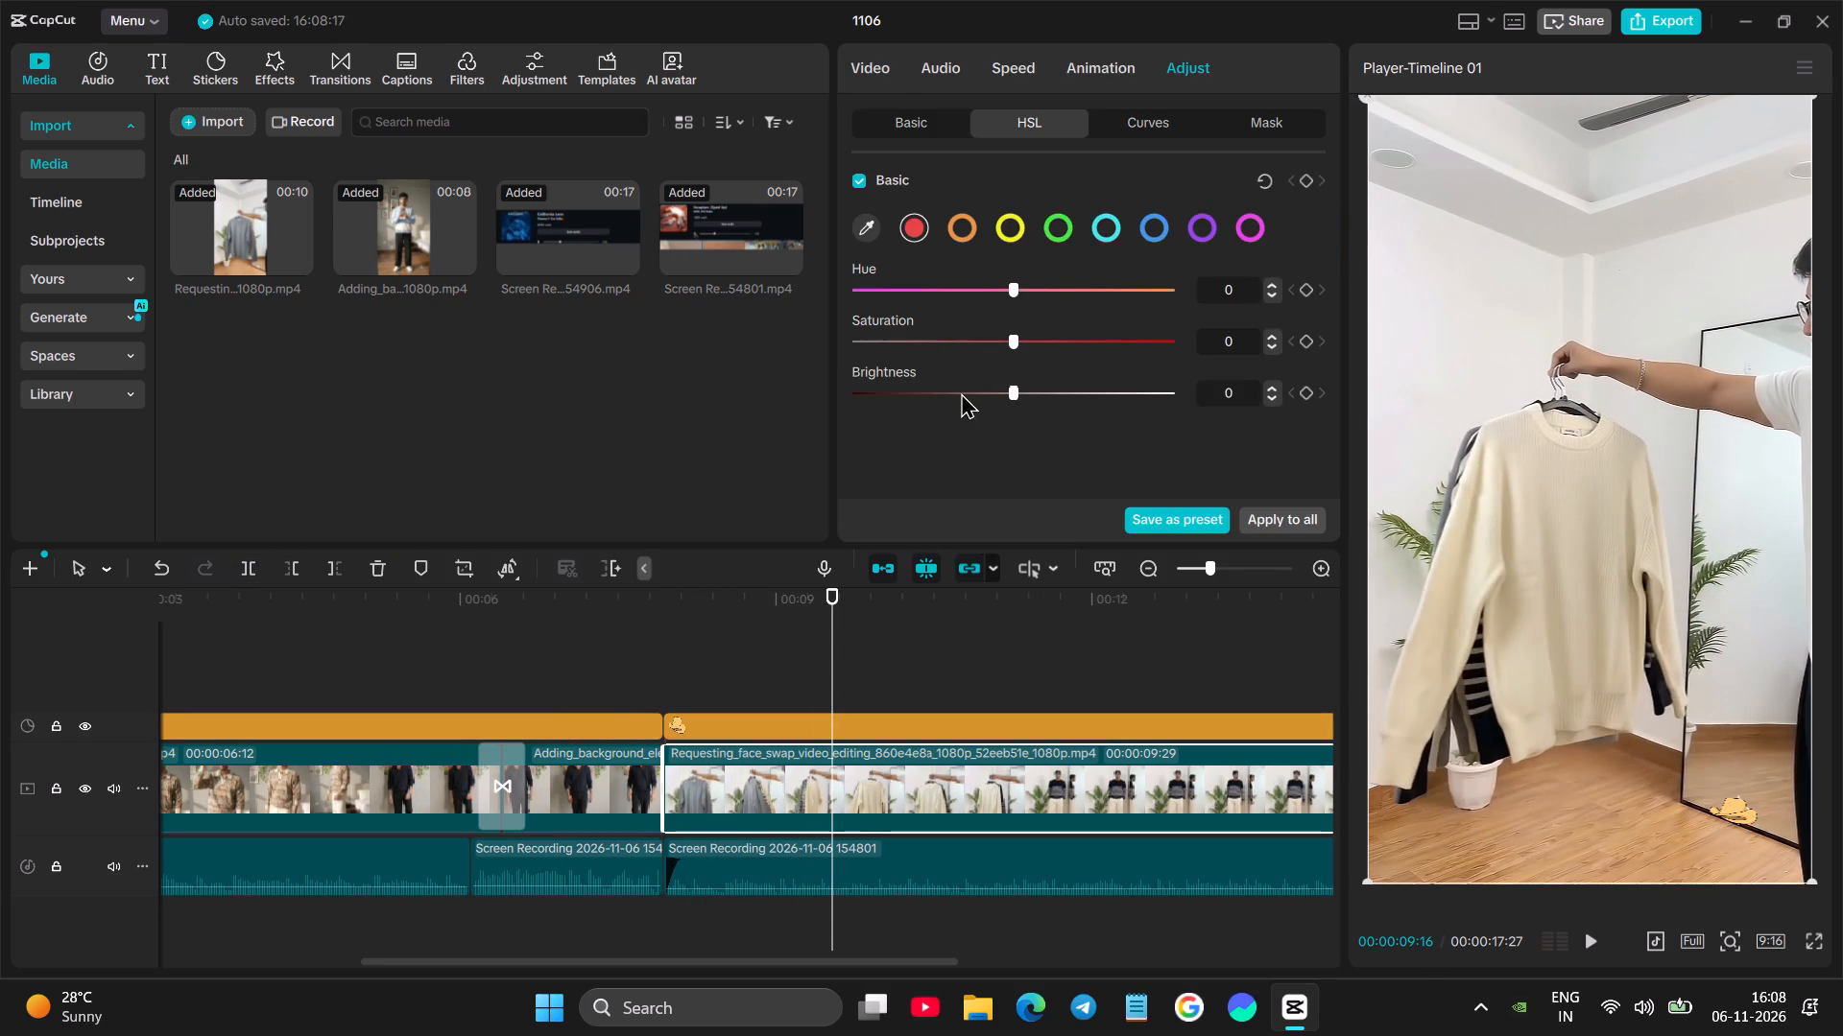
left_click(886, 79)
scroll(992, 313, "down", 2)
scroll(926, 430, "down", 2)
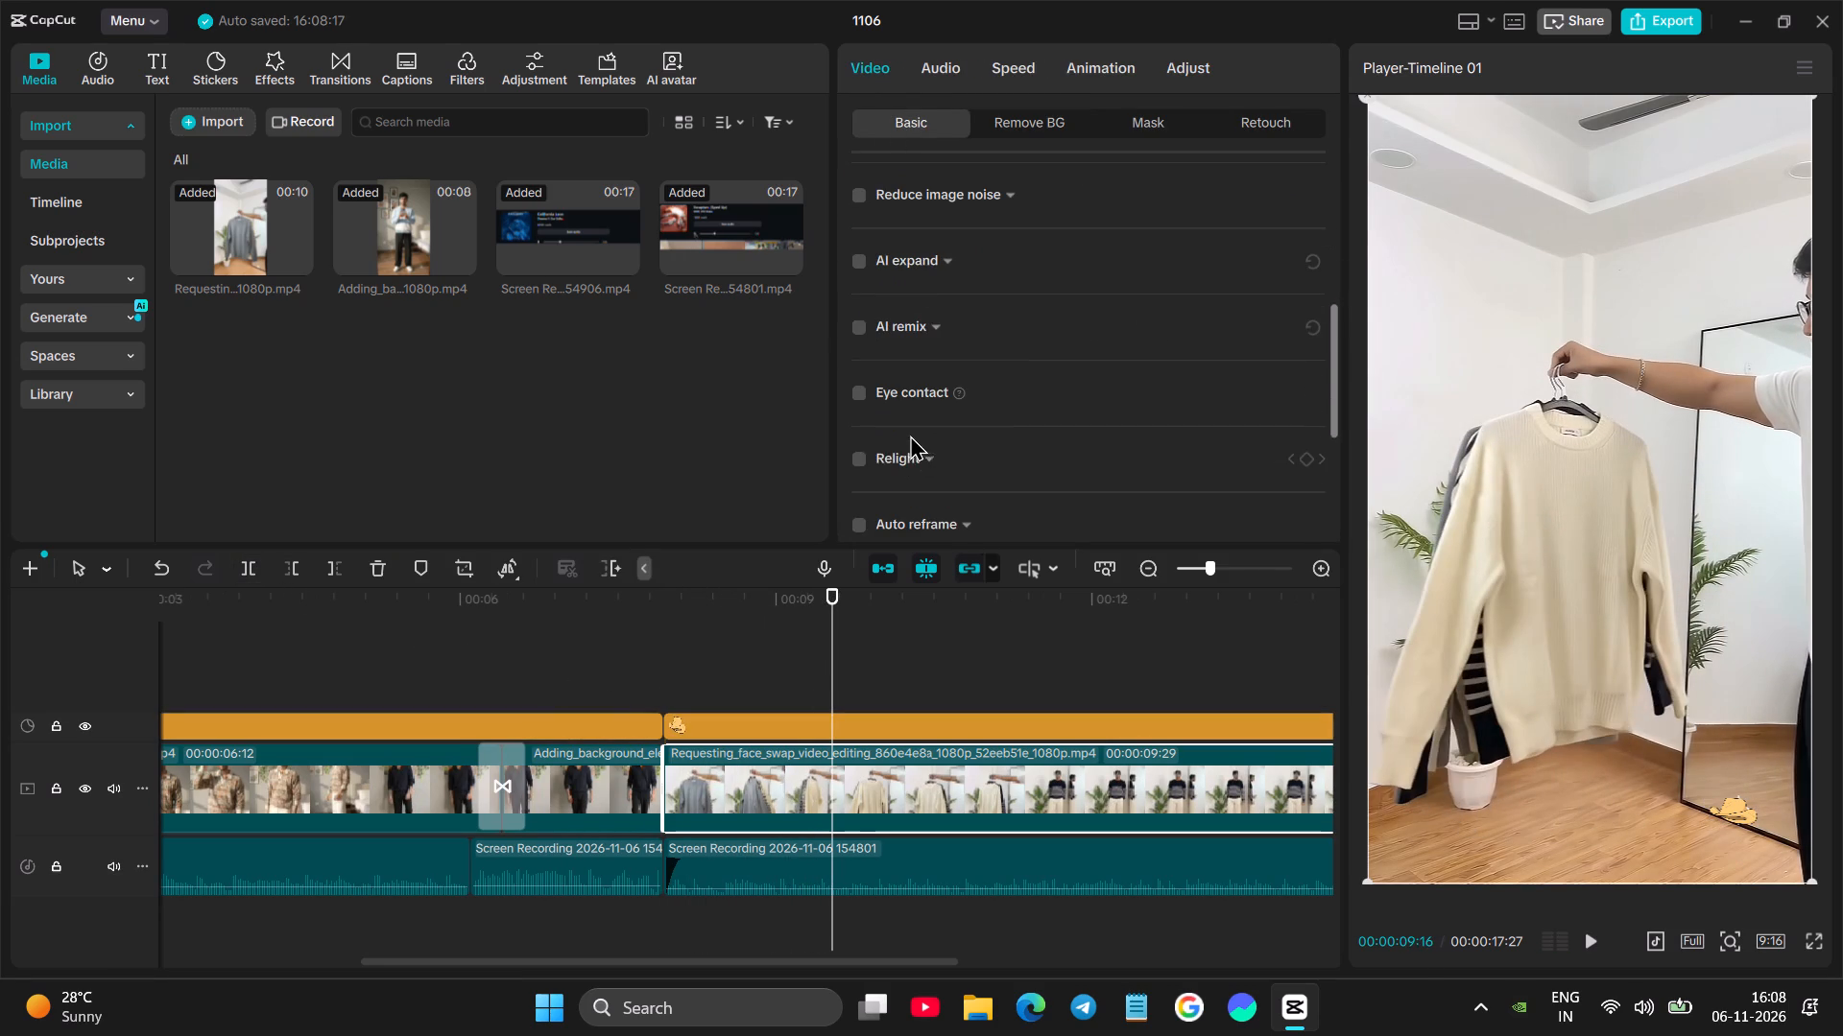
left_click(861, 465)
scroll(973, 401, "down", 2)
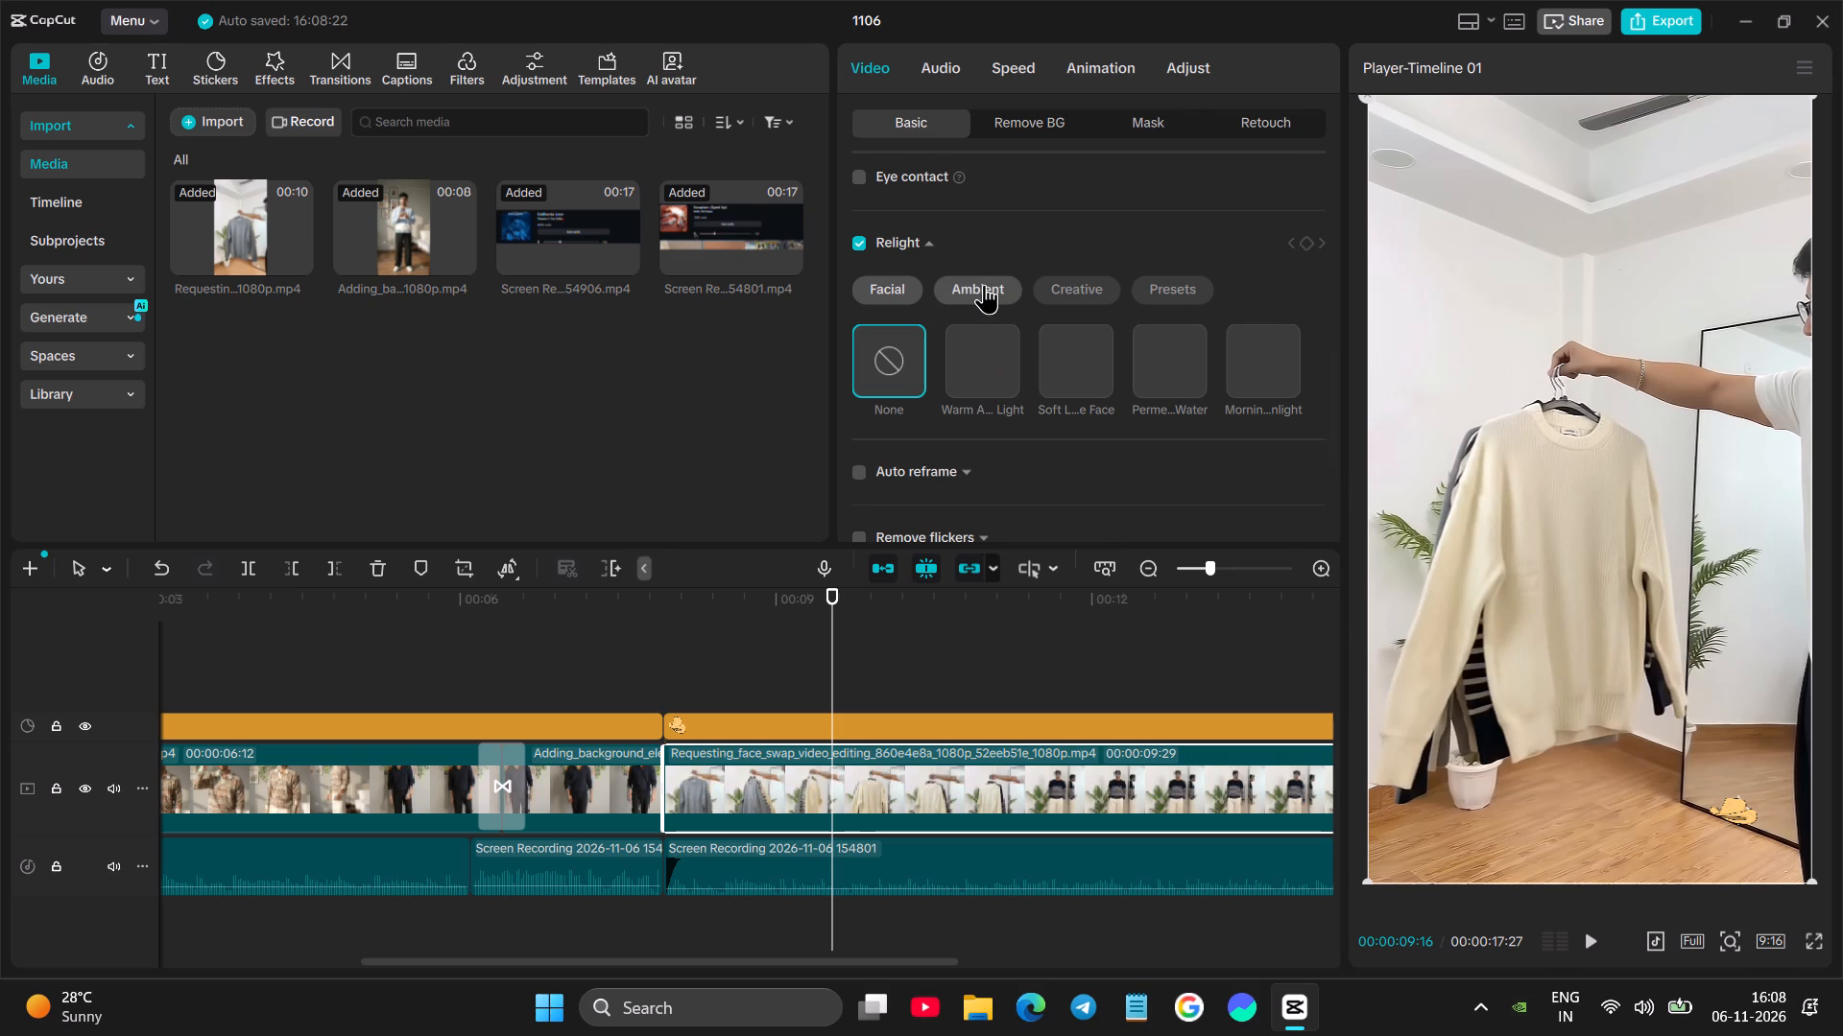
left_click(984, 284)
left_click(1063, 367)
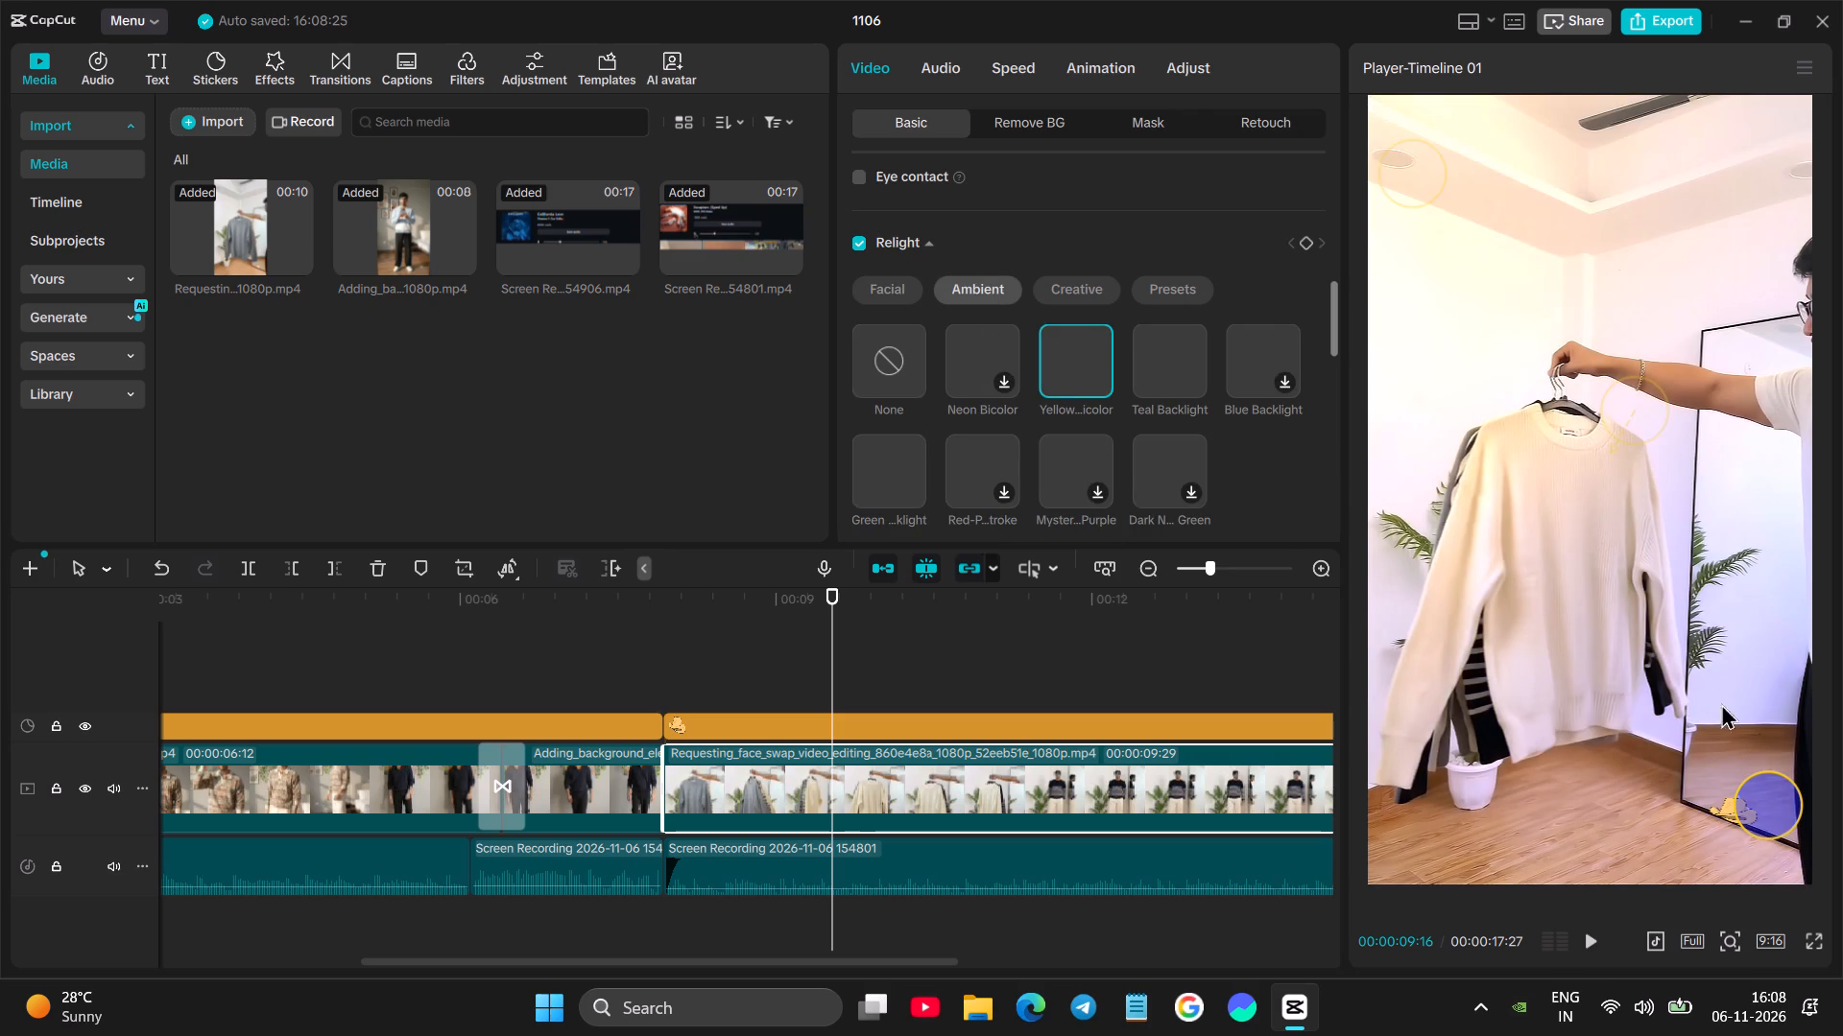
Try Light 2, the orange point light, at several spots in the picture and leave it just beyond the picture's upper-left corner.
left_click(1410, 176)
scroll(931, 388, "down", 2)
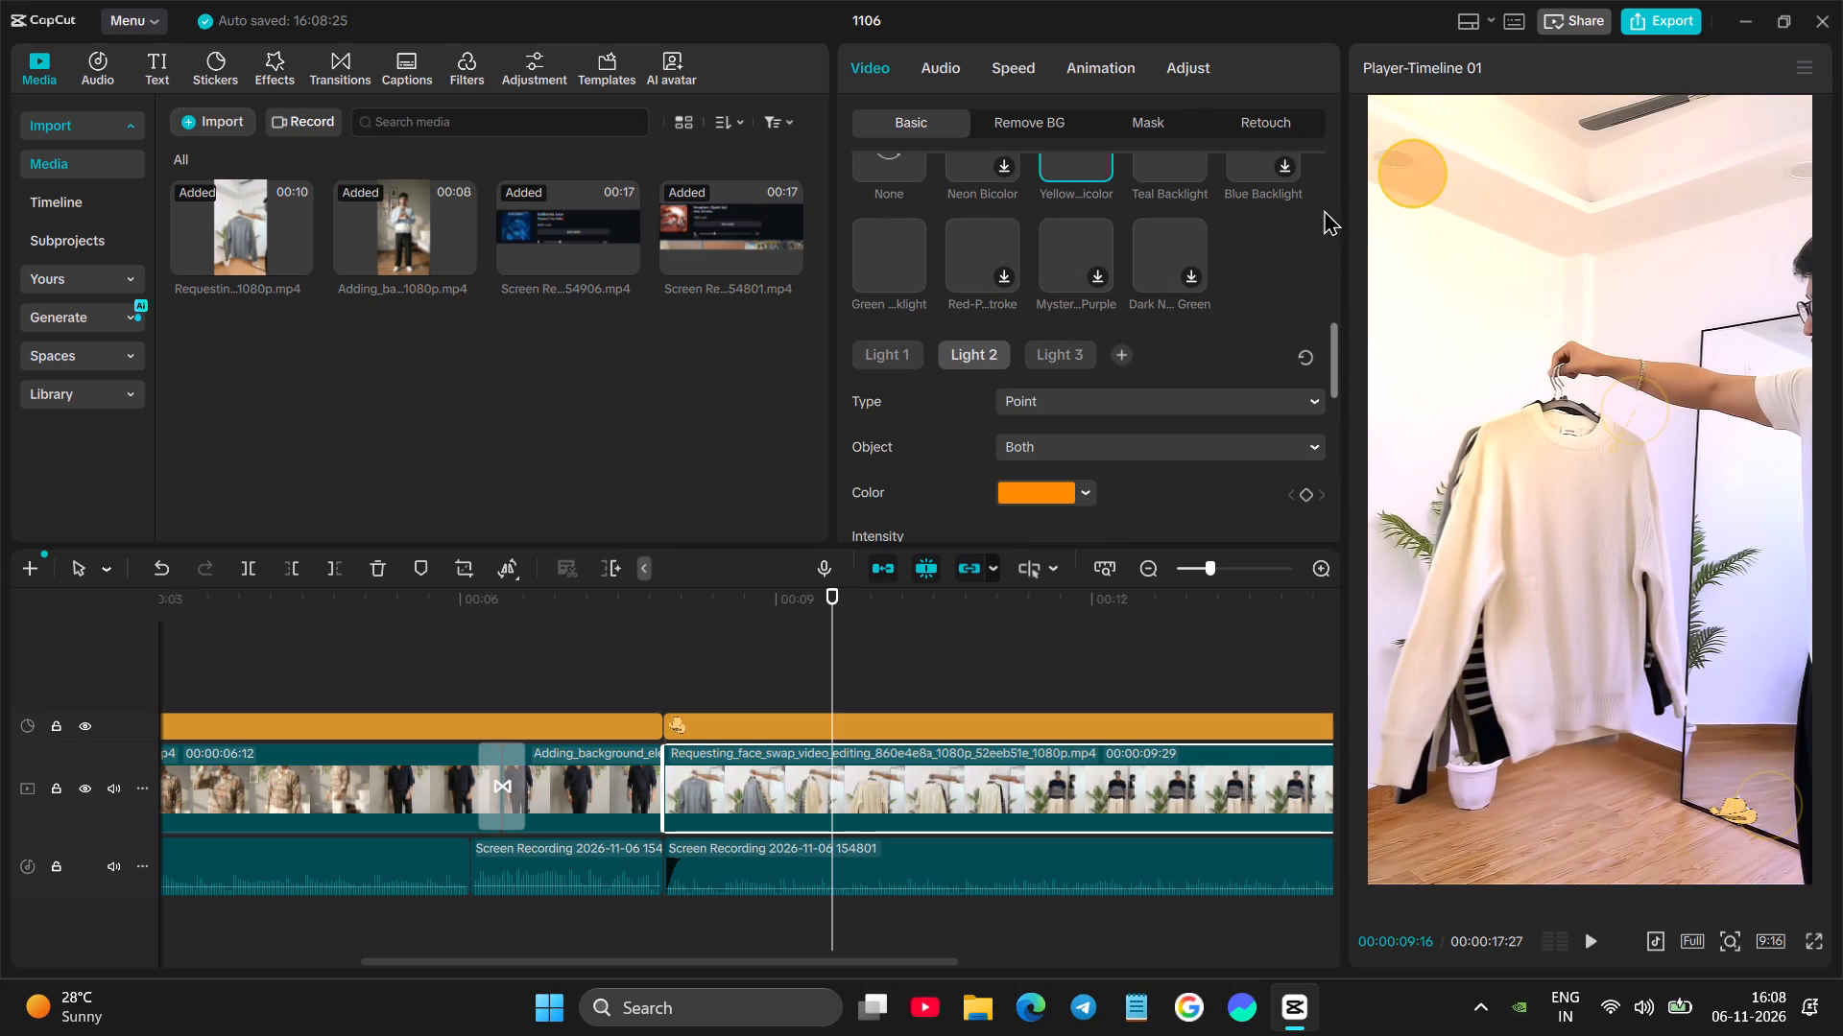
left_click_drag(1424, 177, 1383, 87)
scroll(1033, 418, "down", 1)
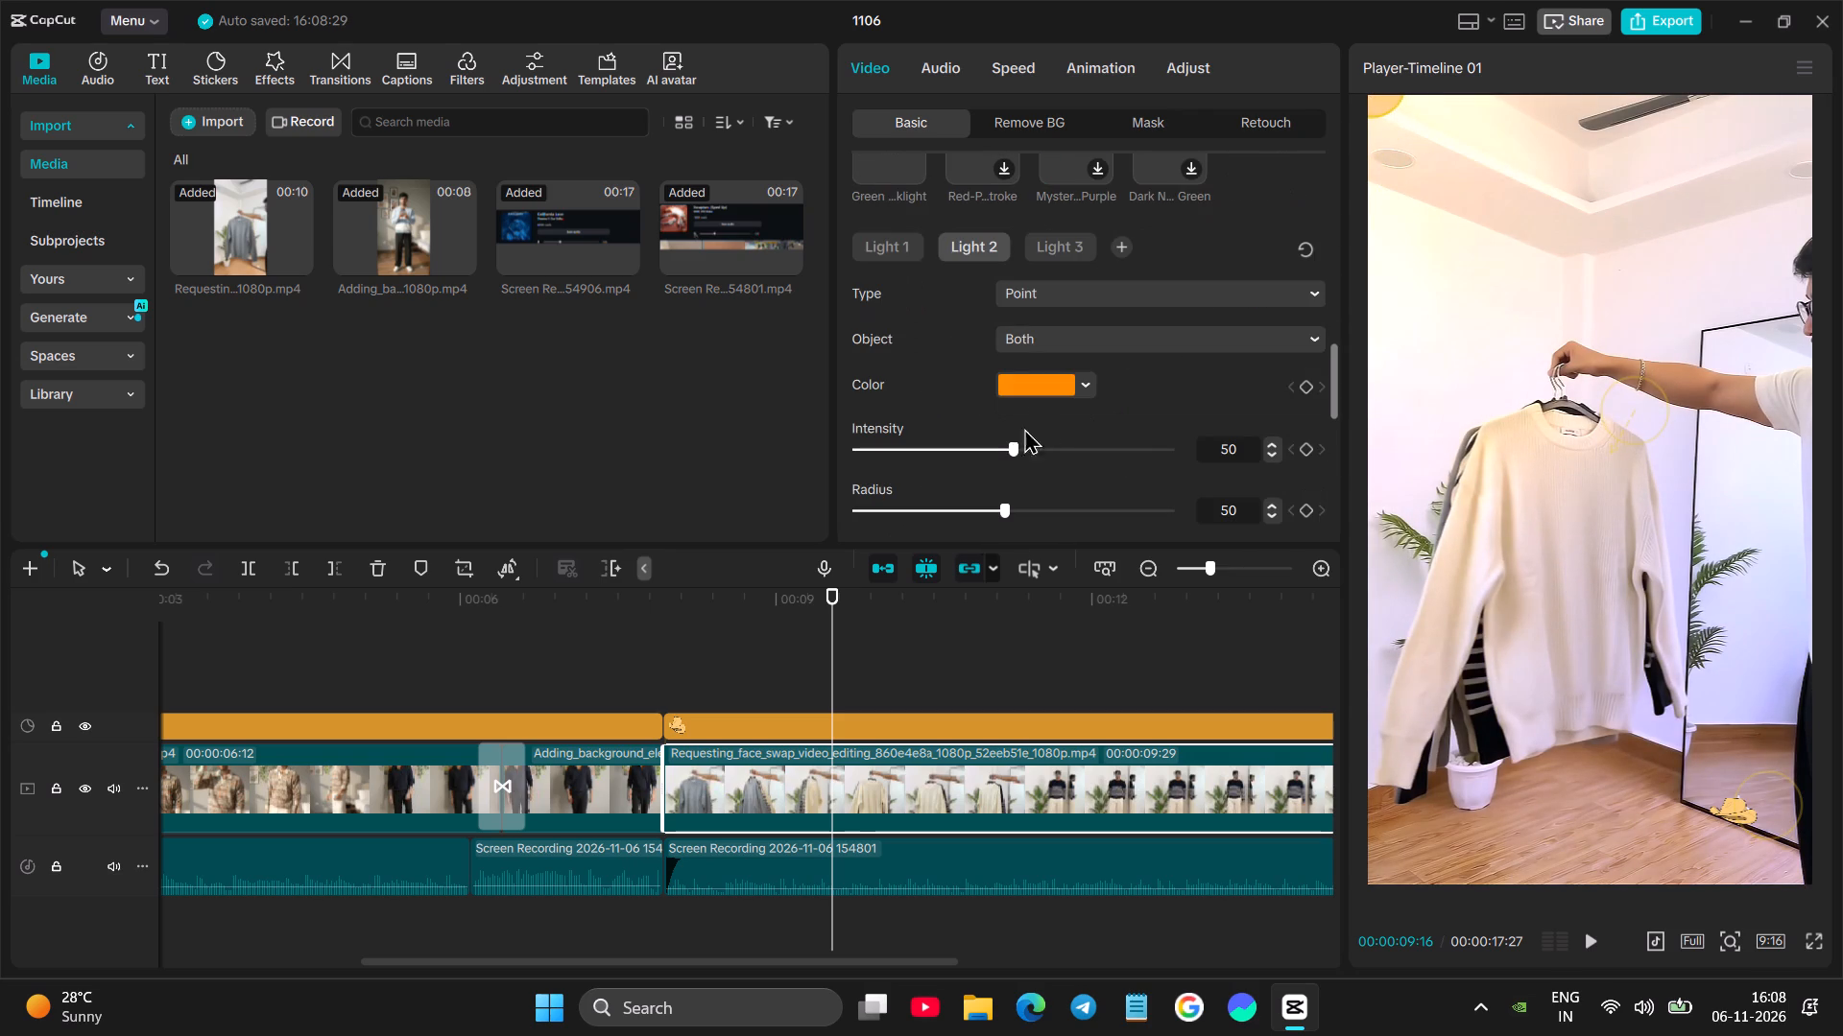
left_click_drag(1381, 107, 1740, 844)
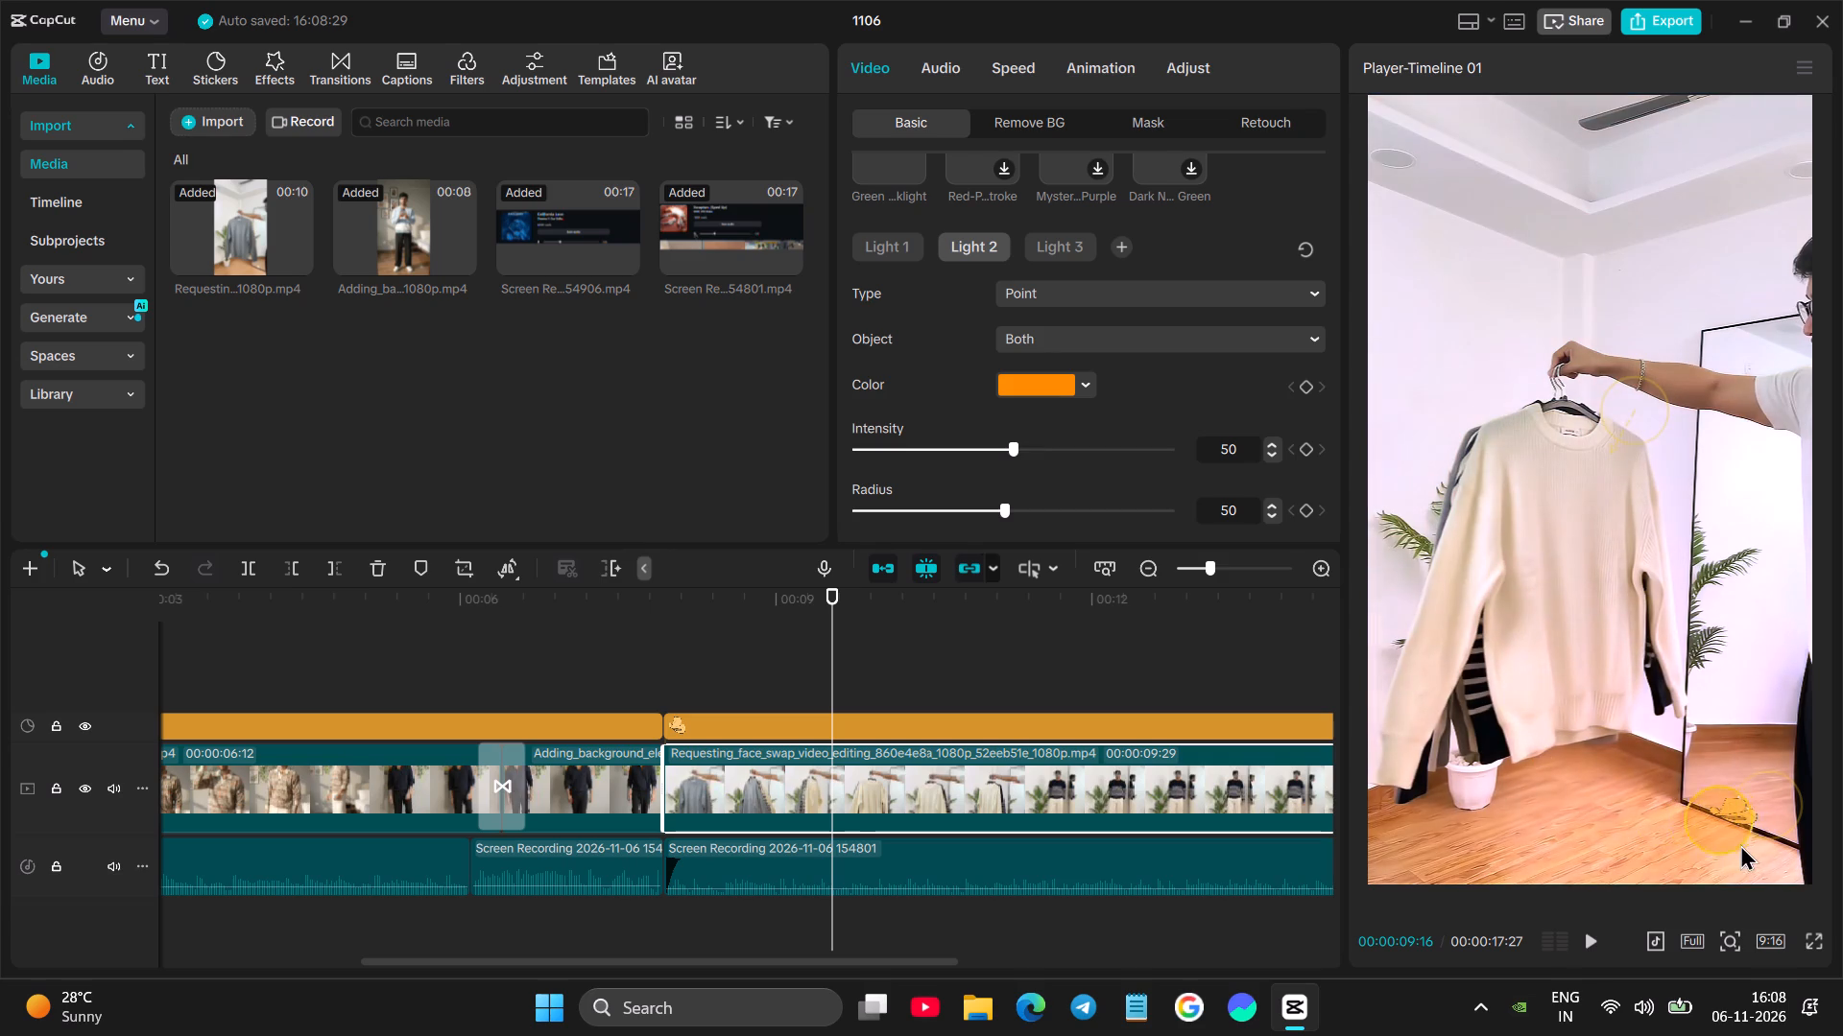
left_click_drag(1740, 844, 1602, 841)
left_click_drag(1720, 830, 1577, 716)
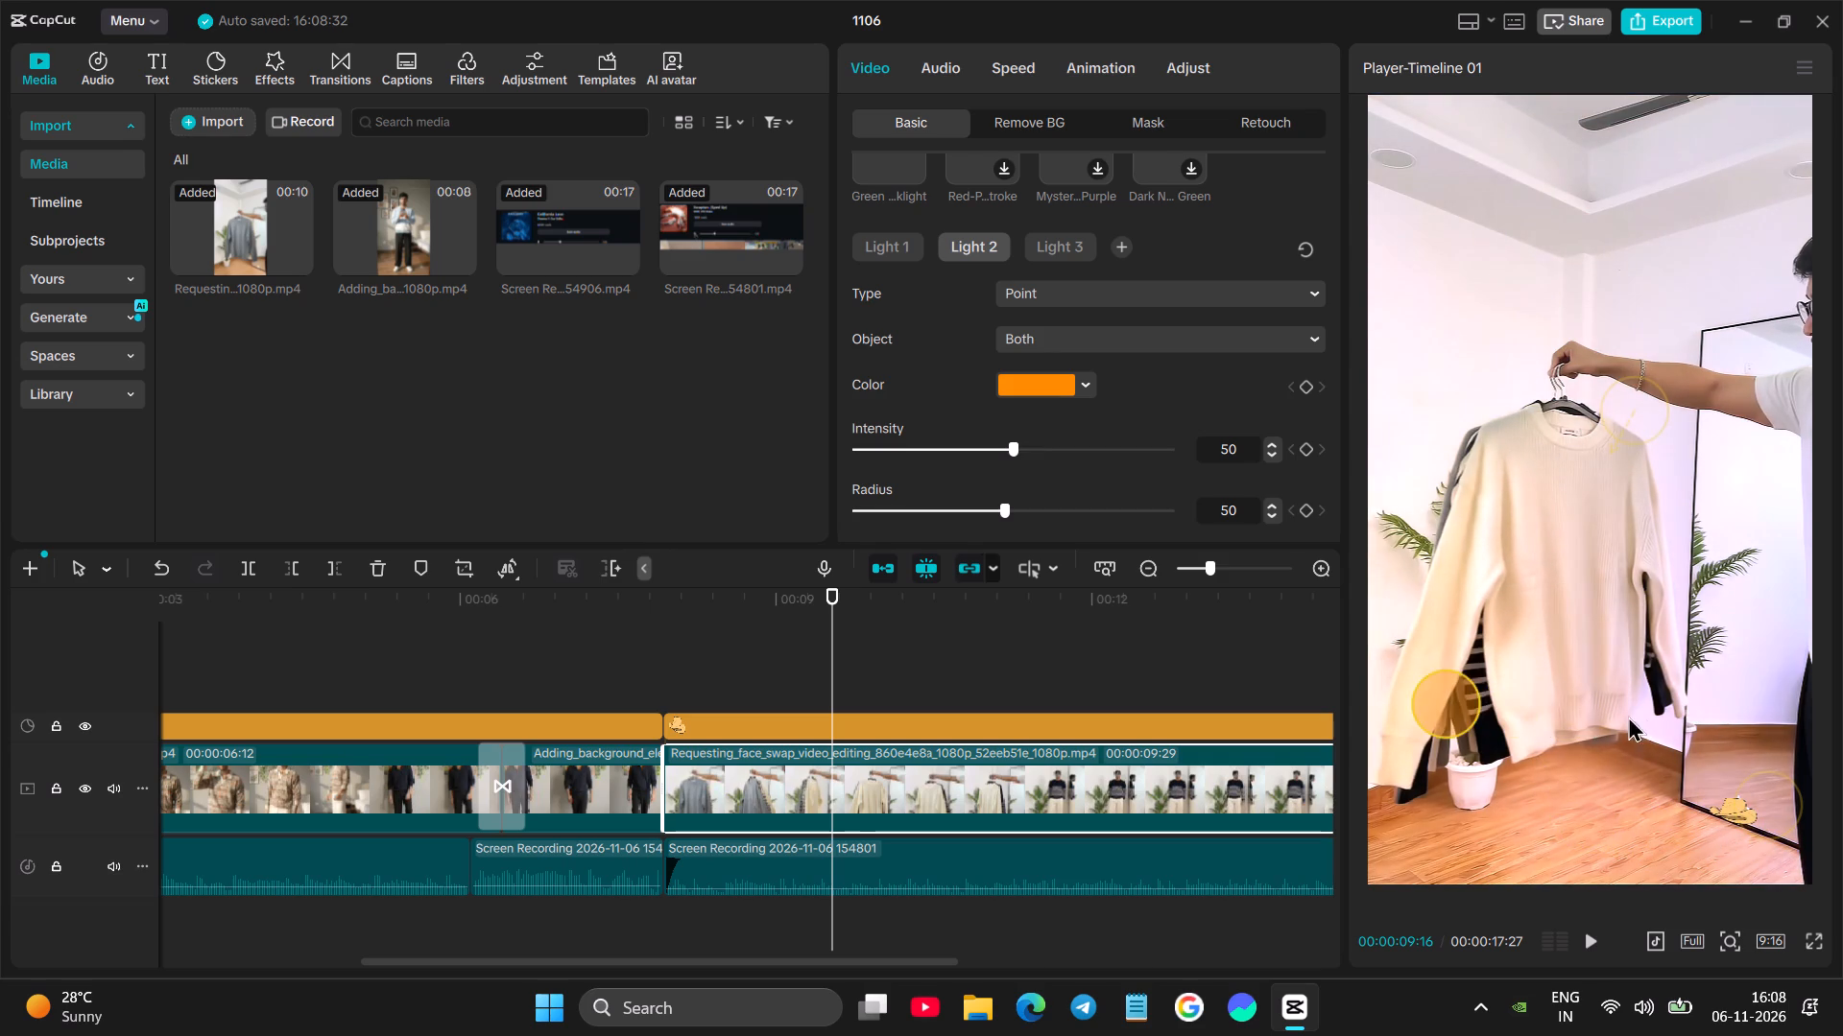
left_click_drag(1780, 695, 1741, 122)
left_click_drag(1724, 739, 1711, 628)
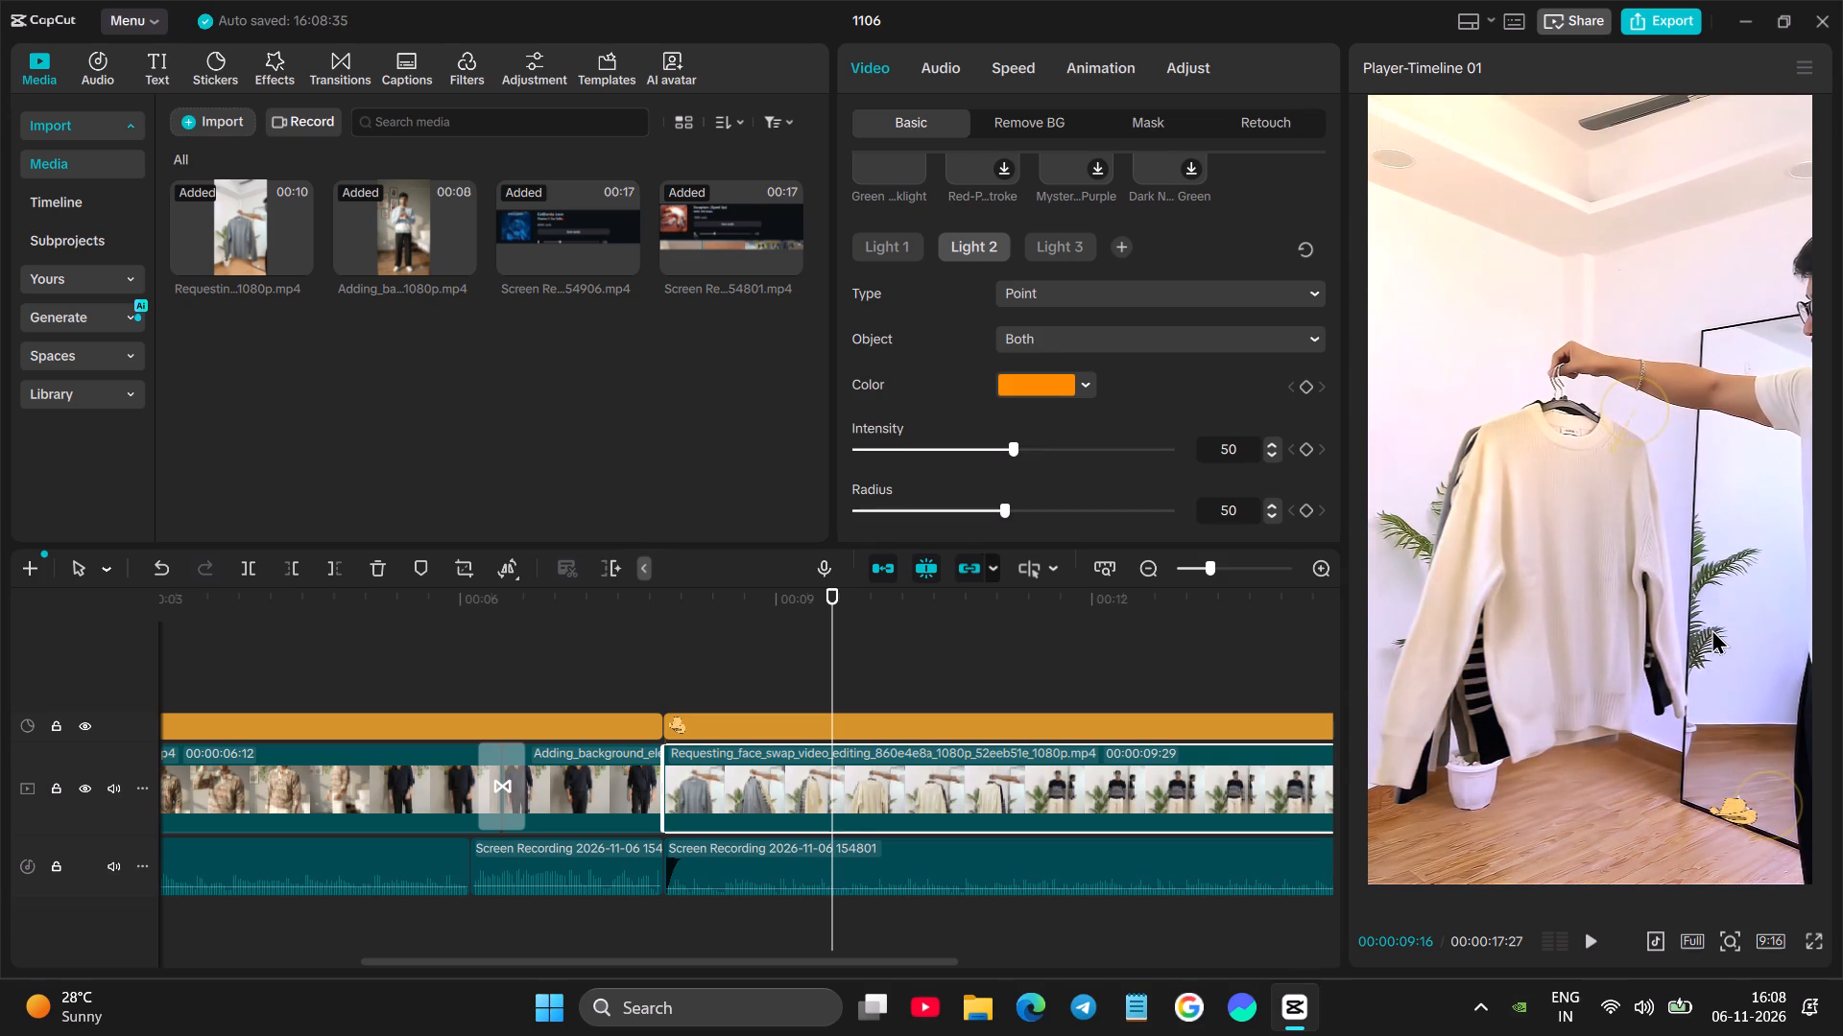
left_click_drag(1711, 628, 1711, 694)
left_click_drag(1726, 859, 1706, 743)
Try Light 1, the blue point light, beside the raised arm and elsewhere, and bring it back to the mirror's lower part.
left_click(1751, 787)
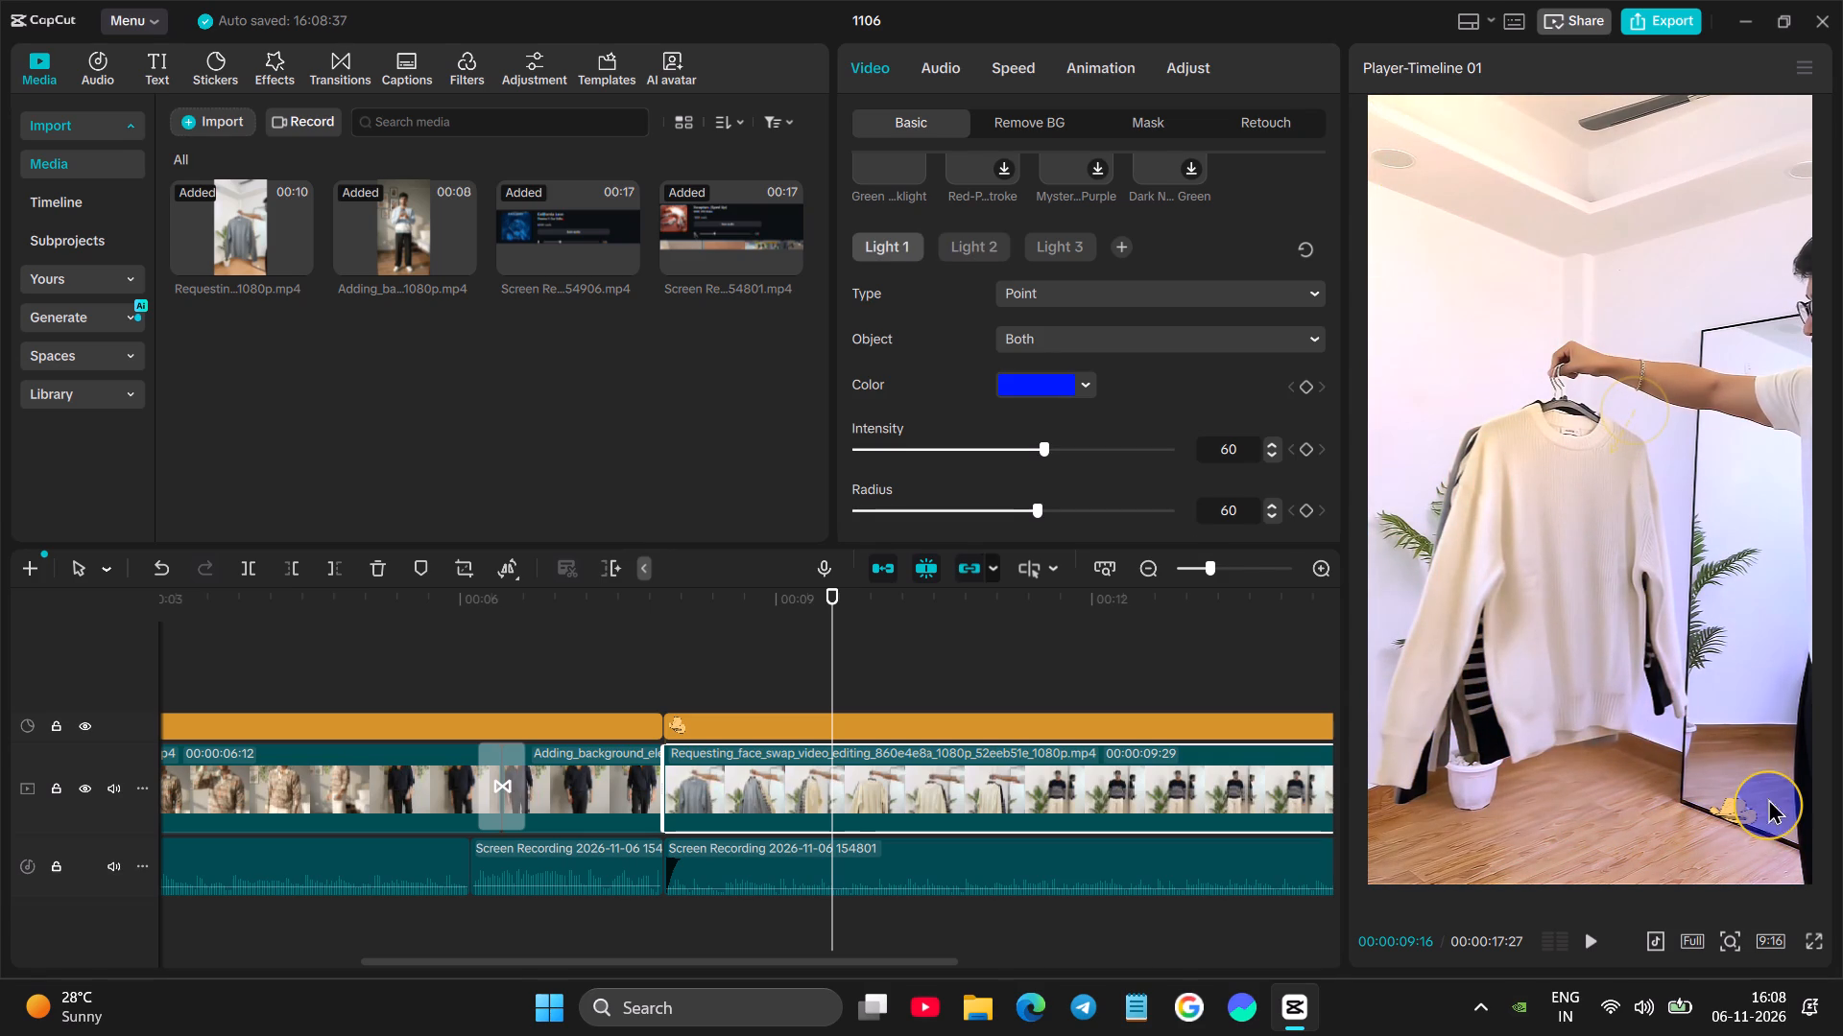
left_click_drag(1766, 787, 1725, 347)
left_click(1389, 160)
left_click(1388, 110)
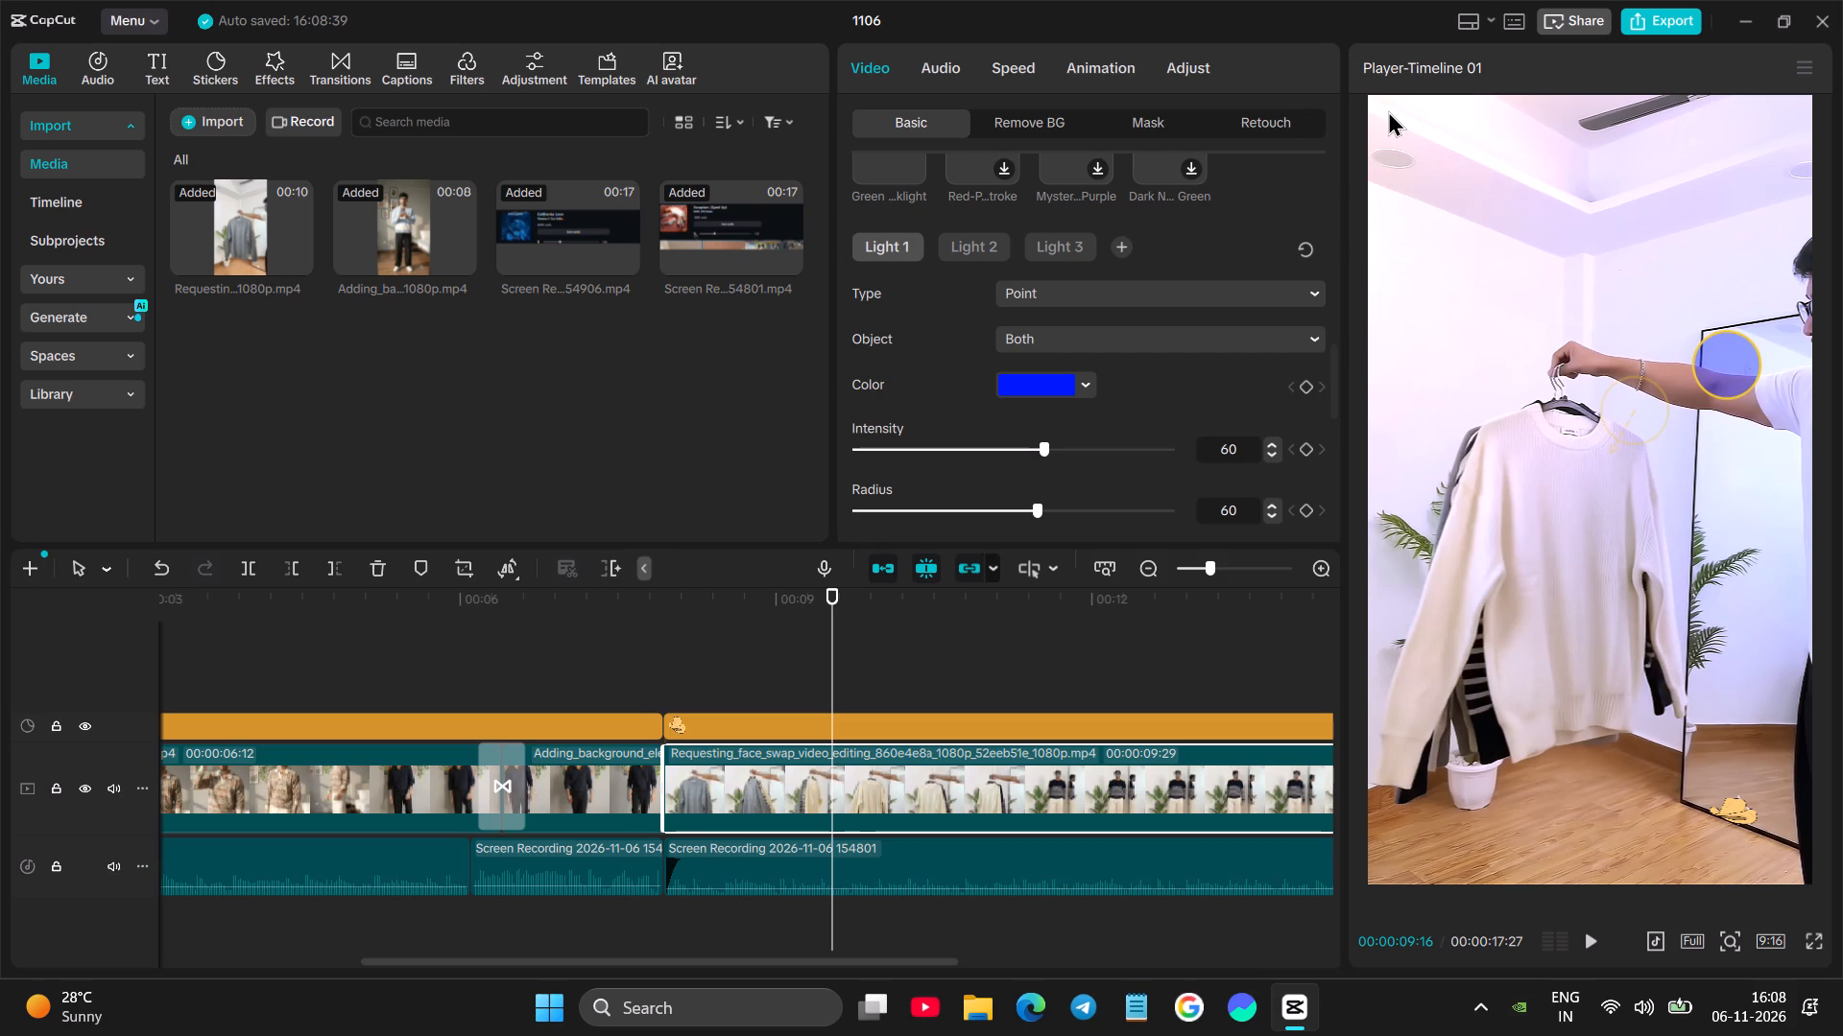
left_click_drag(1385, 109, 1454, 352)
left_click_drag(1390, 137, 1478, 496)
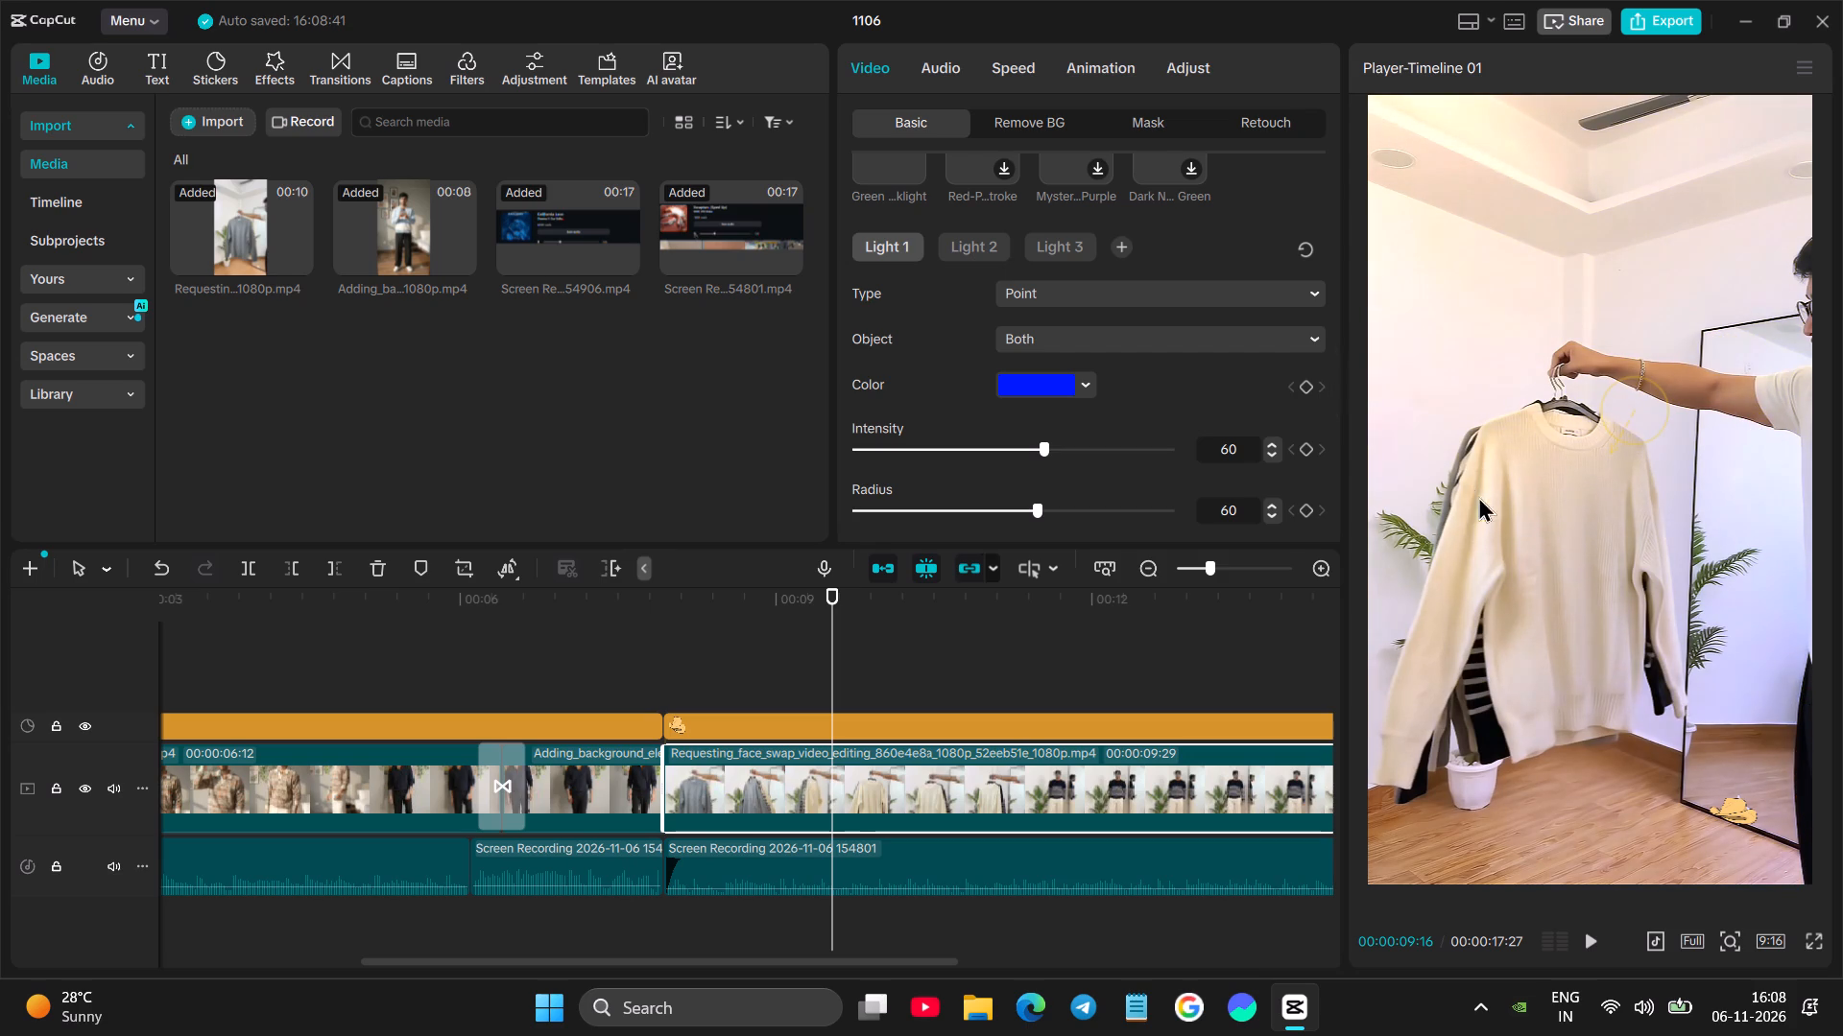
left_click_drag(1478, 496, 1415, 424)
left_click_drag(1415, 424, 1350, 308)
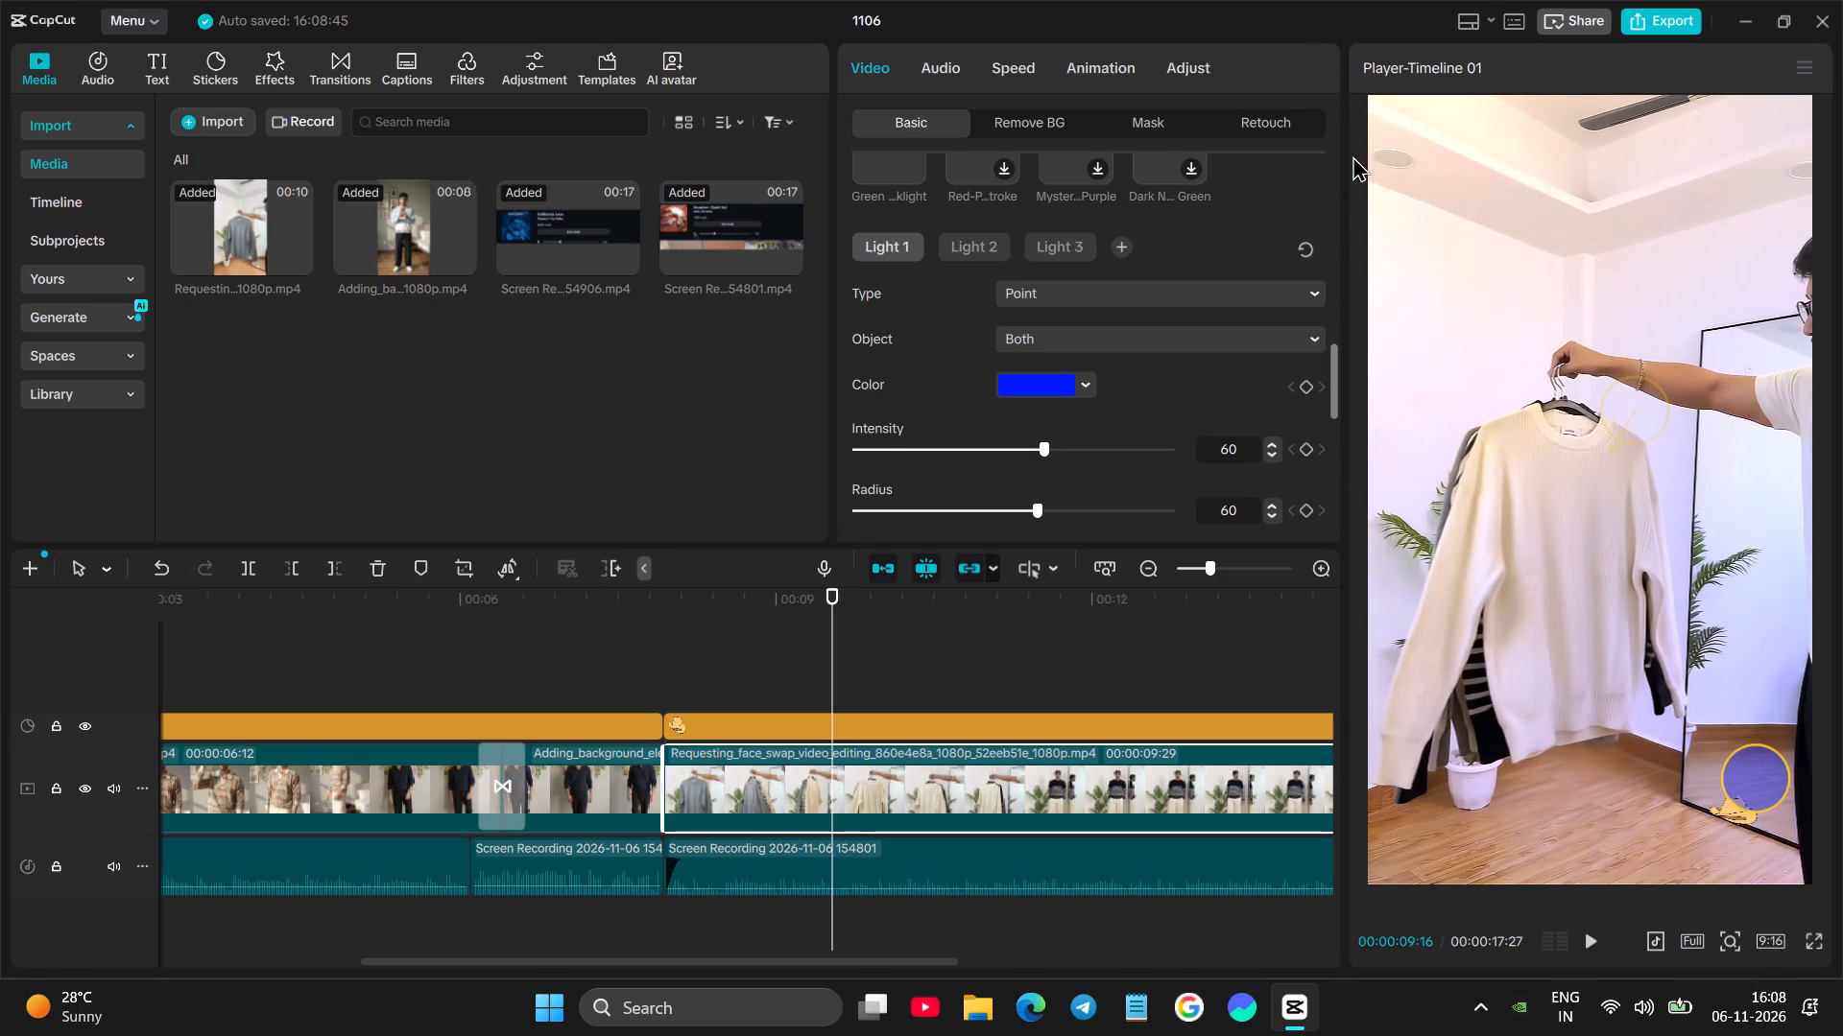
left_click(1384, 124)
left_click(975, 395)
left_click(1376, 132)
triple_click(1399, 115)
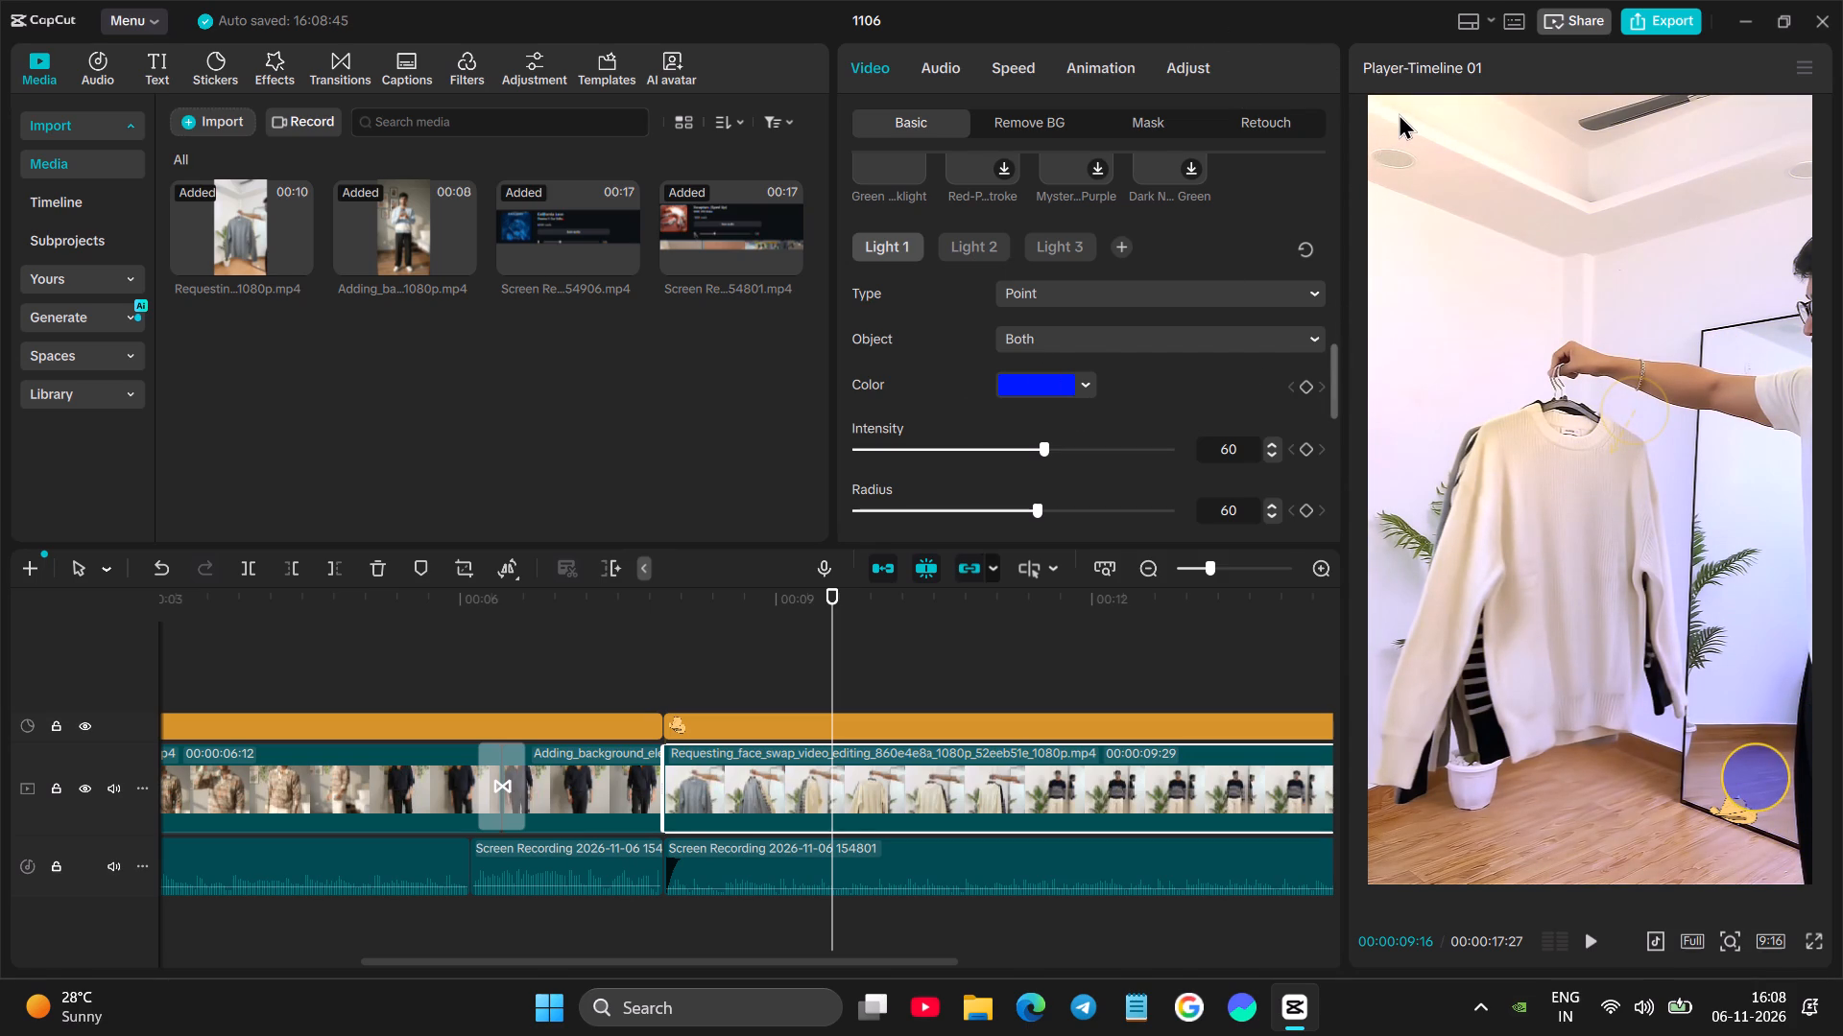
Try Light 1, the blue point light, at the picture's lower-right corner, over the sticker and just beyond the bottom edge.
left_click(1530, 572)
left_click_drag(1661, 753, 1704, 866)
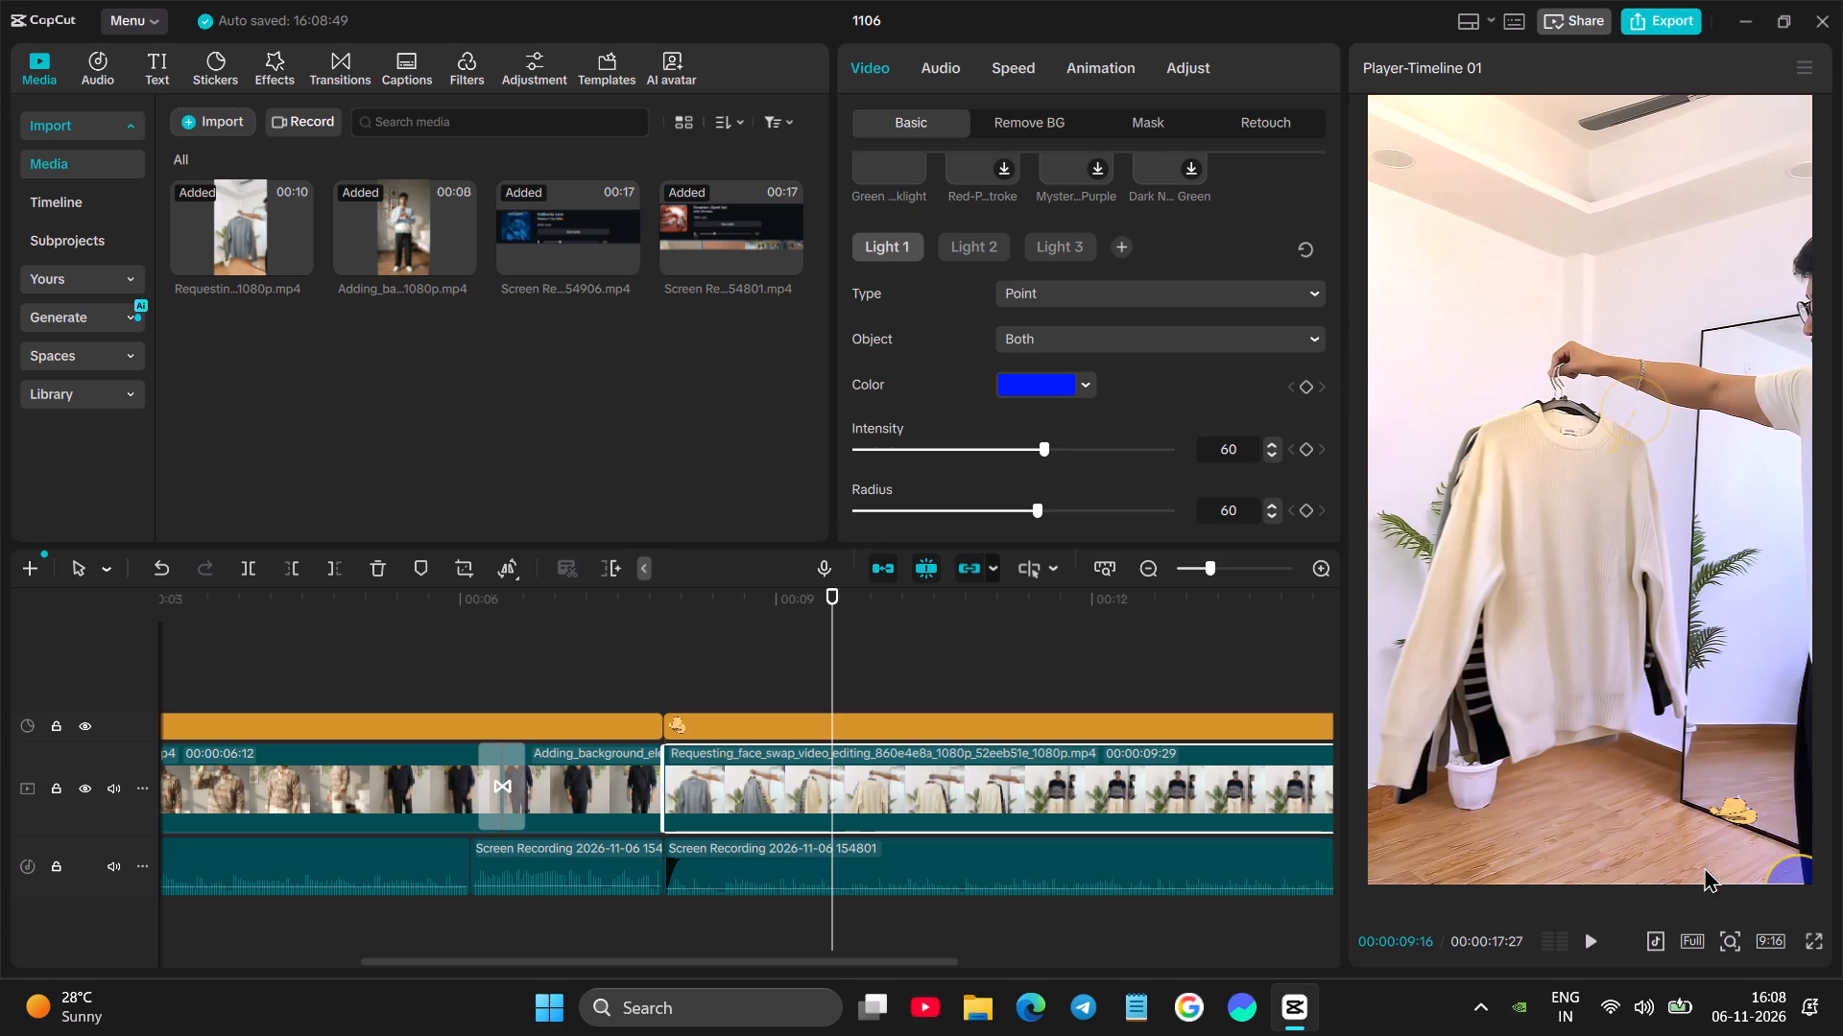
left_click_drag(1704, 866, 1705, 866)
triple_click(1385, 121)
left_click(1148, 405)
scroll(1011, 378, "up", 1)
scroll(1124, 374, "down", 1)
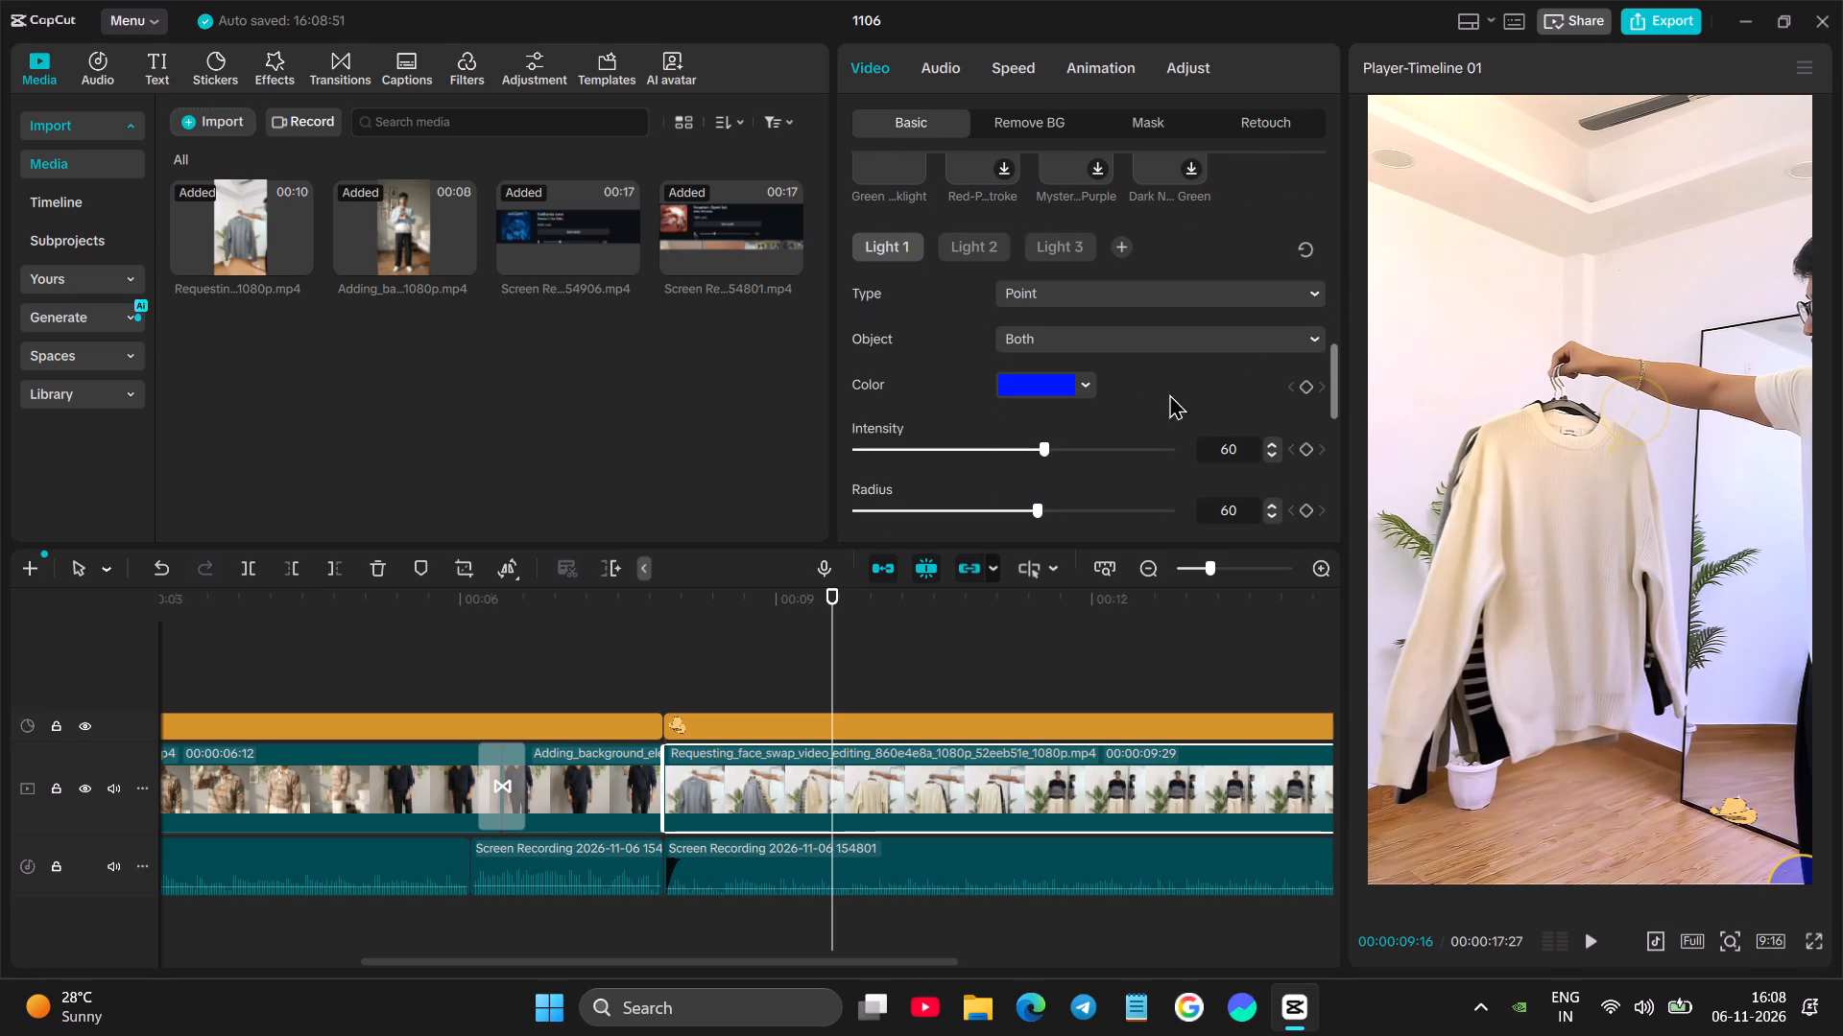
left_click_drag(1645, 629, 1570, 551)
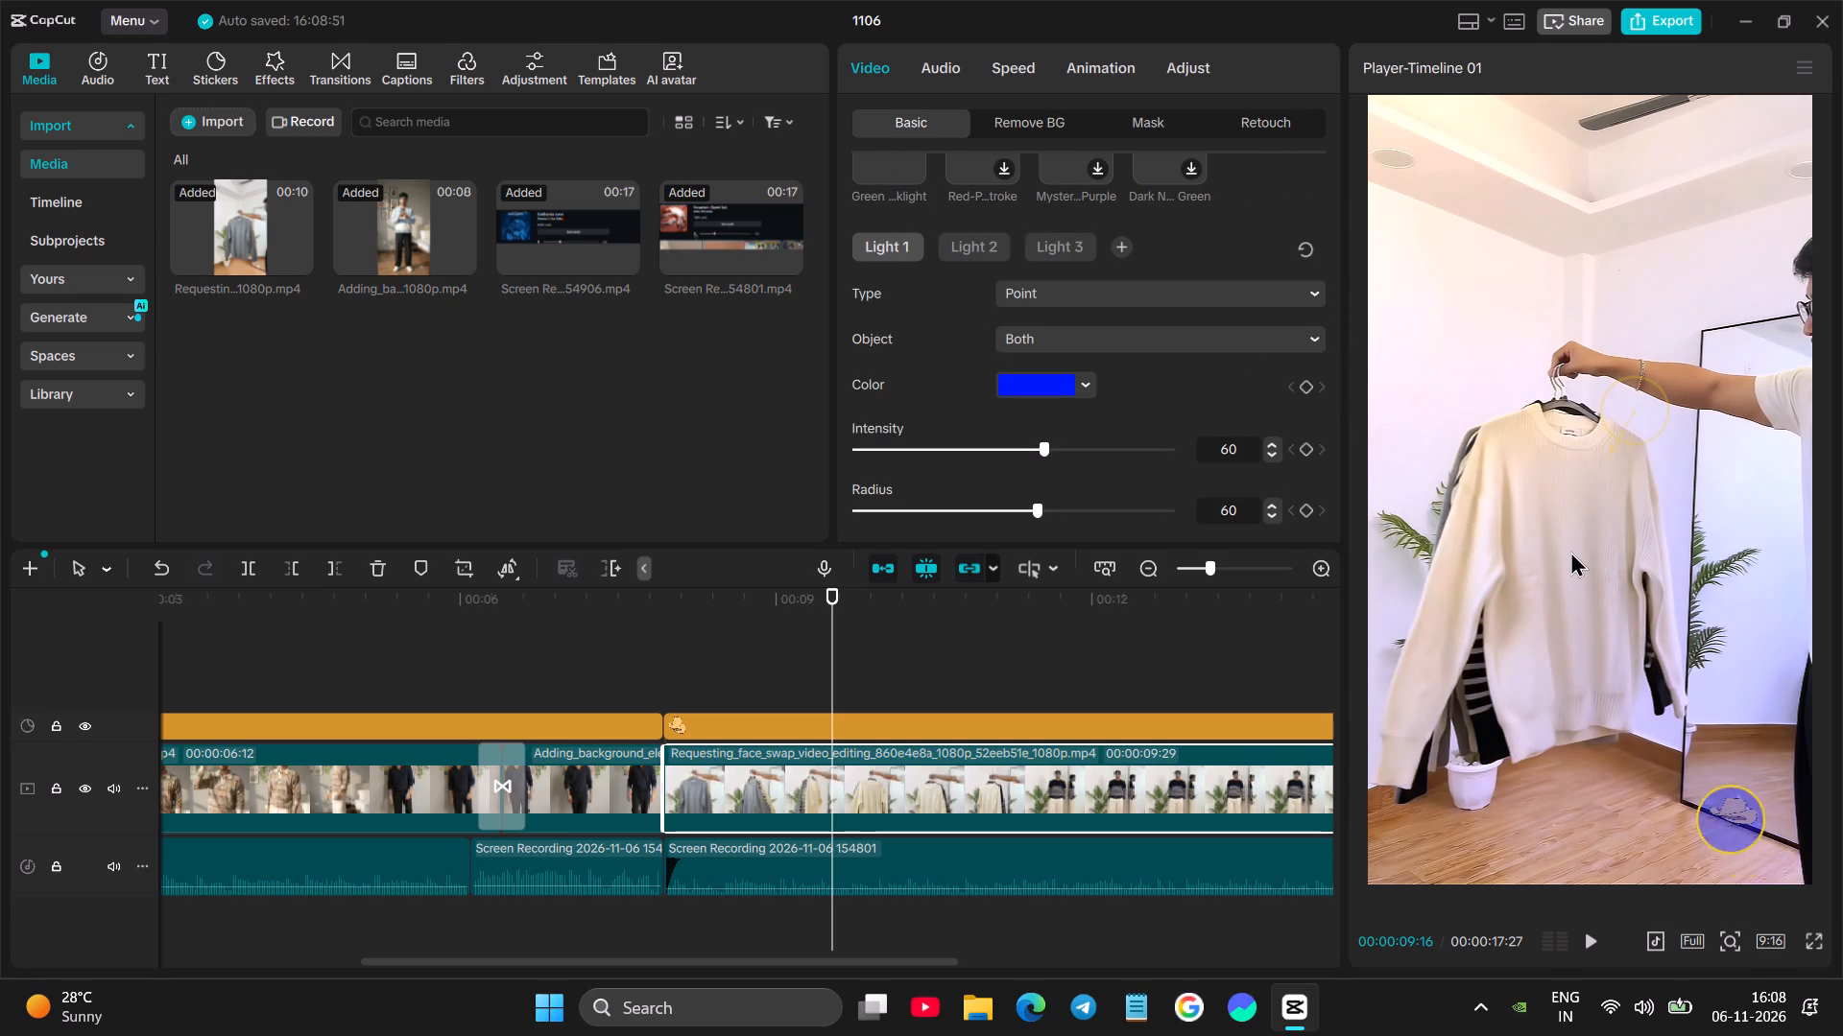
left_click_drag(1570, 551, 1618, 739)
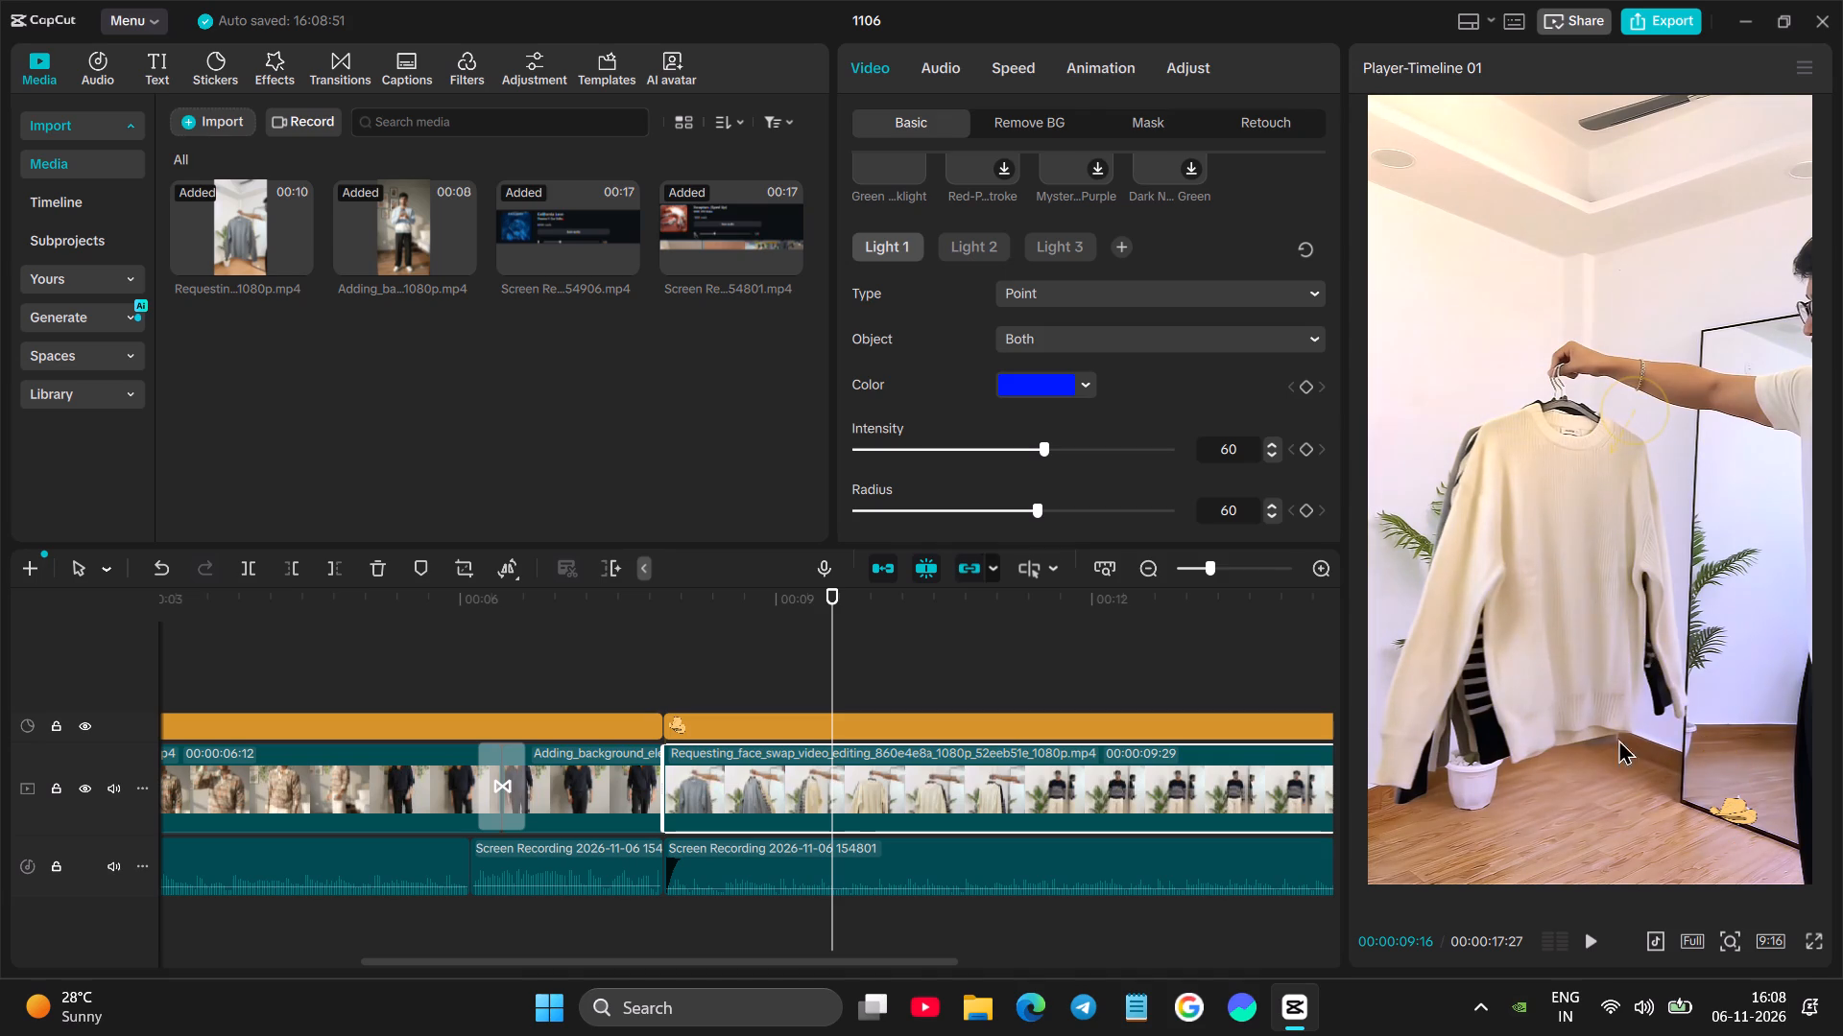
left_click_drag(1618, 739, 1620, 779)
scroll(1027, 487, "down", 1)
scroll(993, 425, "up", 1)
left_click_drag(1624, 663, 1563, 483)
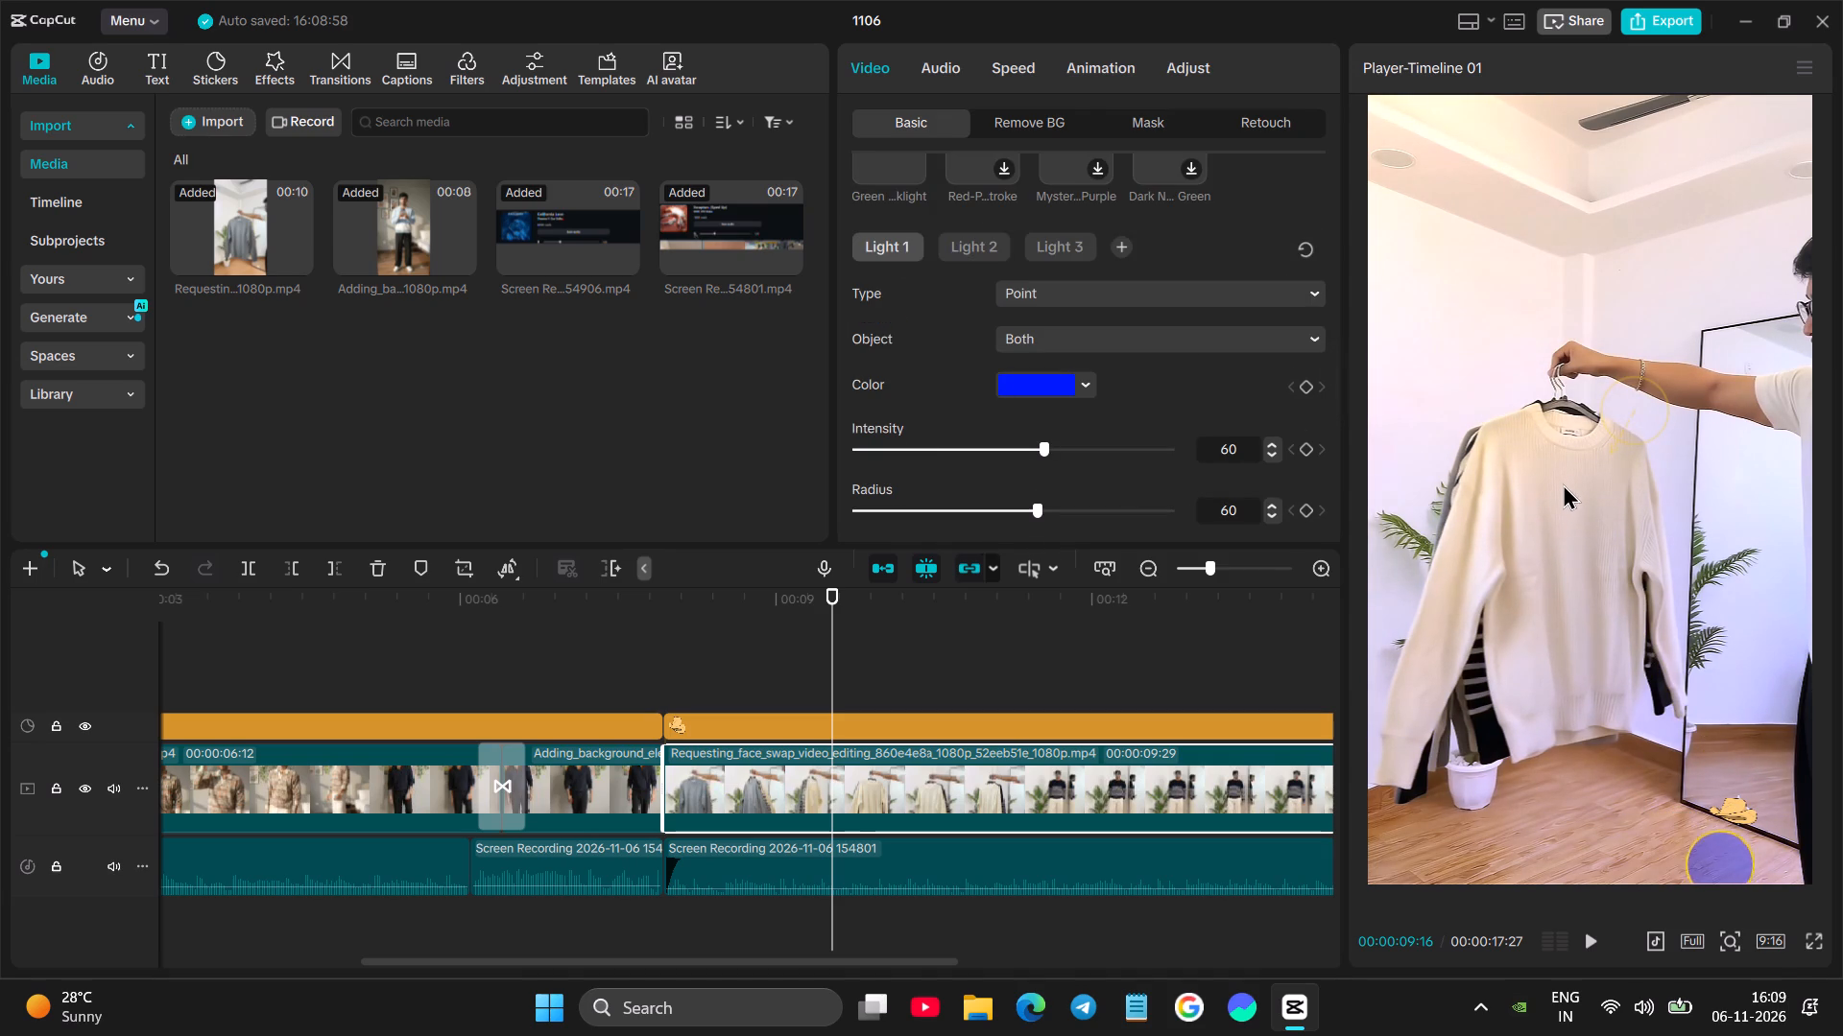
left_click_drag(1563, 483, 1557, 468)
Try Light 3, the white directional light, at several spots in the picture and leave it just beyond the picture's left edge.
left_click(963, 247)
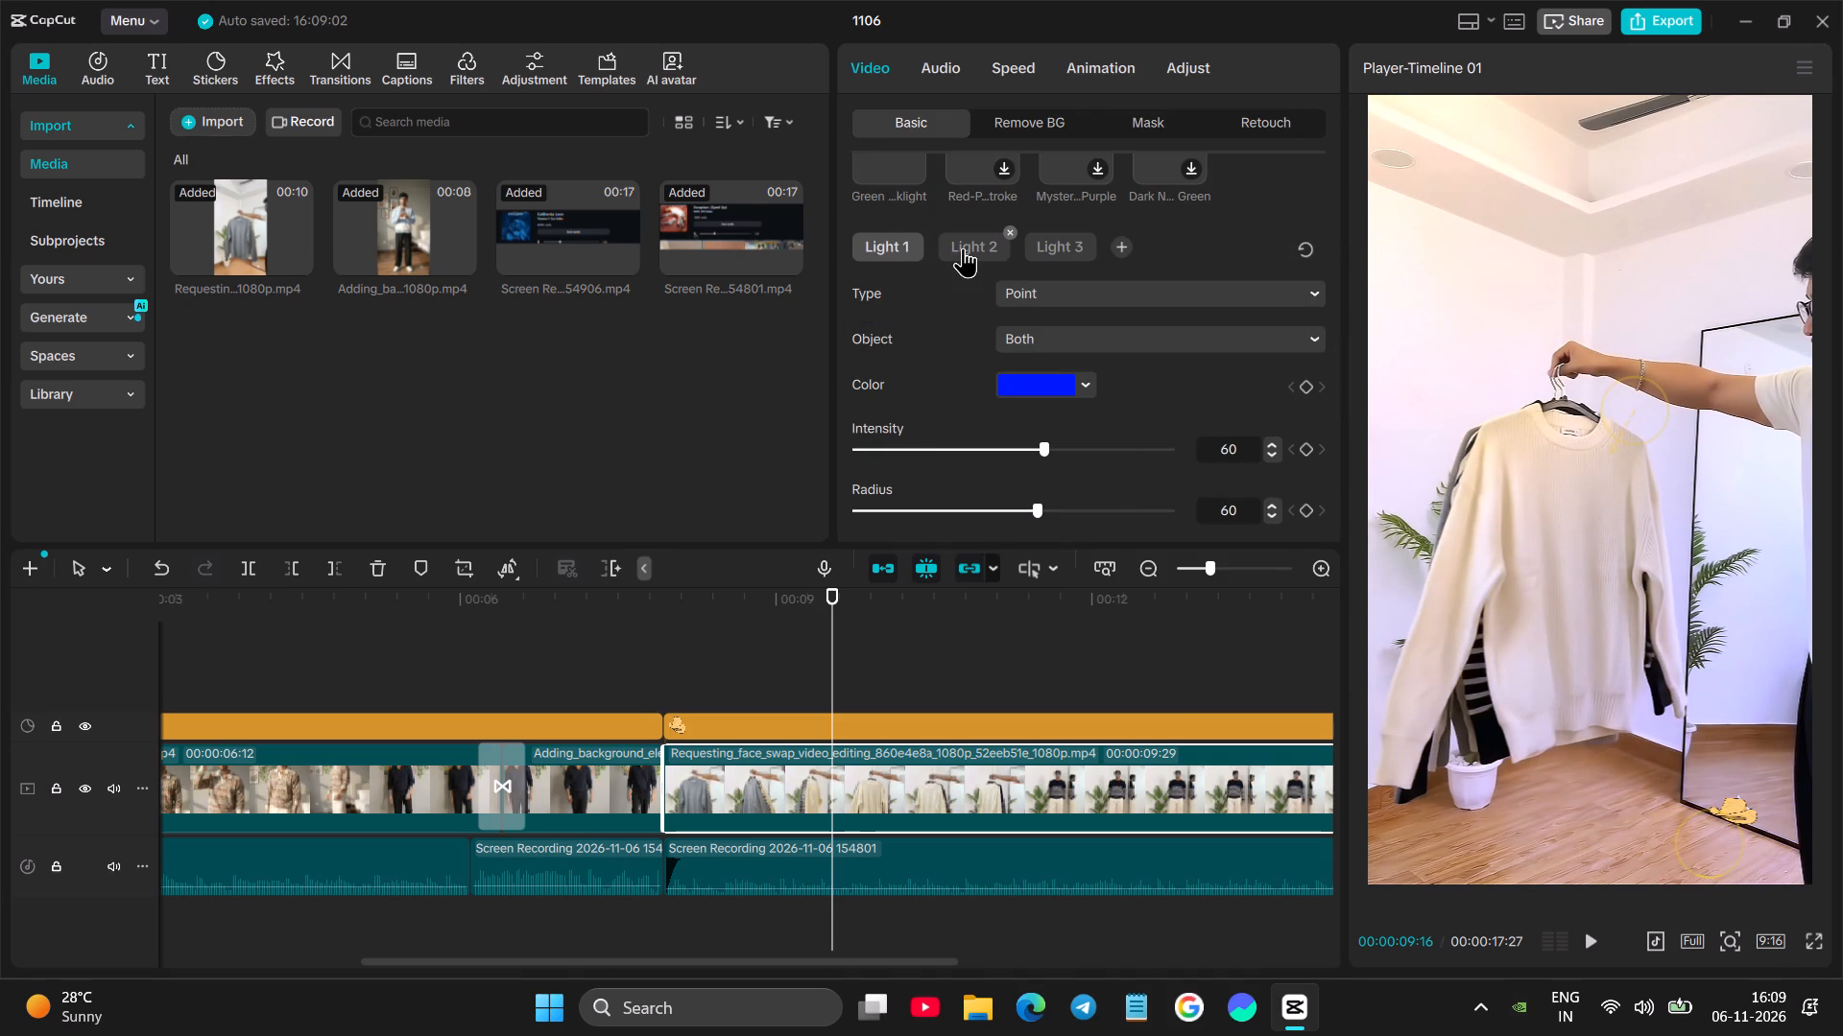
left_click(1050, 249)
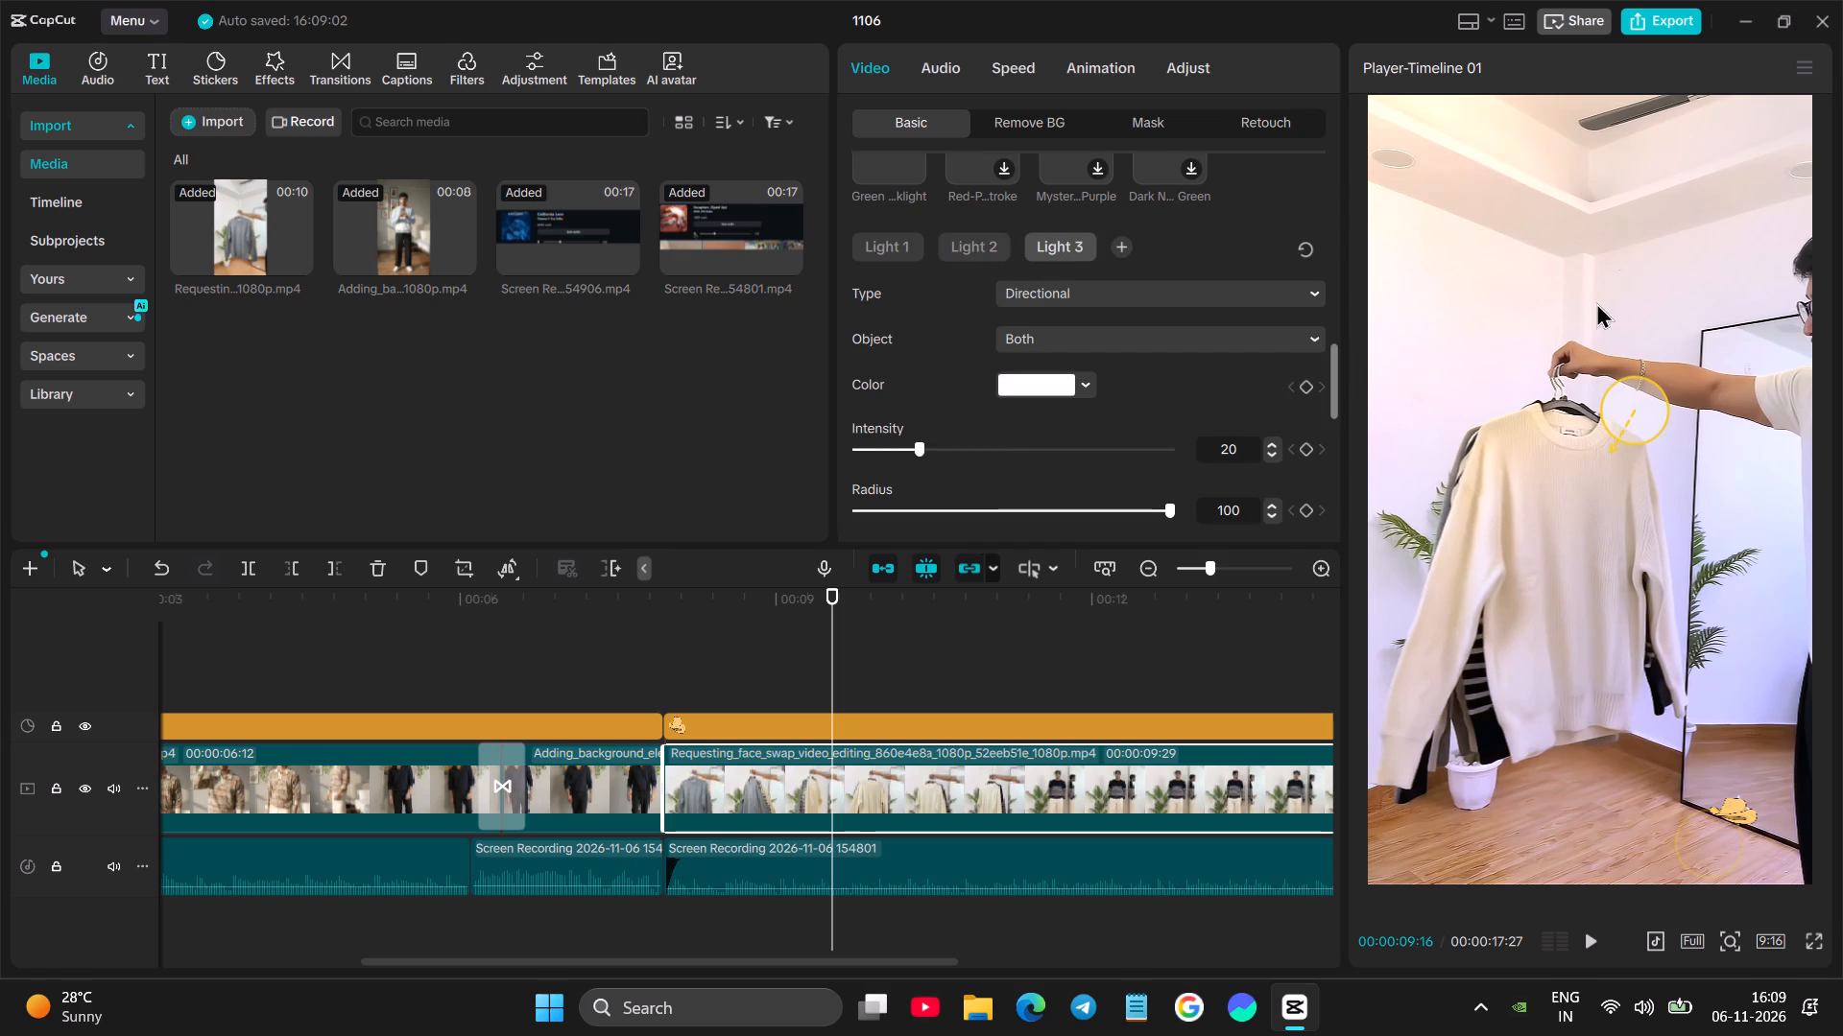
left_click_drag(1640, 396, 1743, 625)
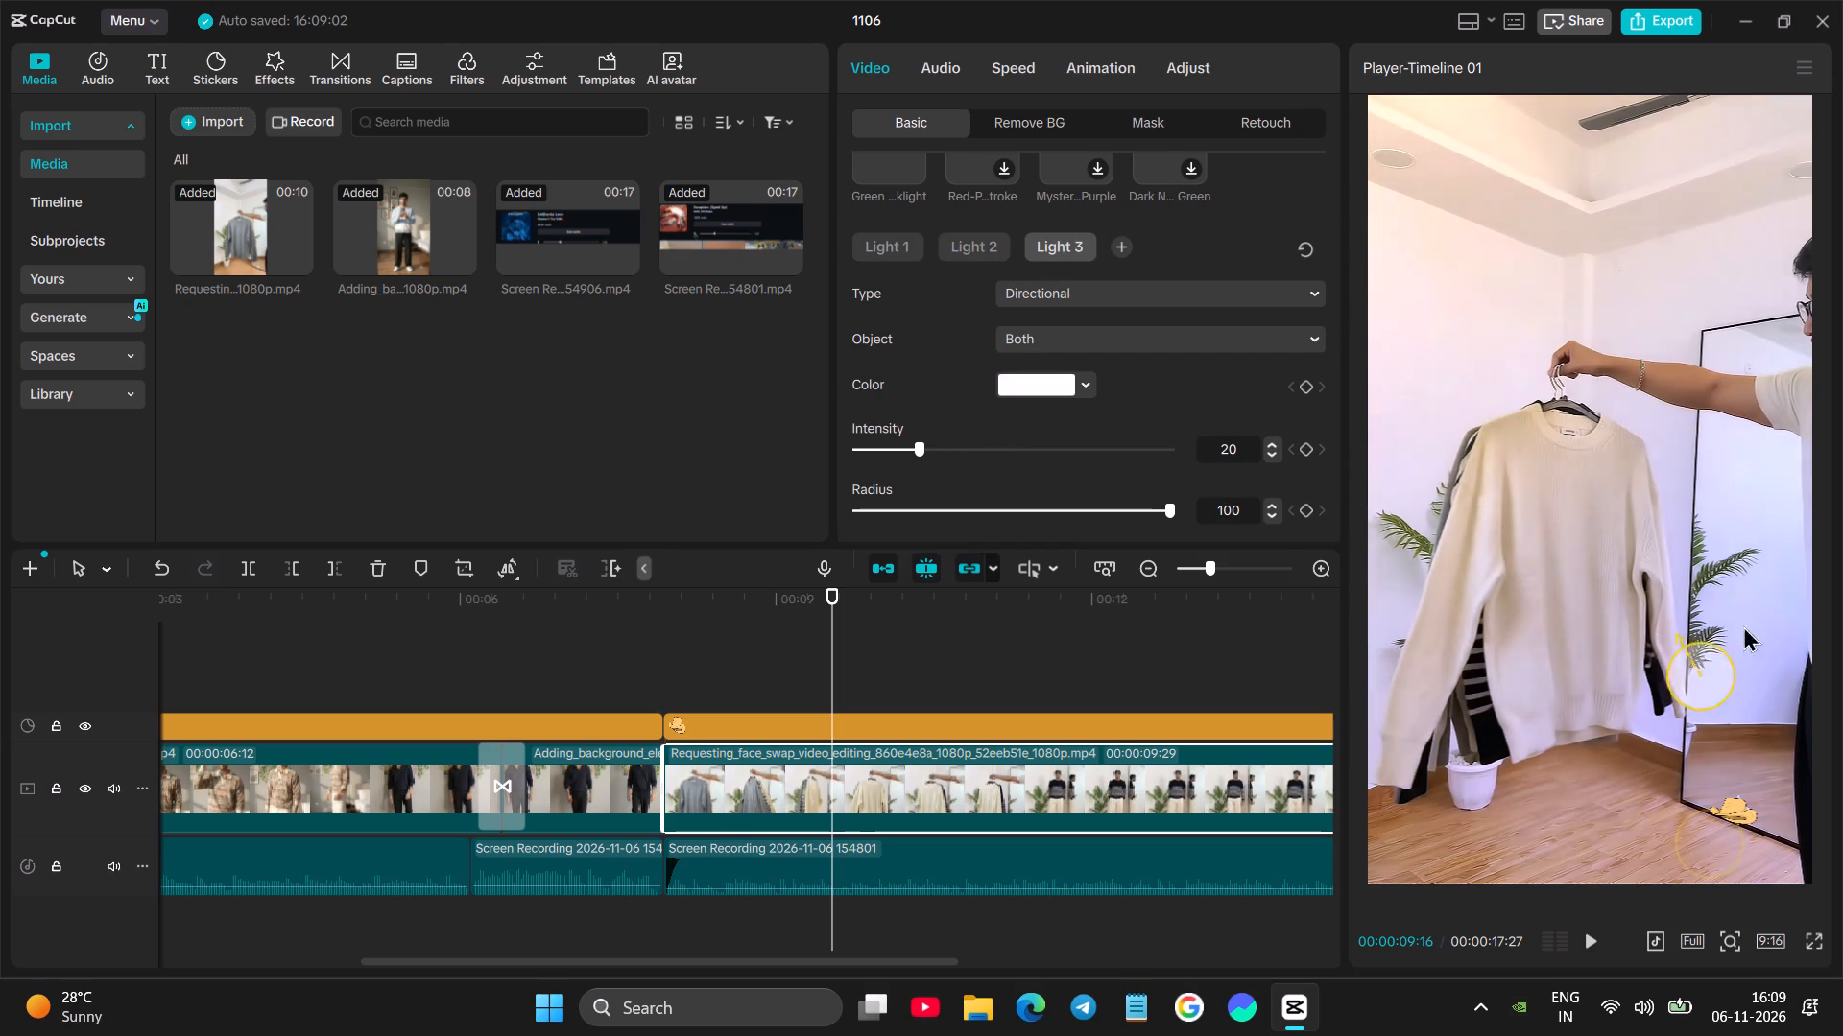
left_click_drag(1743, 625, 1477, 774)
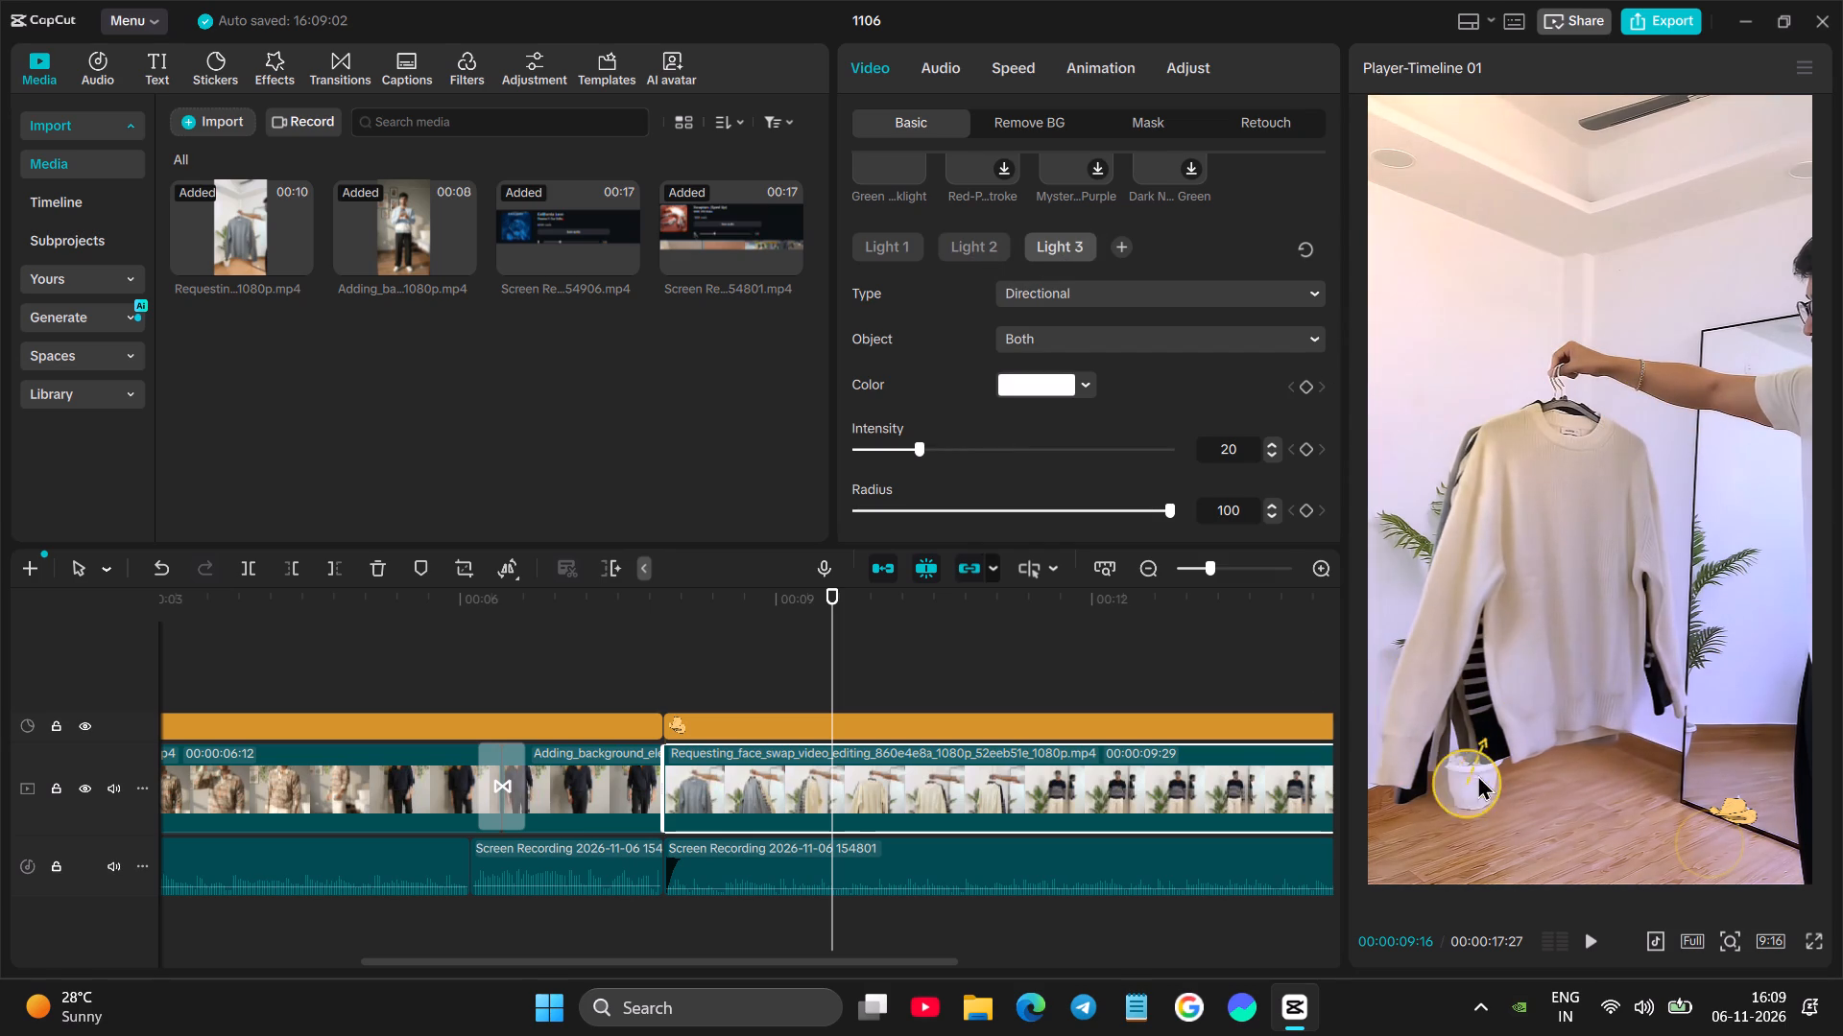
left_click_drag(1477, 774, 1777, 316)
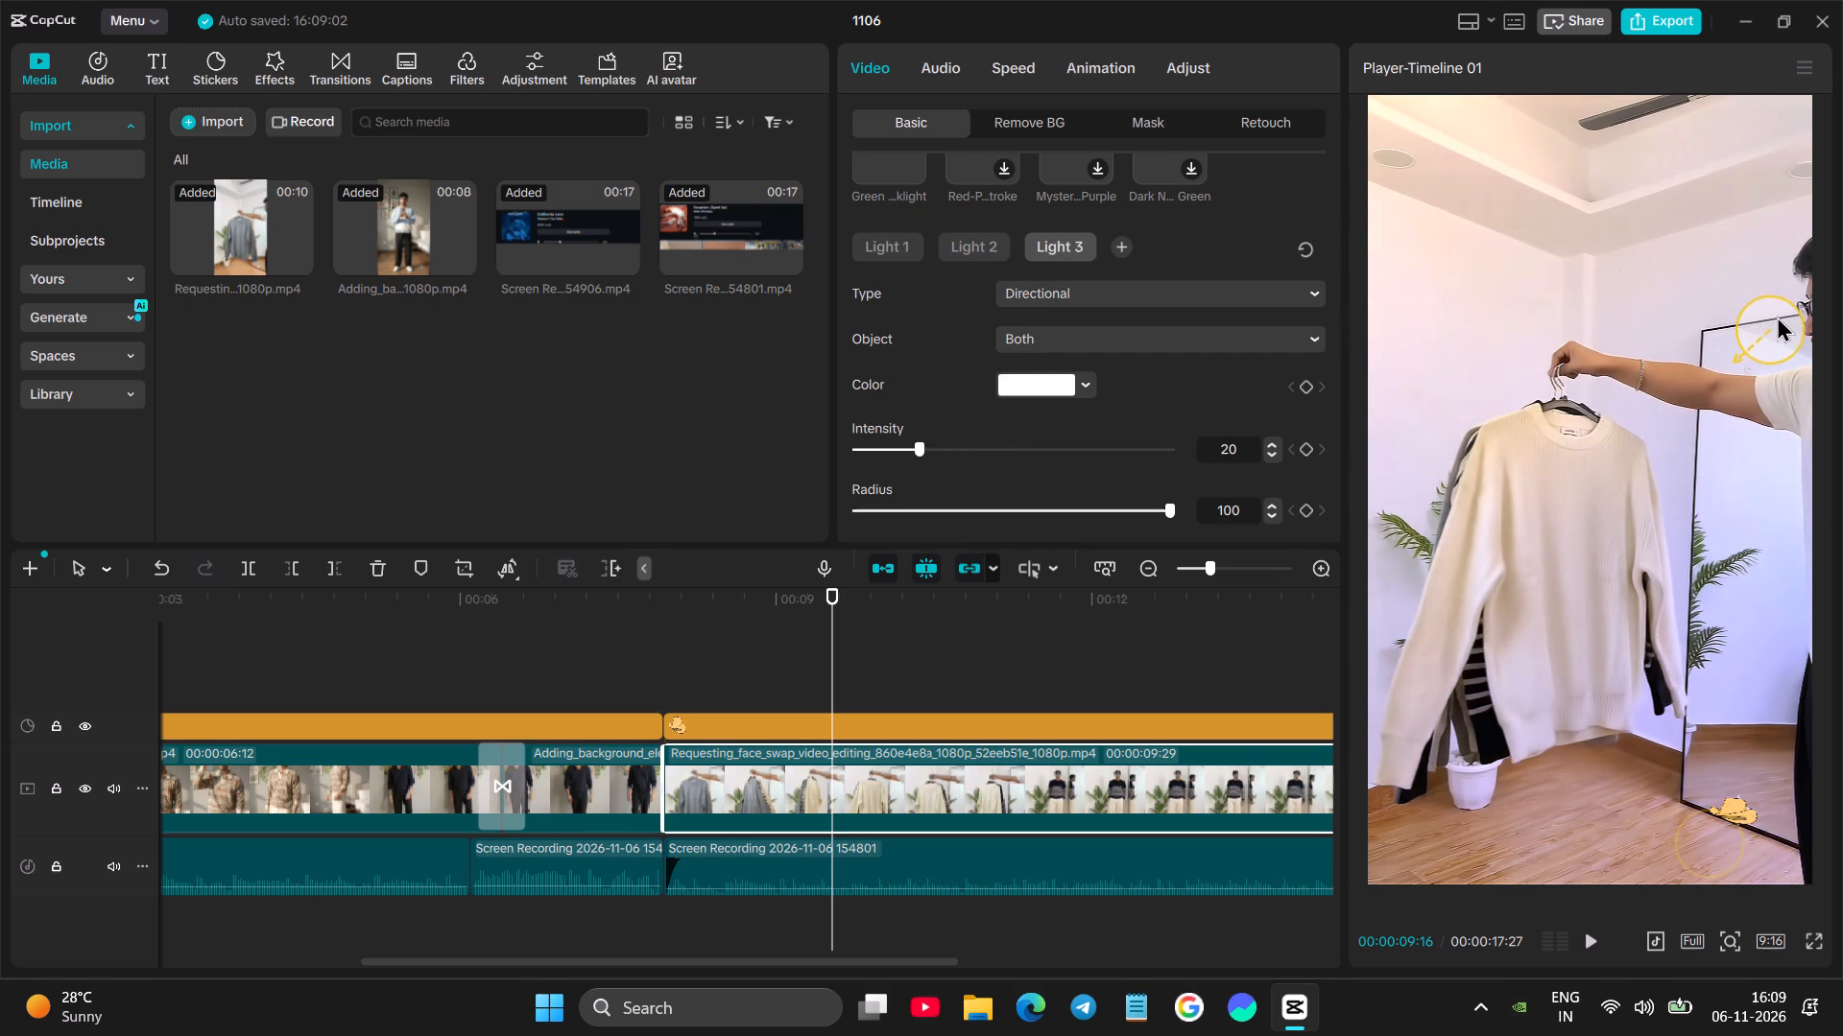
left_click_drag(1777, 316, 1746, 498)
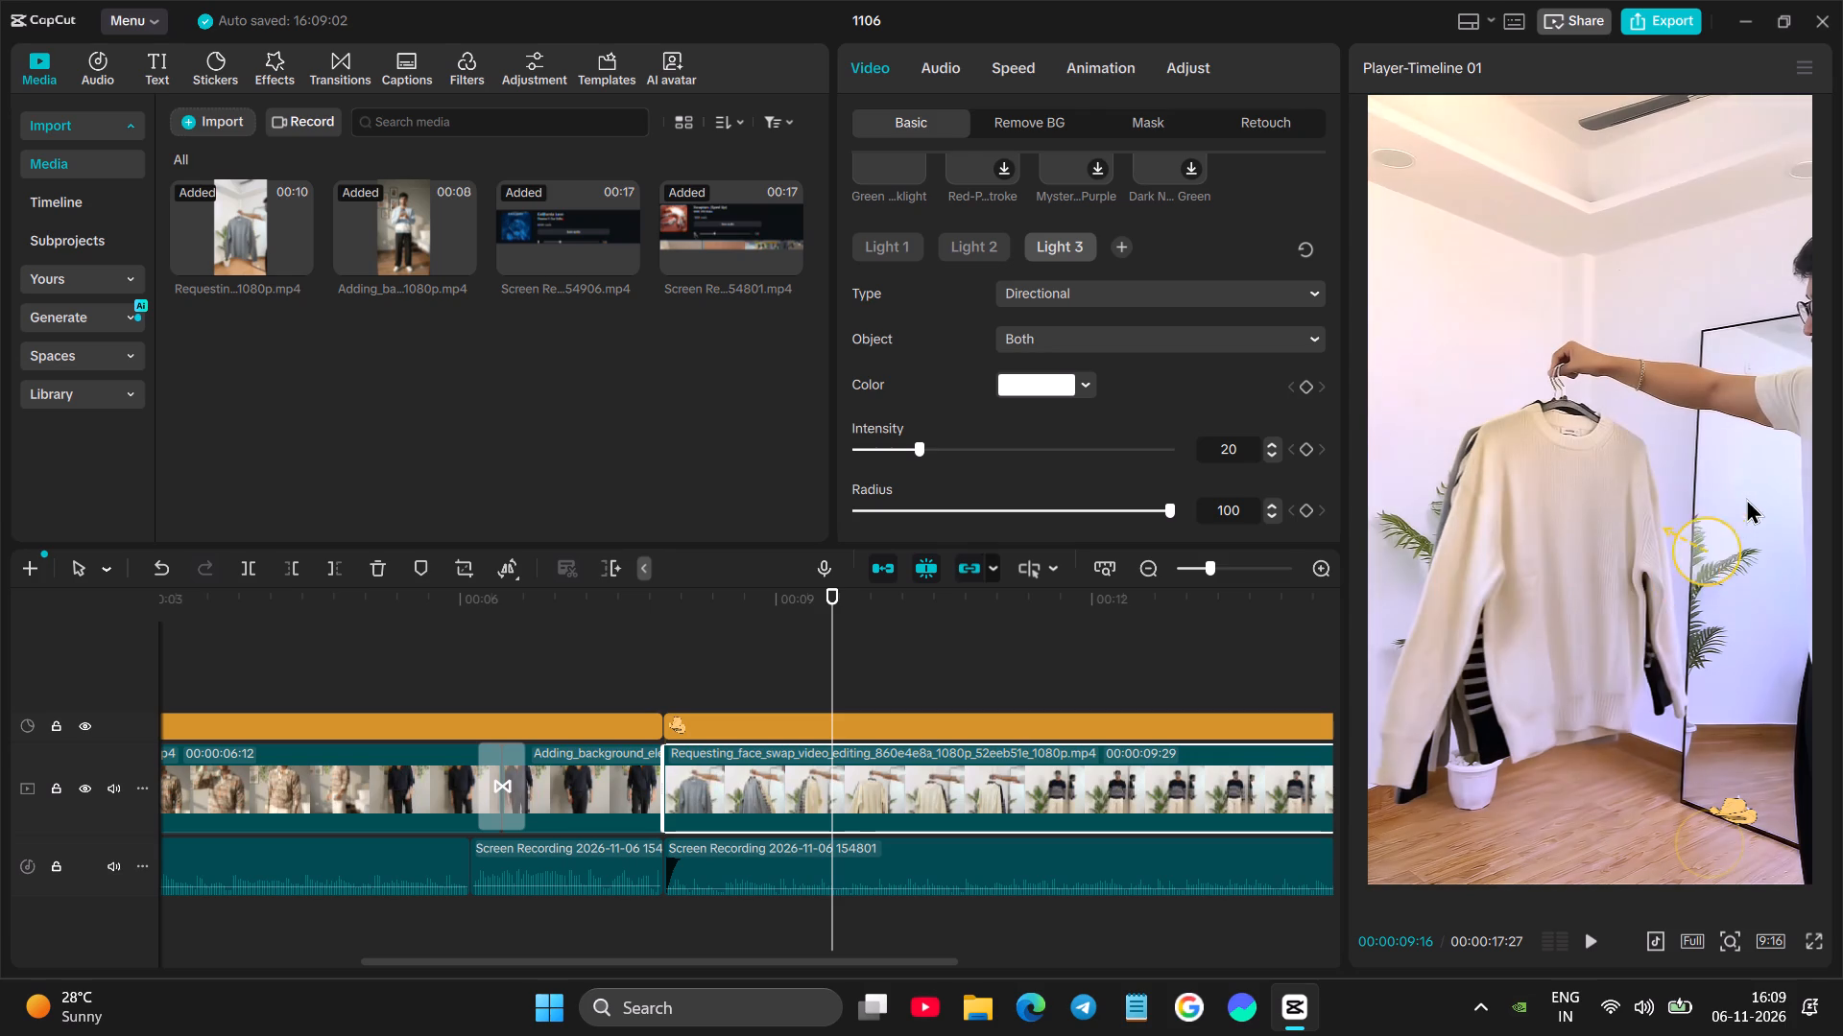
left_click_drag(1746, 498, 1346, 608)
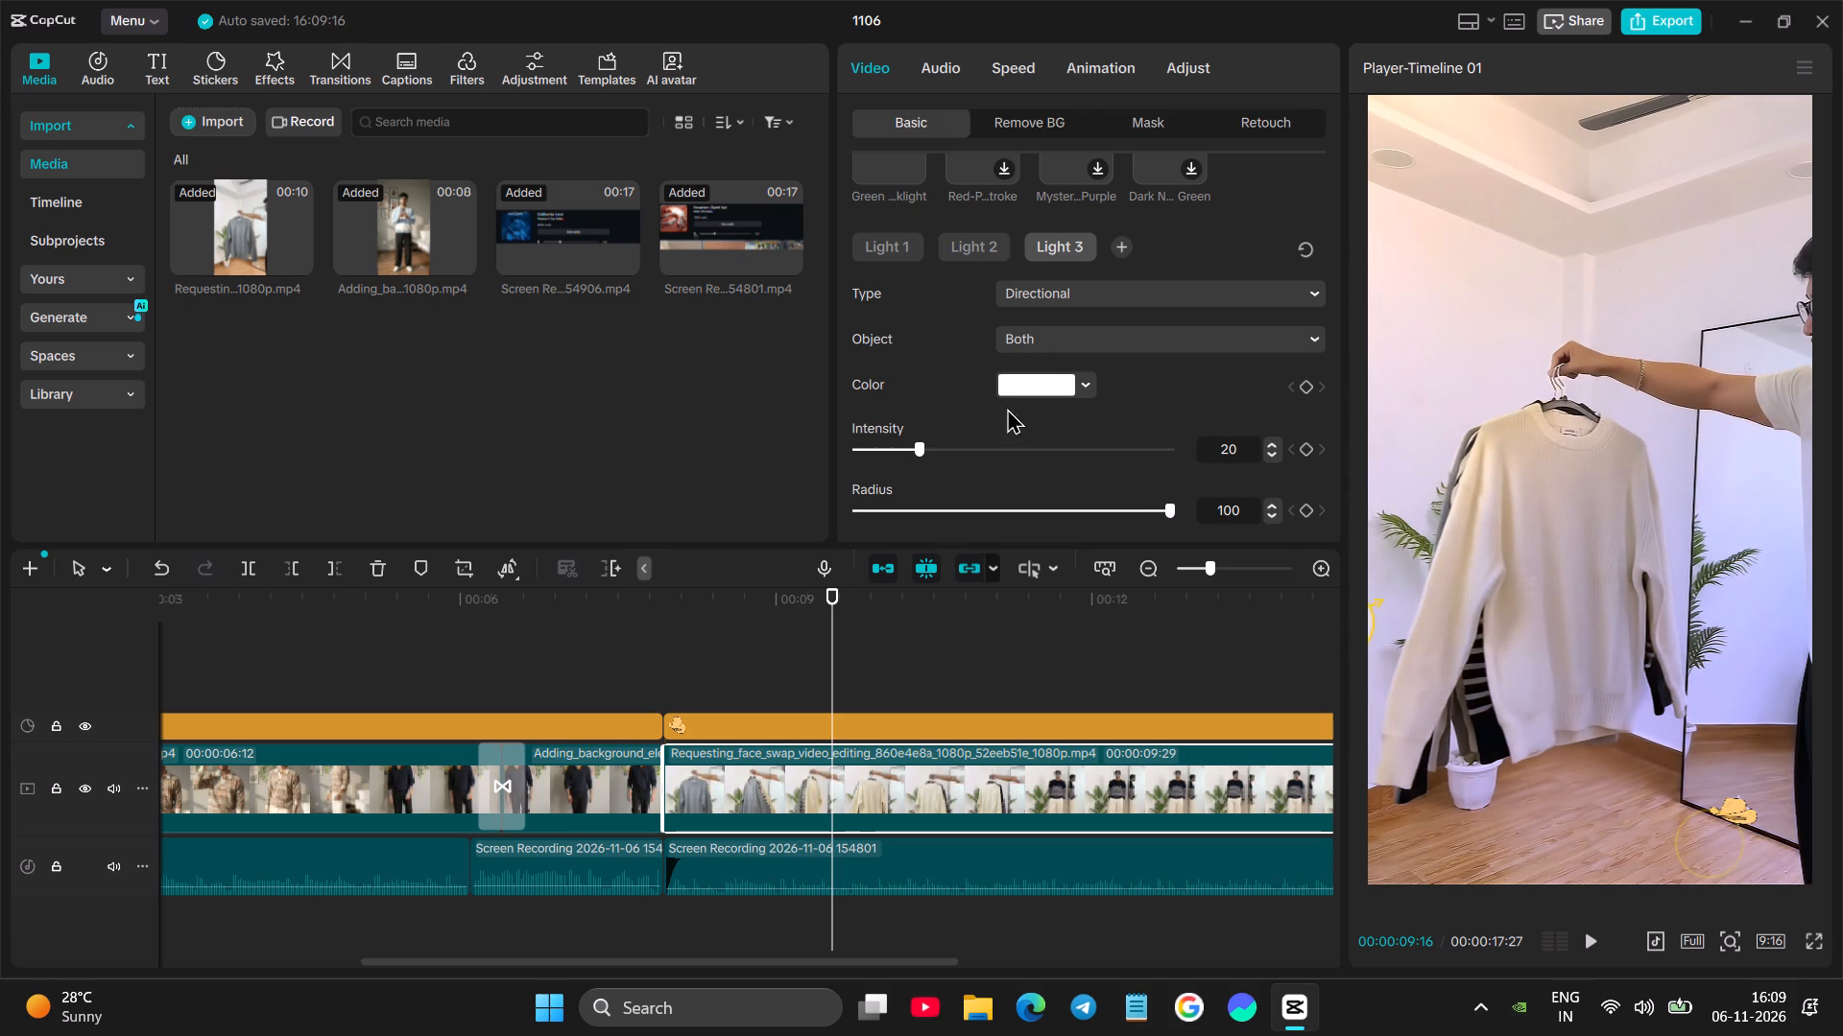
Set Light 2's intensity to 17, radius to 5 and distance to 81, place it at about X -1233, Y 2539, and play back the result.
left_click(963, 249)
left_click_drag(1477, 152, 1491, 409)
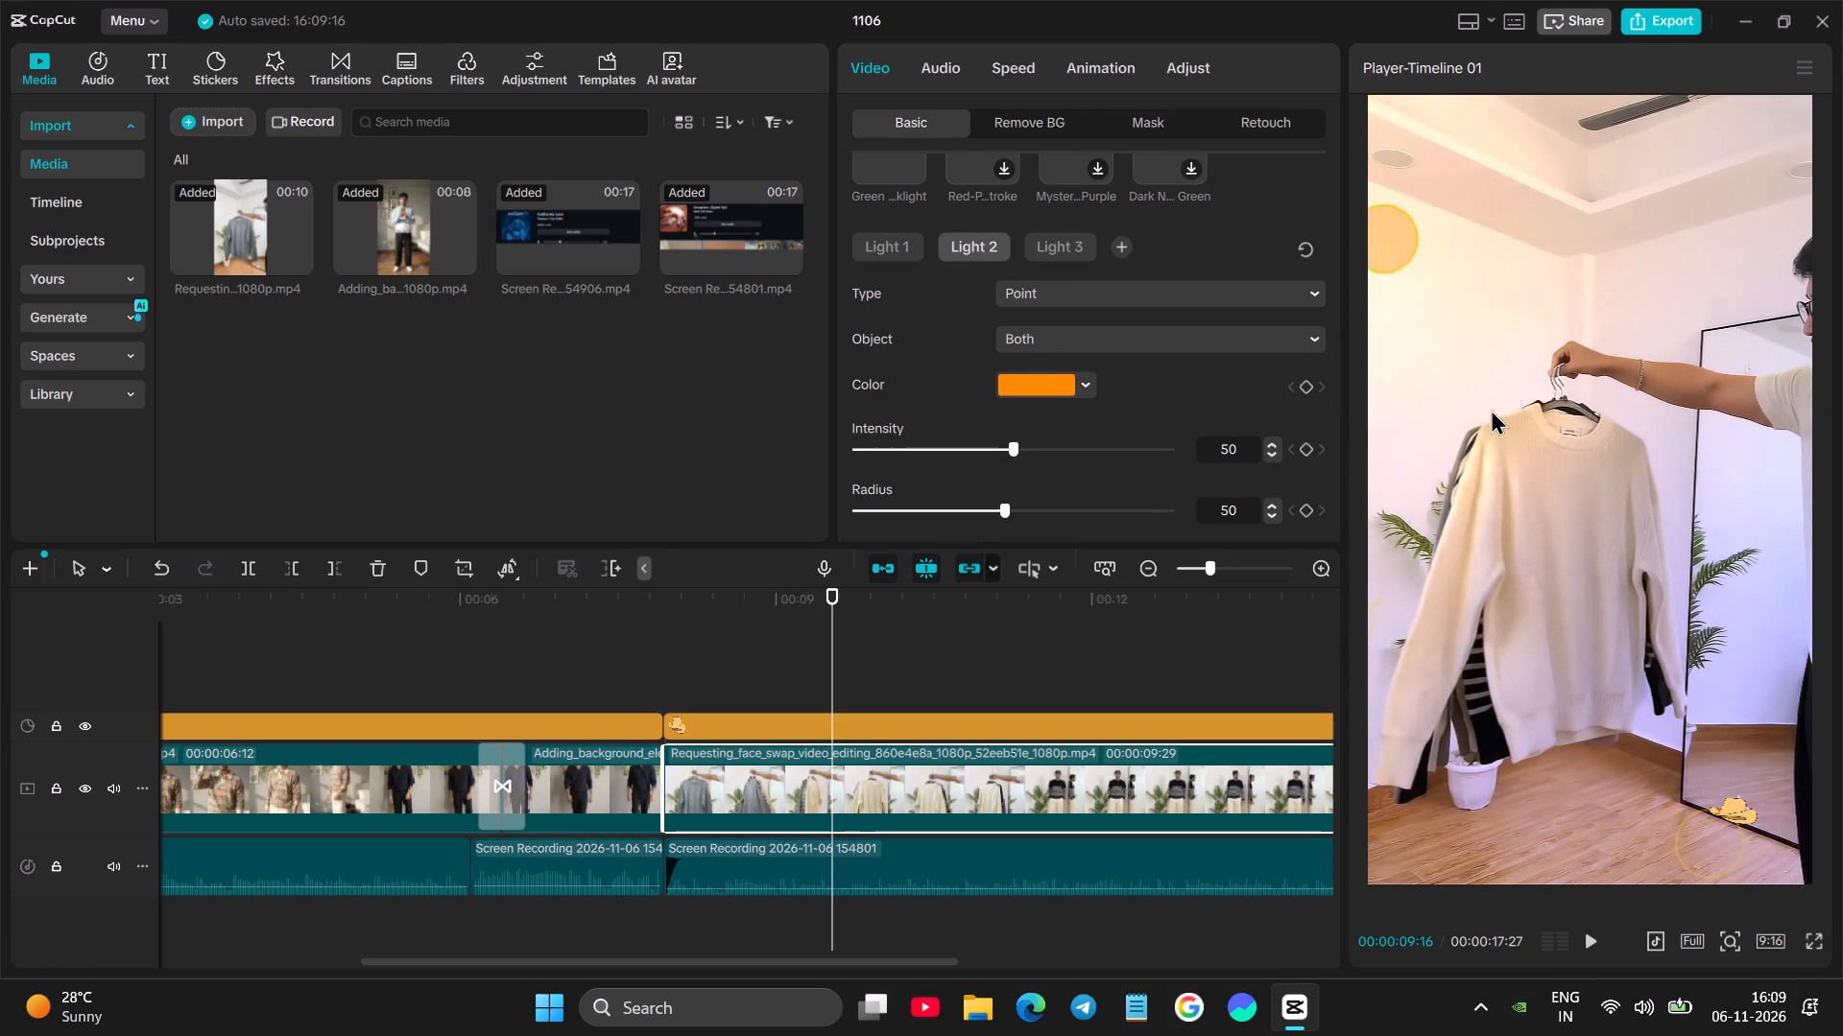
left_click_drag(1491, 409, 1500, 203)
left_click_drag(1003, 508, 871, 508)
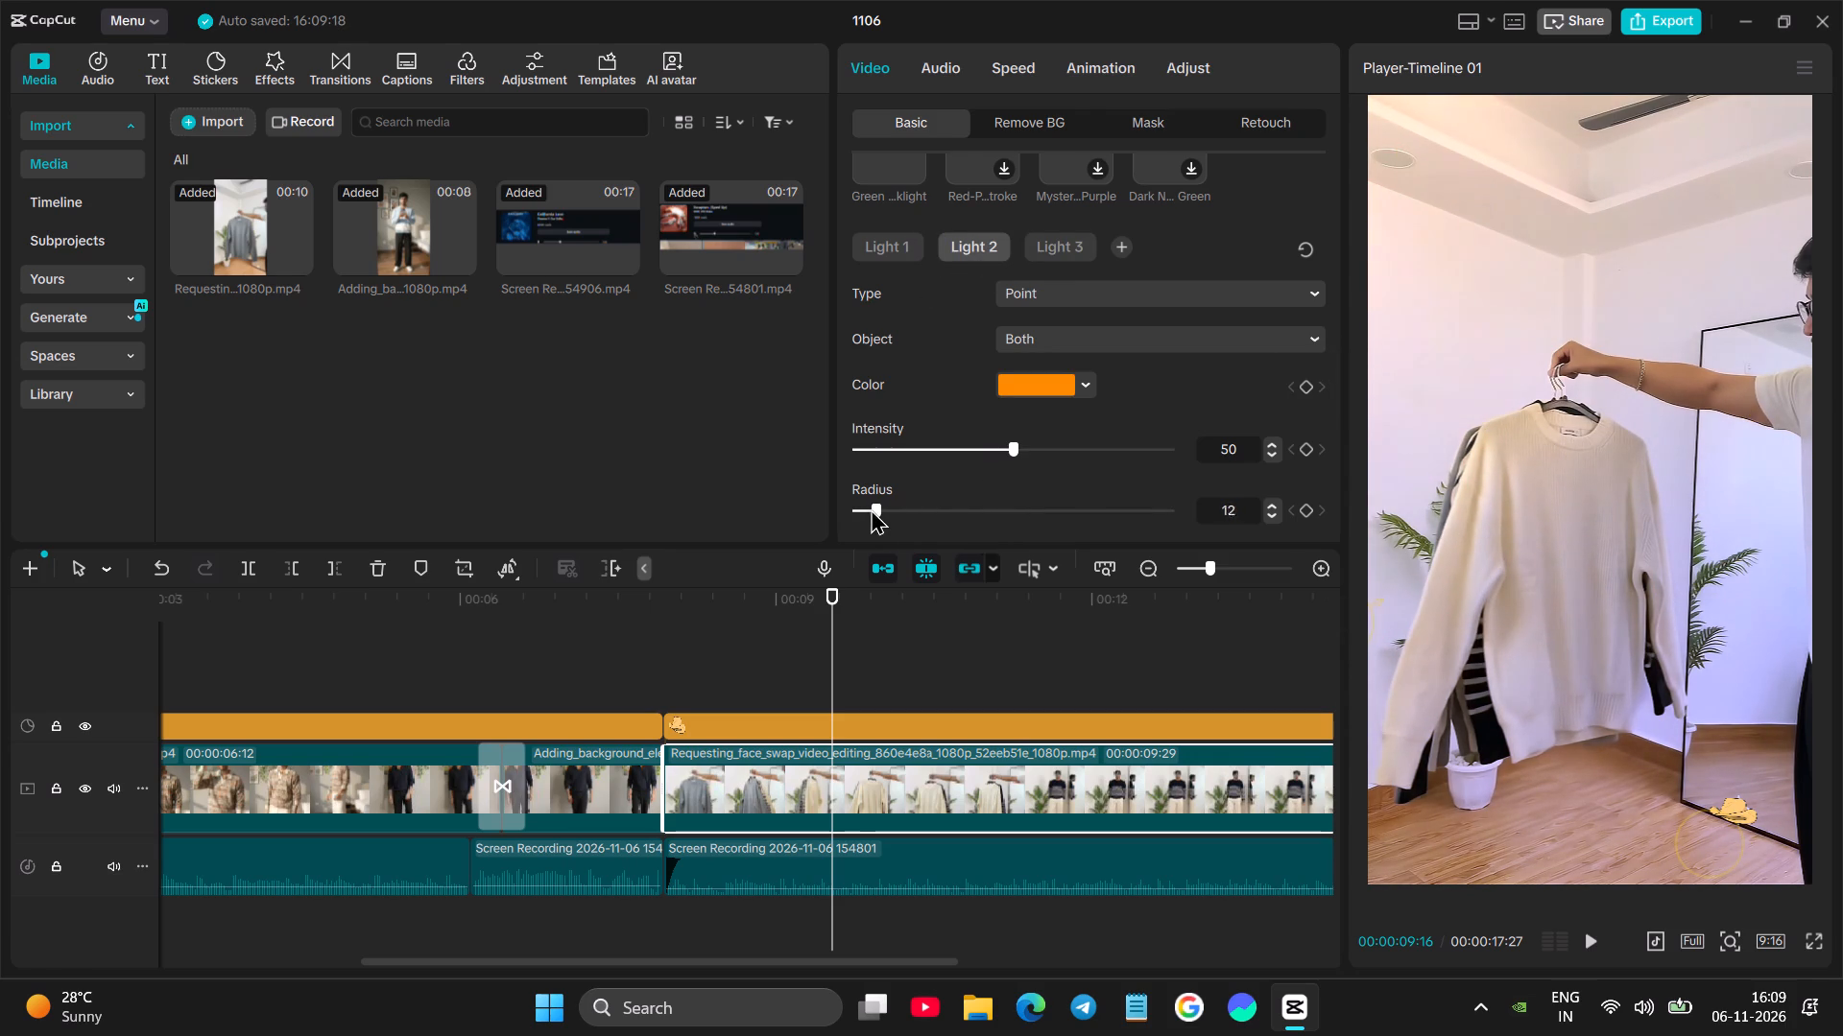
left_click_drag(871, 508, 824, 515)
left_click_drag(1016, 450, 935, 449)
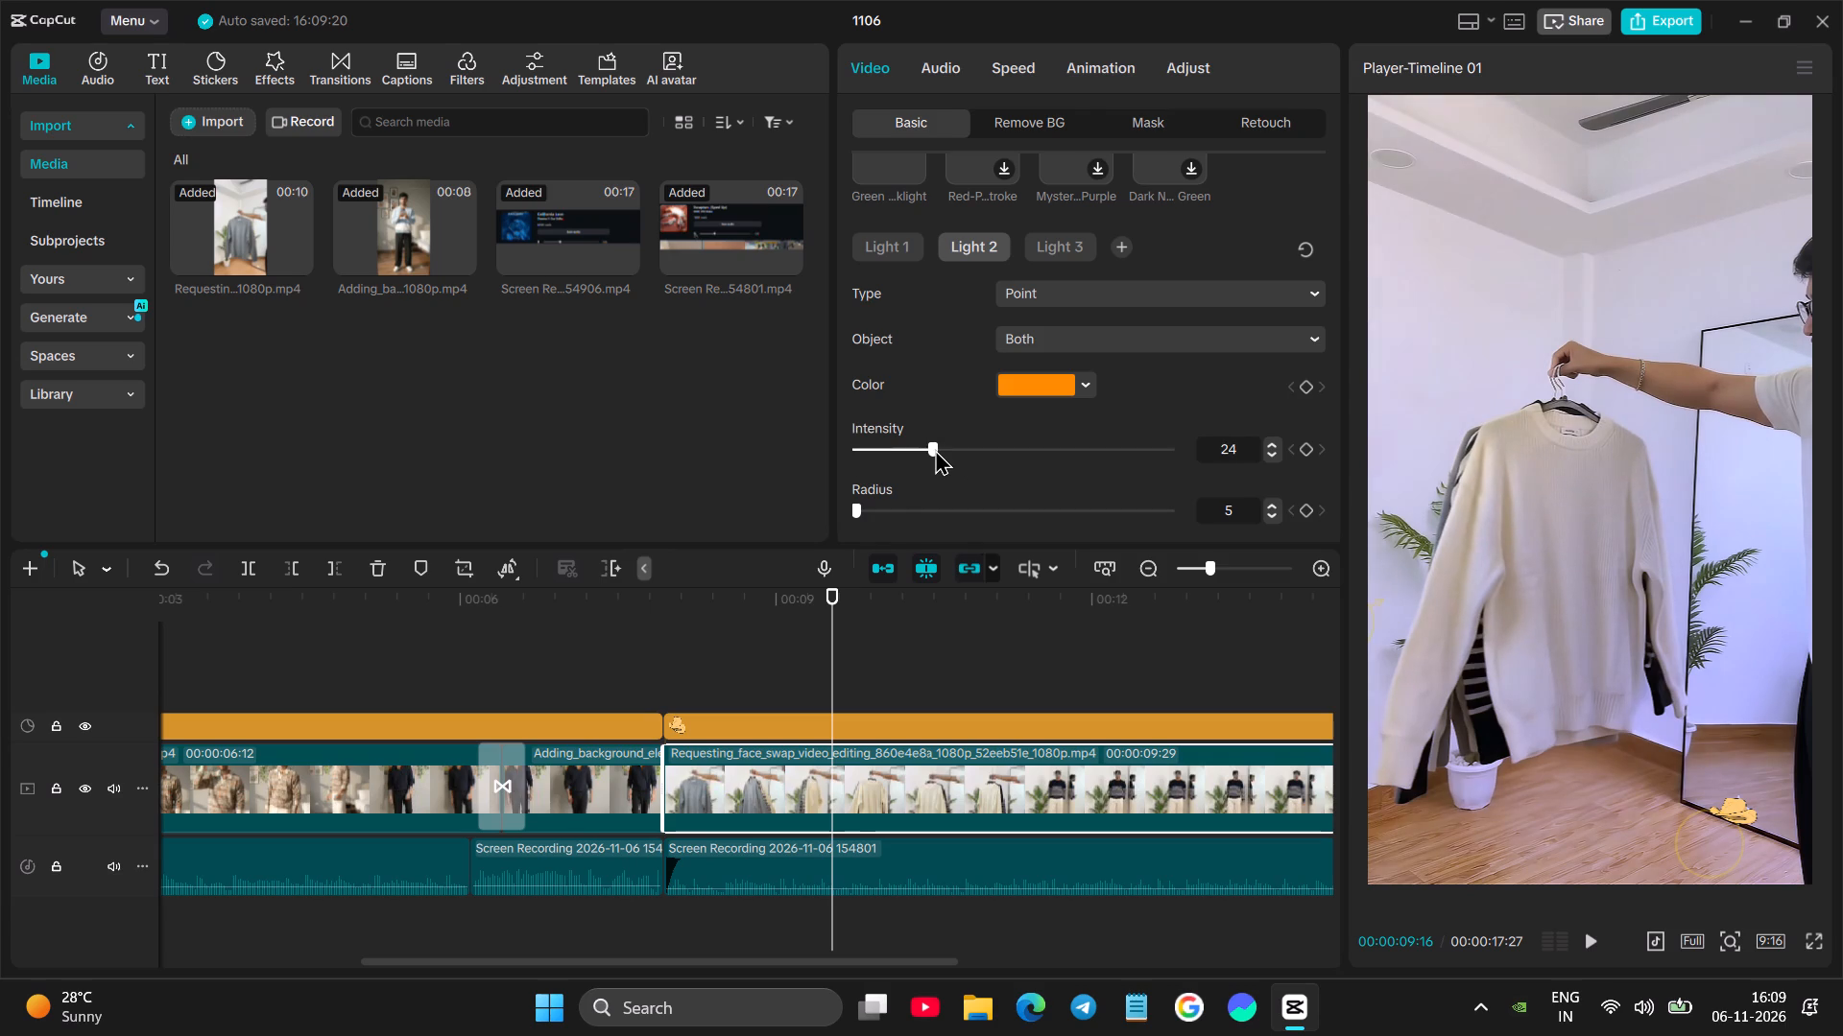
left_click_drag(935, 449, 911, 455)
scroll(1017, 385, "down", 1)
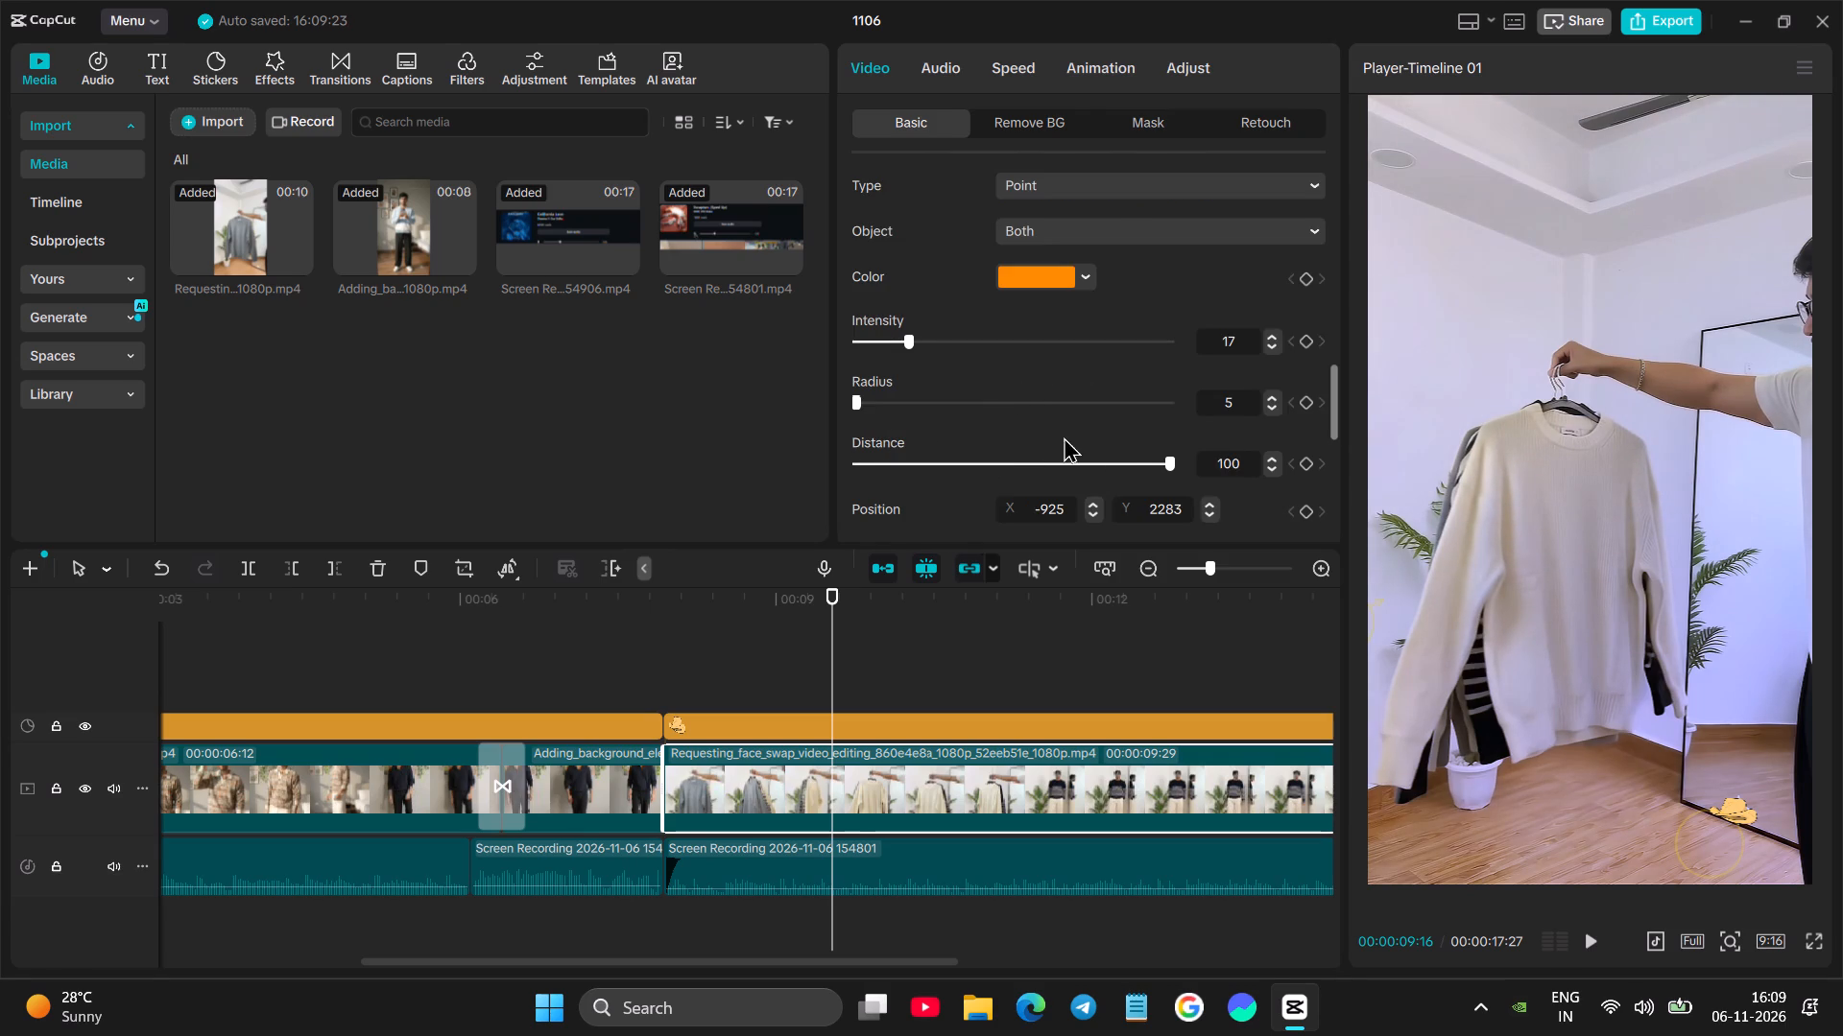
left_click_drag(1151, 463, 912, 475)
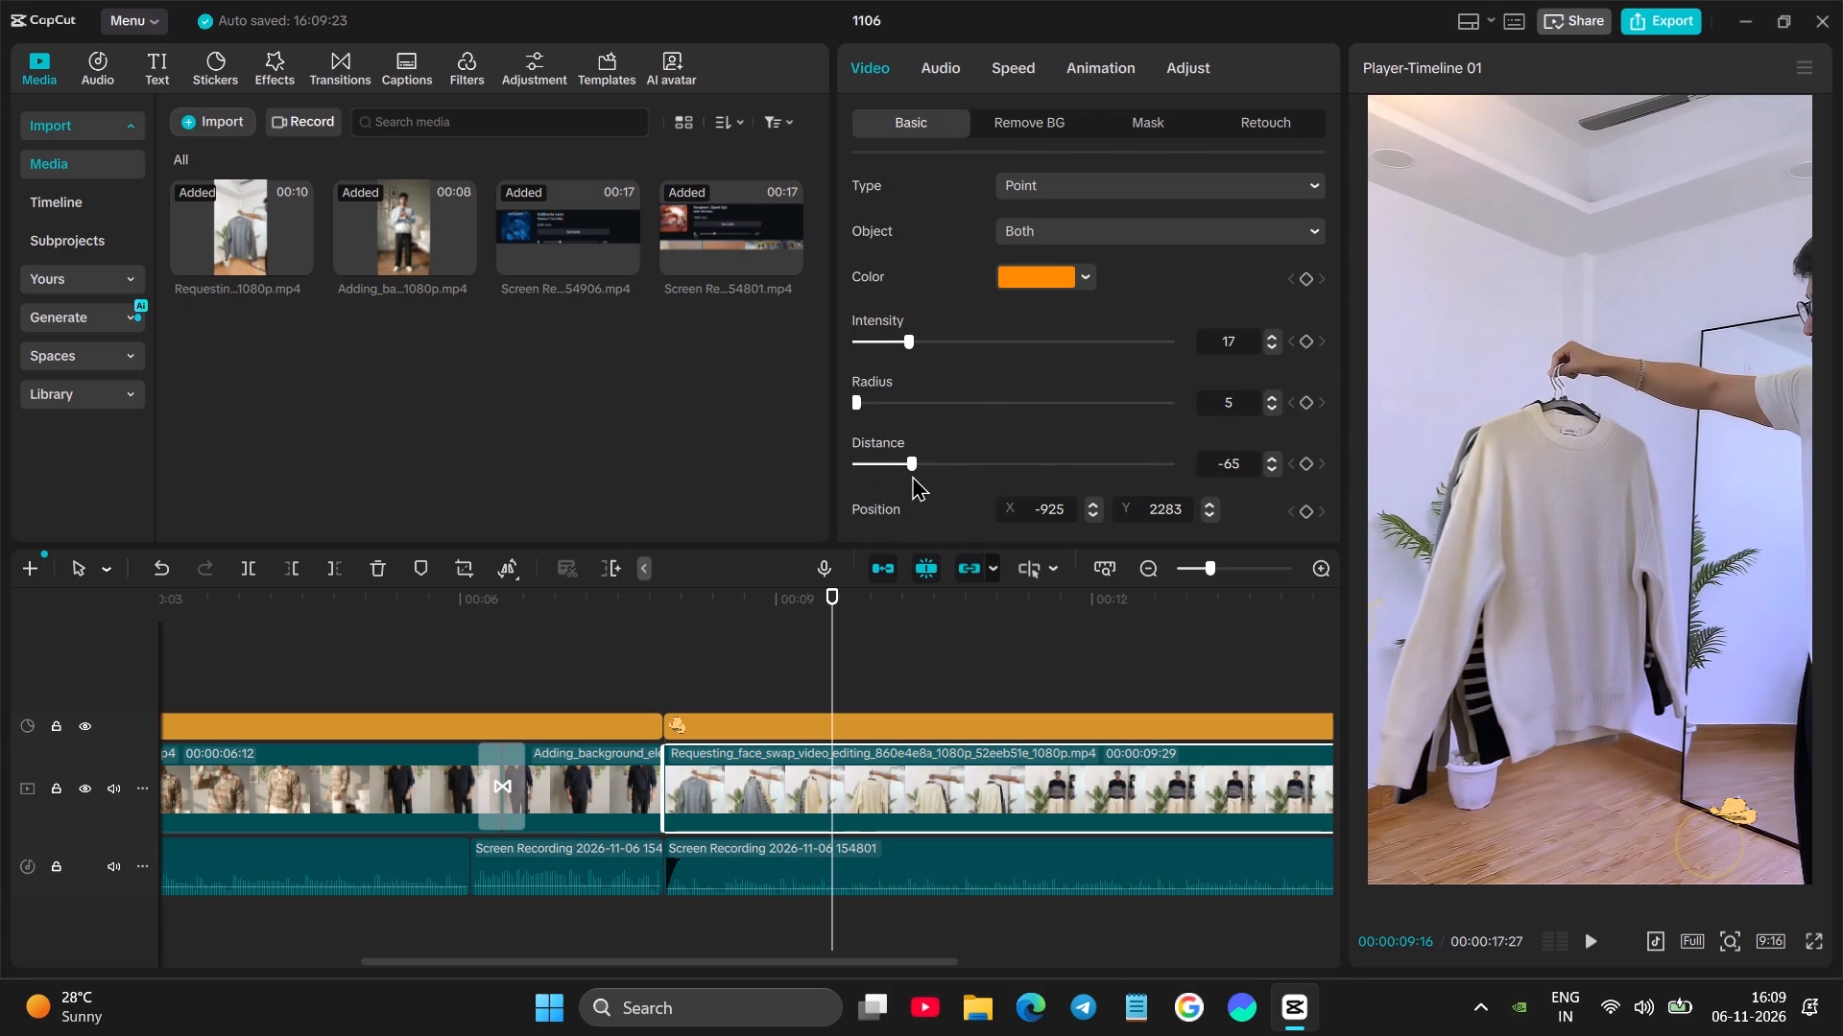
left_click_drag(912, 475, 1139, 485)
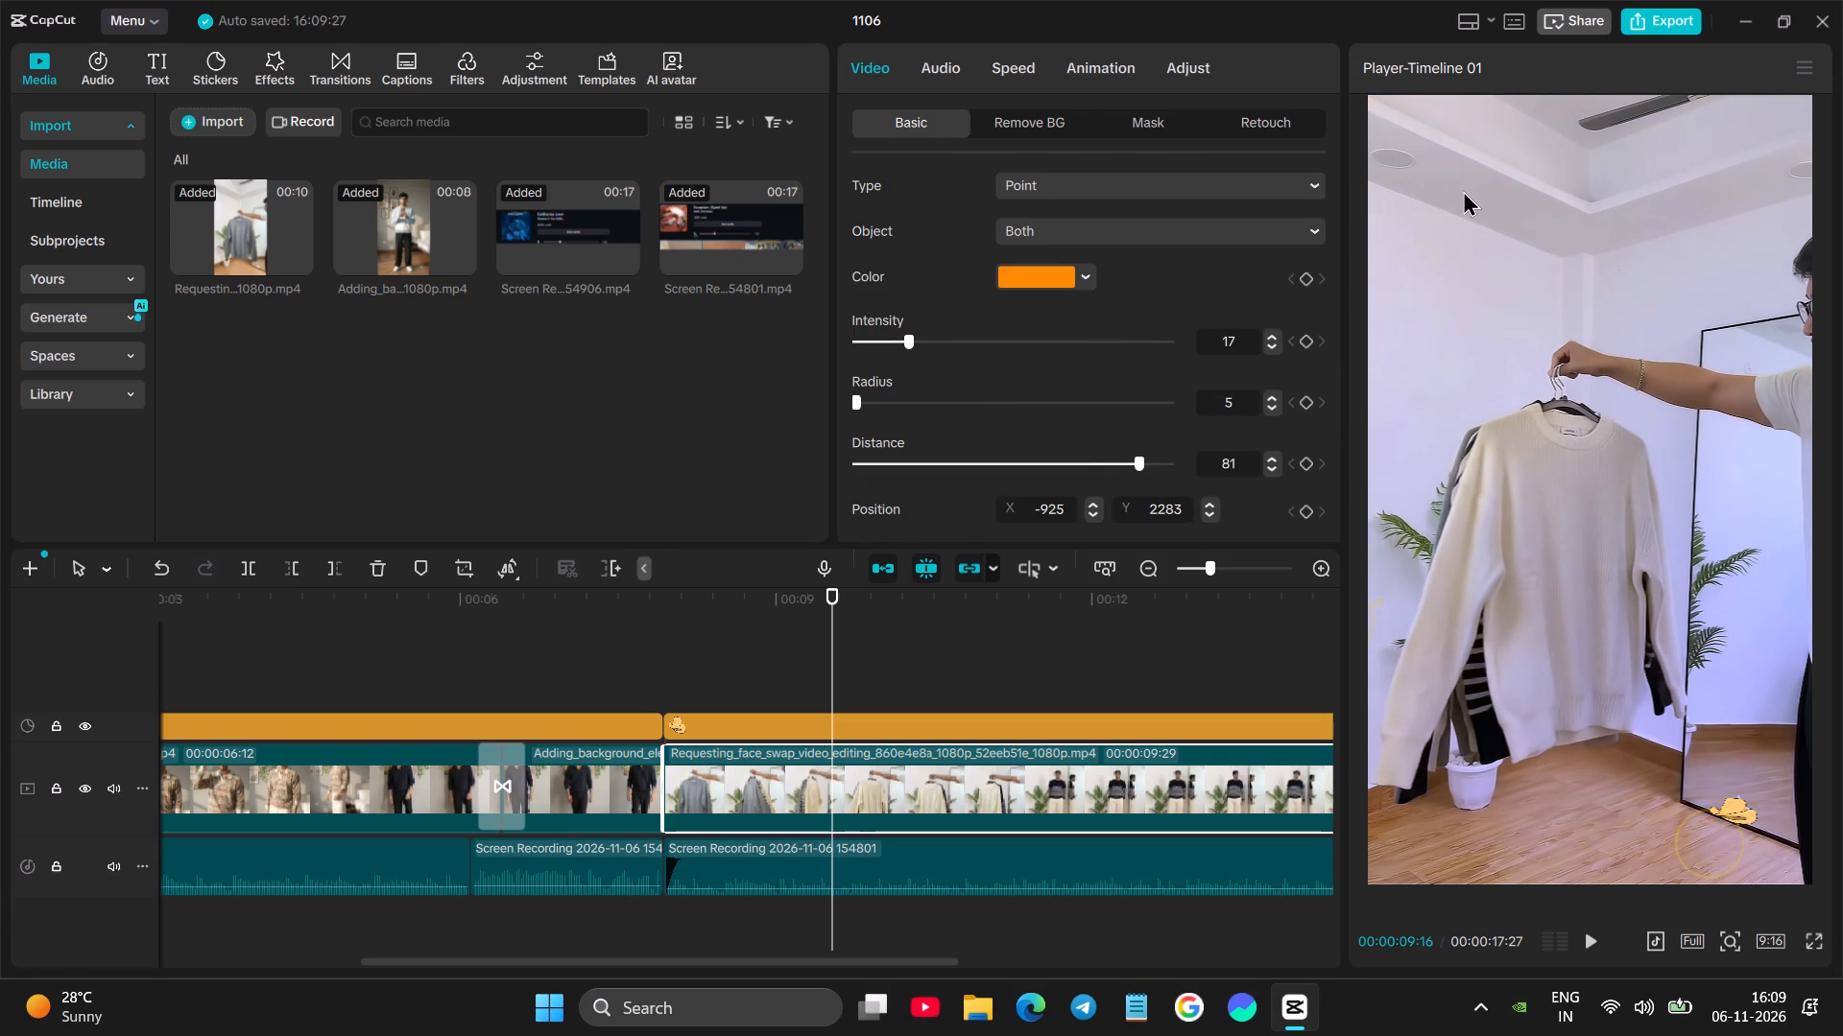
left_click_drag(1464, 170, 1400, 117)
key("space")
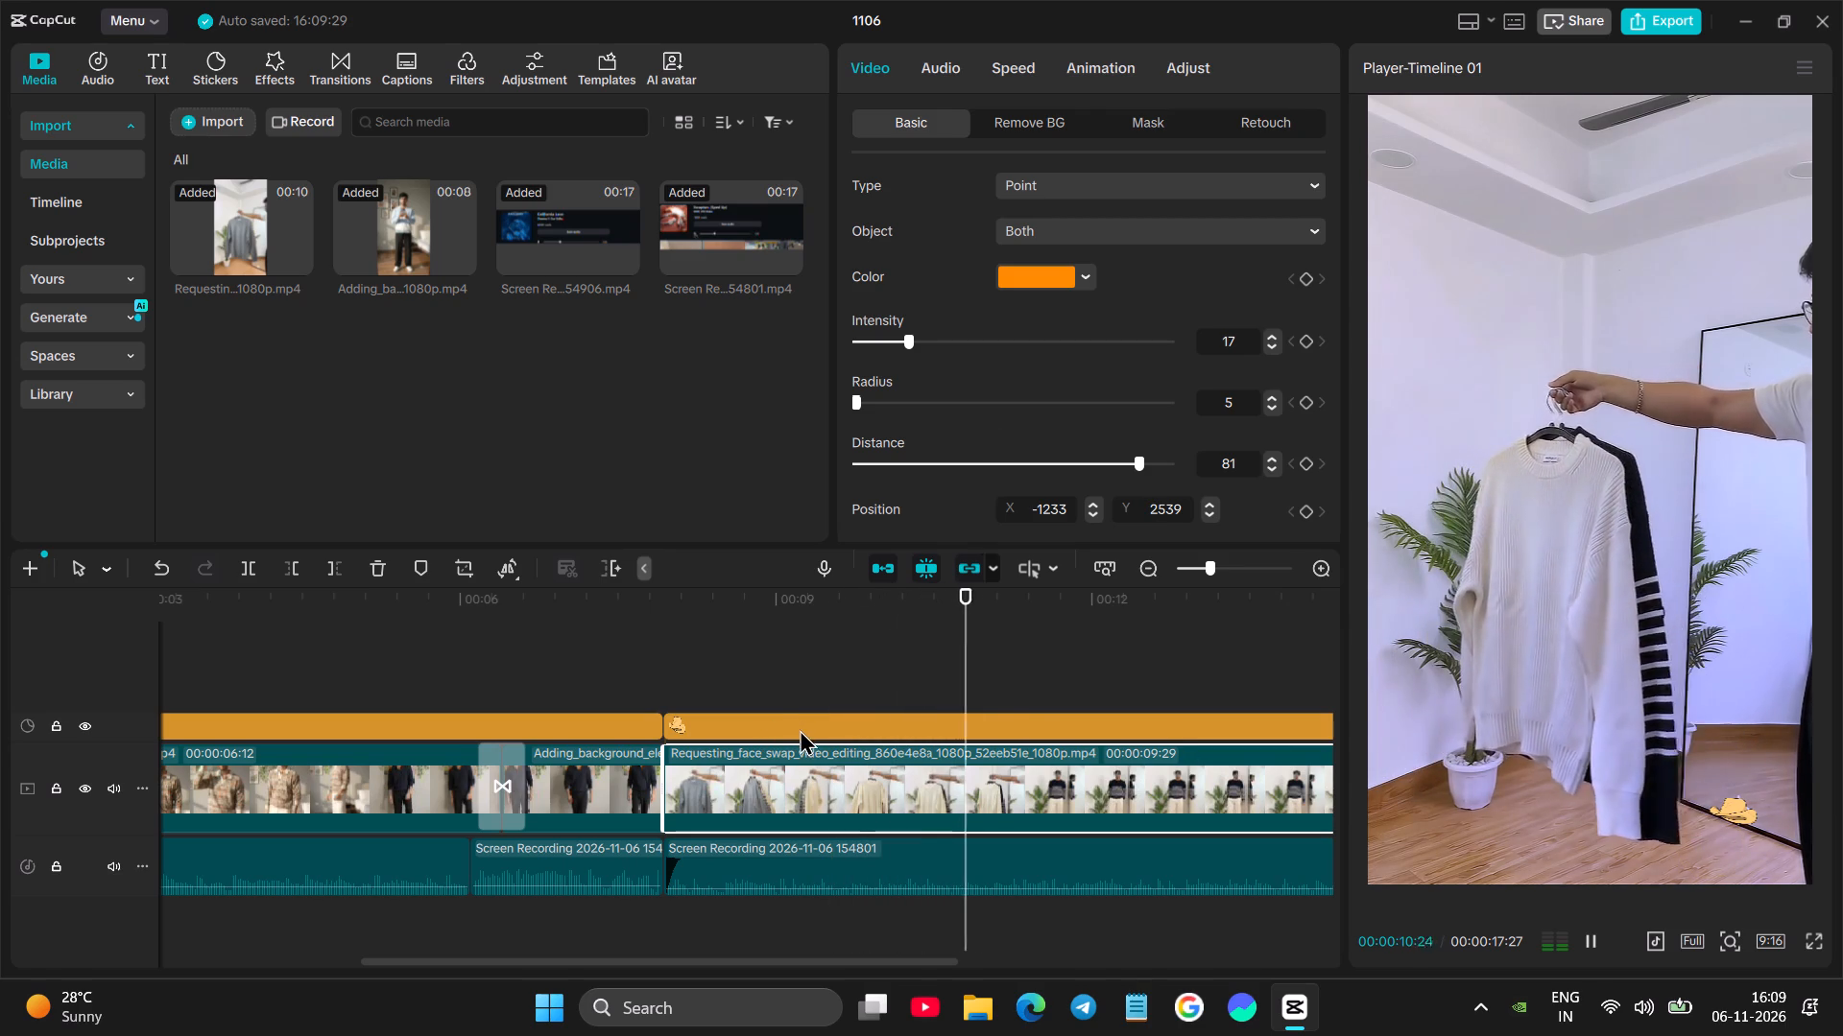
key("space")
Place Light 1 at about X 1009, Y -1923 and set its intensity to 43, radius to 20, distance to 100 and highlights to 0.
scroll(969, 290, "up", 1)
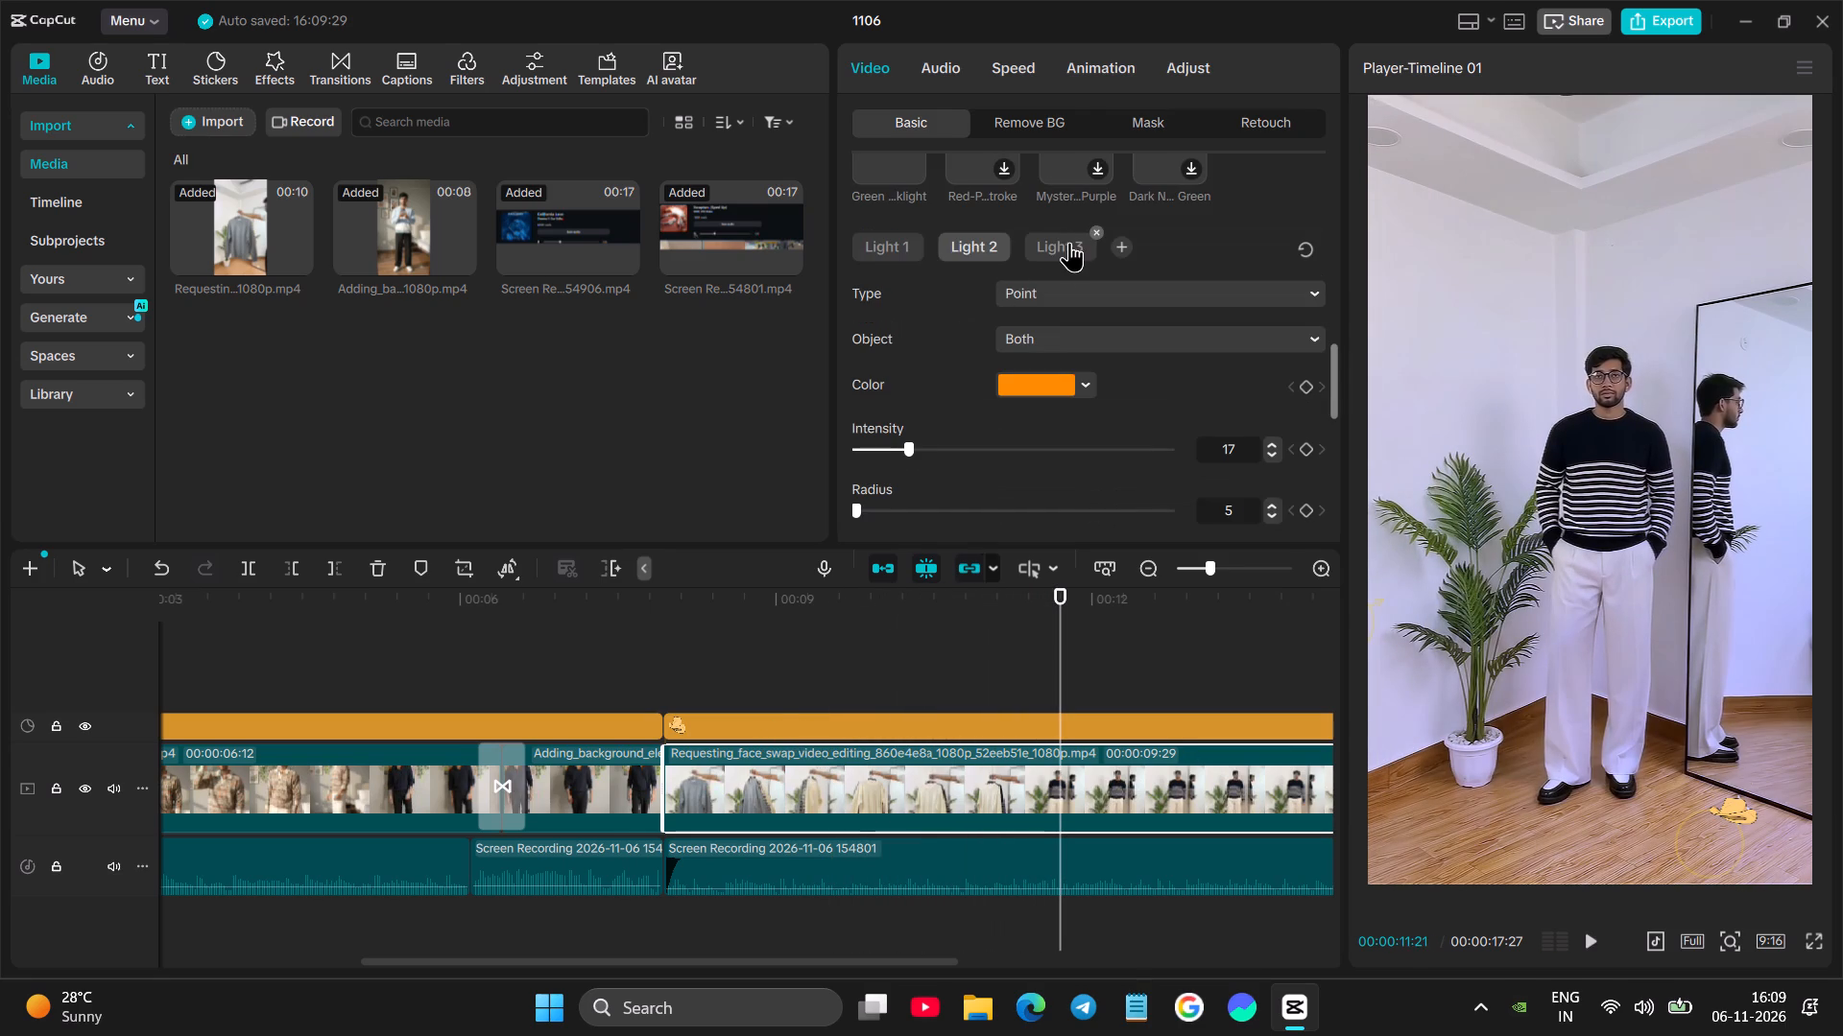
left_click(1070, 240)
left_click_drag(1729, 827, 1678, 739)
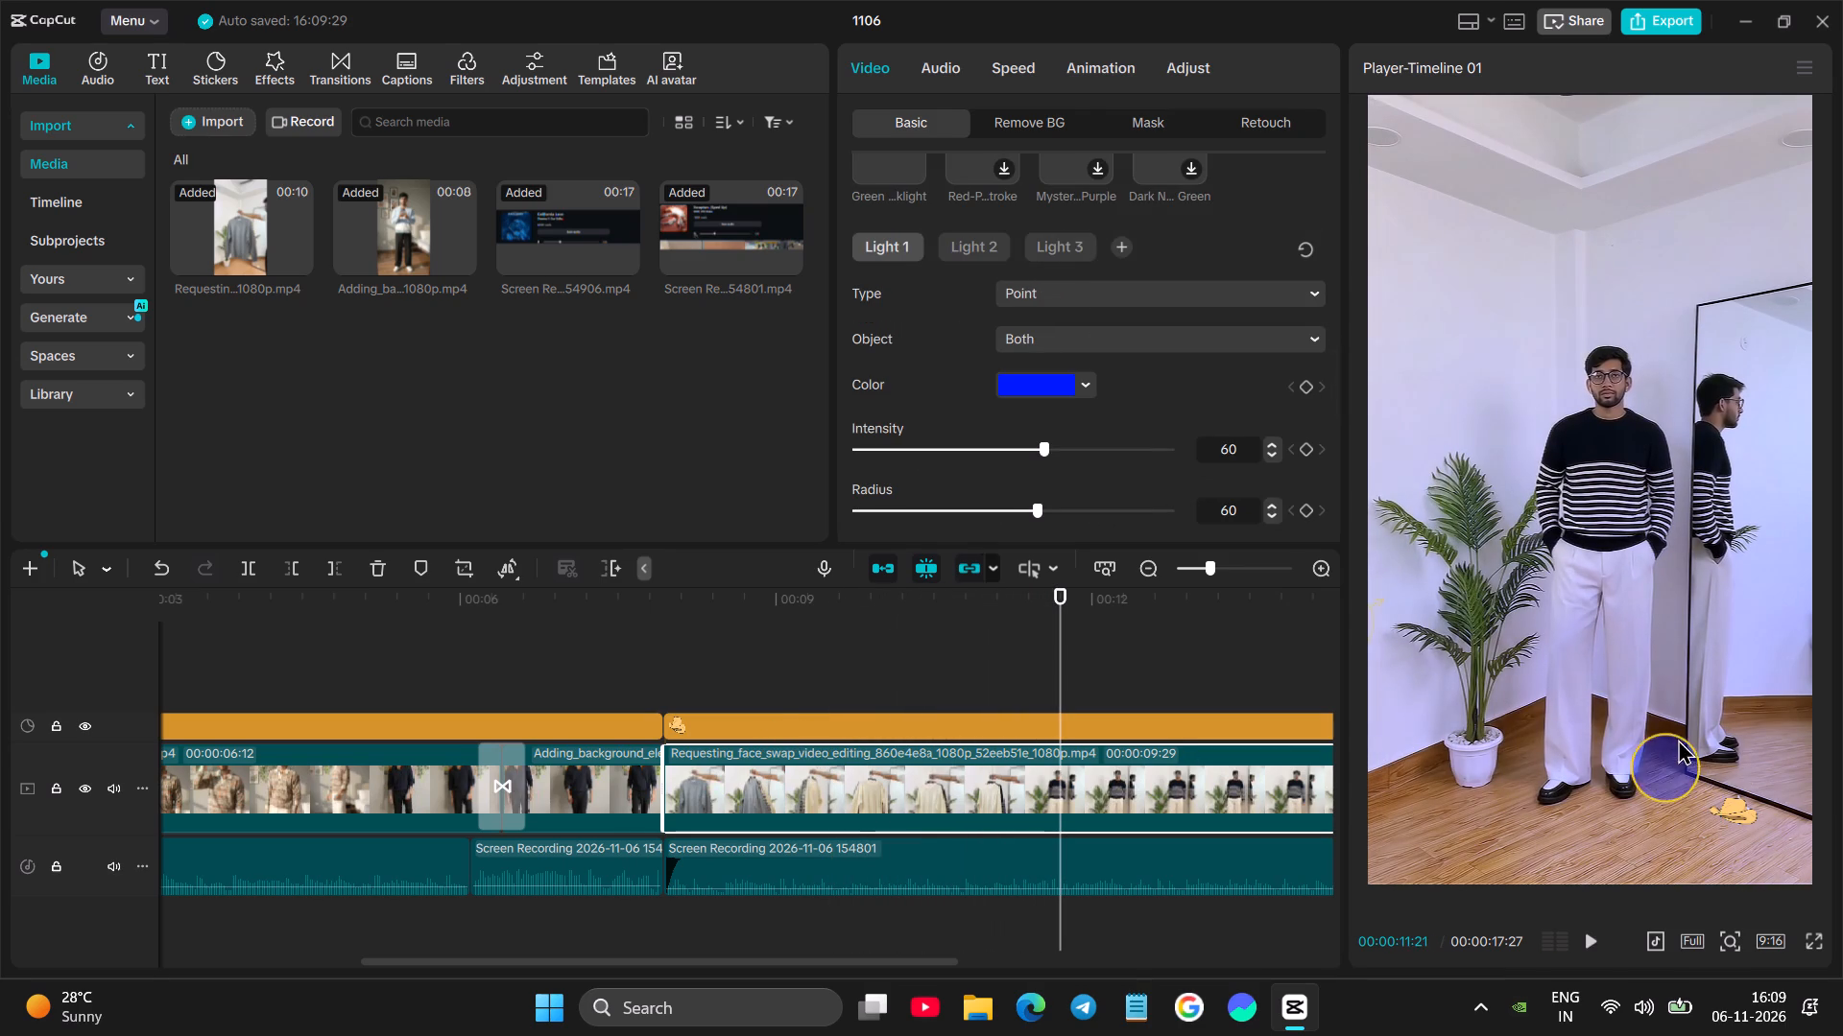
left_click_drag(1678, 739, 1817, 868)
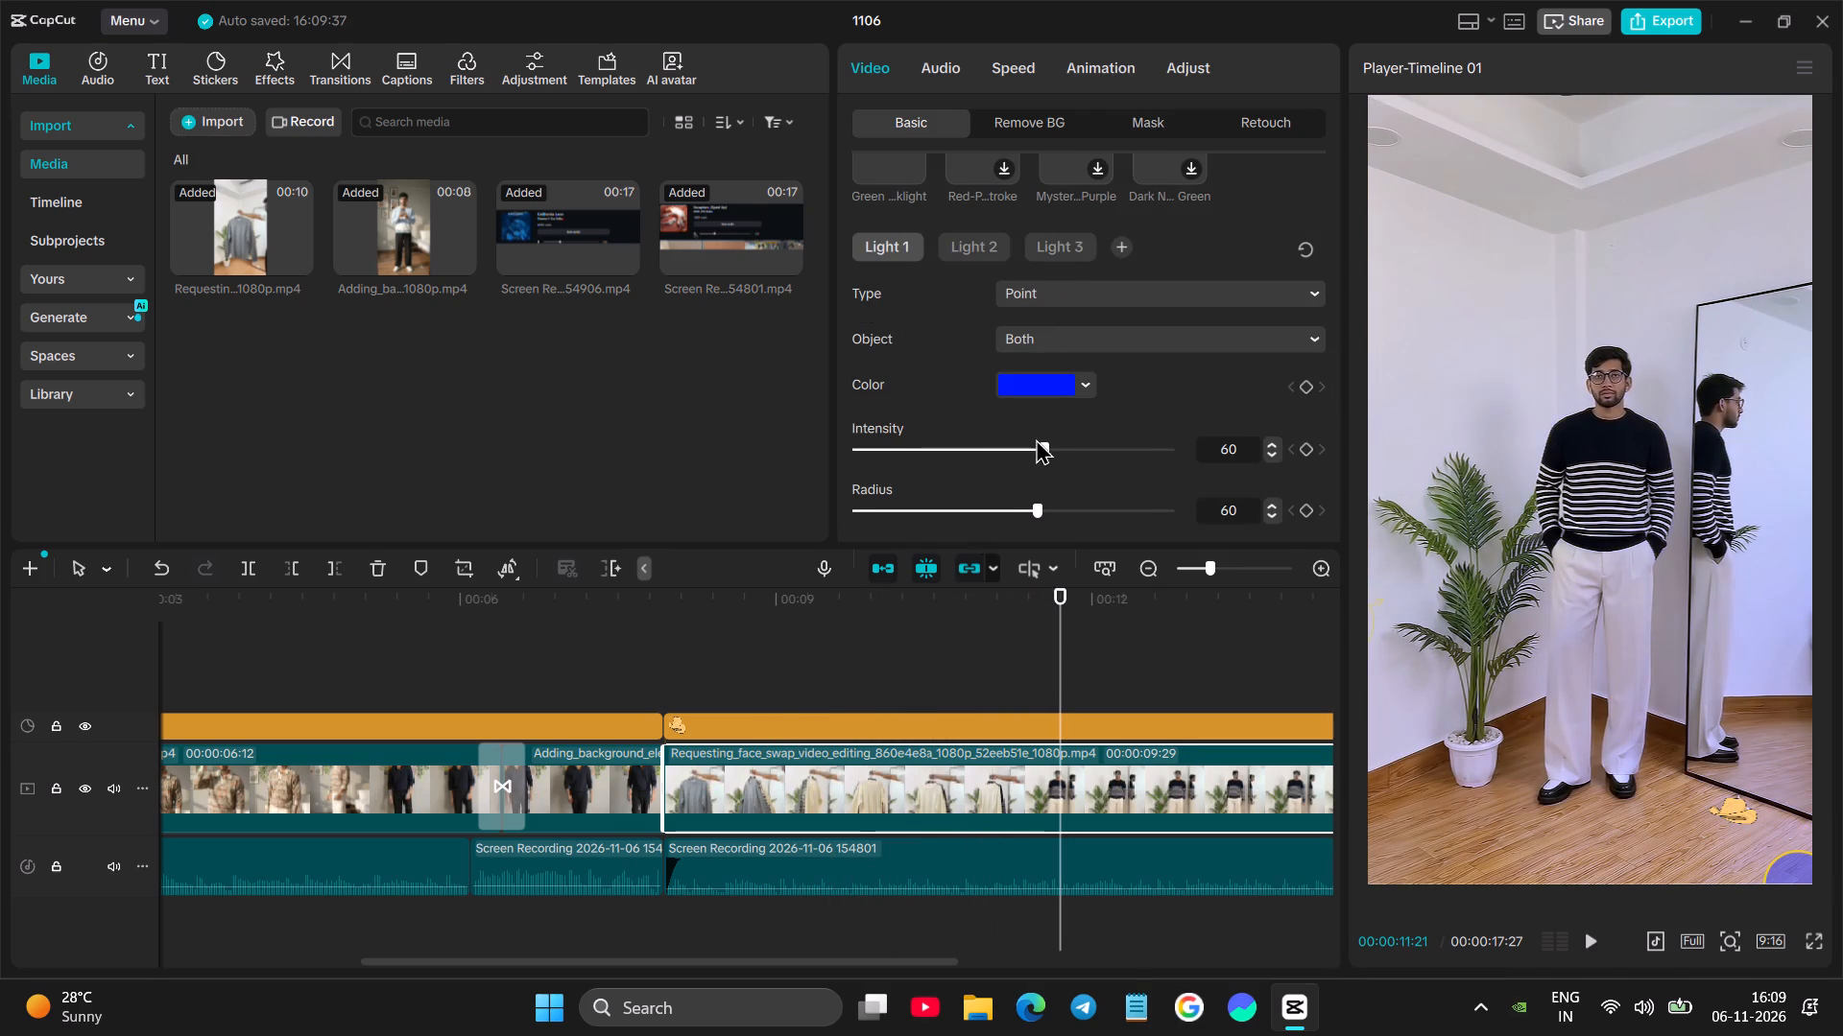
left_click_drag(1044, 446, 992, 446)
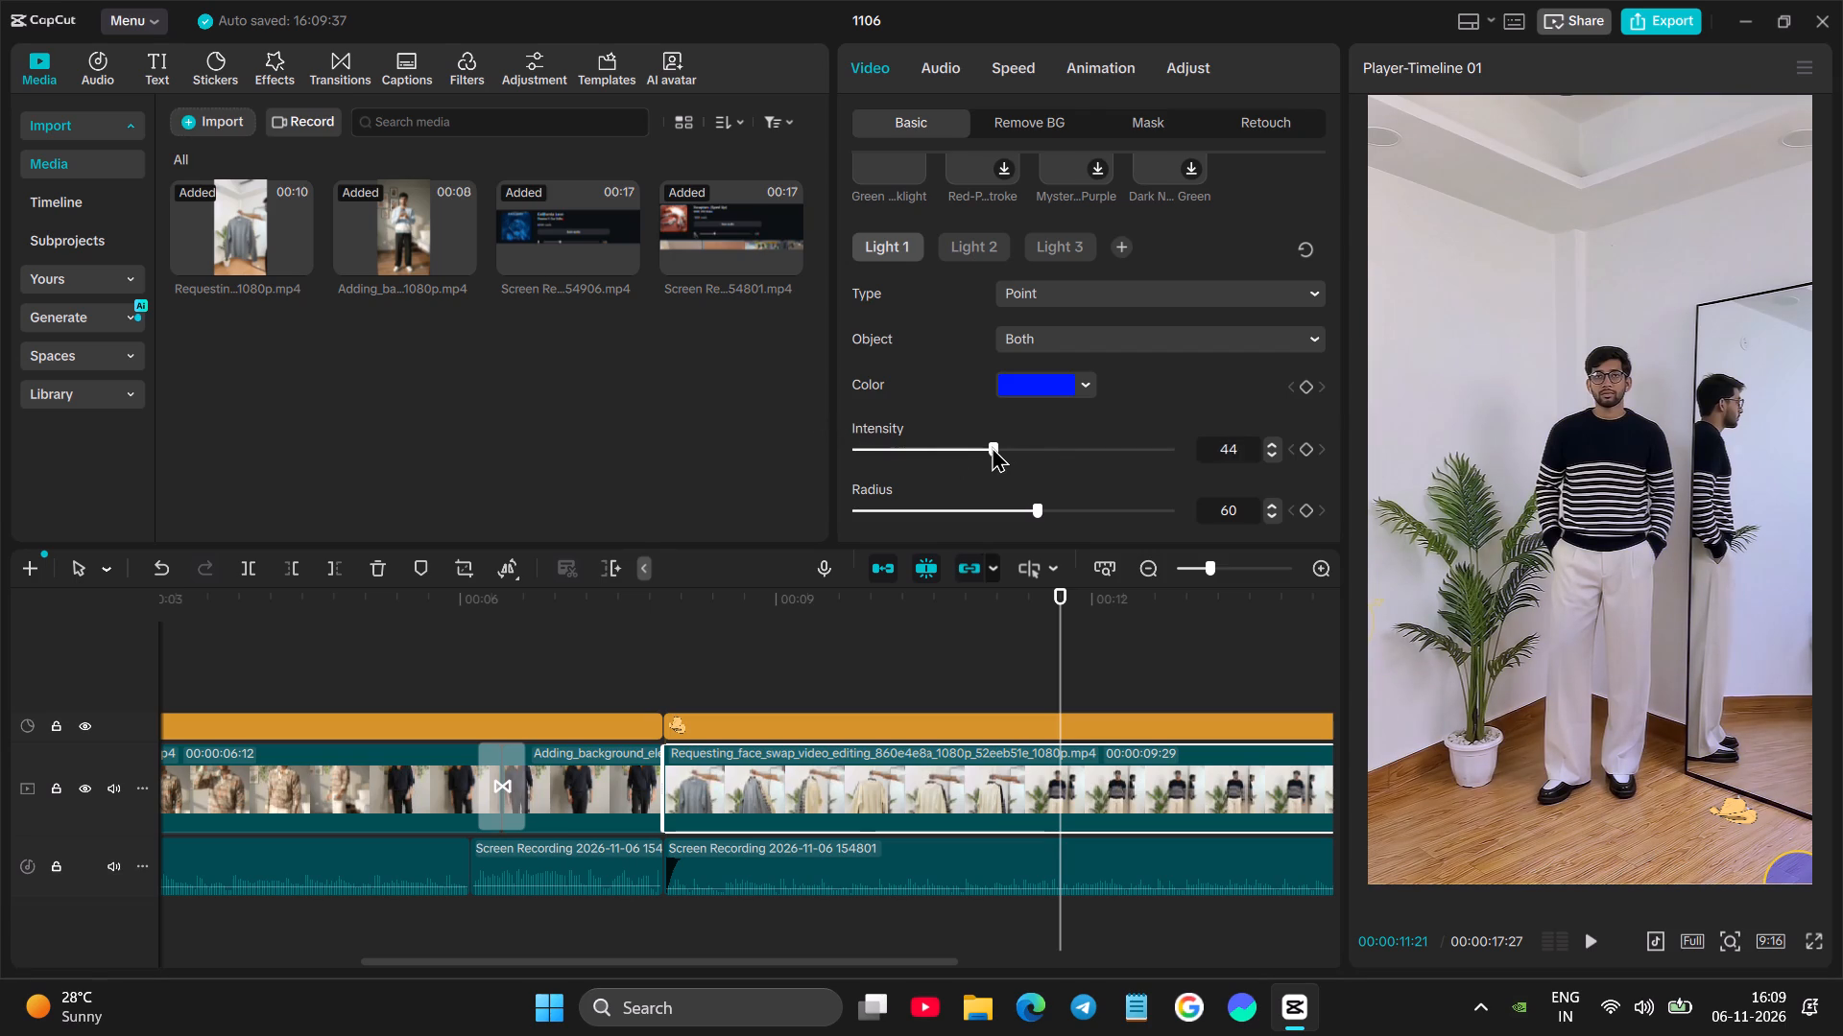
left_click_drag(992, 446, 991, 446)
left_click_drag(1031, 509, 826, 507)
left_click_drag(826, 507, 907, 521)
scroll(966, 458, "down", 1)
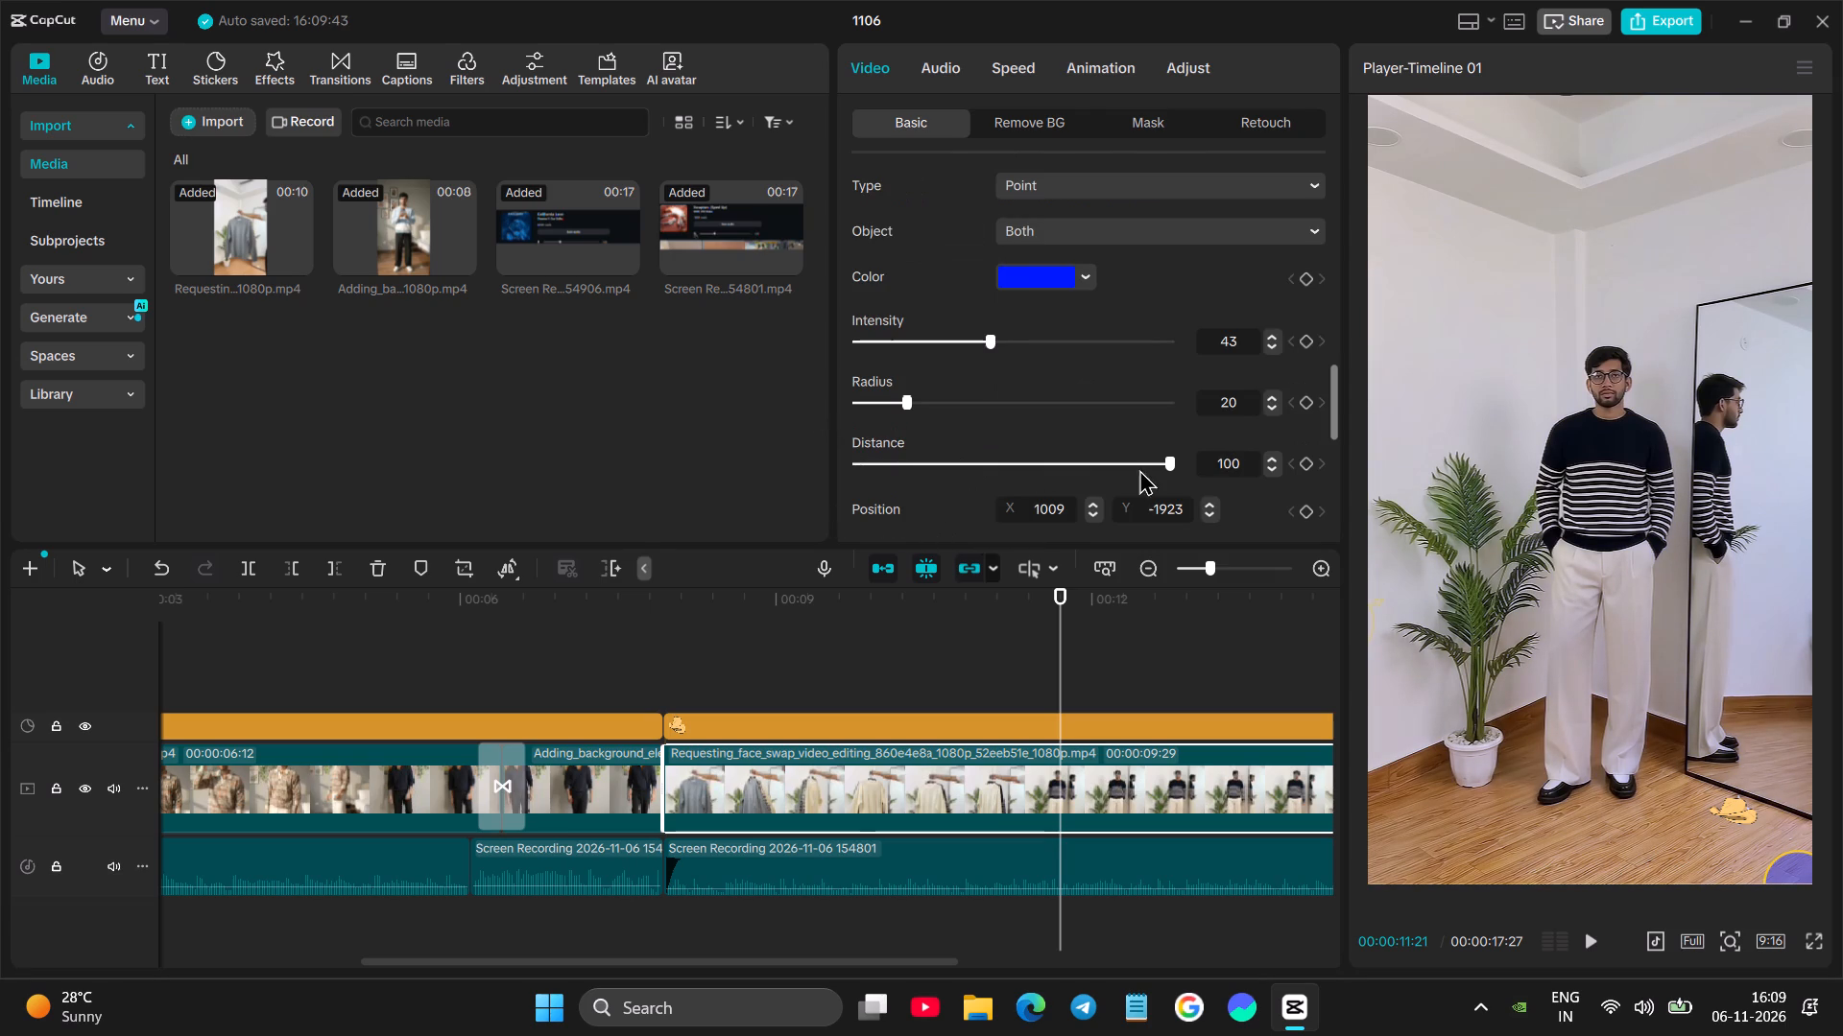
left_click_drag(1142, 468, 1165, 492)
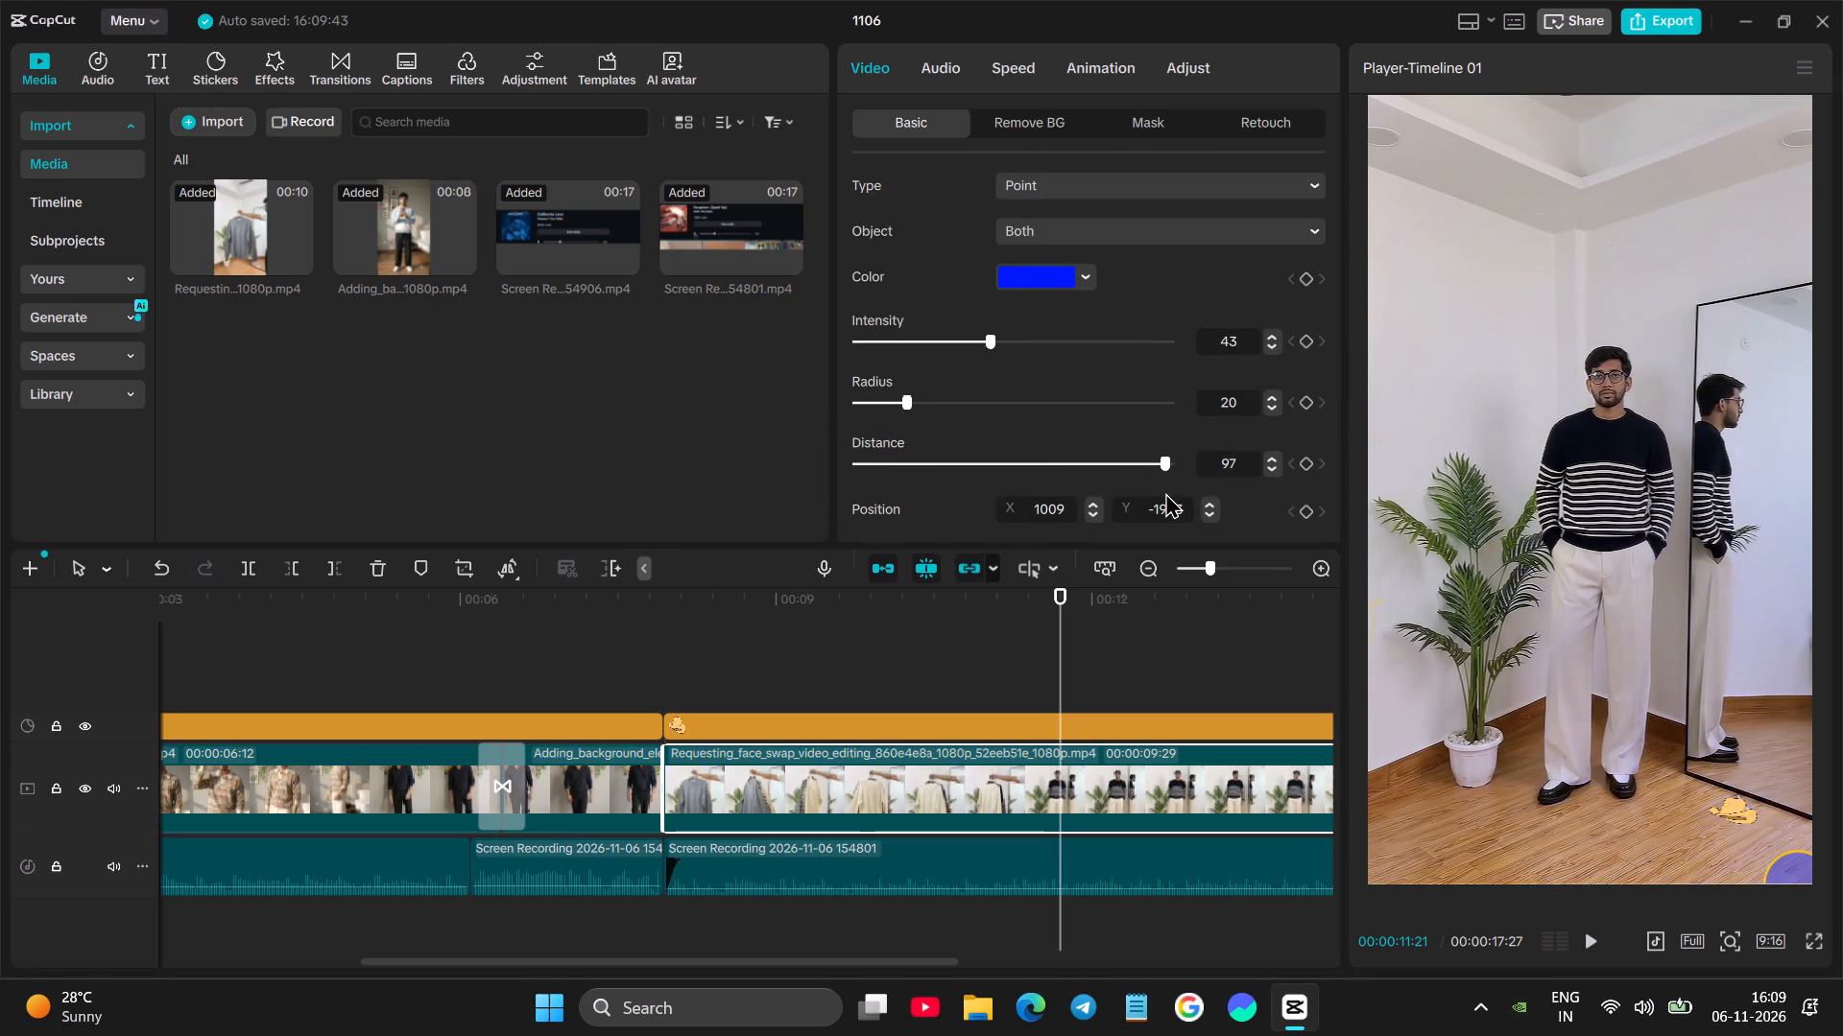
left_click_drag(1165, 492, 1182, 492)
scroll(974, 397, "down", 1)
left_click_drag(857, 463, 1186, 506)
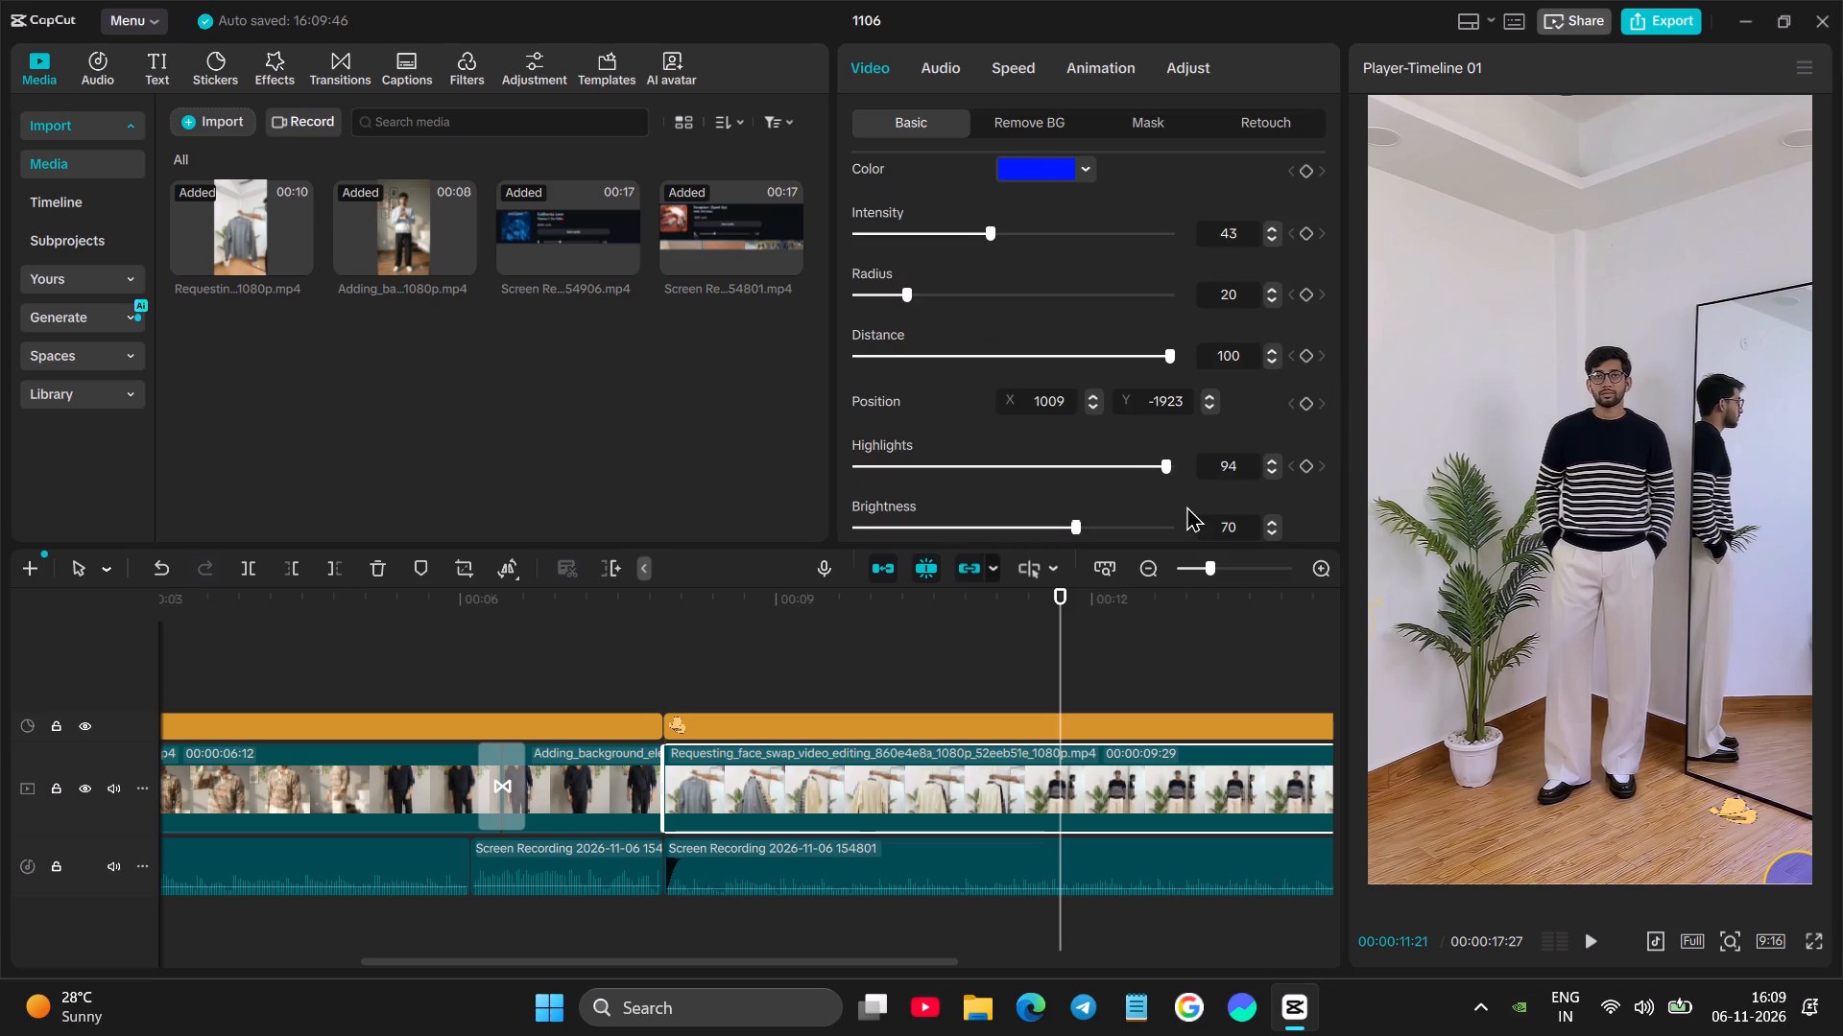
left_click_drag(1186, 506, 851, 508)
Play the relit video full screen, replaying it from an earlier point, and return to the editor with playback paused.
left_click(1818, 942)
key("space")
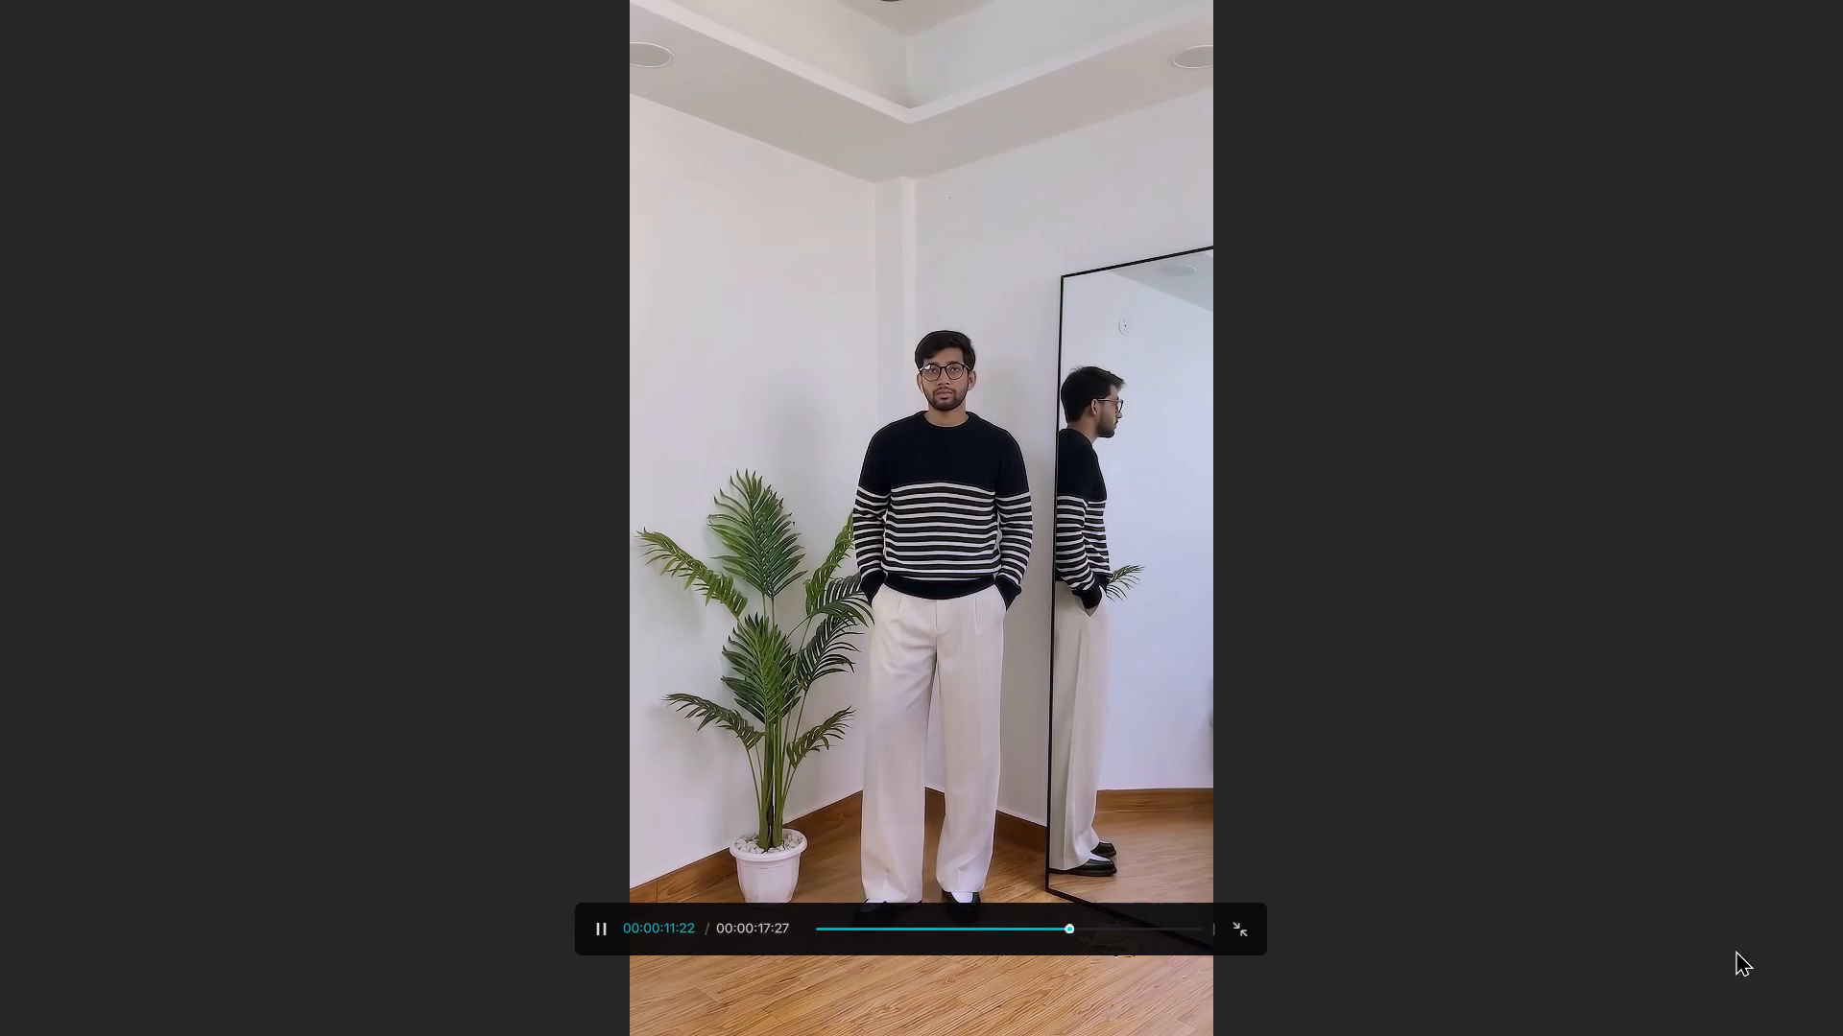
left_click(954, 927)
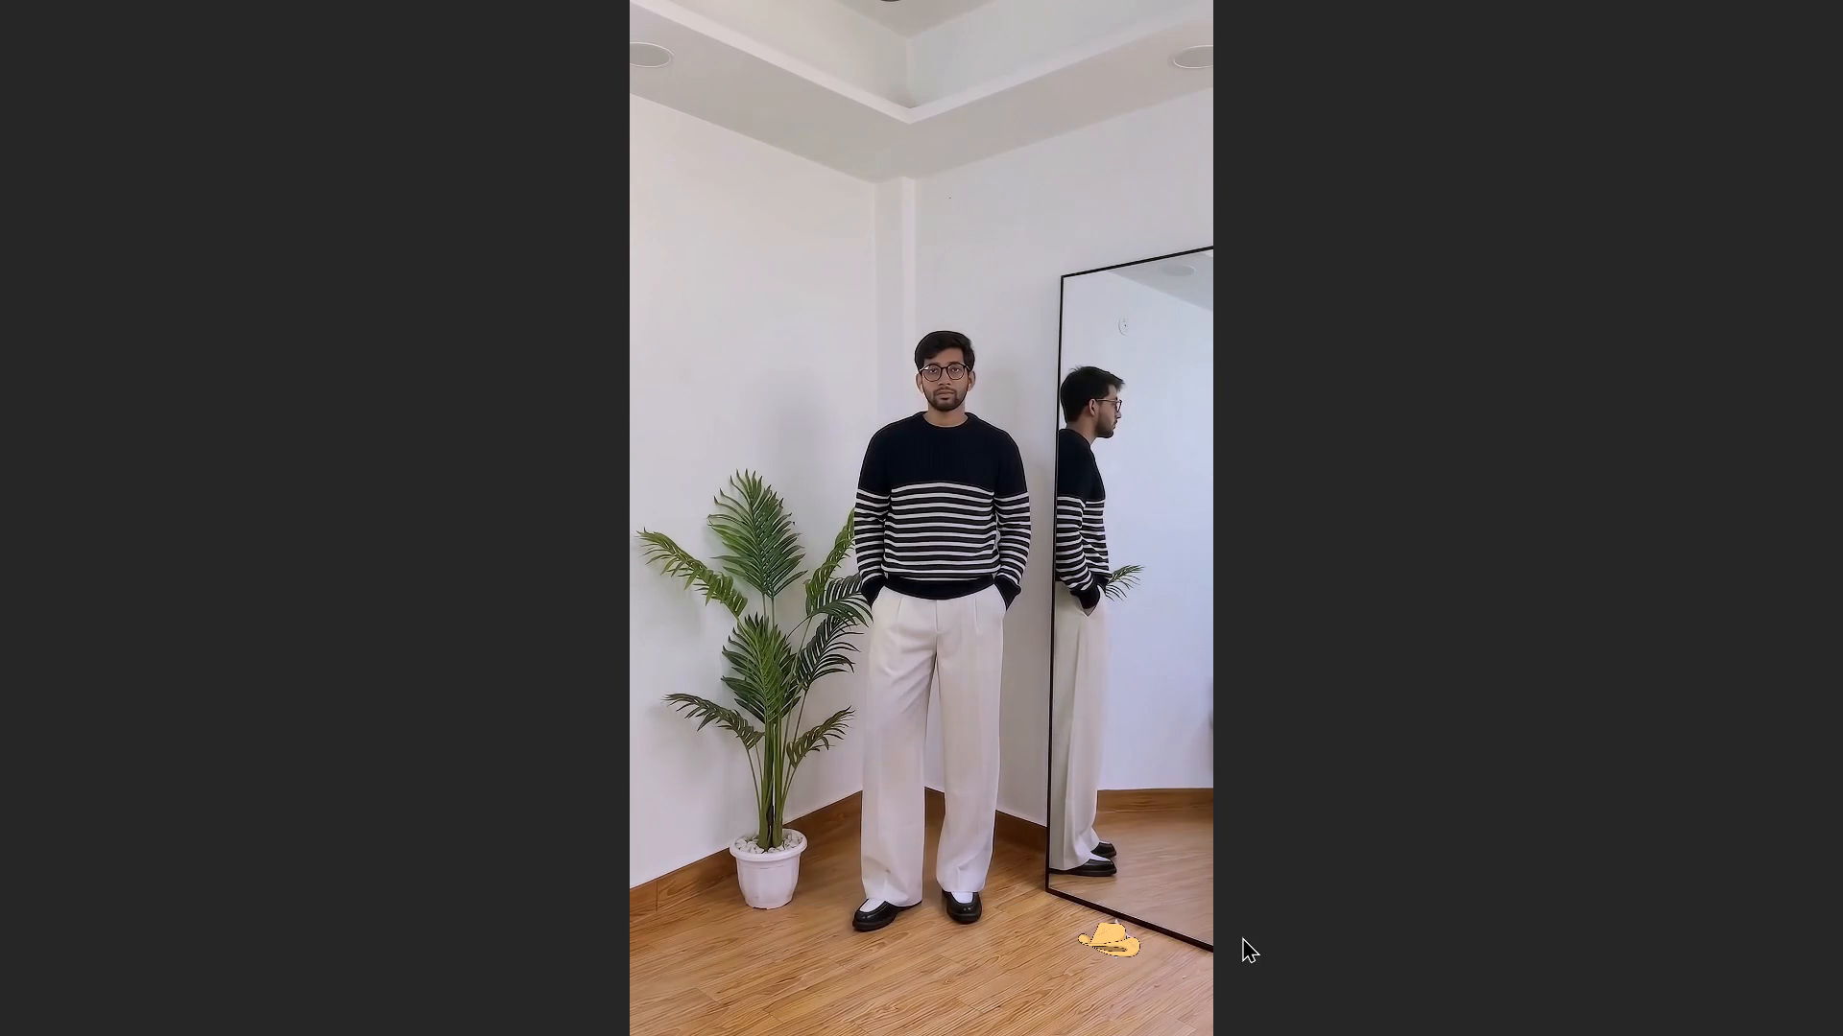
left_click(1302, 901)
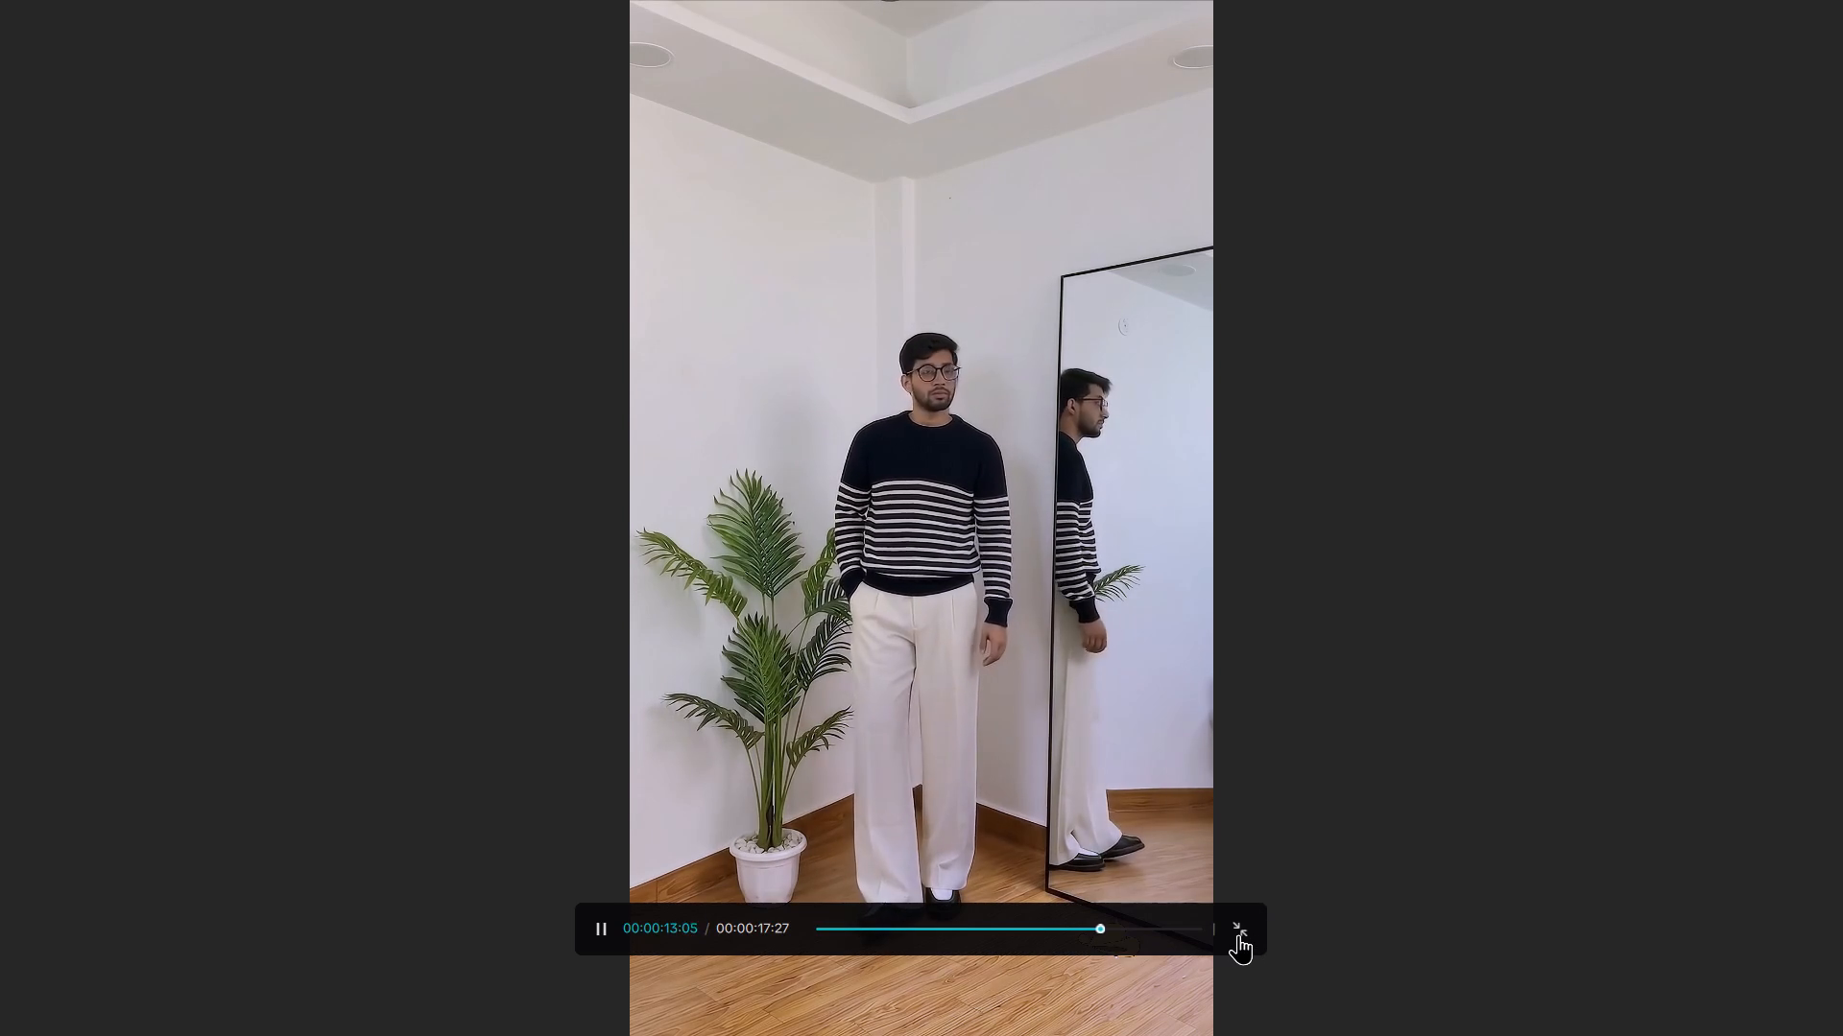
left_click(1238, 934)
key("space")
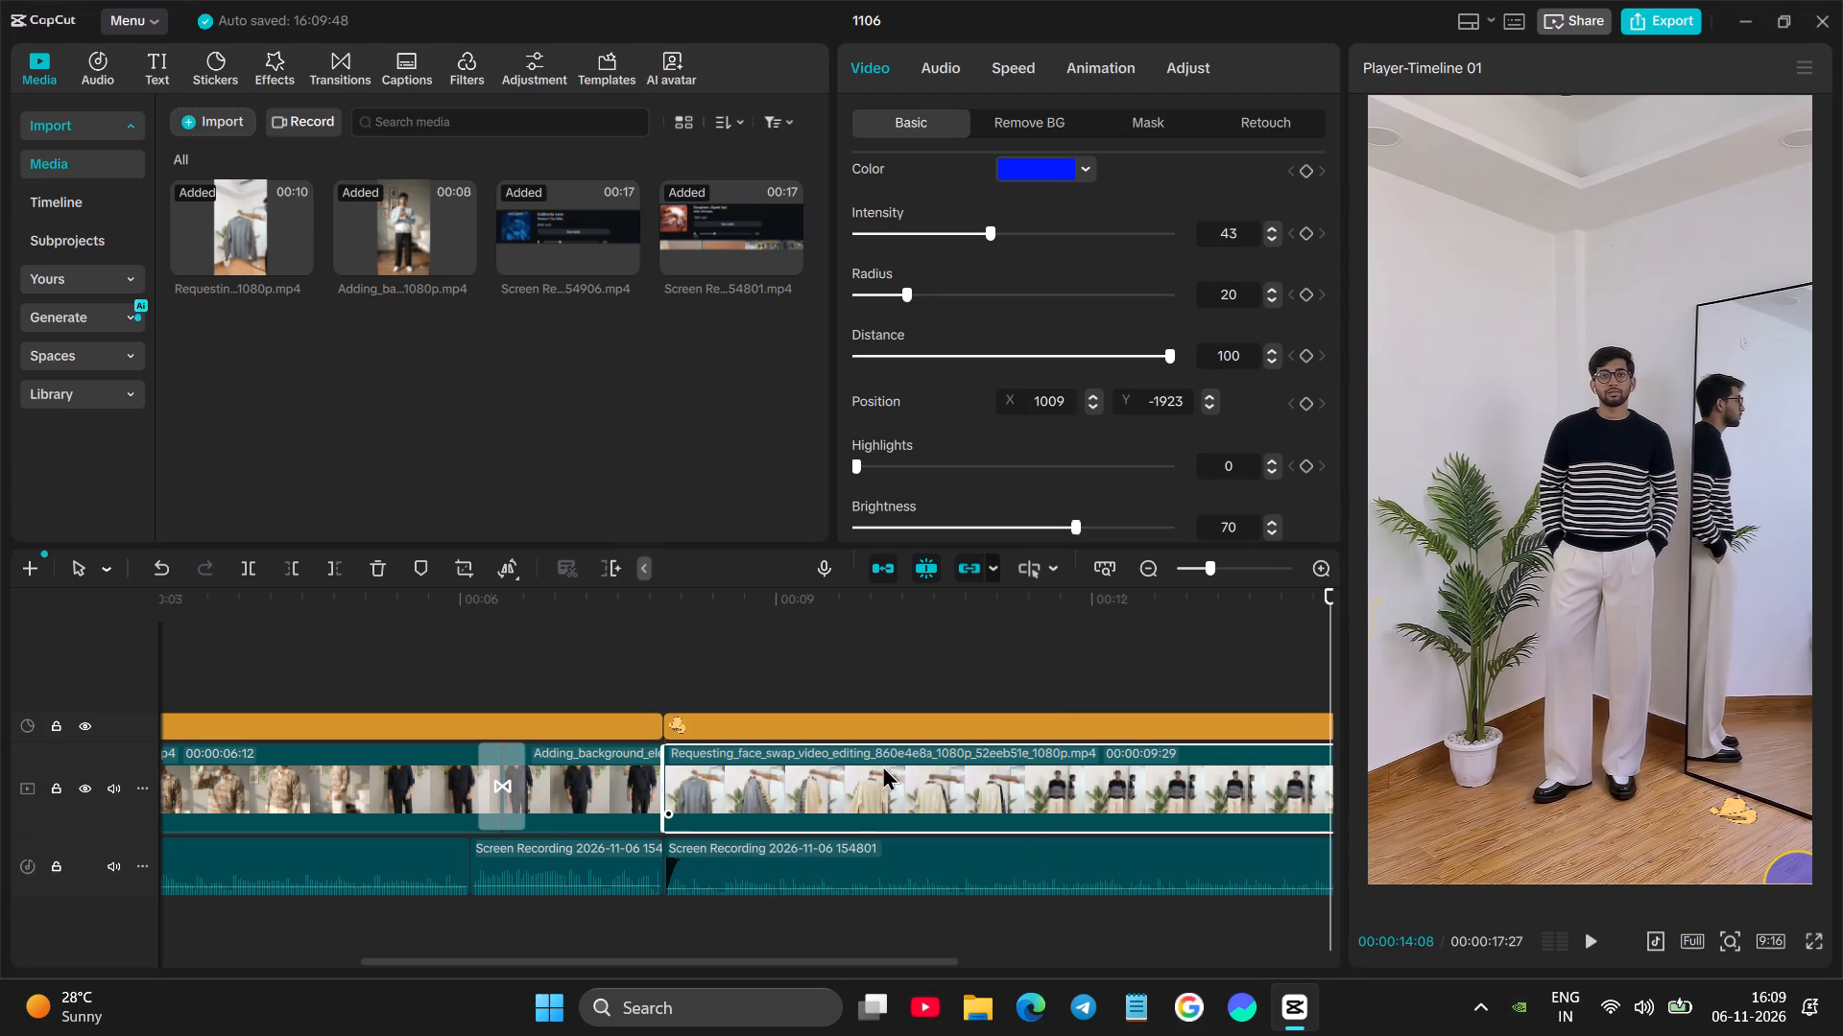
Sample the skin tone from the man's face as an HSL colour, set its brightness to 27, and play the face-swap clip.
left_click(1169, 59)
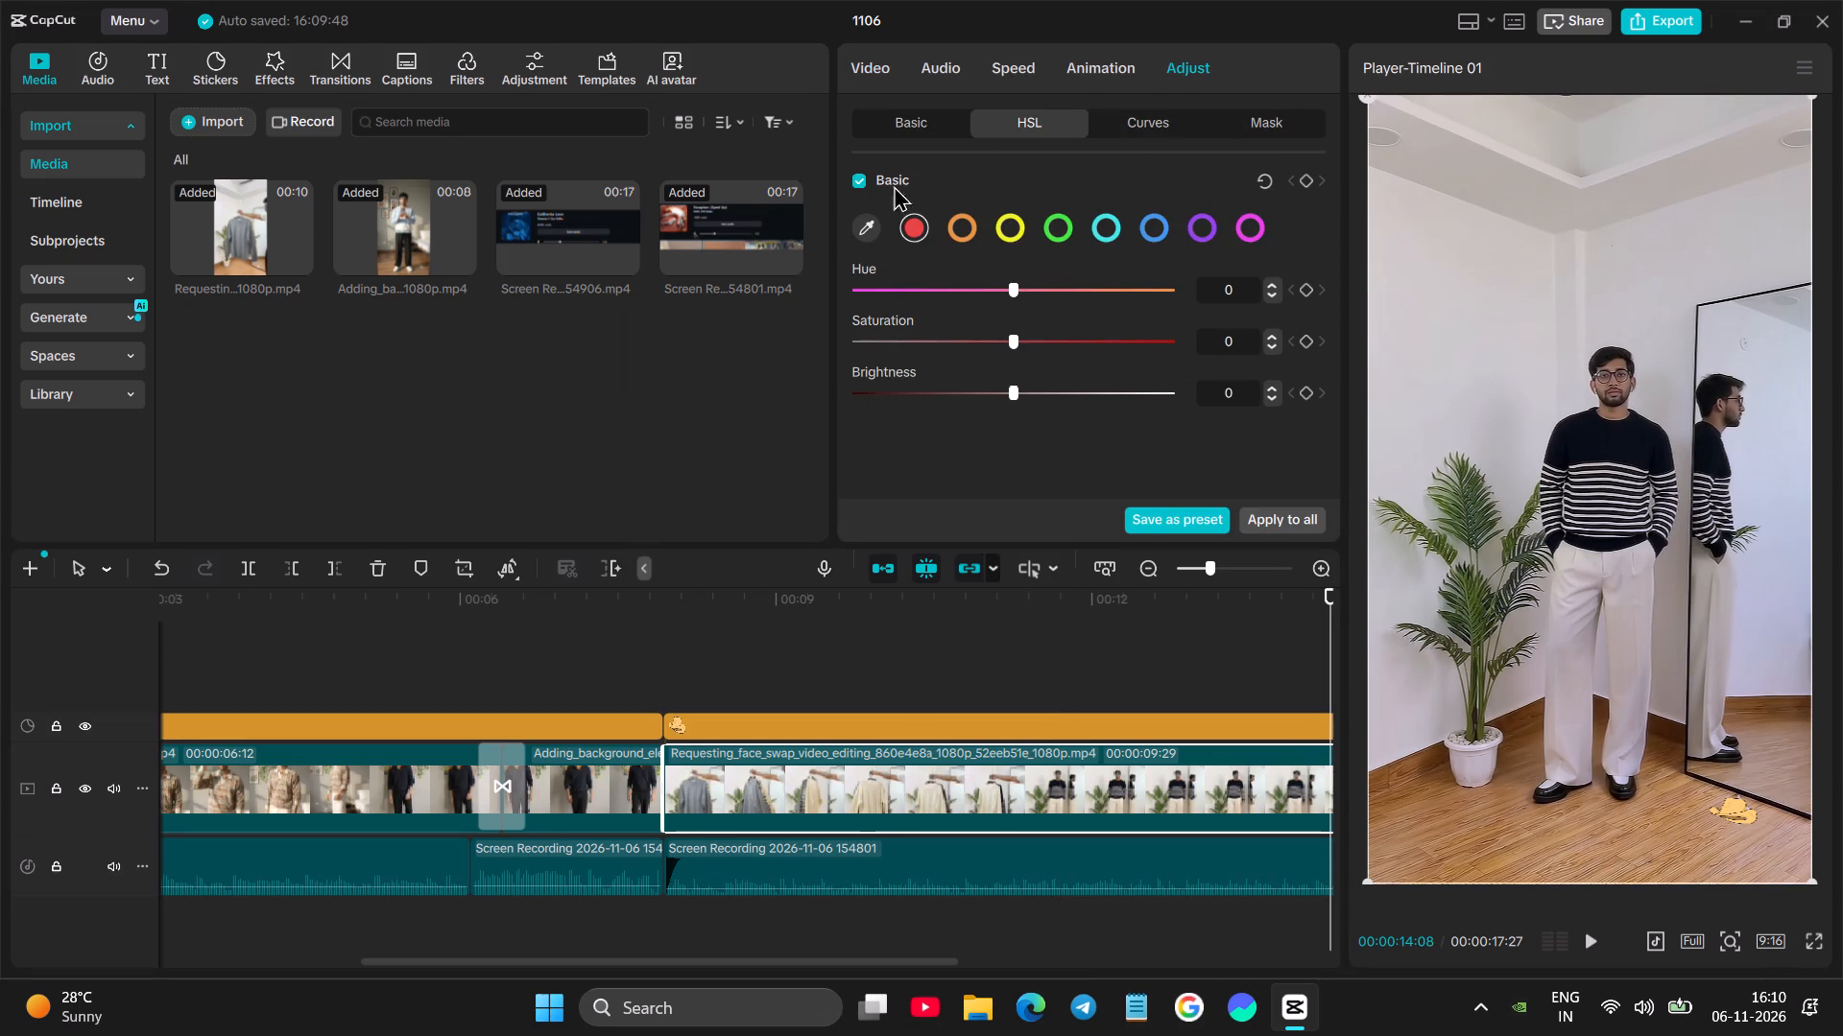
left_click(867, 223)
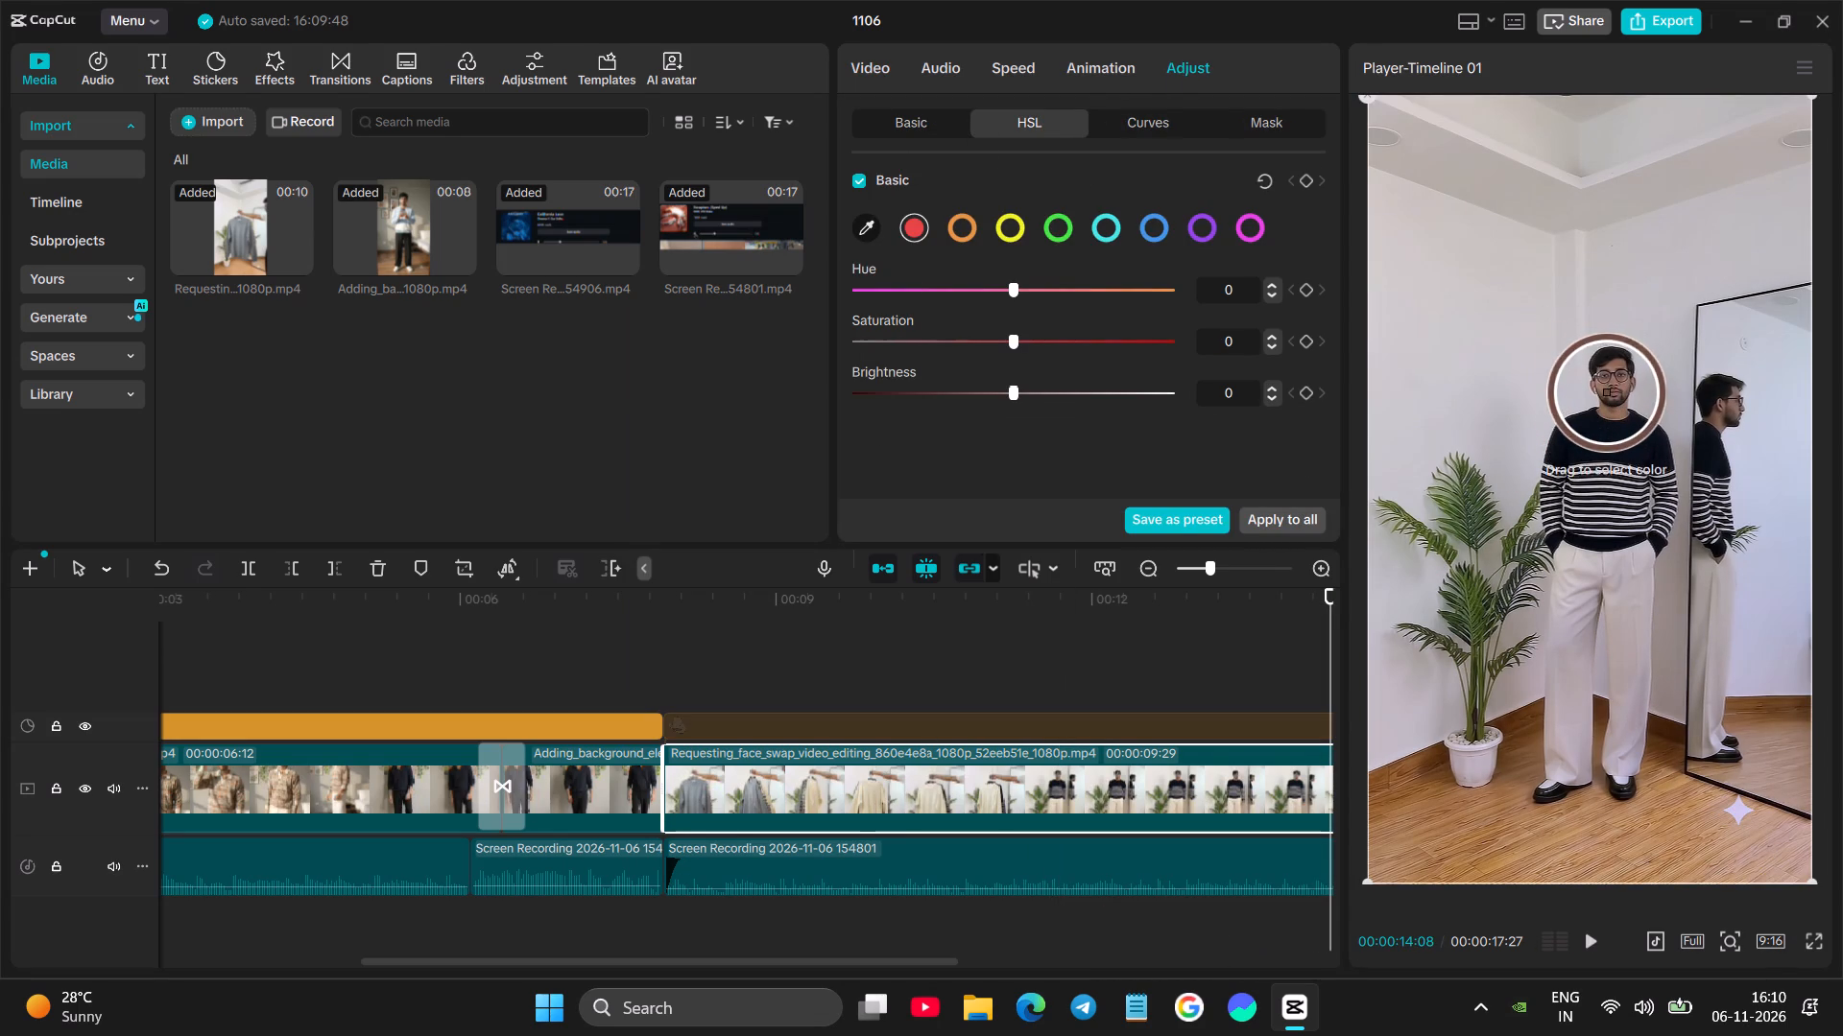
left_click(1601, 388)
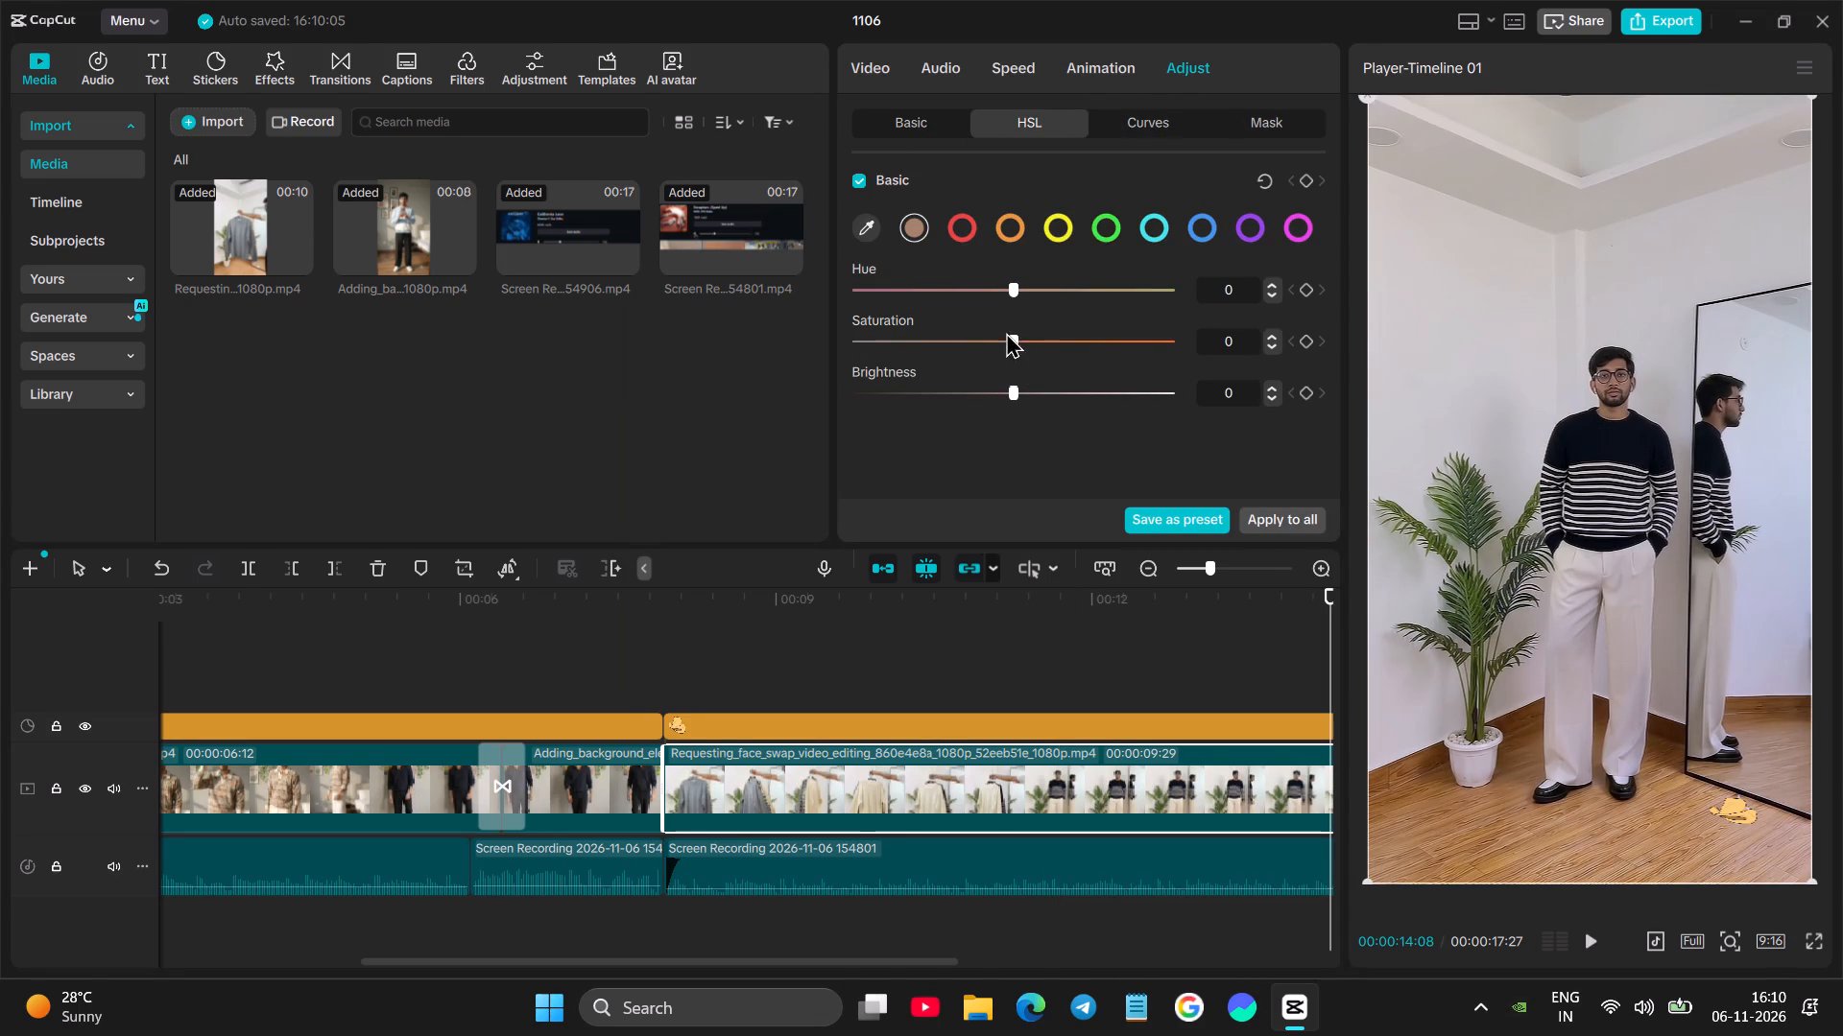
left_click(1017, 339)
left_click_drag(1013, 387, 1192, 374)
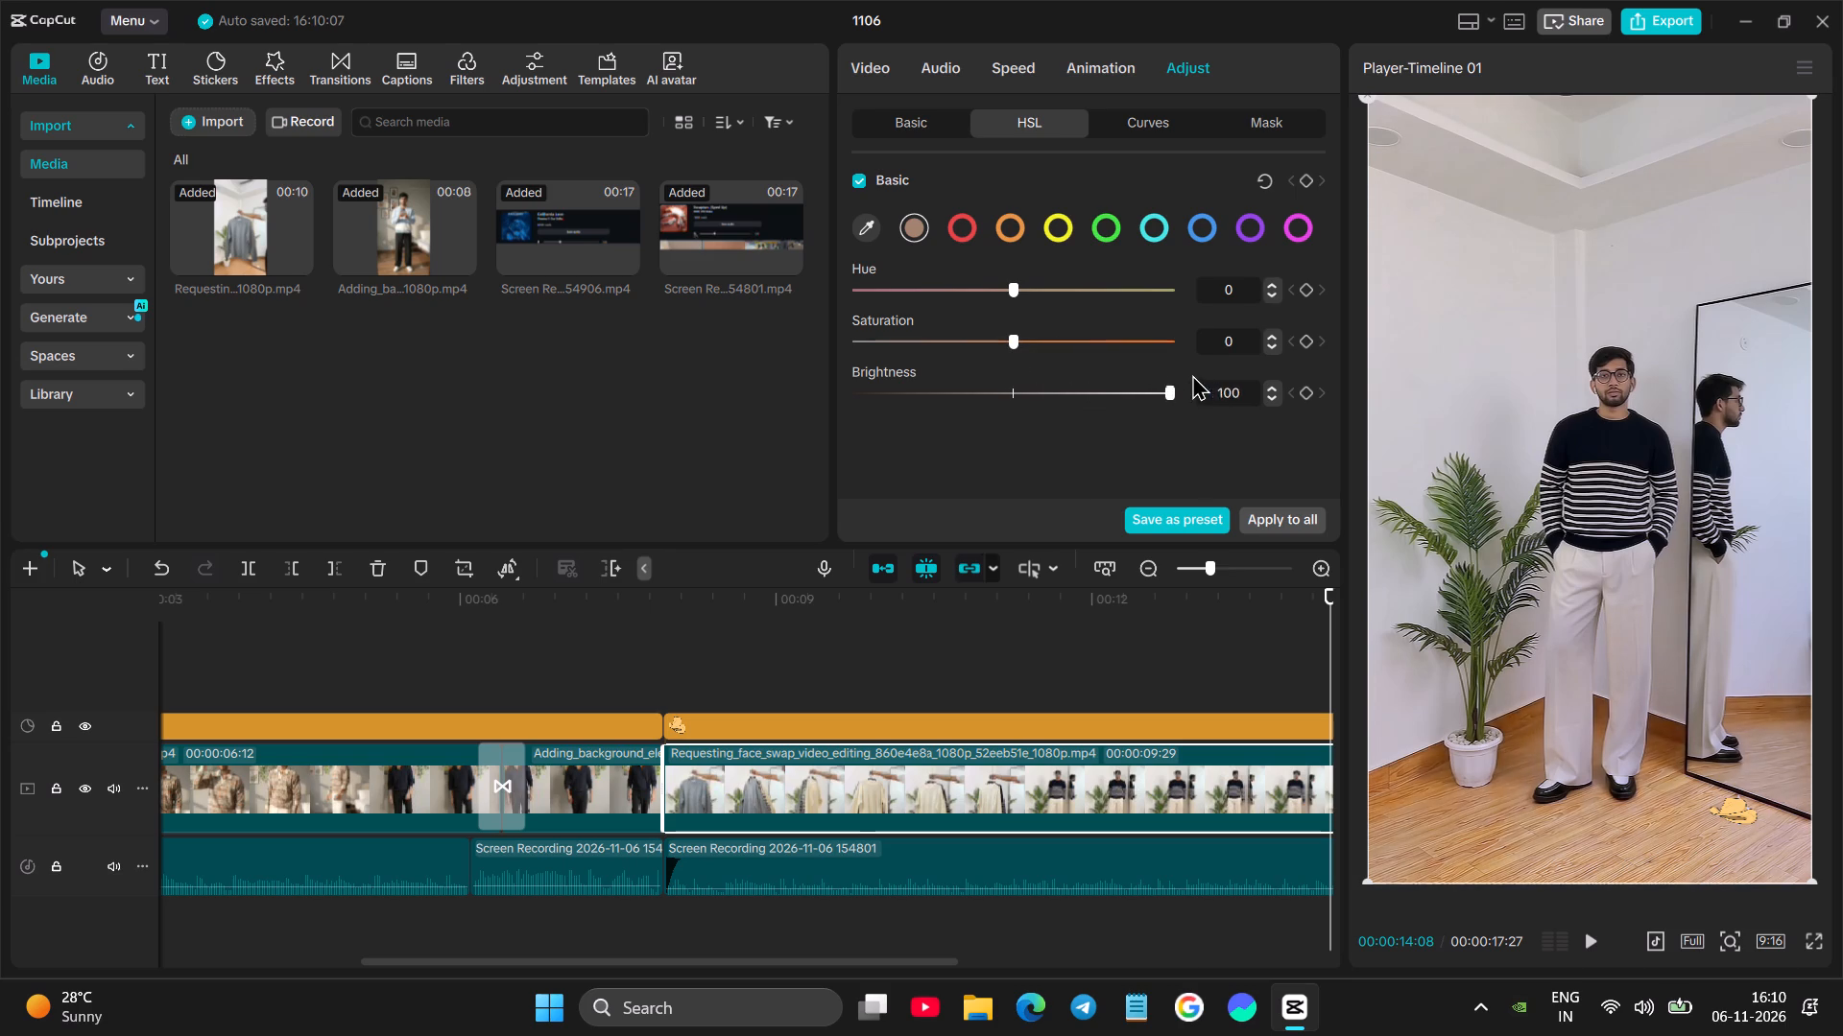
left_click_drag(1192, 374, 1058, 373)
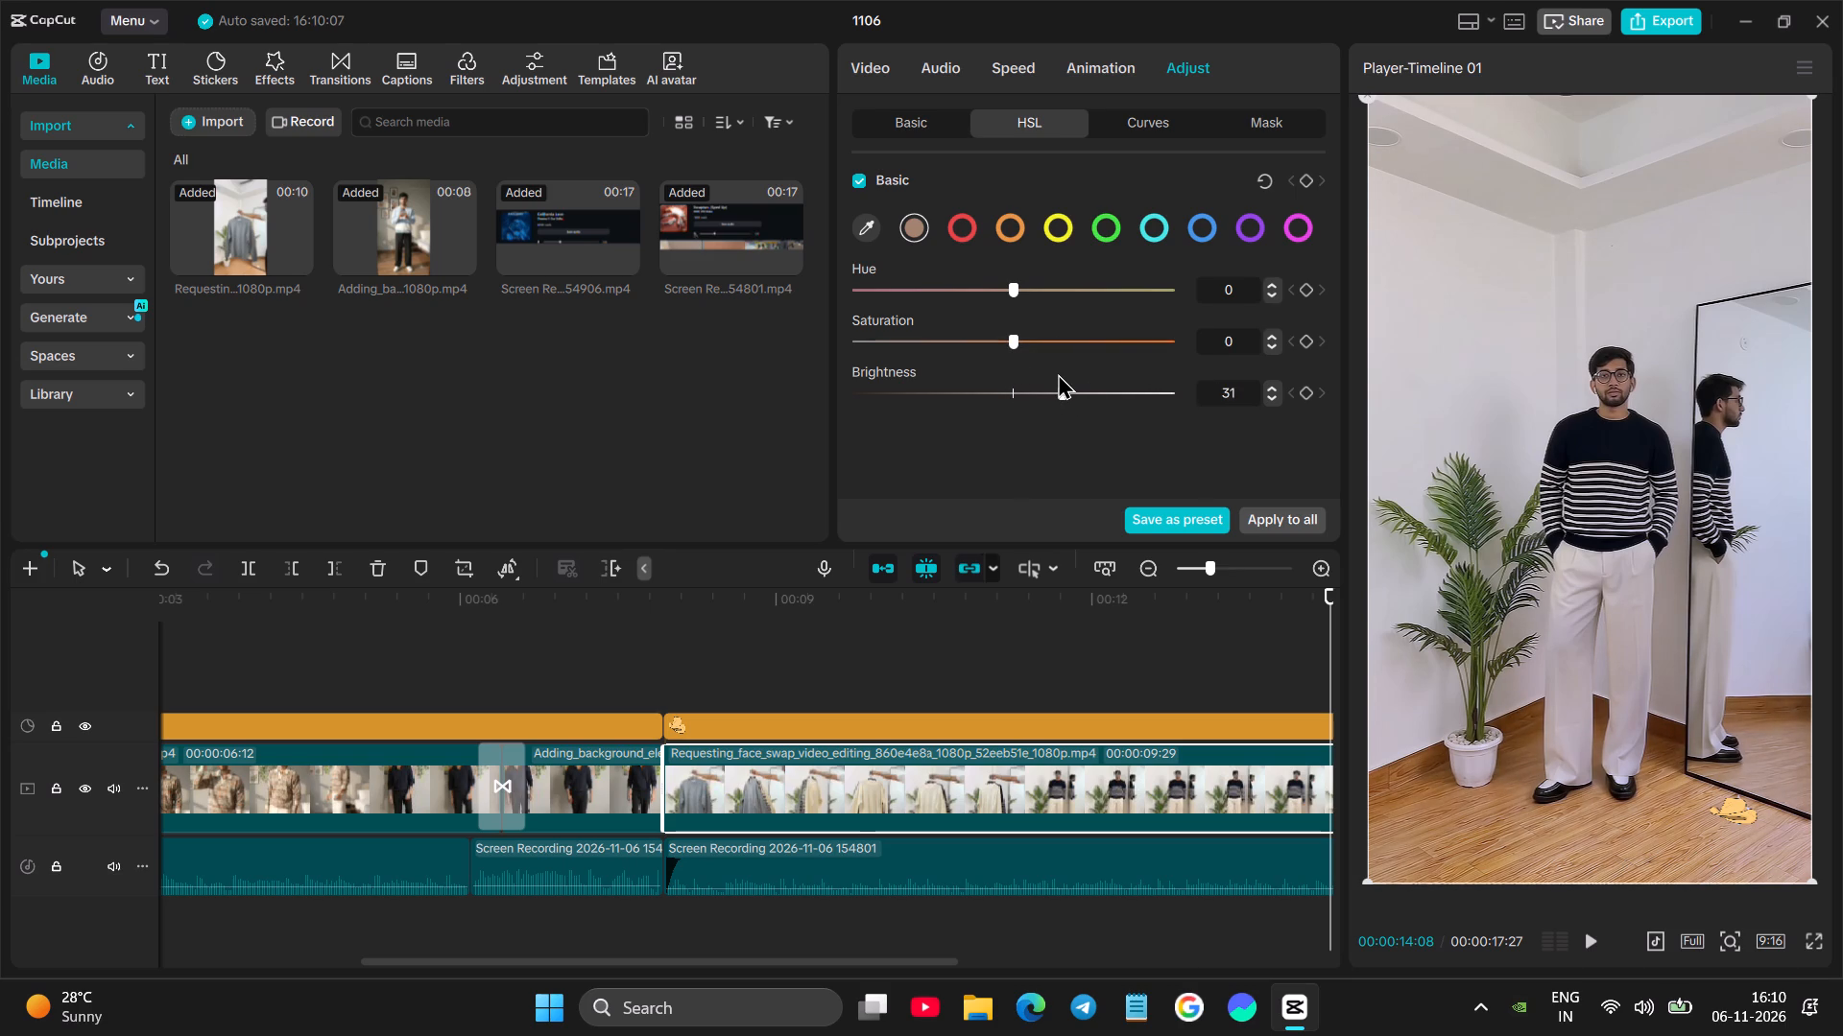
left_click_drag(1058, 373, 1051, 382)
left_click(675, 657)
key("space")
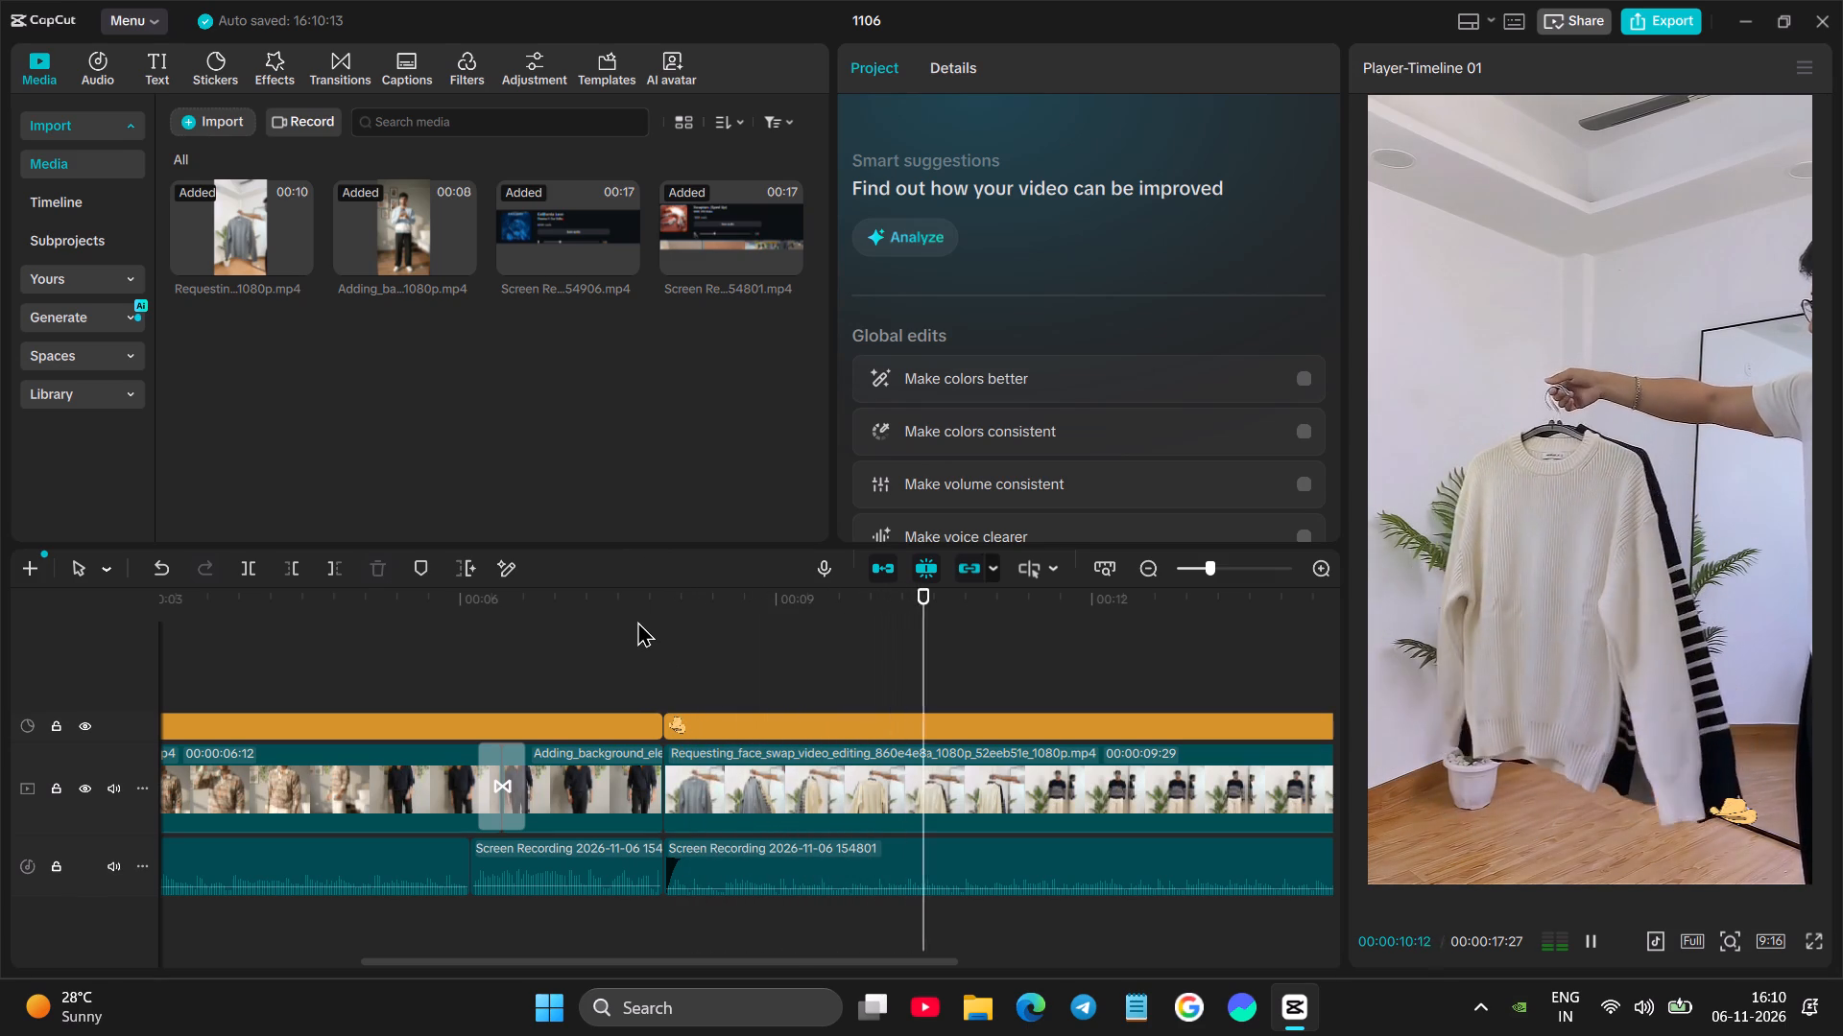
Replay the section around the transition near 00:06 several times to check the picture and music between the two background-elements clips.
left_click(590, 652)
left_click_drag(588, 652, 394, 677)
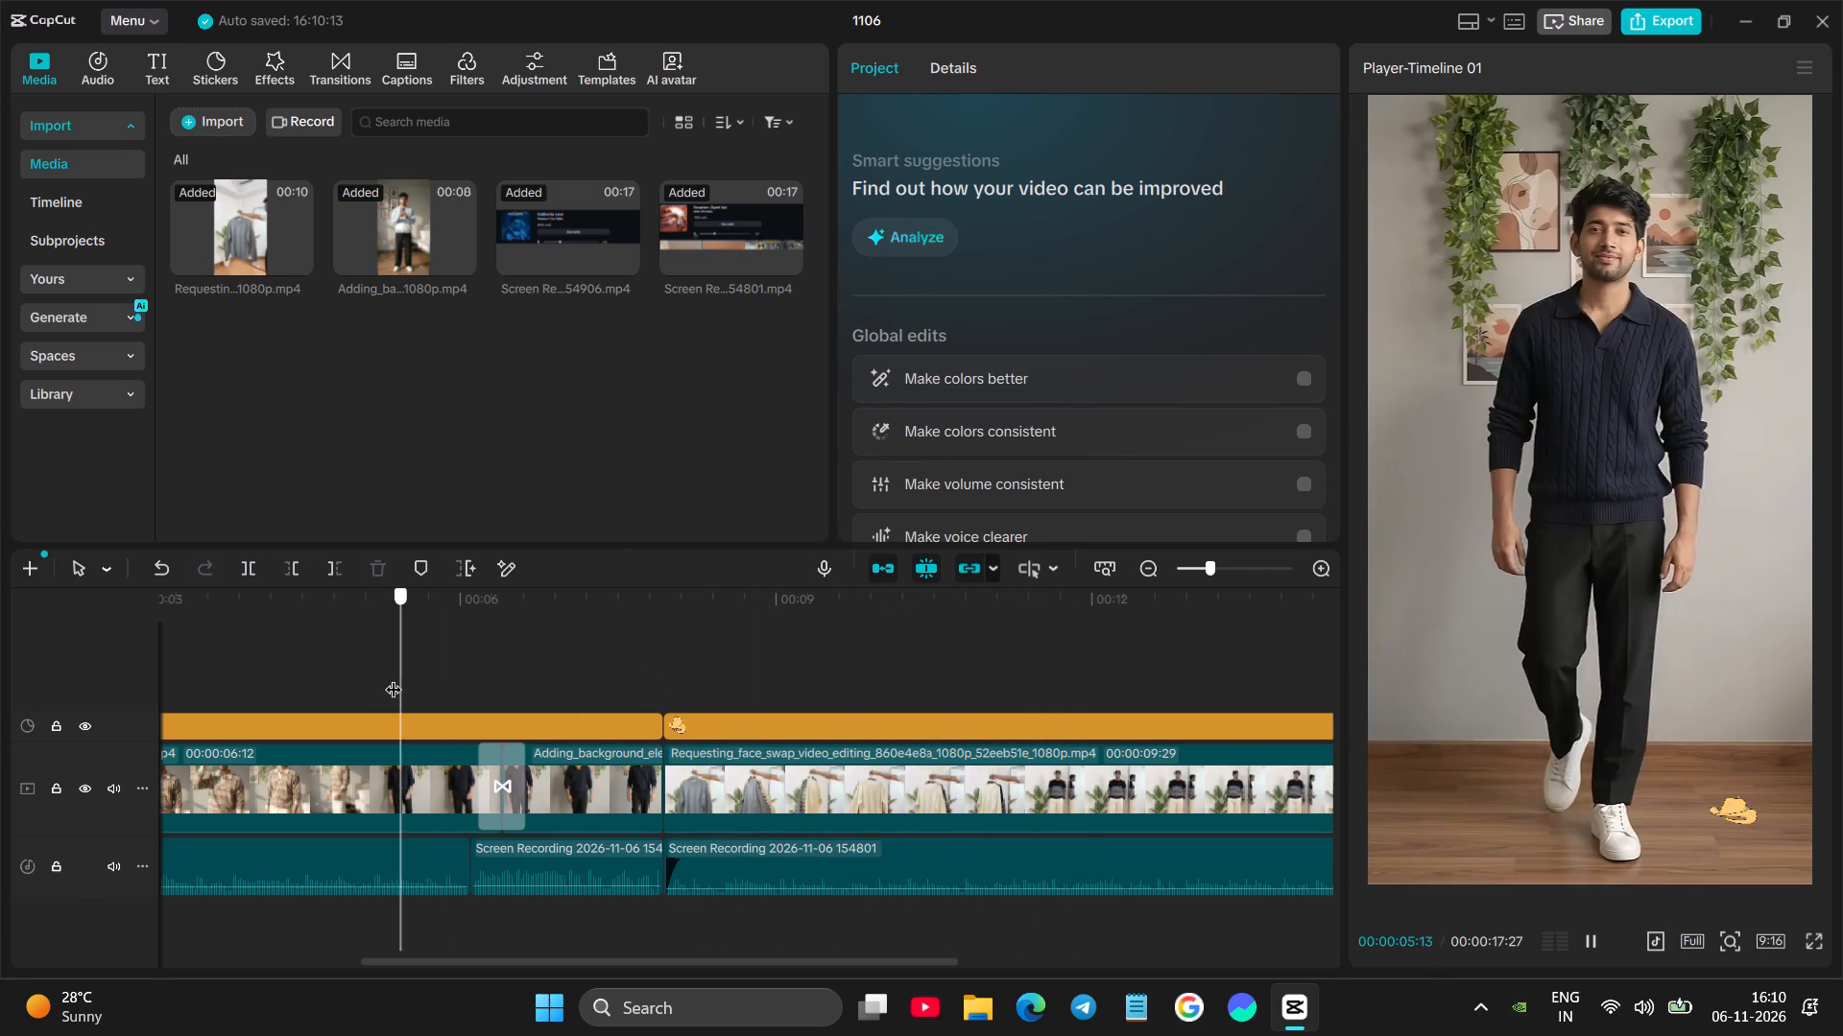
left_click_drag(394, 677, 389, 677)
key("space")
left_click(377, 668)
left_click_drag(377, 668, 197, 686)
key("space")
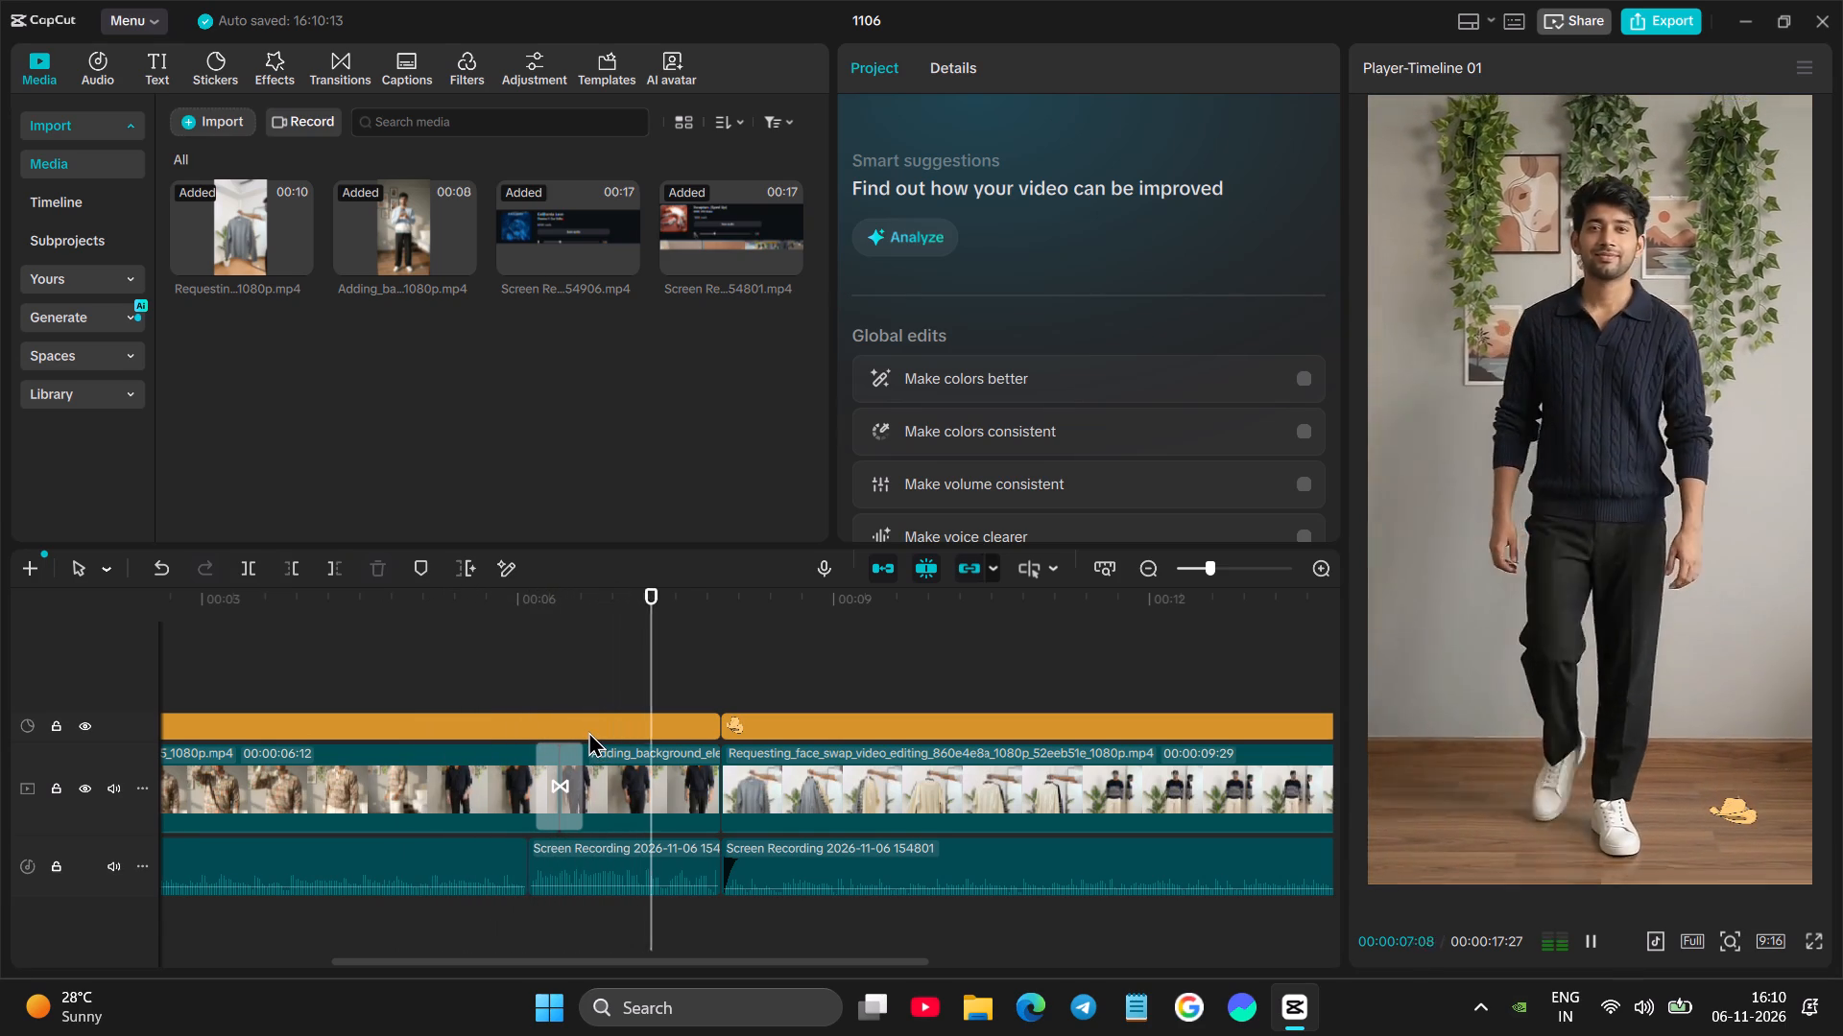
key("space")
left_click(464, 708)
key("space")
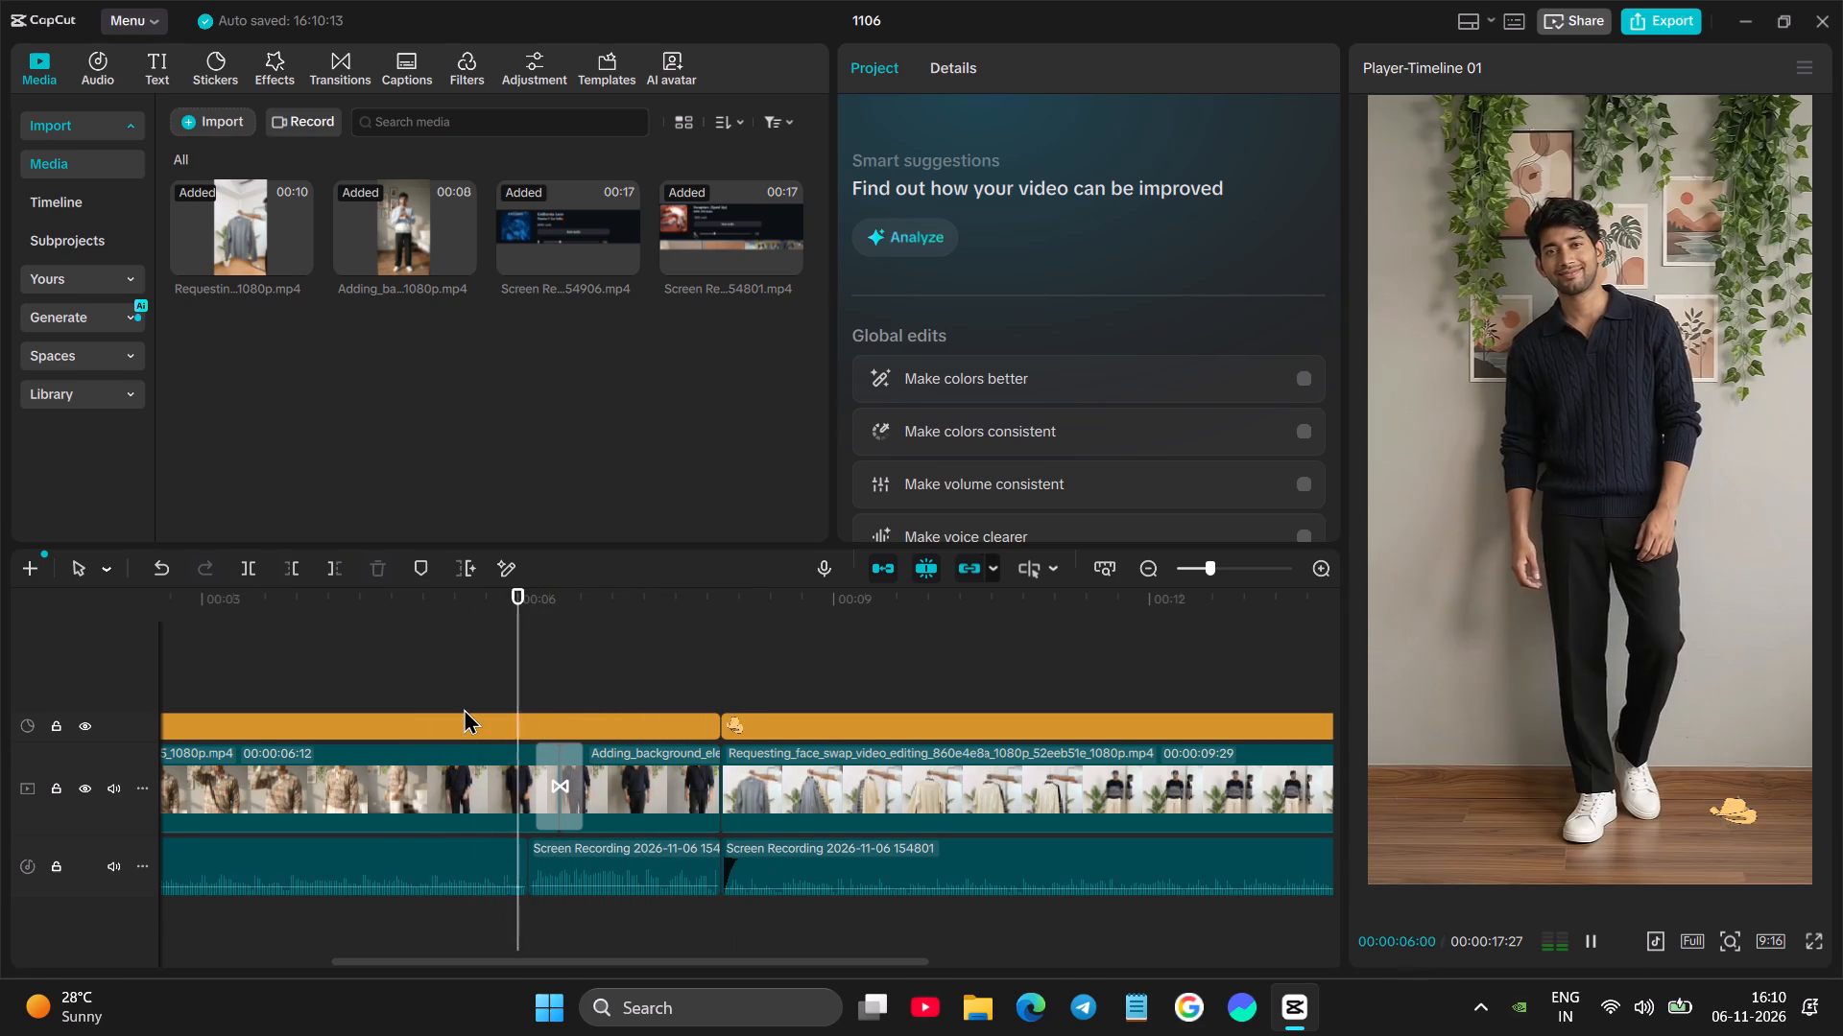
key("space")
key("space")
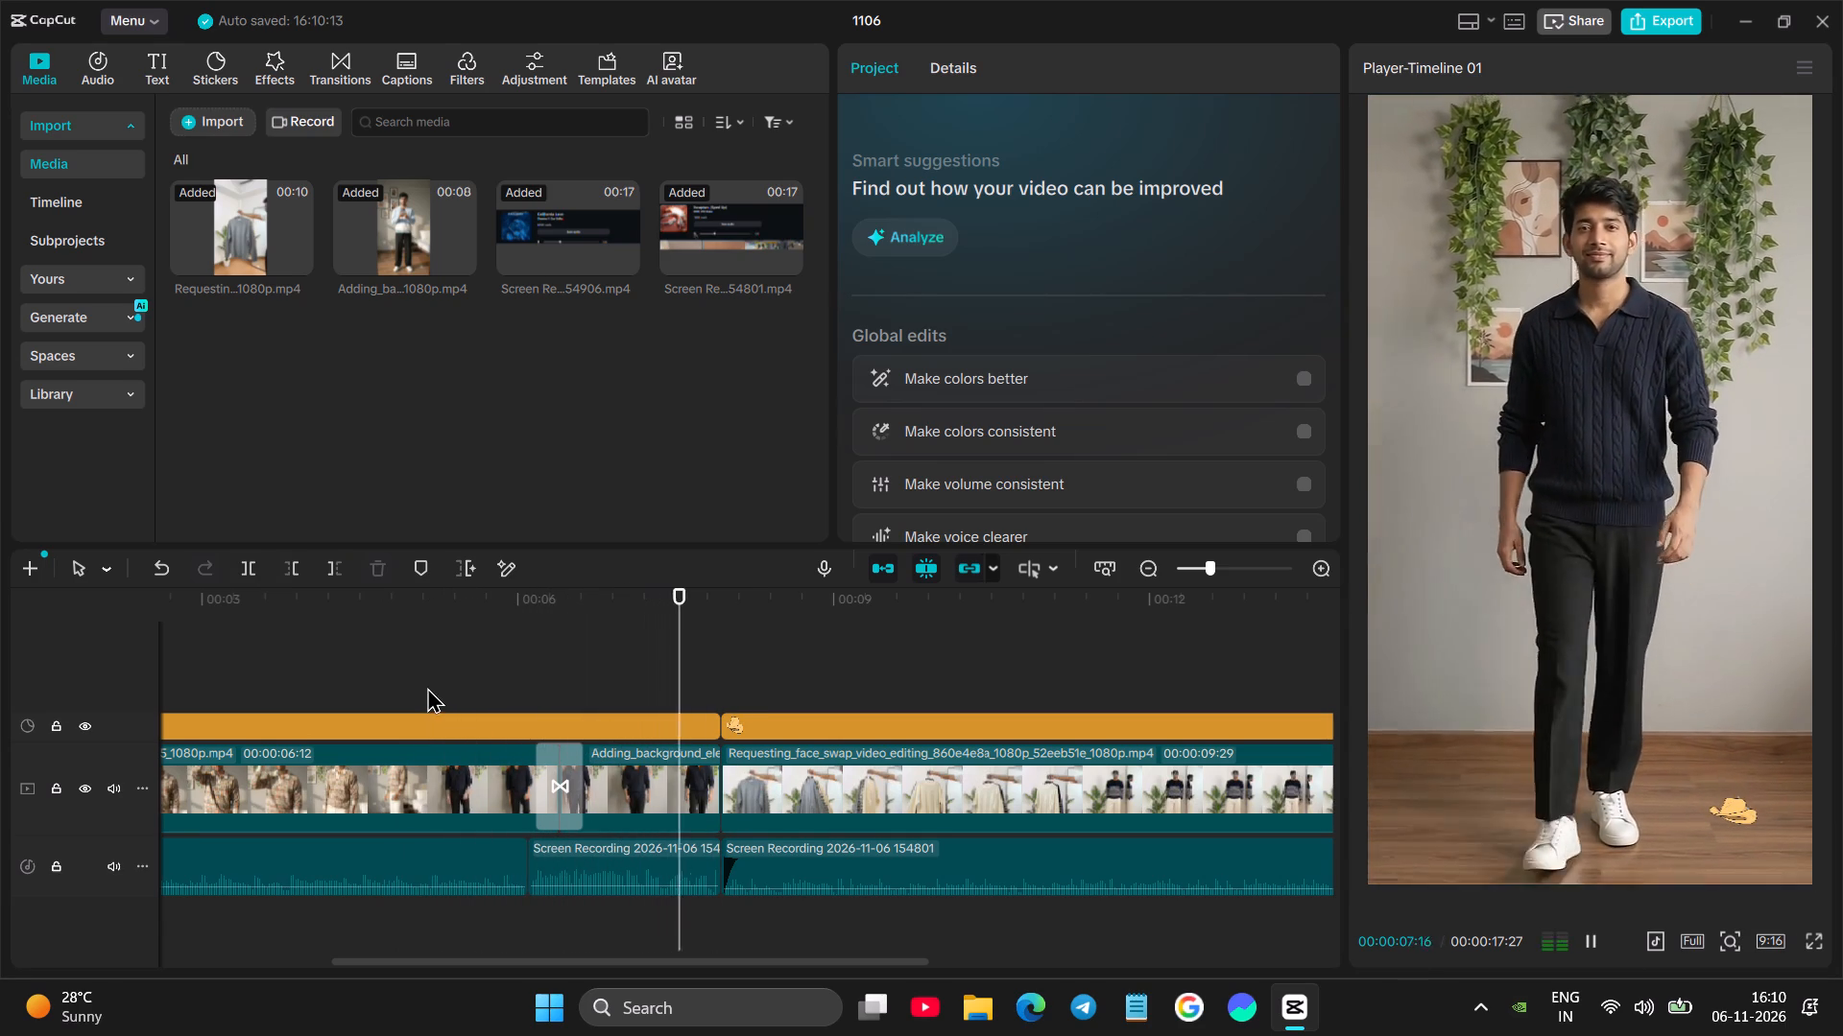
left_click(427, 687)
key("space")
left_click(290, 683)
key("space")
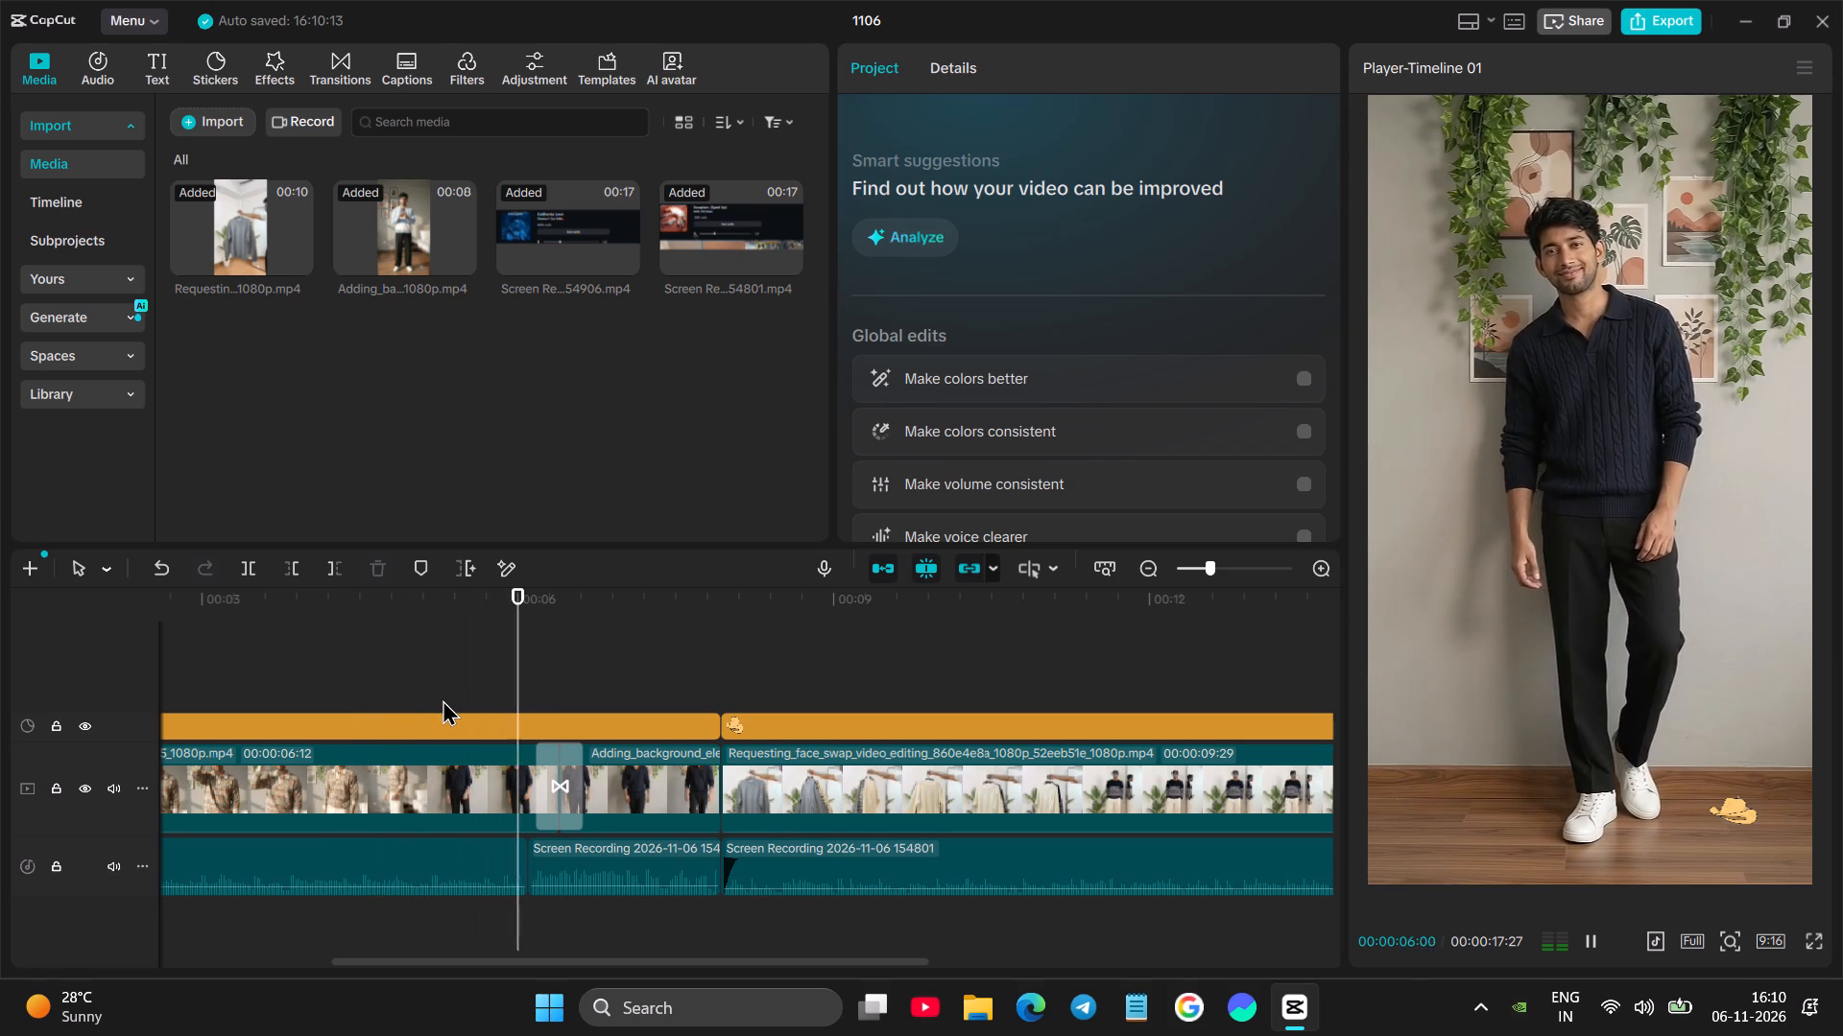
key("space")
key("space")
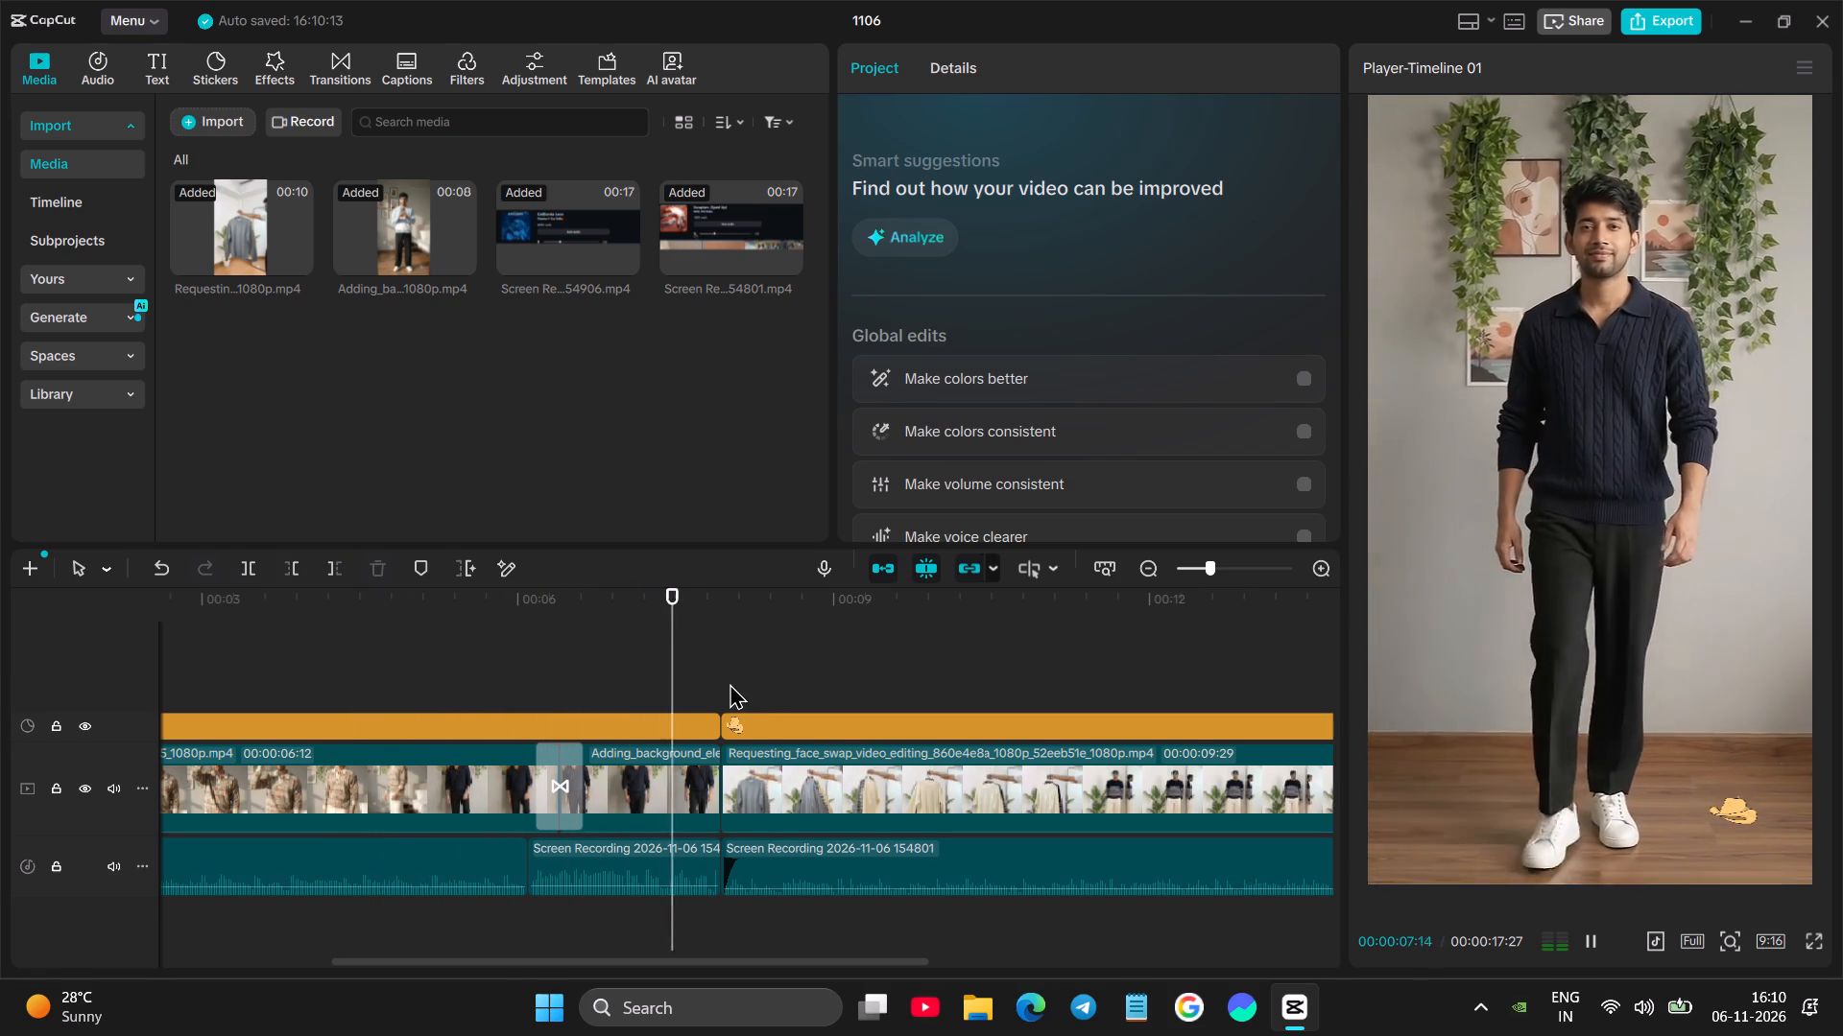
Delete the face-swap clip together with its sticker segment and its Screen Recording 154801 audio from the timeline.
double_click(730, 682)
scroll(725, 680, "left", 1)
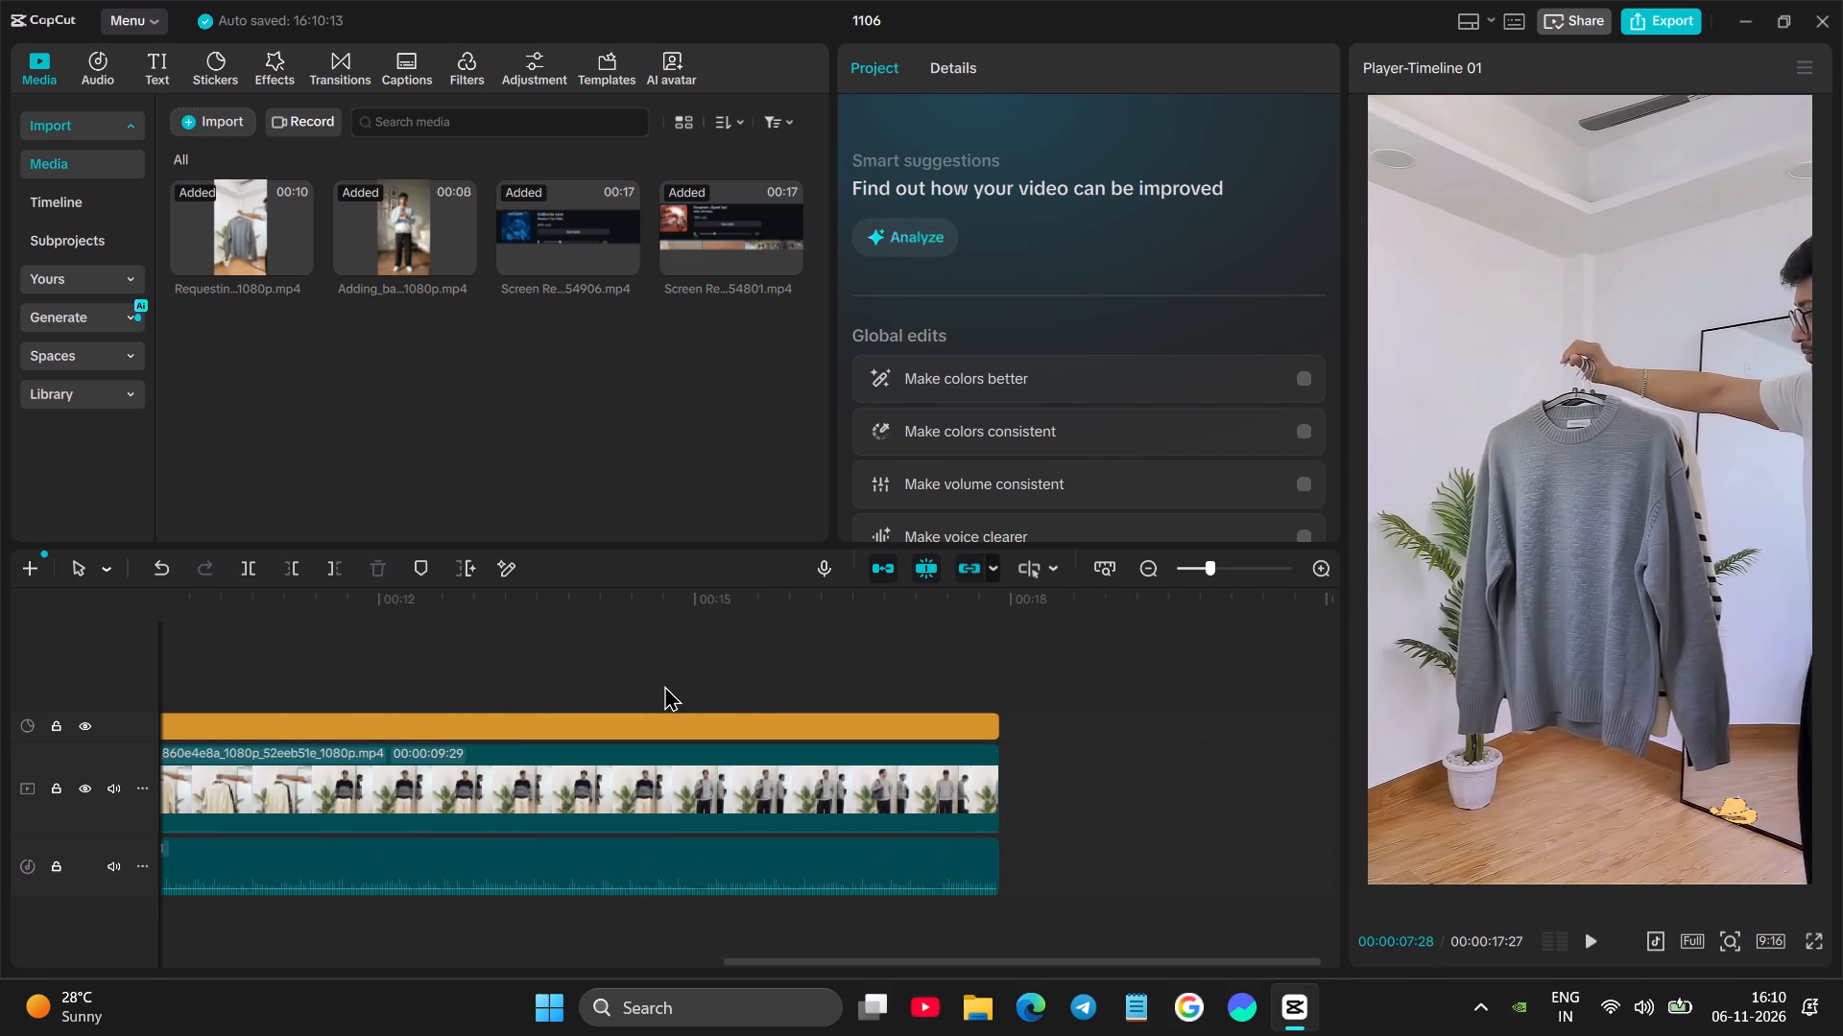
scroll(664, 685, "left", 1)
left_click_drag(663, 680, 704, 907)
key("BackSpace")
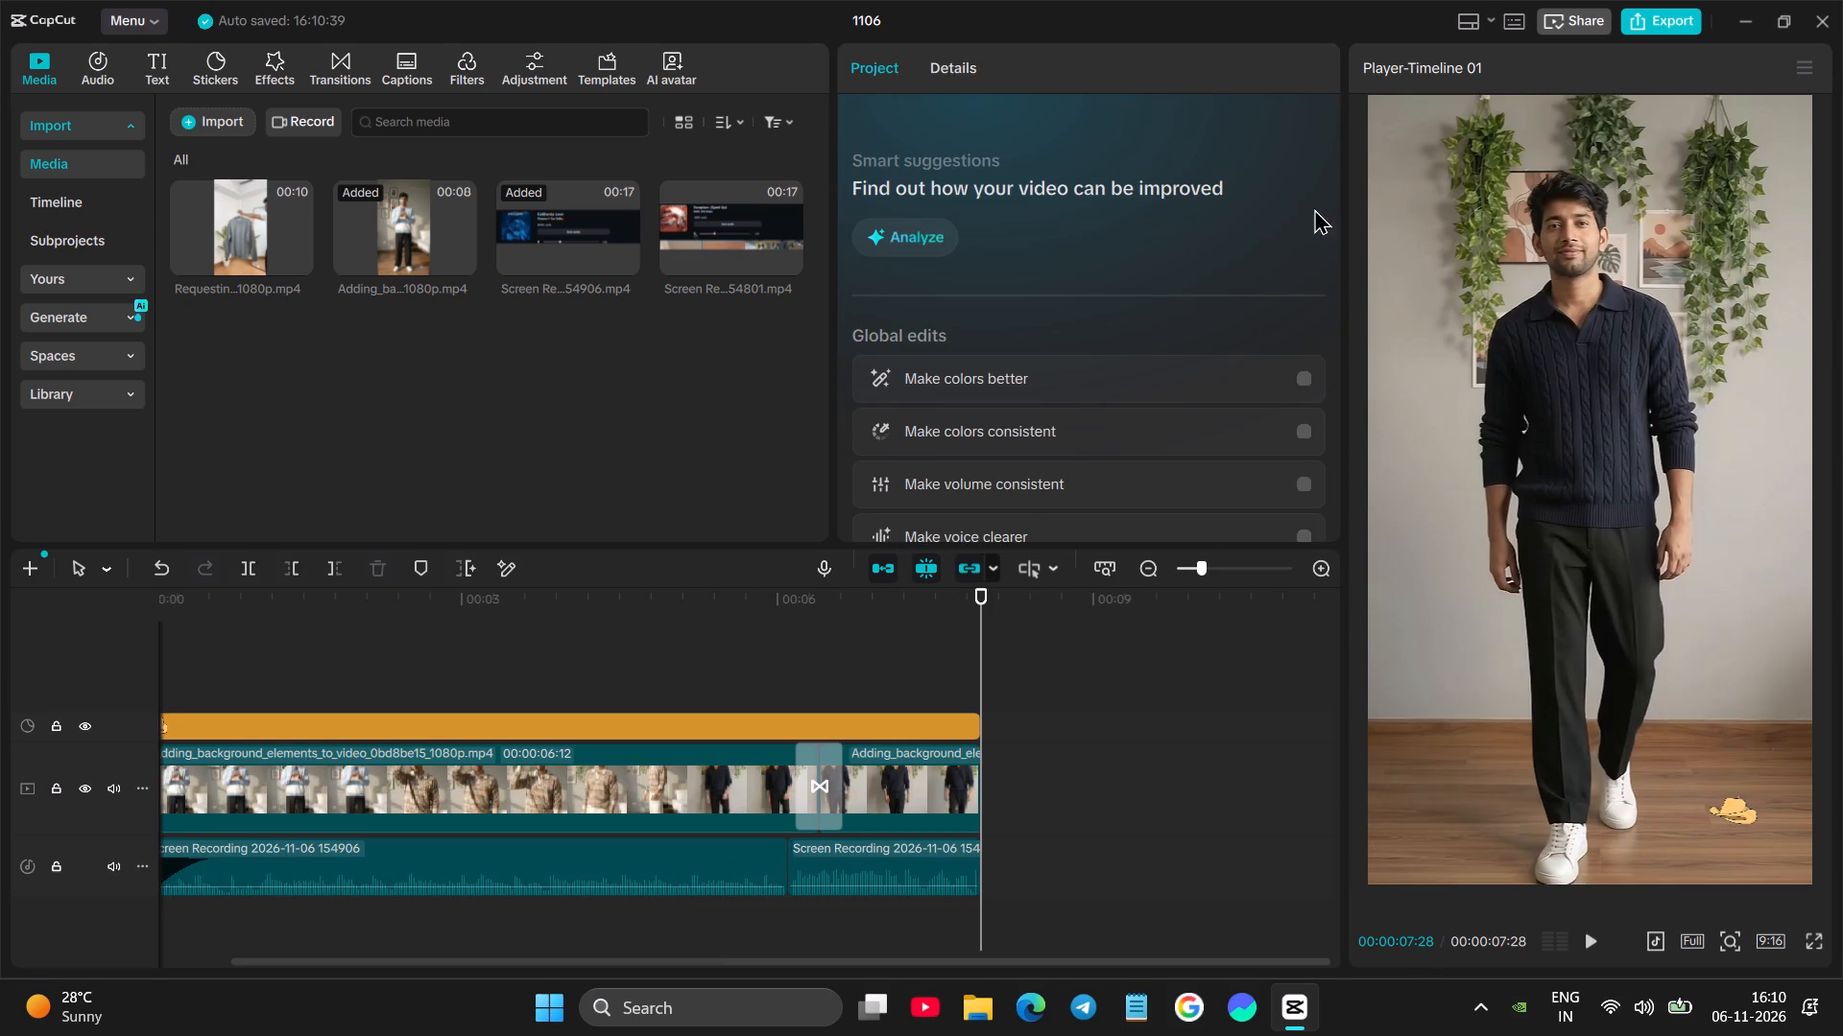
Export the background-elements video as 1106(4) at 1080P, H.264 mp4, 30fps, and close the export window.
left_click(1642, 20)
left_click(1244, 412)
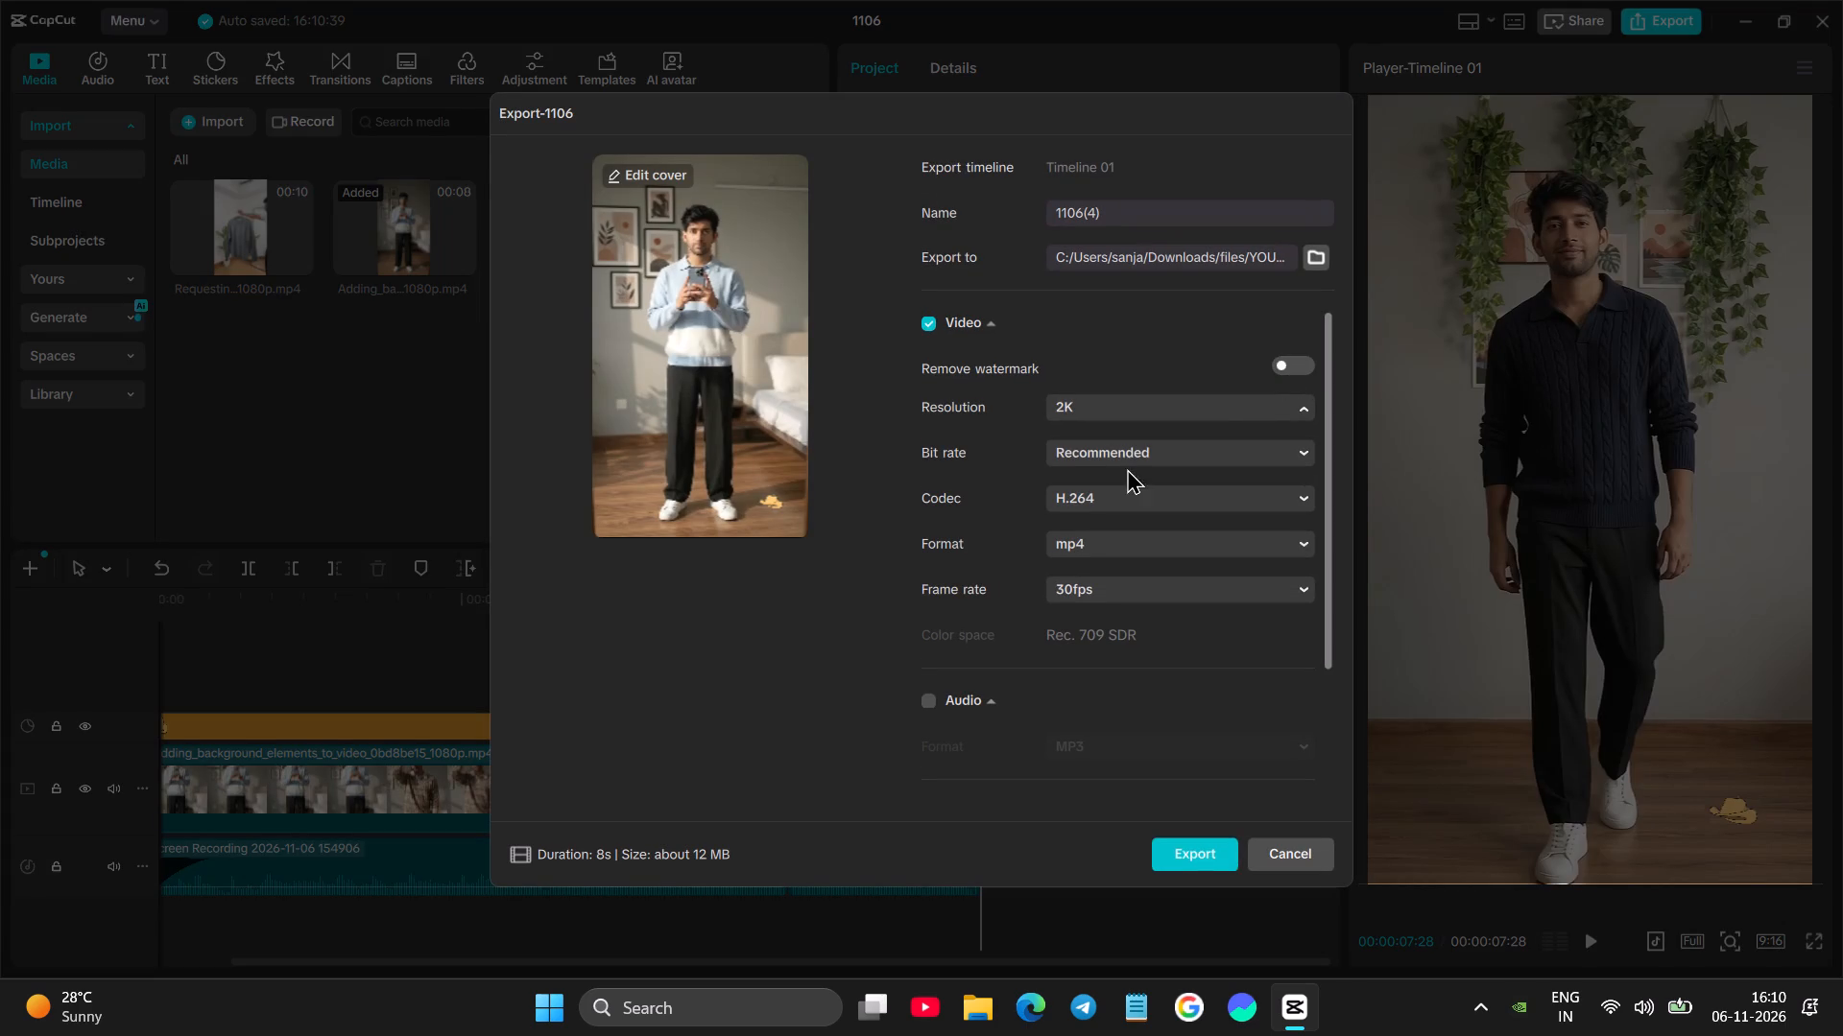
left_click(1110, 531)
left_click(1206, 852)
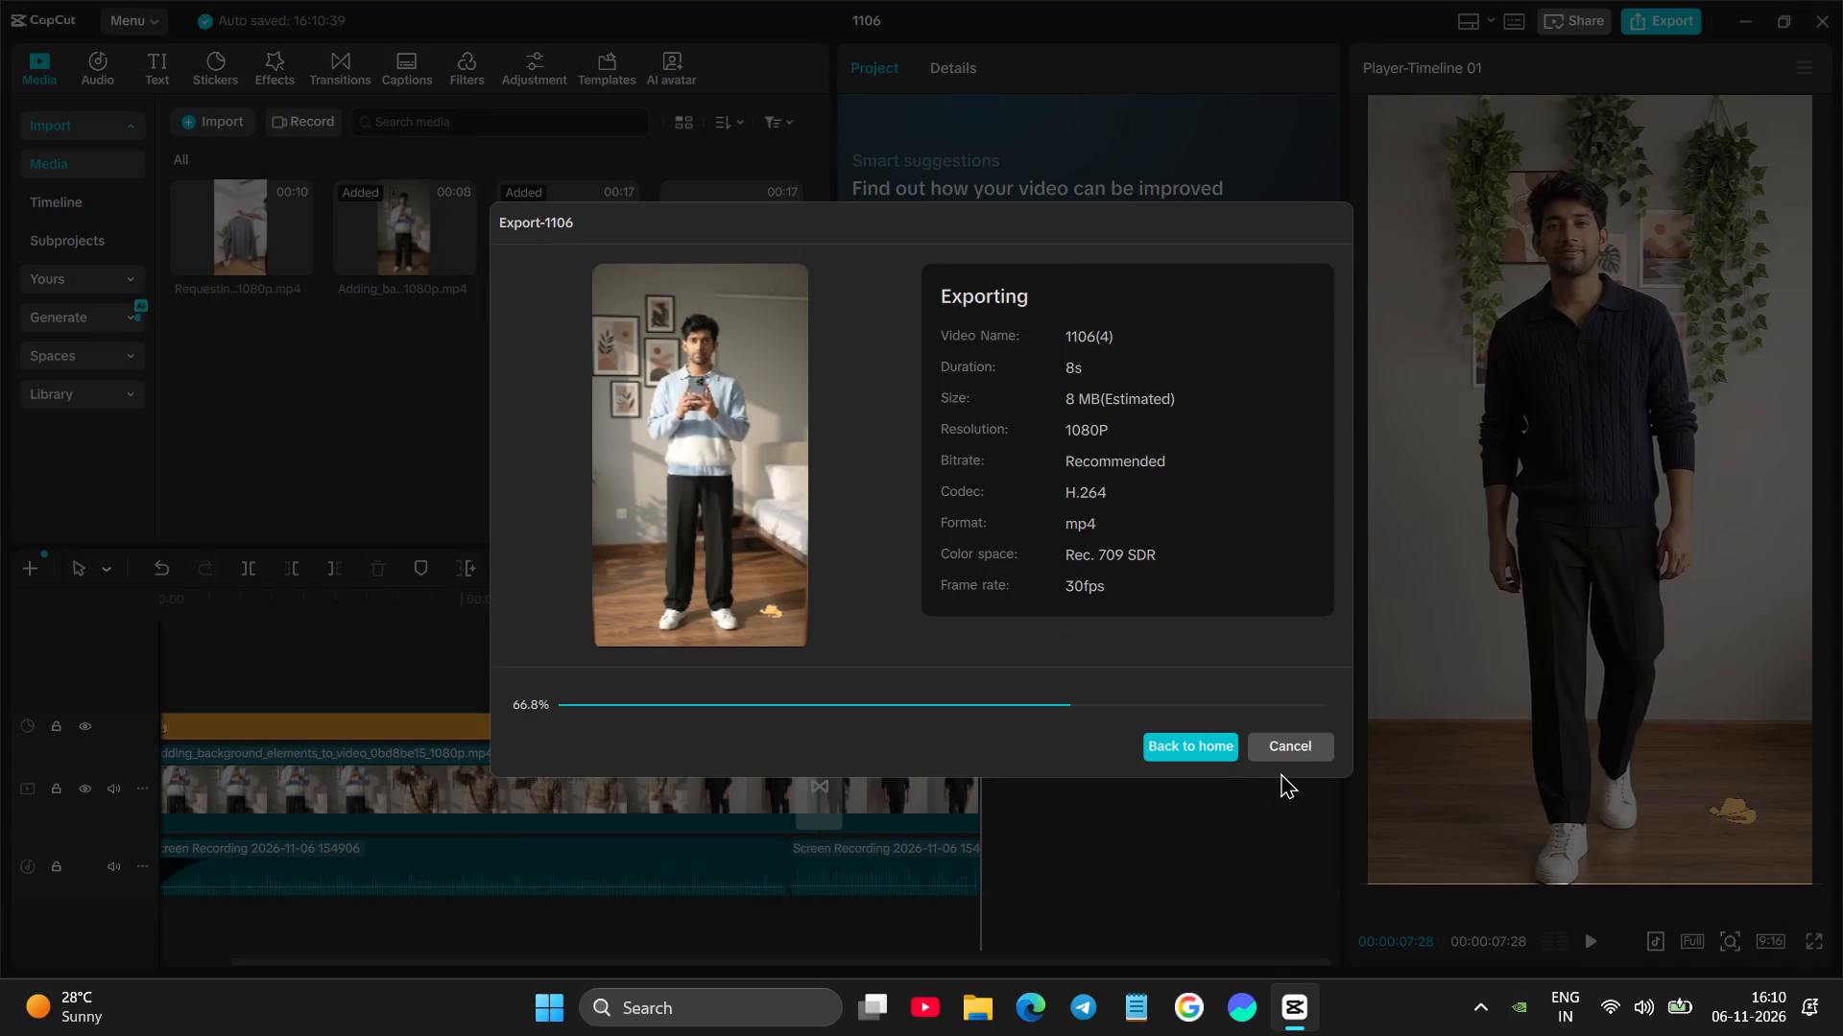
left_click(1280, 826)
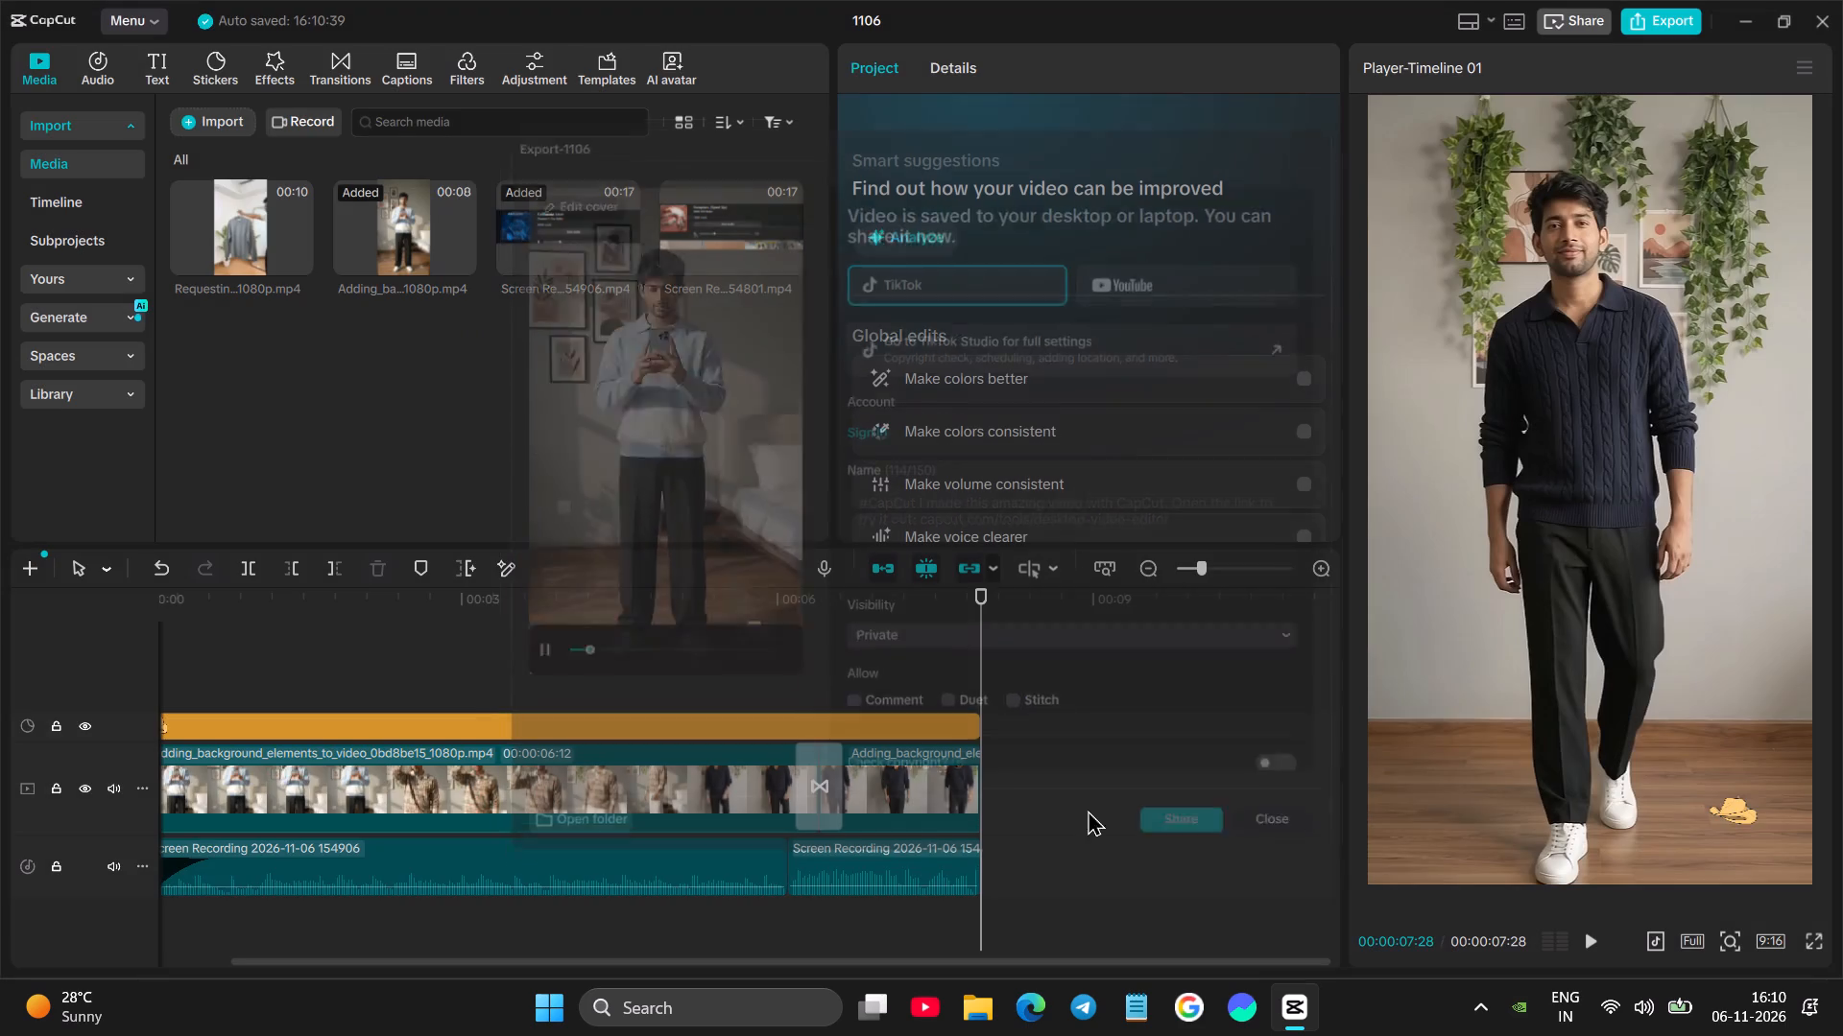
Undo the face-swap deletion and instead delete both background-elements clips with their sticker segment and Screen Recording 154906 audio.
left_click(158, 570)
left_click_drag(460, 696, 781, 943)
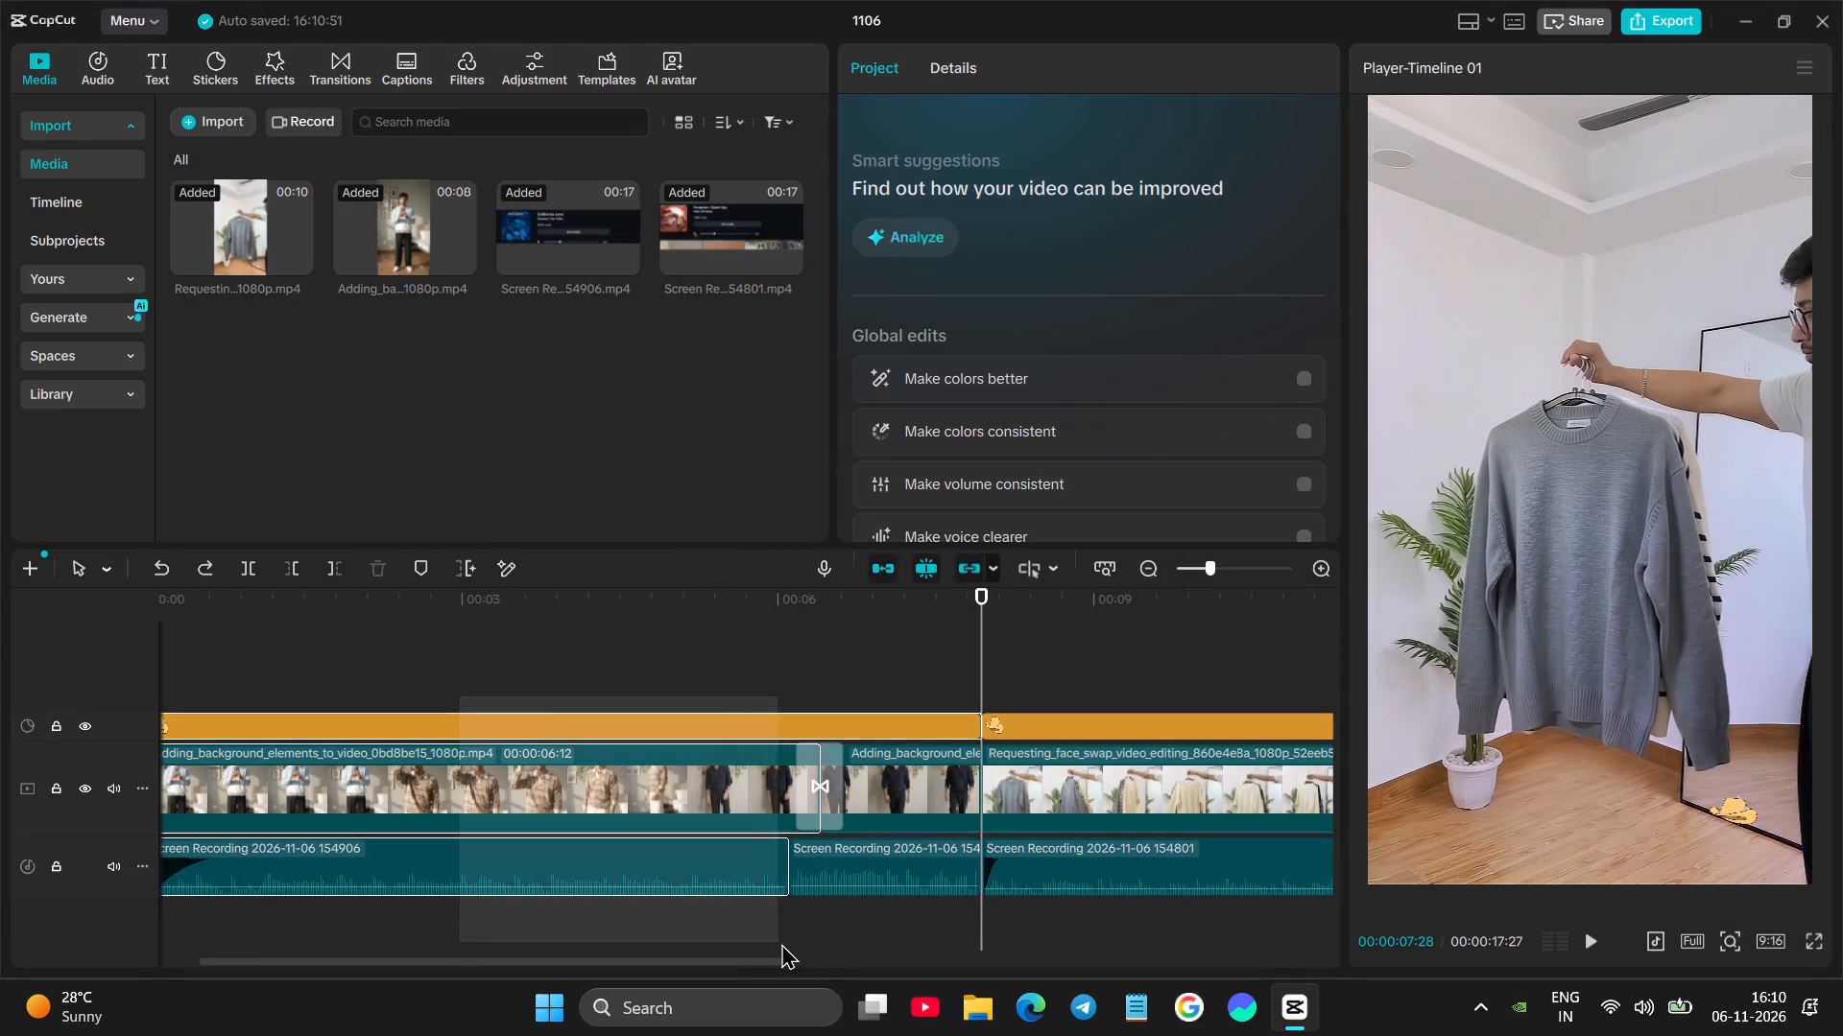
left_click_drag(781, 943, 840, 930)
key("BackSpace")
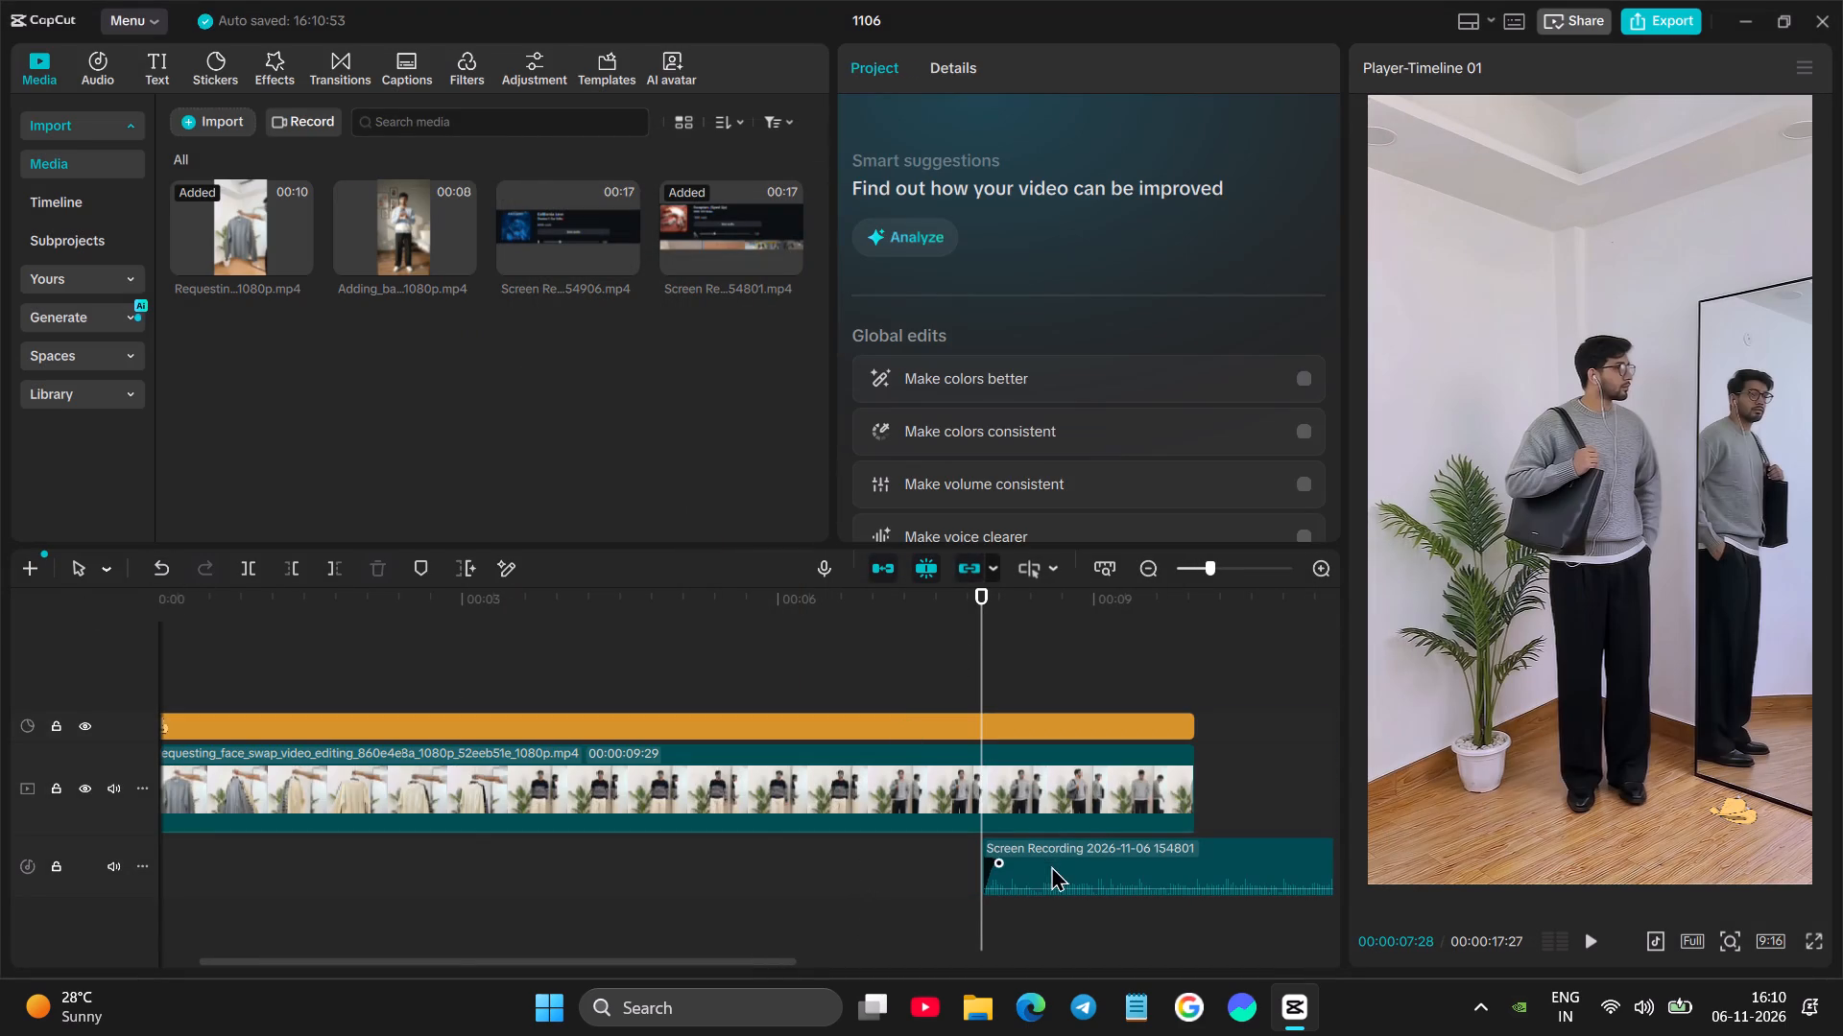
Move the Screen Recording 154801 audio to the start of the timeline under the face-swap clip and briefly play the opening.
left_click_drag(1043, 865, 0, 871)
left_click(244, 673)
left_click_drag(239, 671, 148, 676)
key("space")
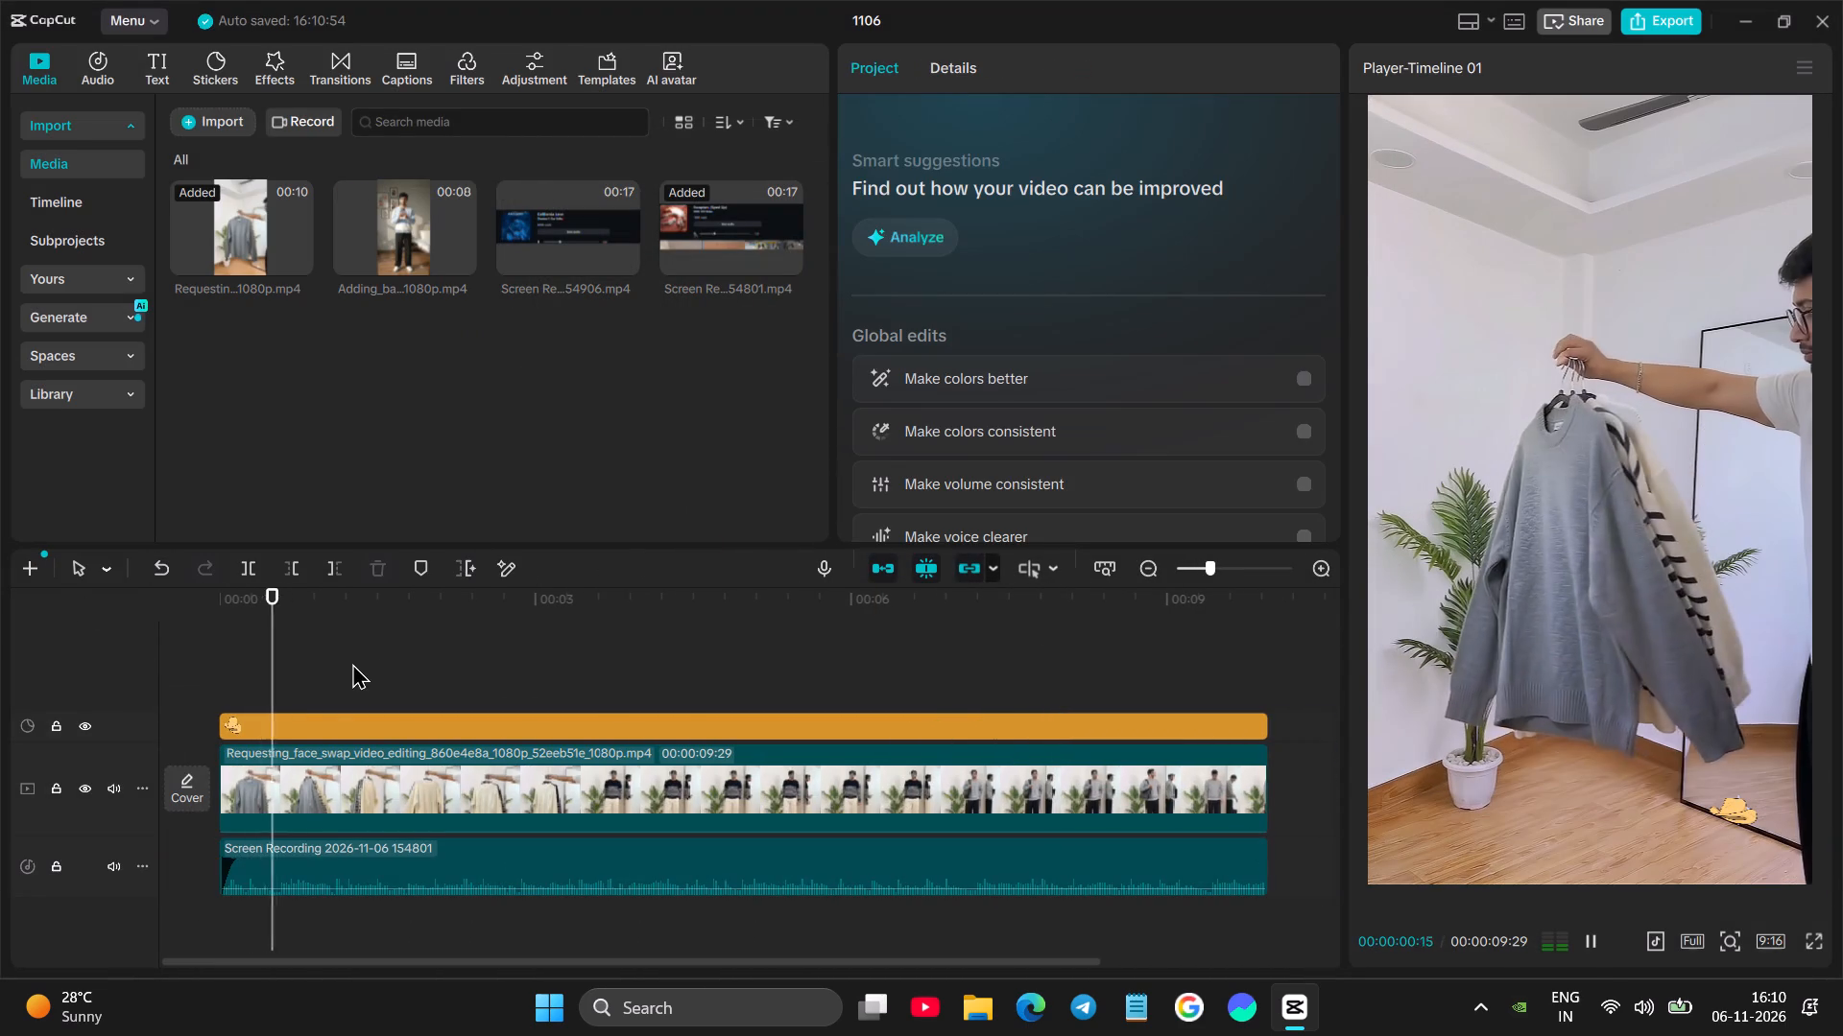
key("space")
Export the face-swap video as 1106(5) at 1080P, H.264 mp4, 30fps, and close the export window.
left_click(1634, 14)
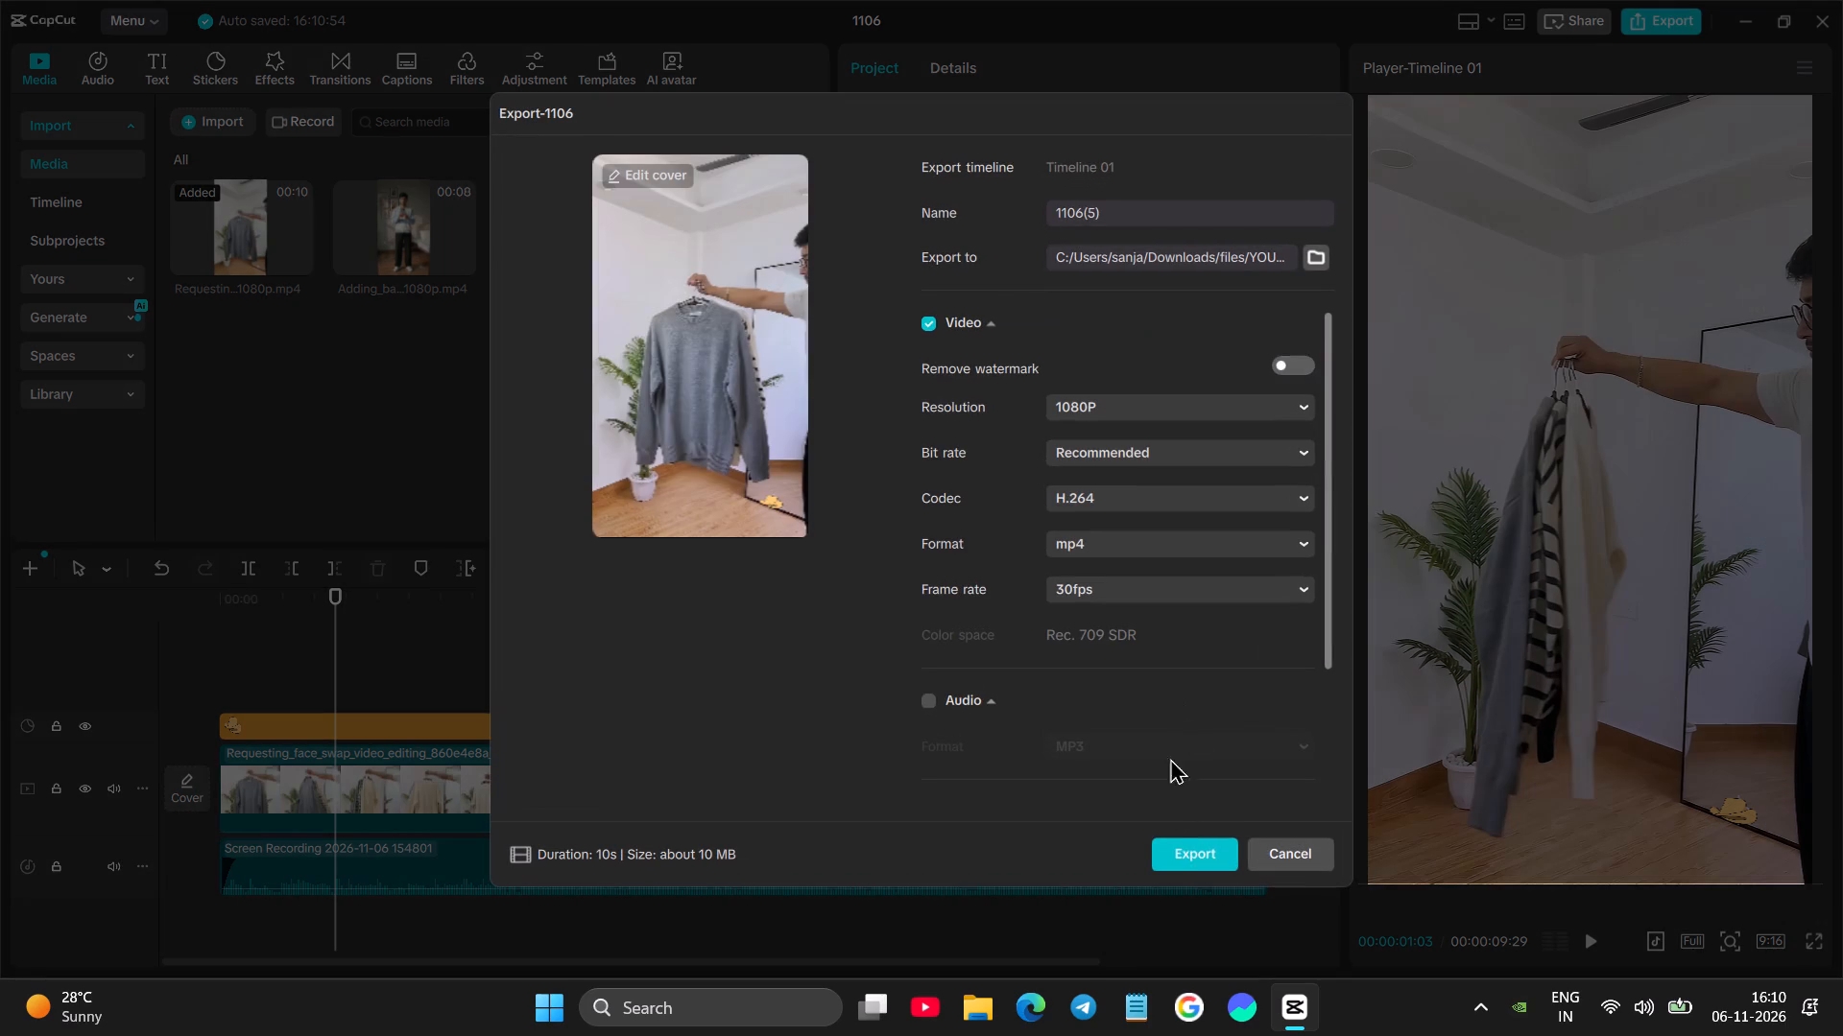
left_click(1178, 850)
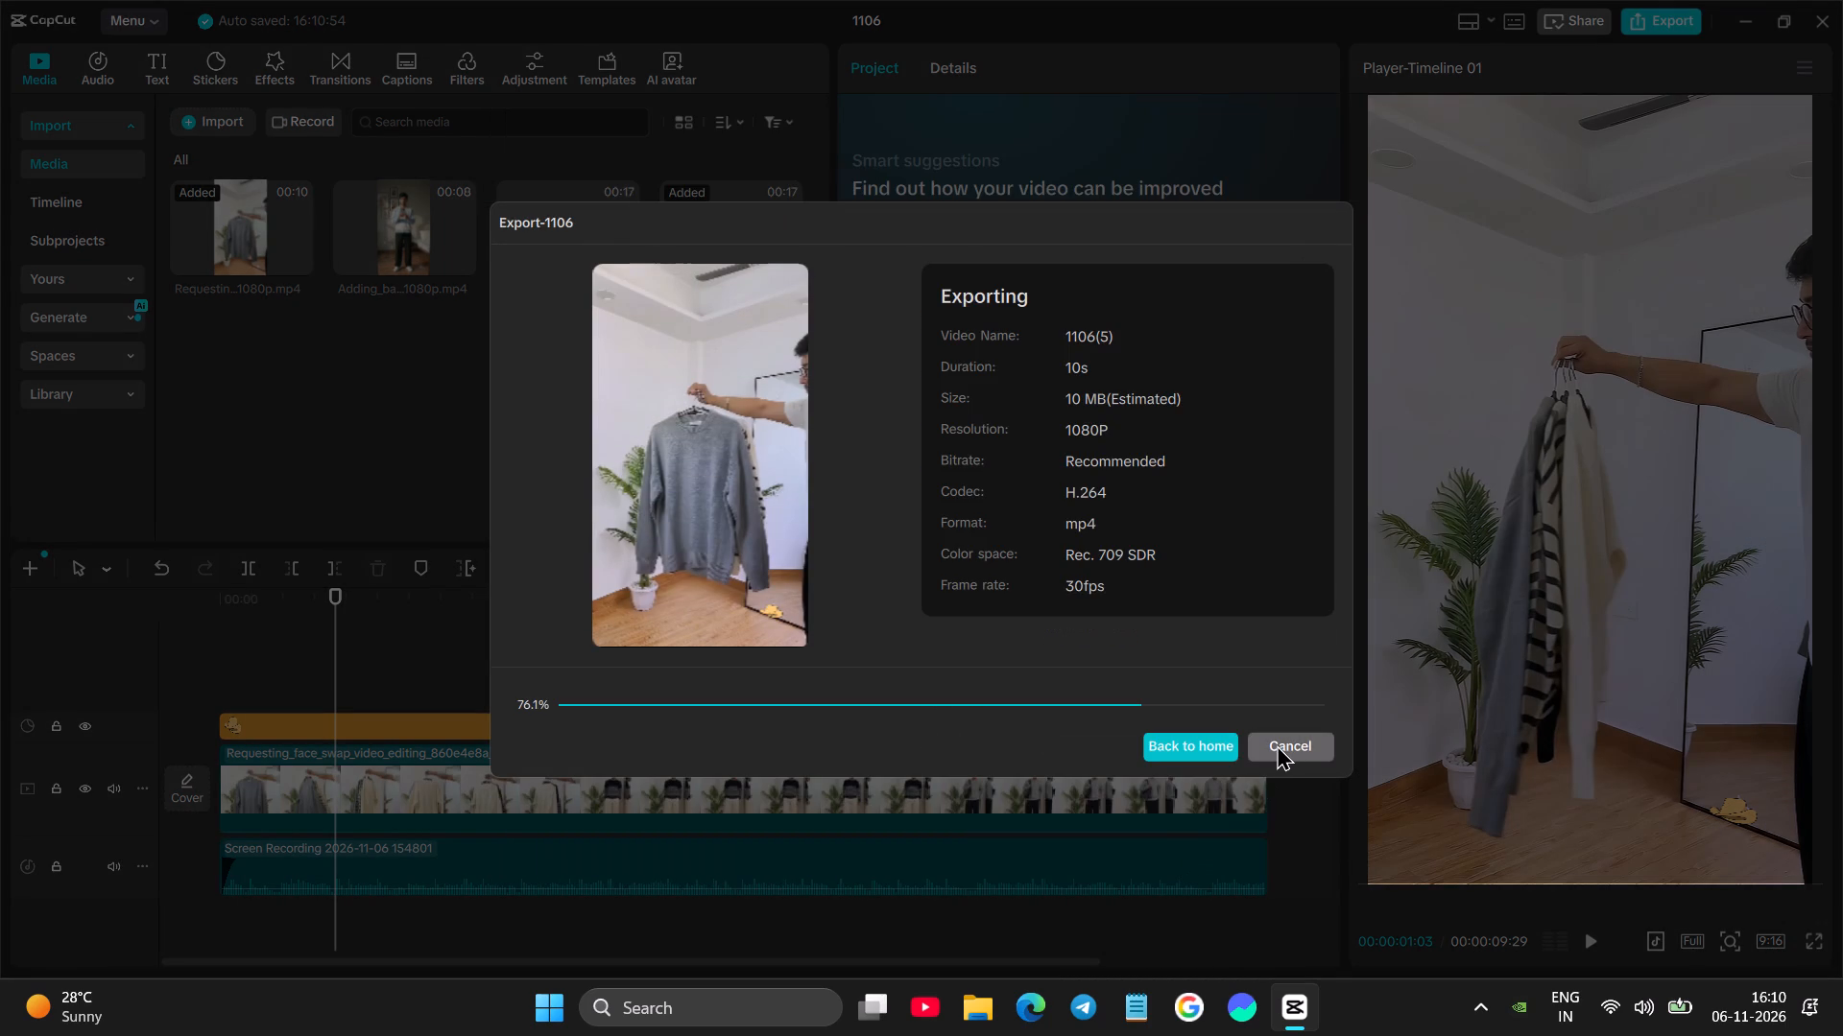
left_click(1293, 826)
Close the 1106 project and exit the video editor.
left_click(1839, 0)
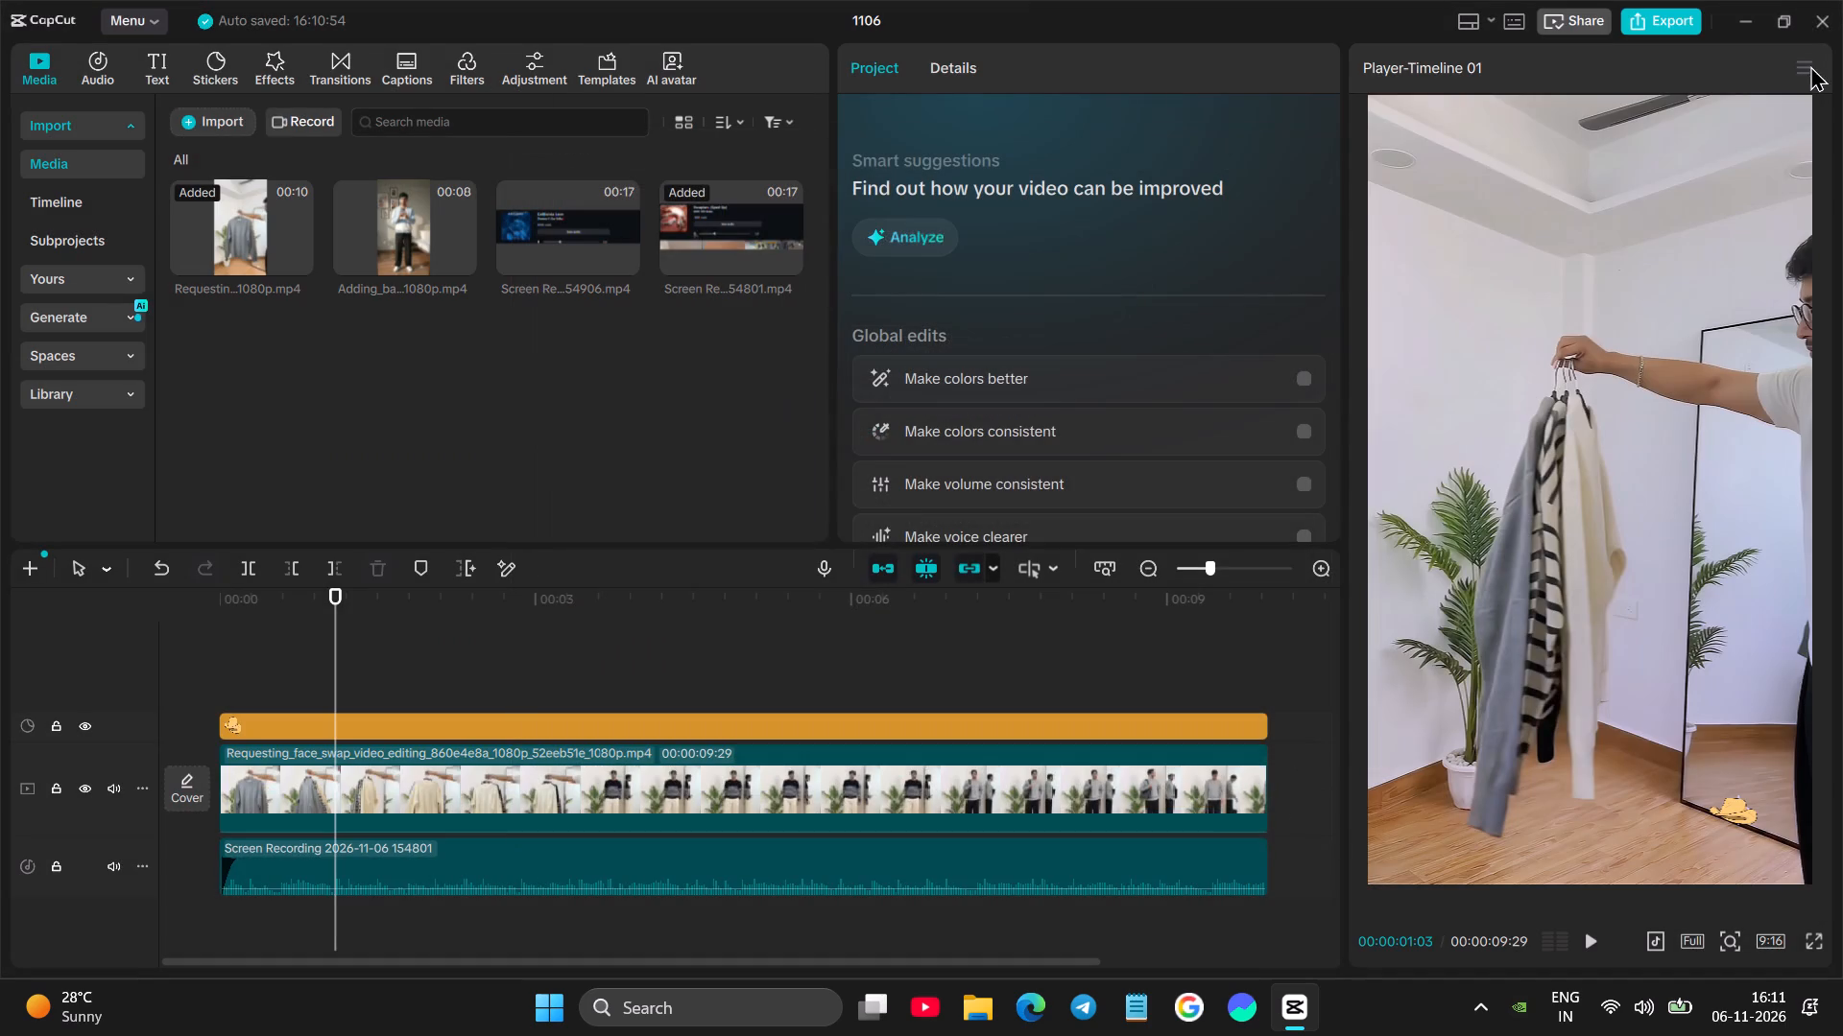
left_click(1829, 21)
left_click(1805, 20)
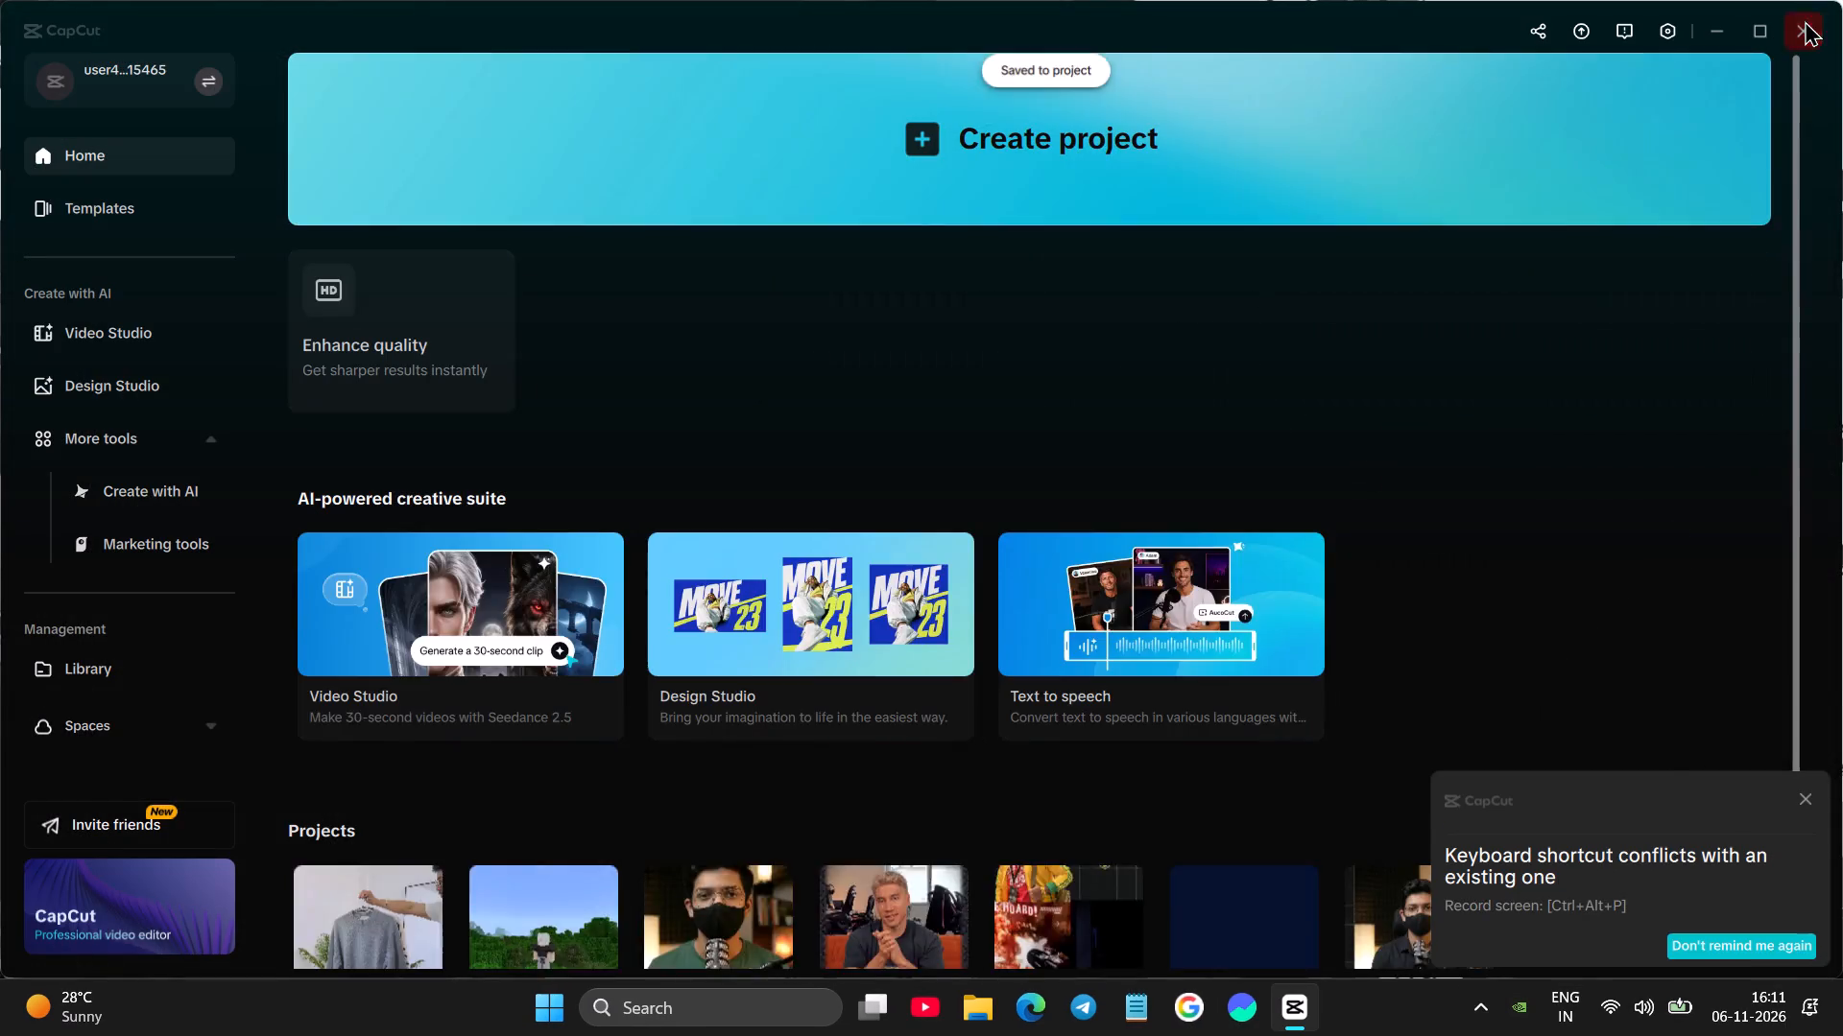
Search the computer for WhatsApp and open it.
left_click(738, 1000)
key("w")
left_click(775, 228)
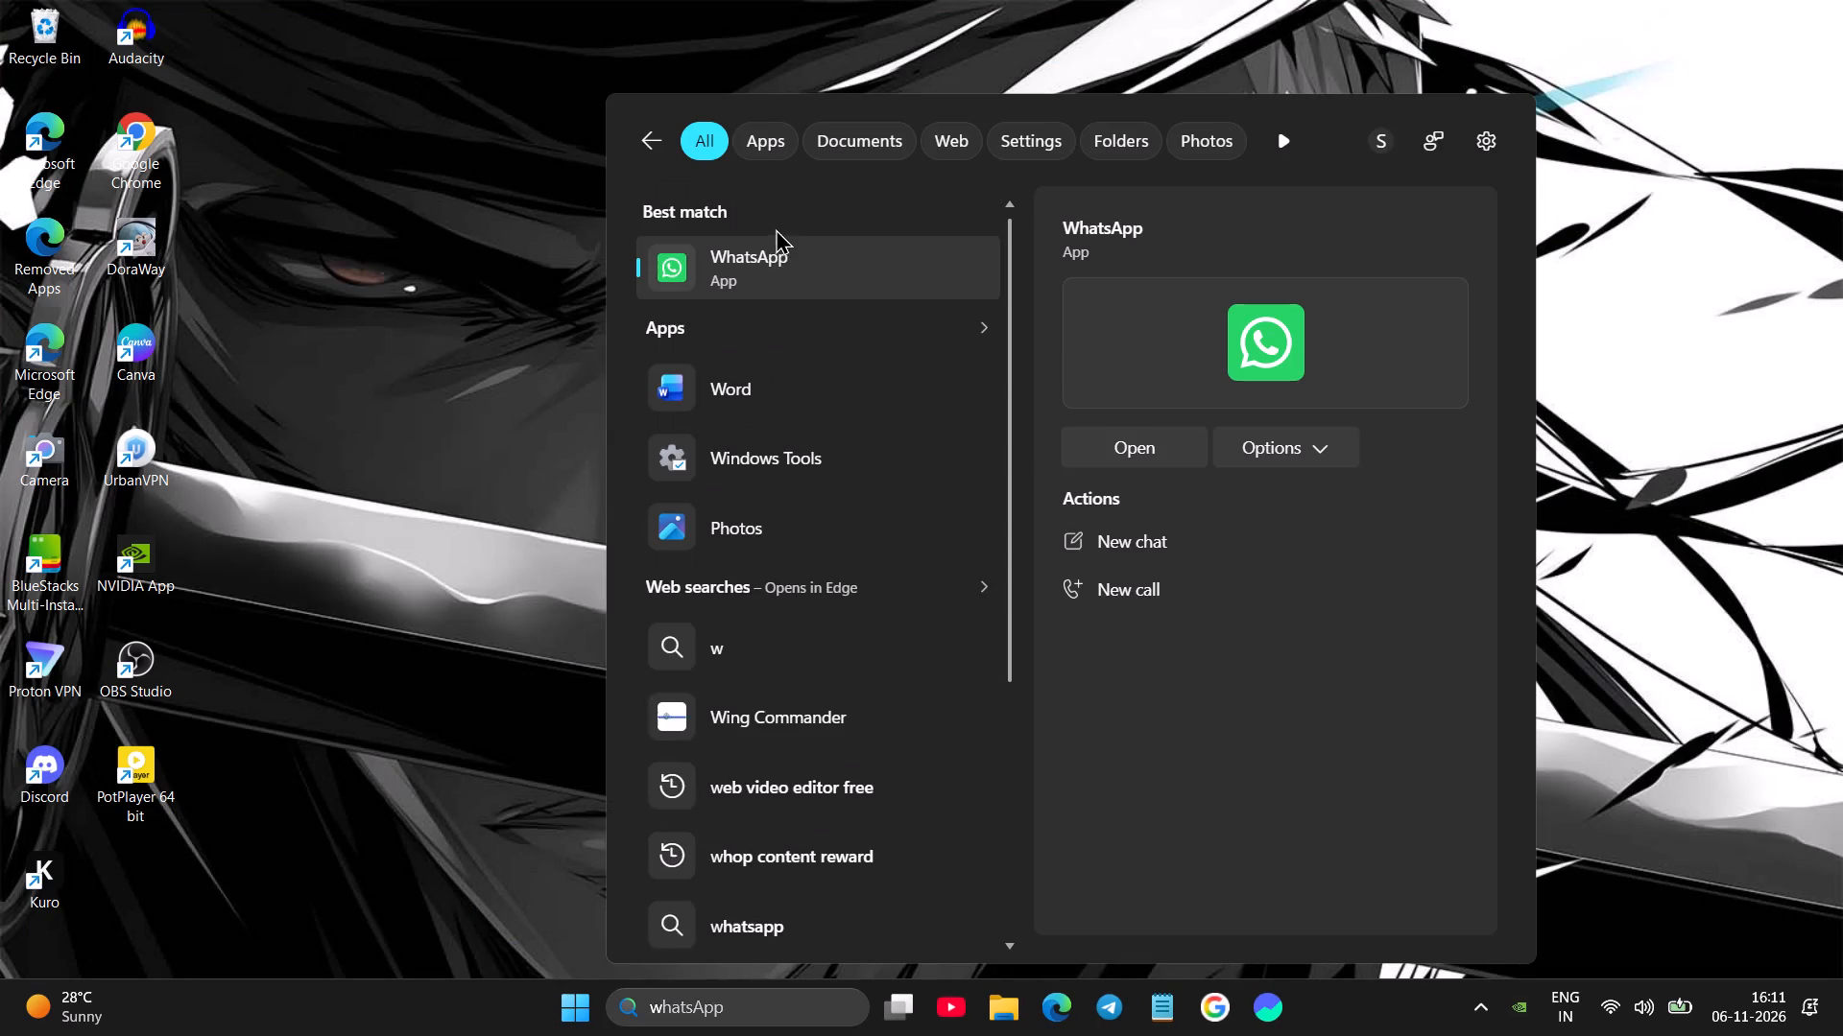